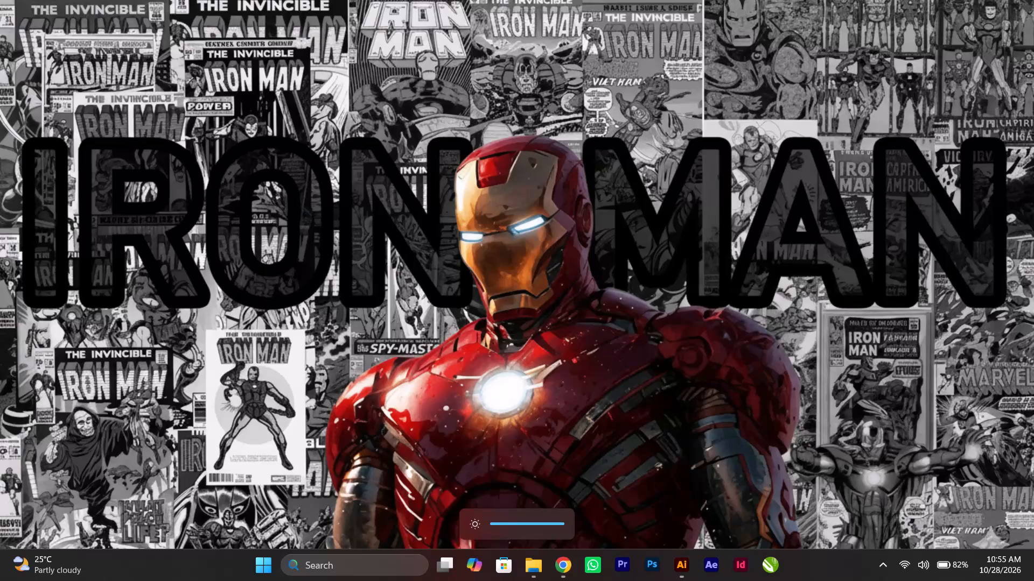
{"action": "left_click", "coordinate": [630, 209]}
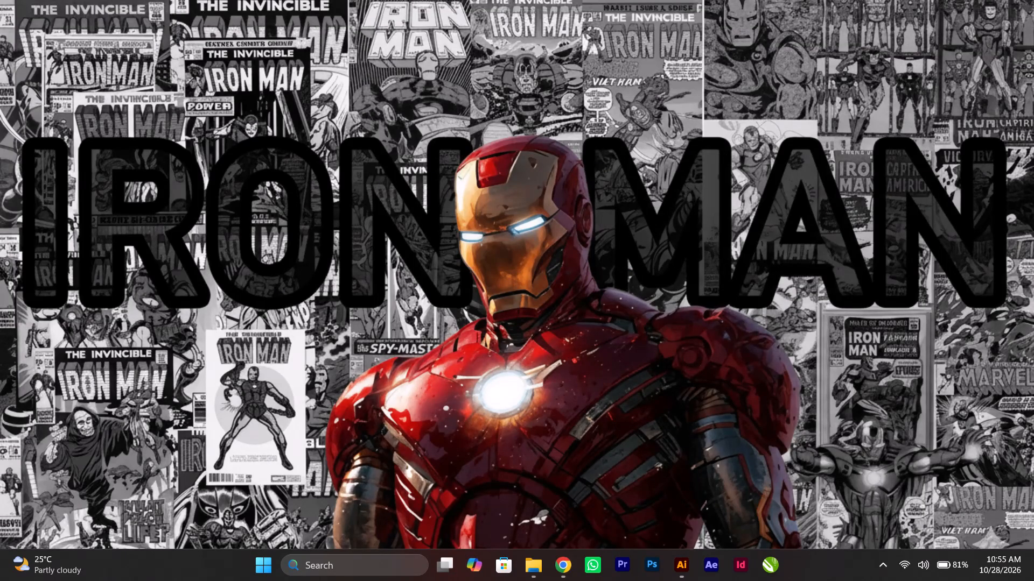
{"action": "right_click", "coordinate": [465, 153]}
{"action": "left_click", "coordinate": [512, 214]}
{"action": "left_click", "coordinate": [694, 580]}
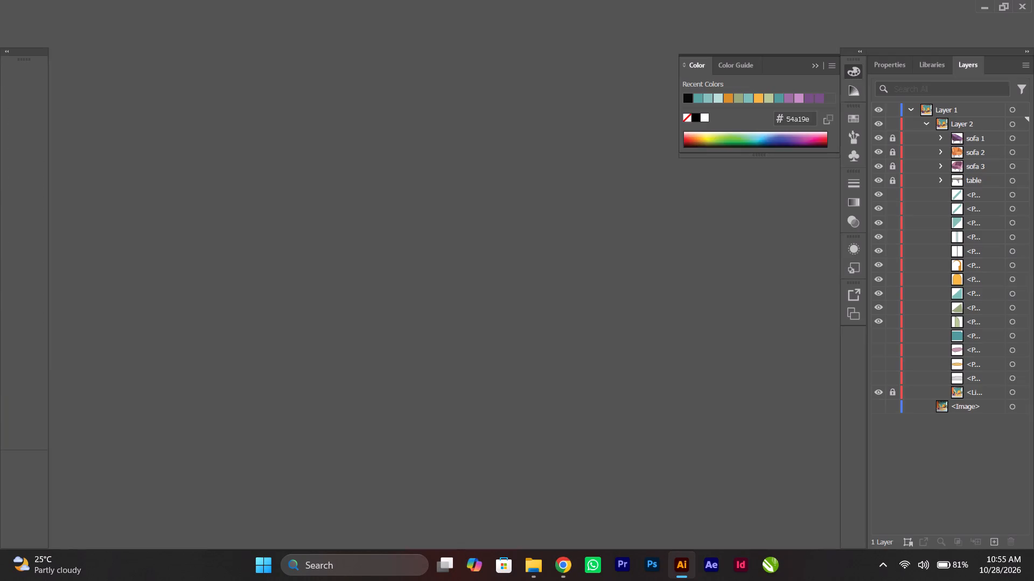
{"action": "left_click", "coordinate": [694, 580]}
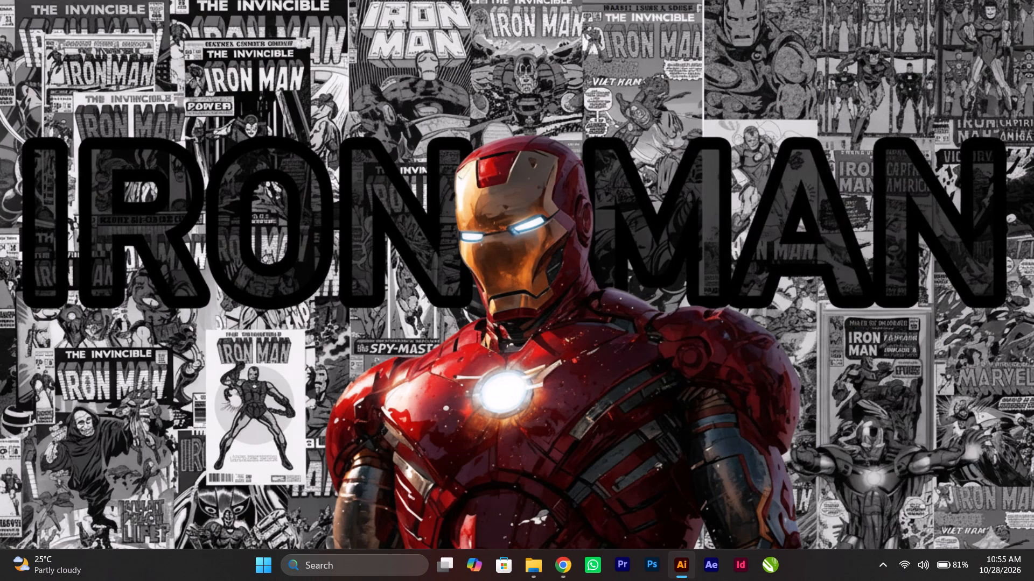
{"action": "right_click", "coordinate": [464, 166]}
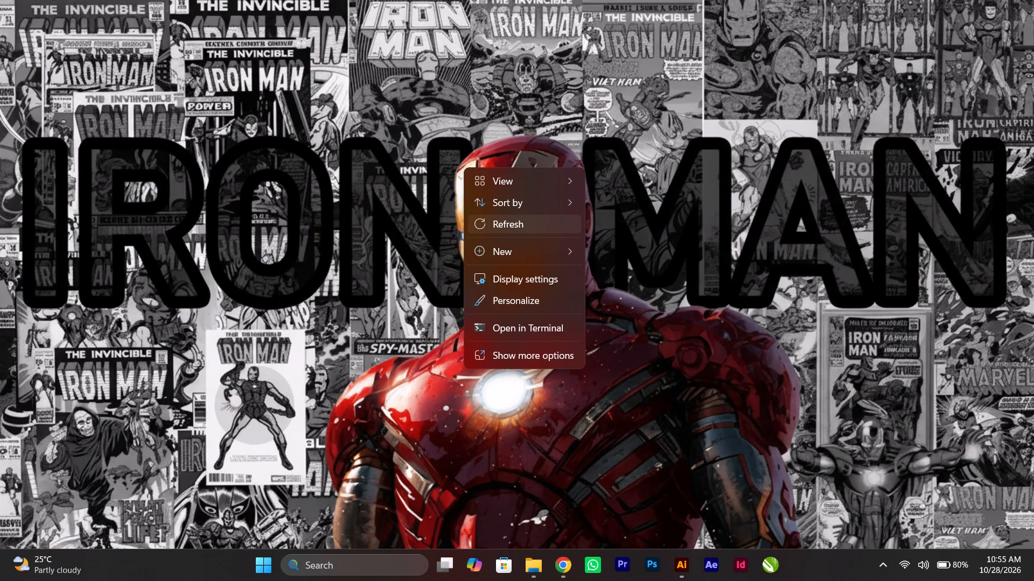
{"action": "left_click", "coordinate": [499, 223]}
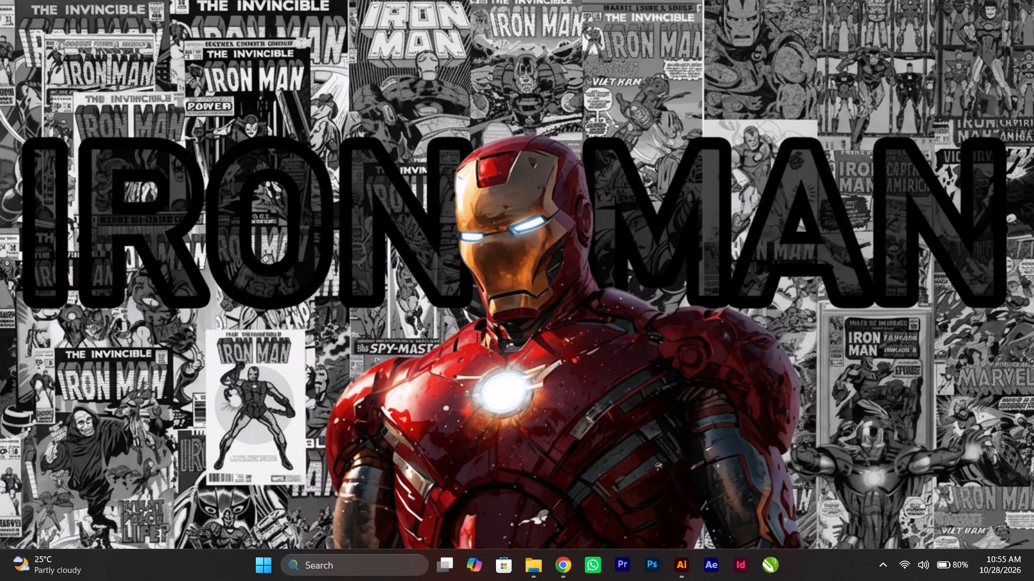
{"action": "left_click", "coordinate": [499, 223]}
In Illustrator, trace the flat orange wall face with the Pen tool as a closed, unfilled four-corner path about 104 by 463 px.
{"action": "left_click", "coordinate": [684, 569]}
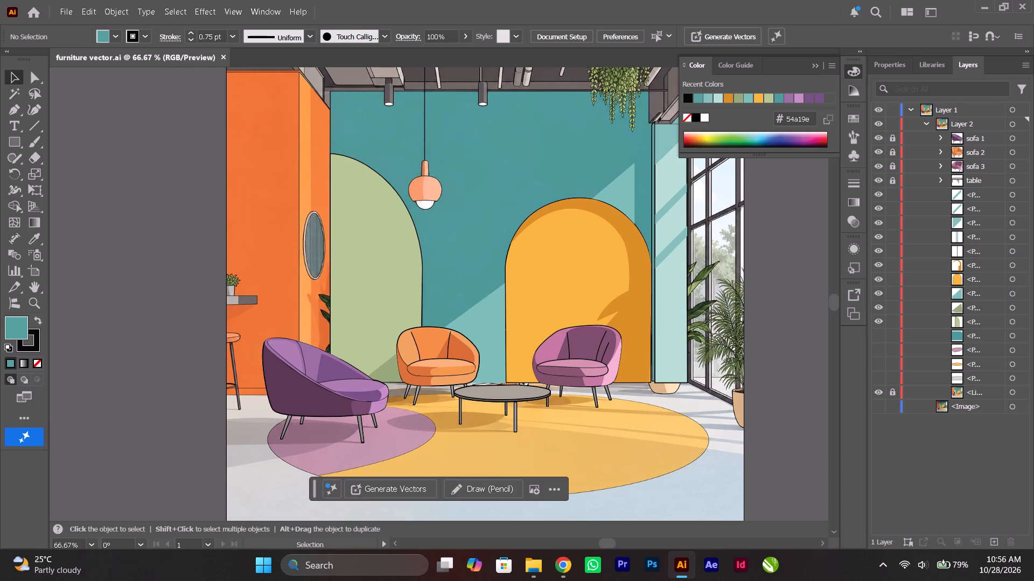
{"action": "left_click", "coordinate": [13, 118]}
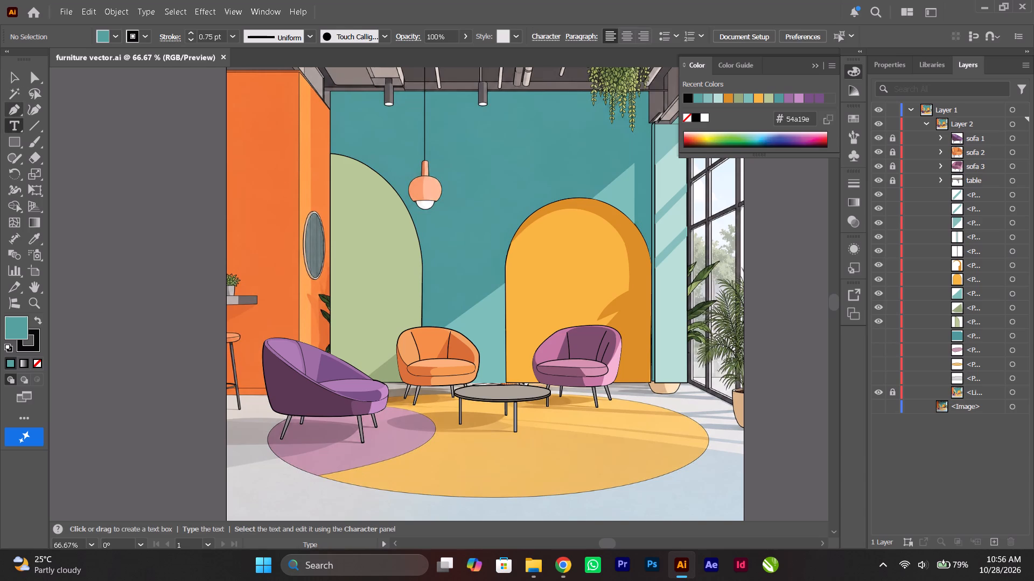
{"action": "left_click", "coordinate": [9, 111]}
{"action": "scroll", "coordinate": [256, 87], "scroll_direction": "up", "scroll_amount": 2, "text": "alt"}
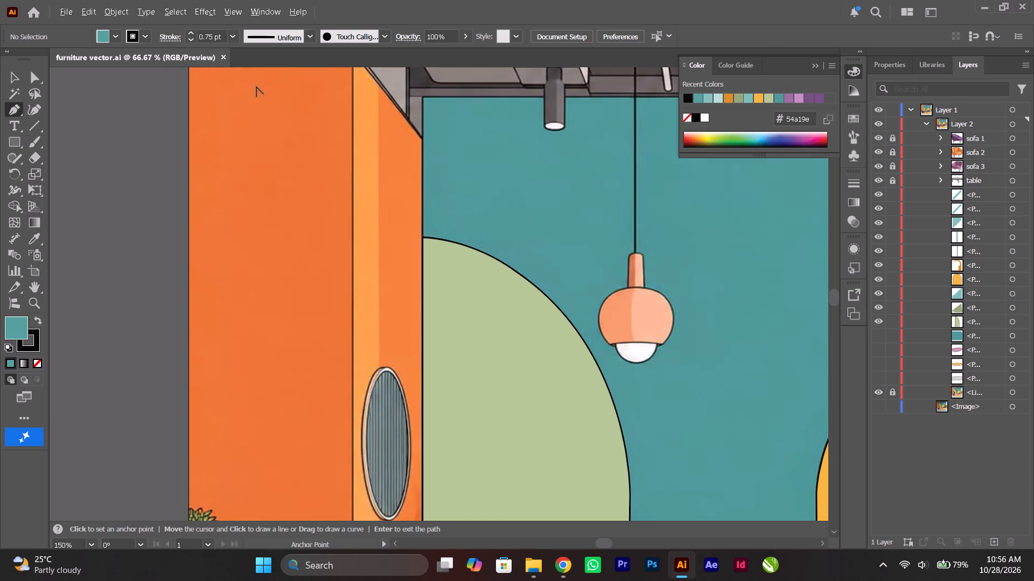
{"action": "scroll", "coordinate": [256, 86], "scroll_direction": "up", "scroll_amount": 6}
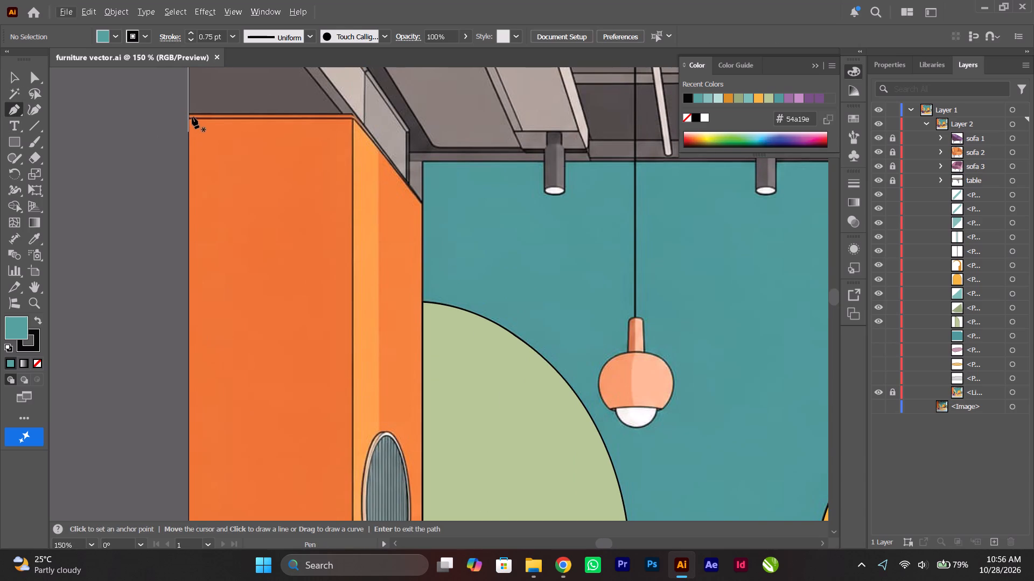
{"action": "scroll", "coordinate": [191, 117], "scroll_direction": "up", "scroll_amount": 2, "text": "alt"}
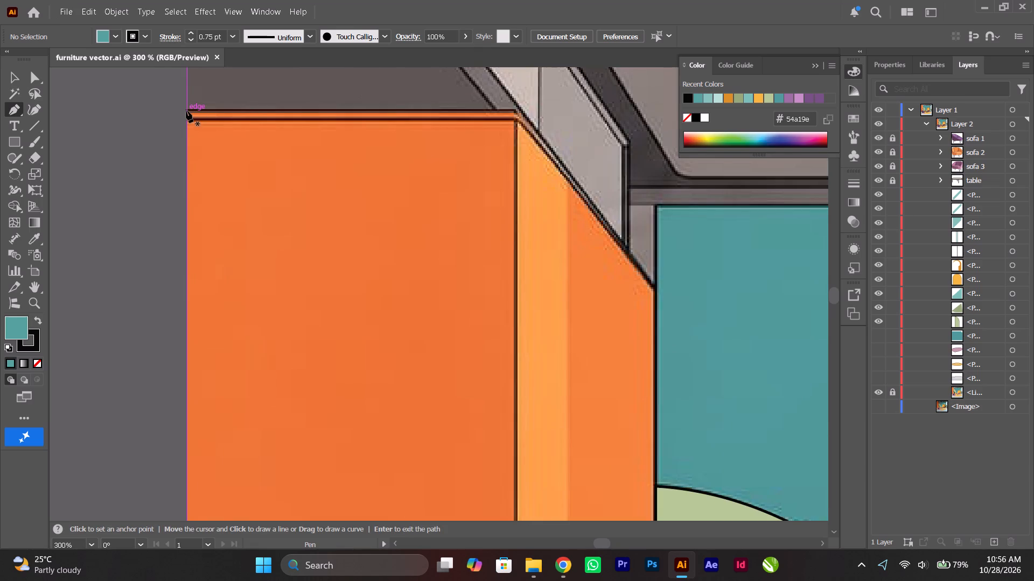
{"action": "left_click", "coordinate": [186, 111]}
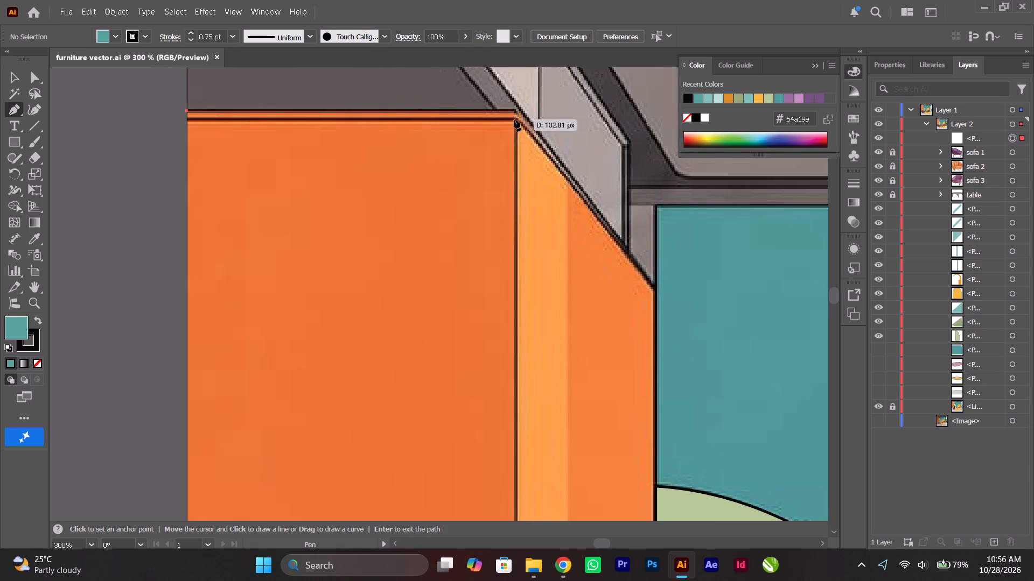
{"action": "left_click", "coordinate": [515, 121], "text": "shift"}
{"action": "scroll", "coordinate": [515, 121], "scroll_direction": "down", "scroll_amount": 9}
{"action": "scroll", "coordinate": [515, 123], "scroll_direction": "down", "scroll_amount": 3, "text": "alt"}
{"action": "scroll", "coordinate": [509, 141], "scroll_direction": "down", "scroll_amount": 7}
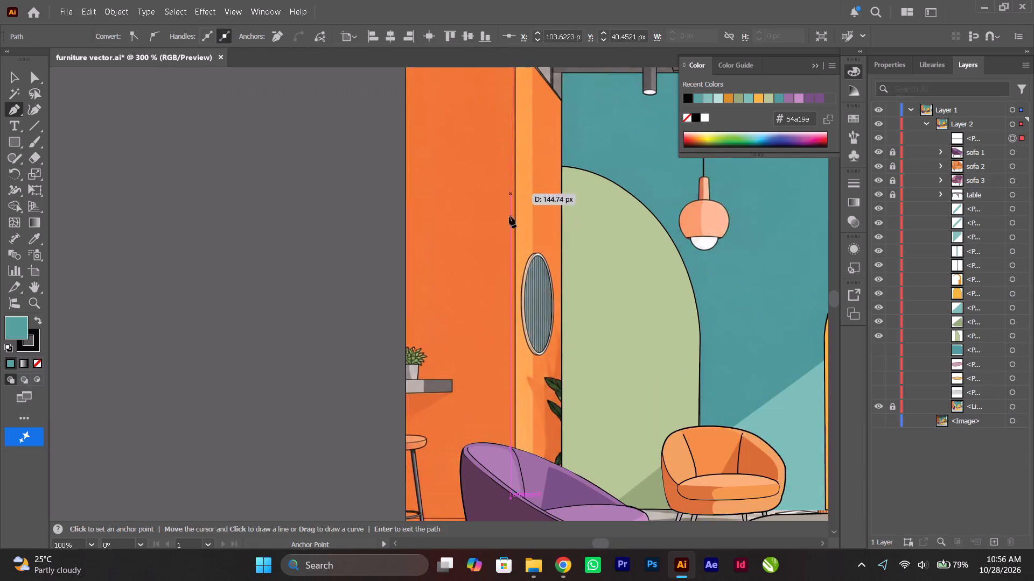
{"action": "scroll", "coordinate": [509, 216], "scroll_direction": "down", "scroll_amount": 7}
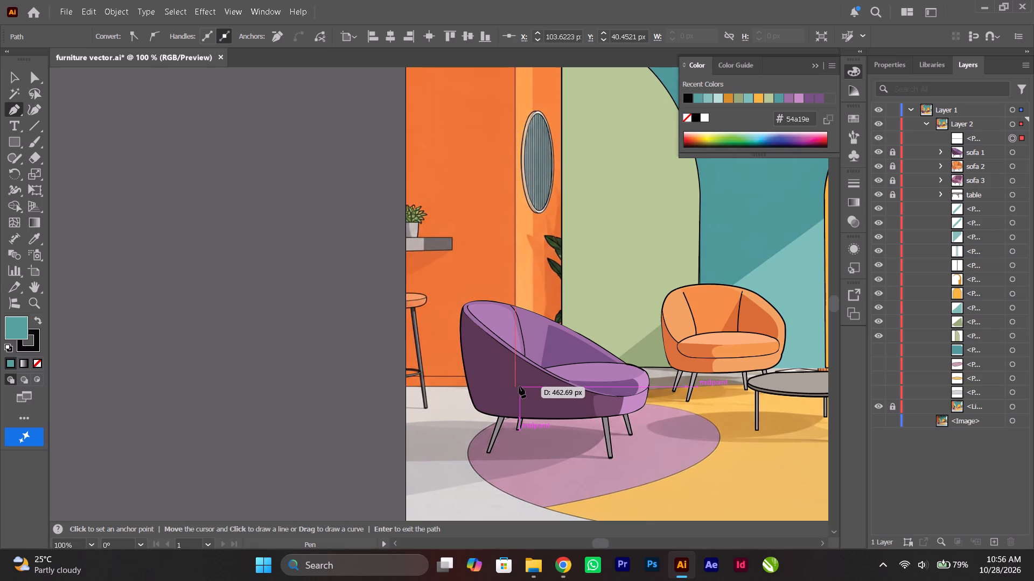
{"action": "left_click", "coordinate": [519, 387], "text": "shift"}
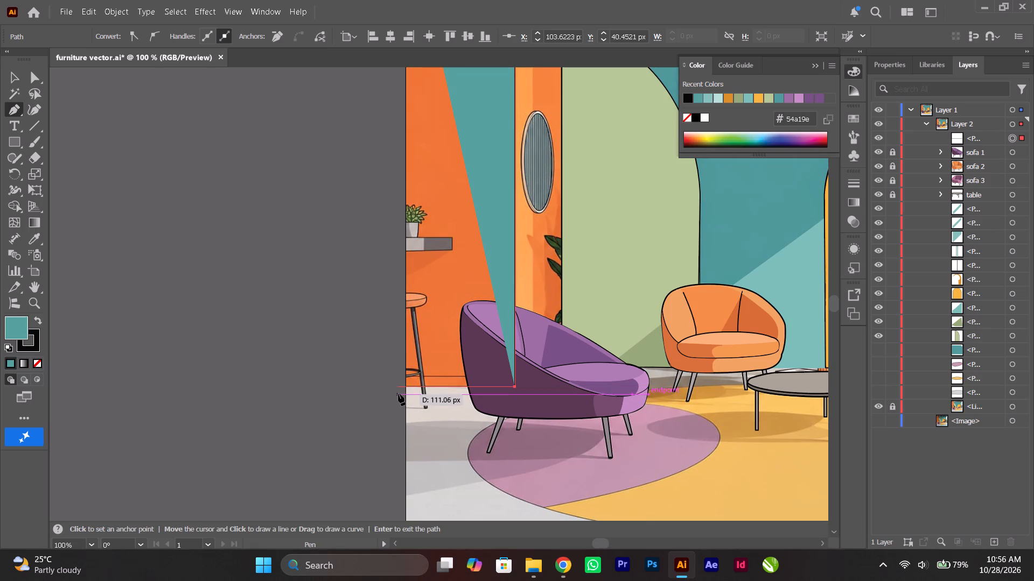
{"action": "left_click", "coordinate": [407, 387], "text": "shift"}
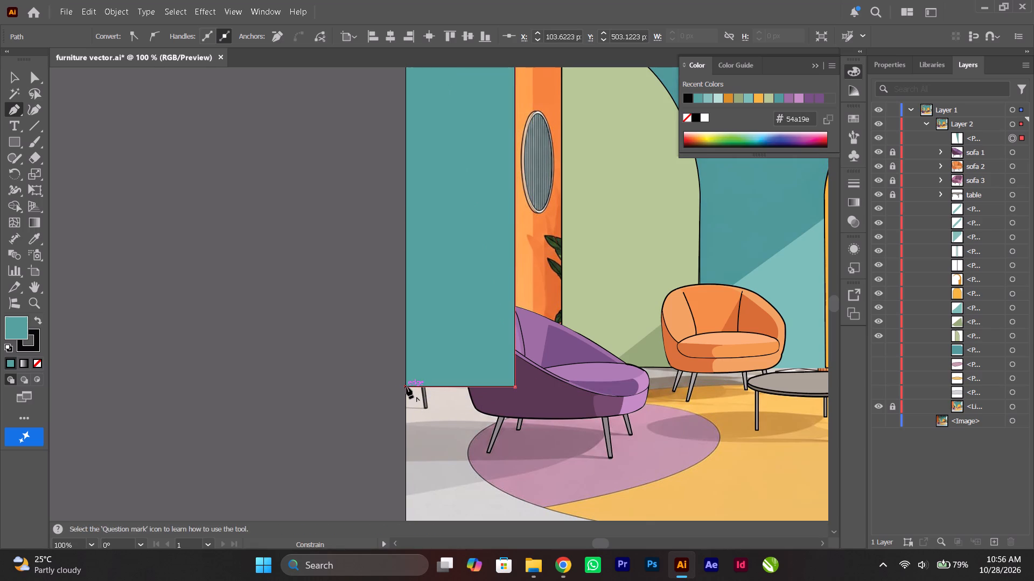
{"action": "left_click", "coordinate": [32, 366]}
{"action": "scroll", "coordinate": [352, 386], "scroll_direction": "up", "scroll_amount": 14}
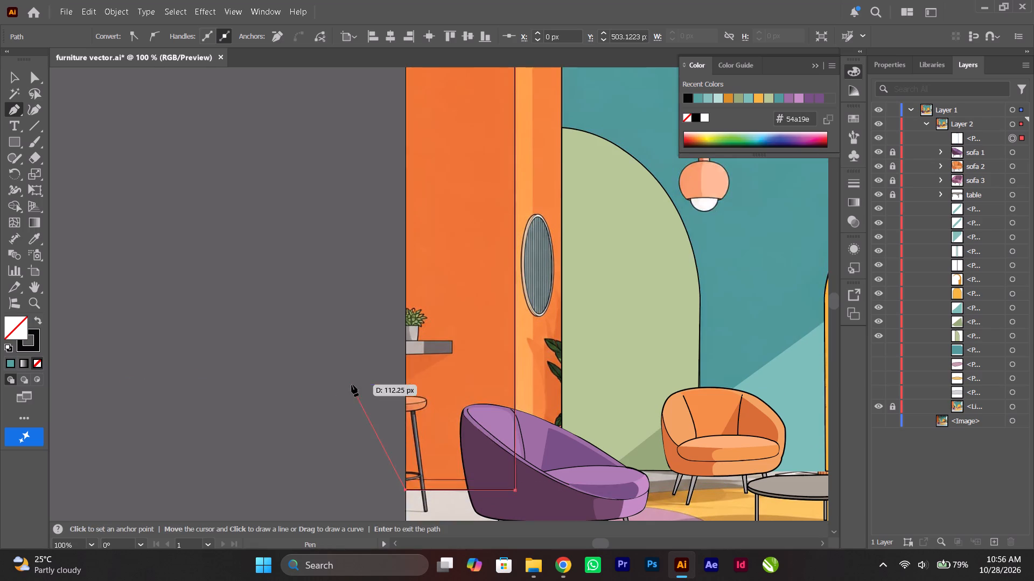
{"action": "scroll", "coordinate": [352, 385], "scroll_direction": "up", "scroll_amount": 1}
{"action": "scroll", "coordinate": [378, 261], "scroll_direction": "up", "scroll_amount": 5}
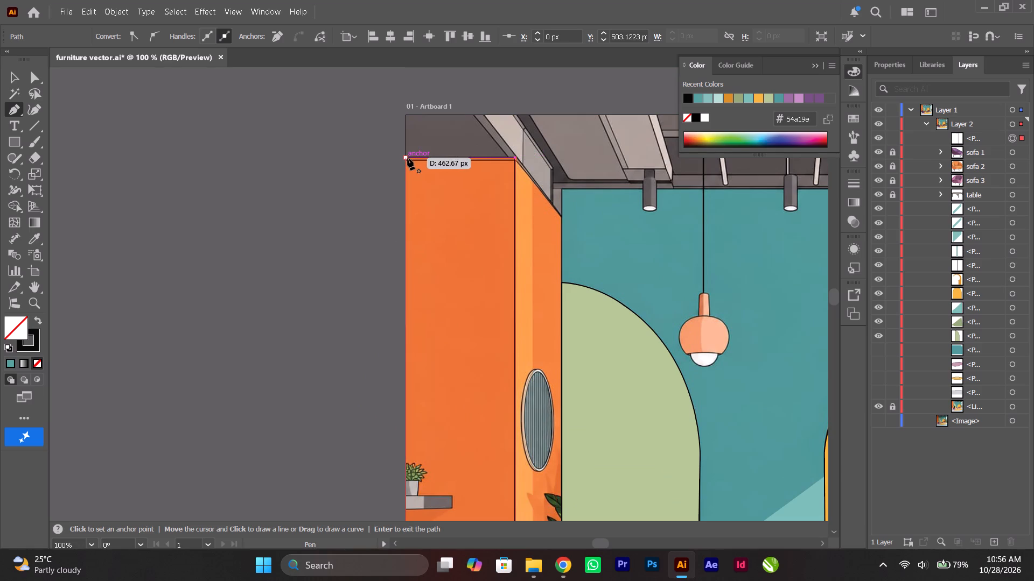
{"action": "left_click", "coordinate": [408, 158], "text": "shift"}
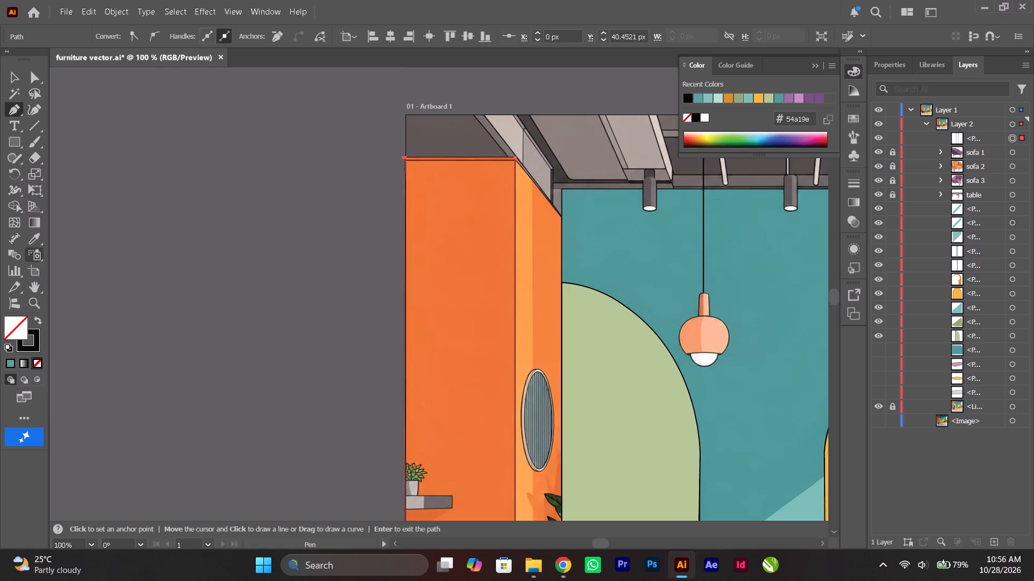
Fill the new wall path with the orange #ee7436 sampled from the reference wall, without a stroke.
{"action": "left_click", "coordinate": [29, 239]}
{"action": "left_click", "coordinate": [435, 287]}
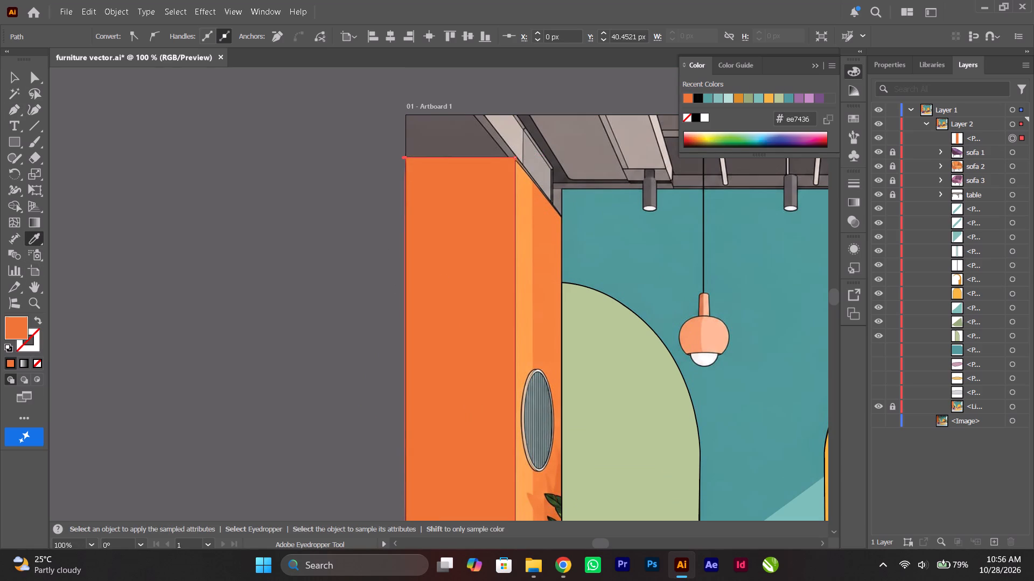
{"action": "left_click", "coordinate": [13, 77]}
{"action": "left_click", "coordinate": [265, 222]}
Pull the orange wall shape's left side in to the artboard edge, making it about 103.8 px wide.
{"action": "scroll", "coordinate": [401, 263], "scroll_direction": "up", "scroll_amount": 4, "text": "alt"}
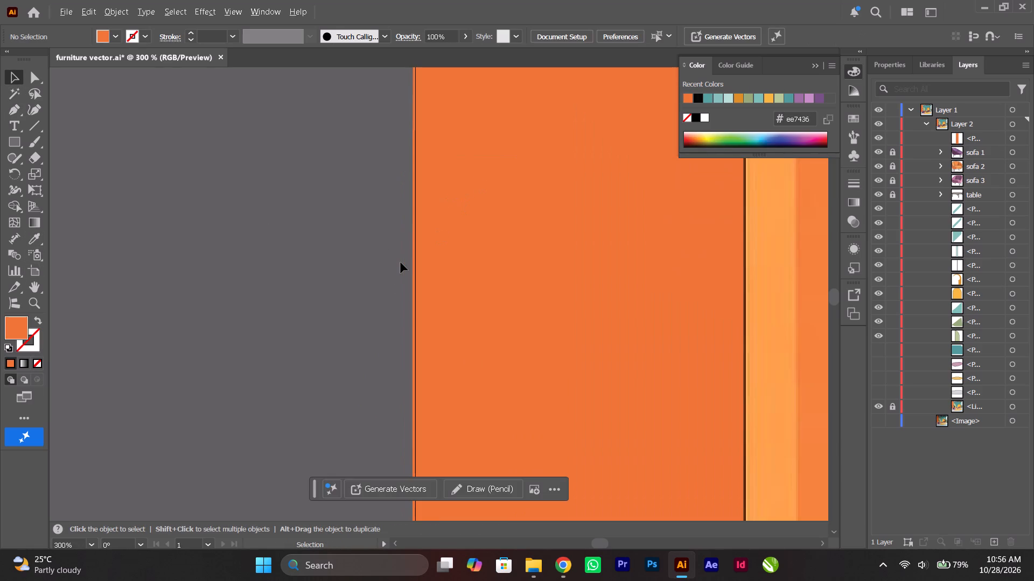
{"action": "left_click", "coordinate": [469, 304]}
{"action": "scroll", "coordinate": [469, 303], "scroll_direction": "down", "scroll_amount": 13}
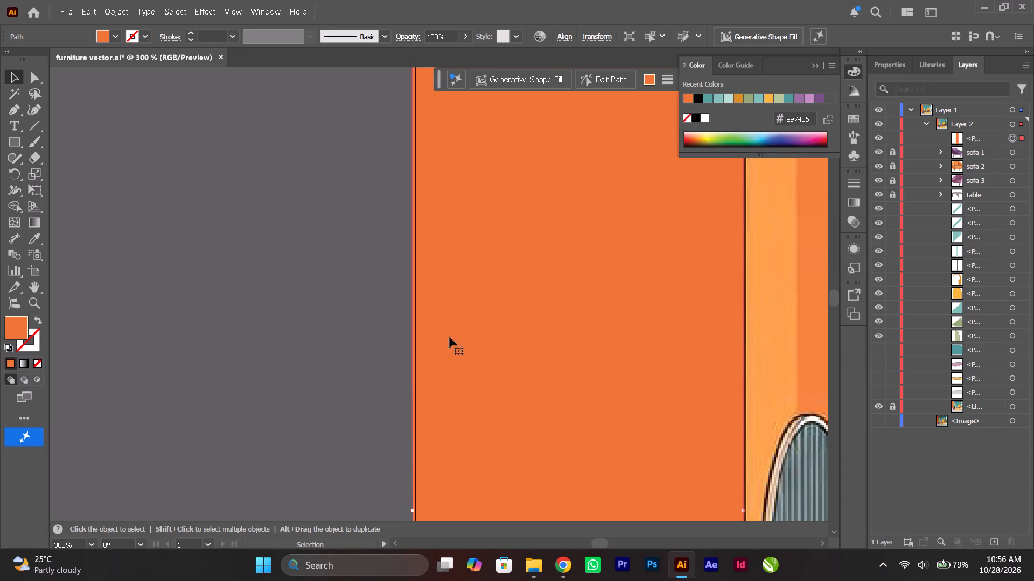
{"action": "left_click", "coordinate": [413, 512]}
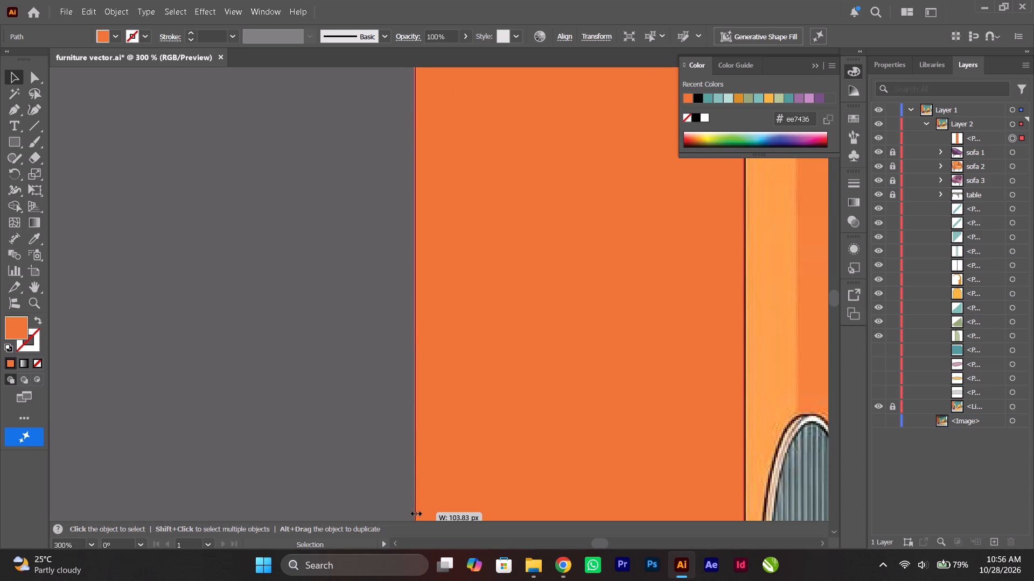
{"action": "left_click", "coordinate": [257, 378]}
Move the orange wall path in Layer 2's stacking order to sit below sofa 3 and above table.
{"action": "scroll", "coordinate": [258, 378], "scroll_direction": "down", "scroll_amount": 1, "text": "alt"}
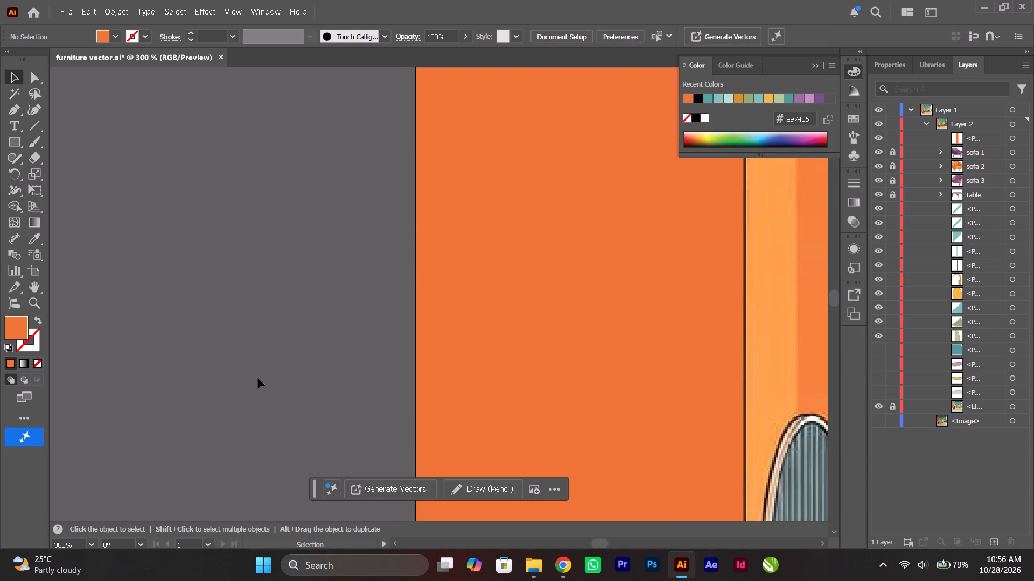
{"action": "scroll", "coordinate": [258, 378], "scroll_direction": "down", "scroll_amount": 1, "text": "alt"}
{"action": "scroll", "coordinate": [258, 378], "scroll_direction": "up", "scroll_amount": 7}
{"action": "scroll", "coordinate": [392, 270], "scroll_direction": "down", "scroll_amount": 11}
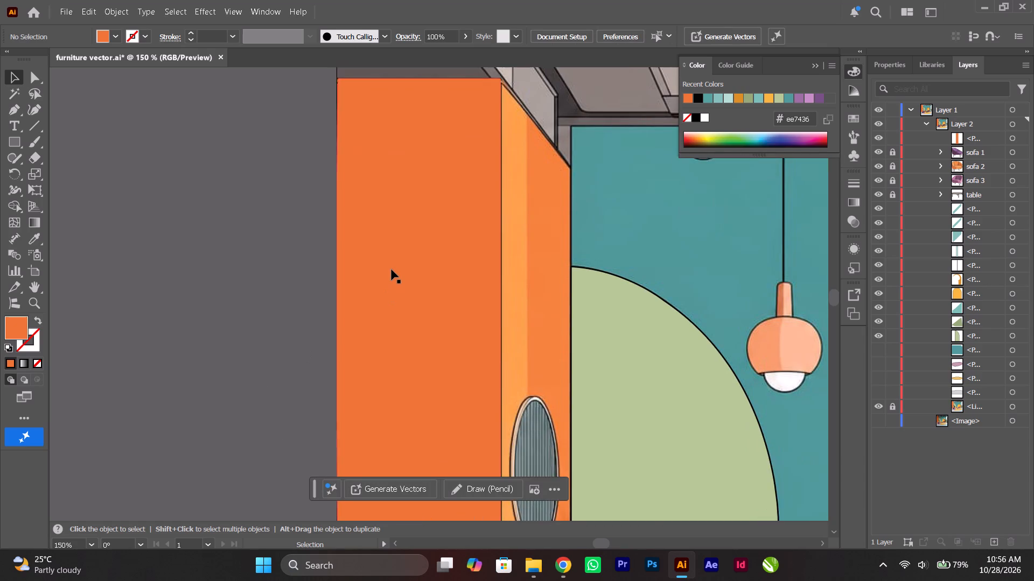
{"action": "scroll", "coordinate": [392, 270], "scroll_direction": "down", "scroll_amount": 20}
{"action": "scroll", "coordinate": [392, 270], "scroll_direction": "down", "scroll_amount": 14}
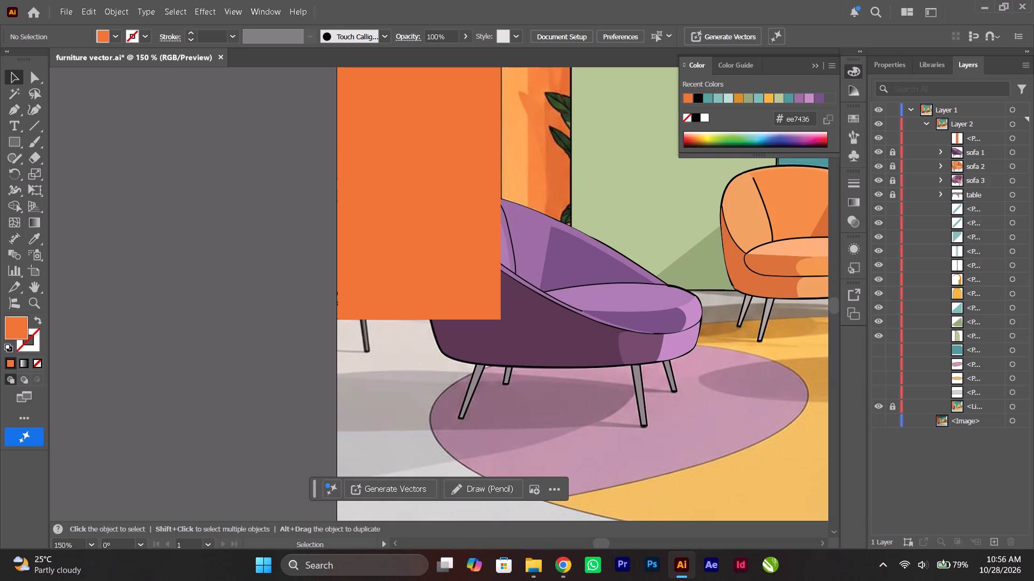
{"action": "left_click_drag", "start_coordinate": [977, 133], "coordinate": [967, 192]}
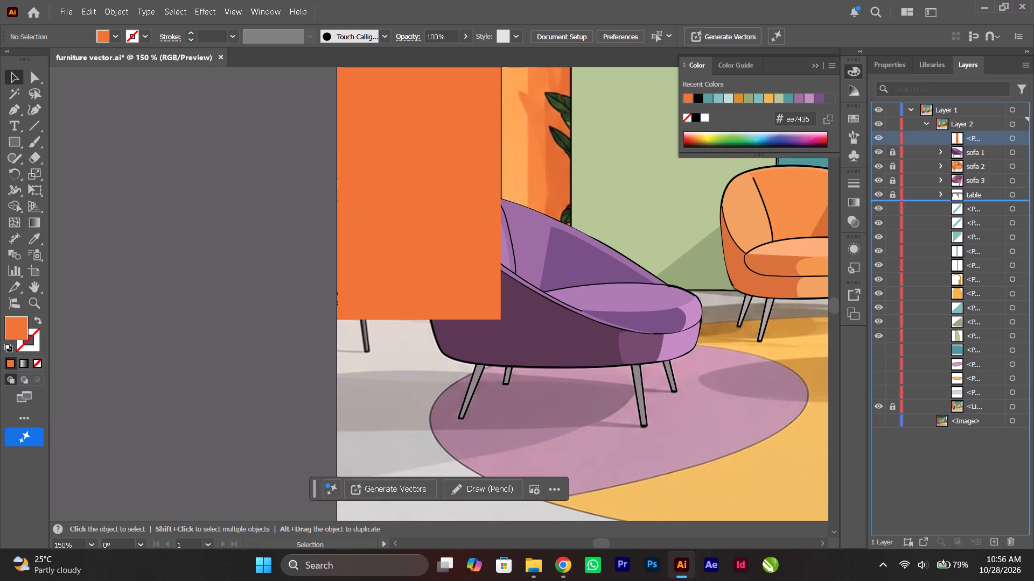
{"action": "left_click_drag", "start_coordinate": [967, 192], "coordinate": [967, 188]}
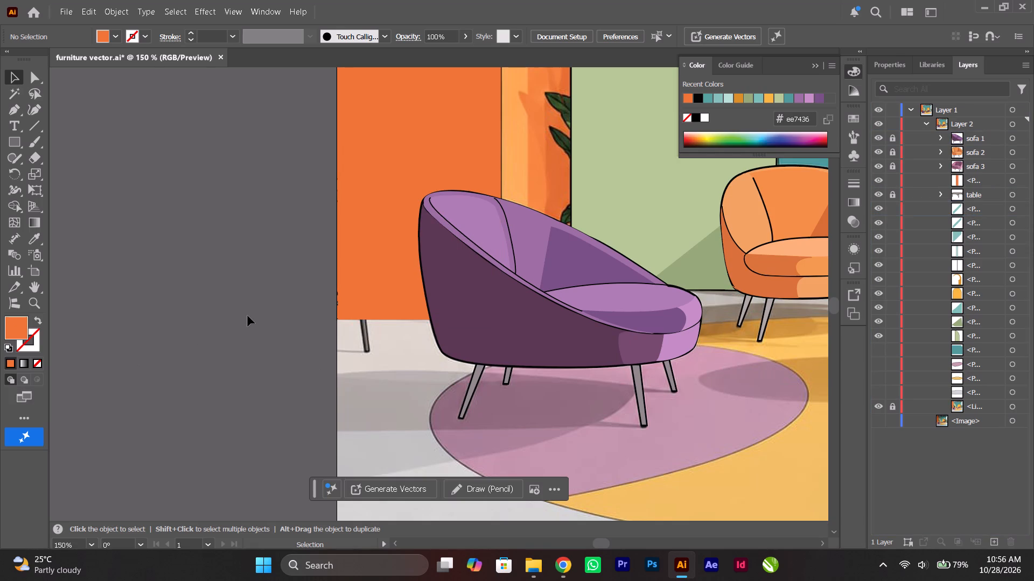
{"action": "left_click", "coordinate": [248, 315]}
Temporarily hide the orange wall path to examine the reference wall's outlines, shelf and top edge, and show it again.
{"action": "scroll", "coordinate": [248, 315], "scroll_direction": "up", "scroll_amount": 20}
{"action": "scroll", "coordinate": [248, 315], "scroll_direction": "up", "scroll_amount": 20}
{"action": "scroll", "coordinate": [248, 315], "scroll_direction": "up", "scroll_amount": 2}
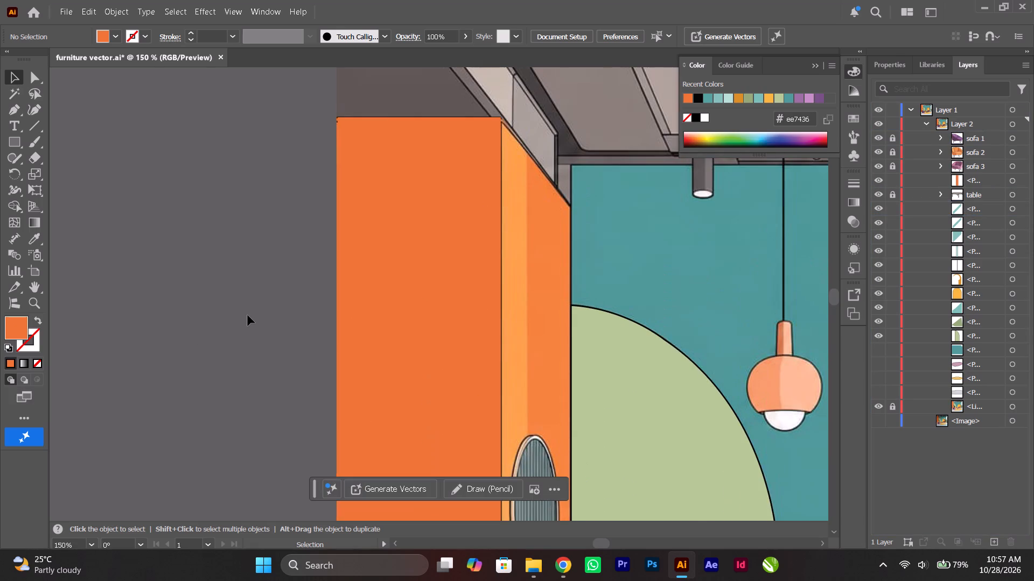
{"action": "left_click", "coordinate": [875, 182]}
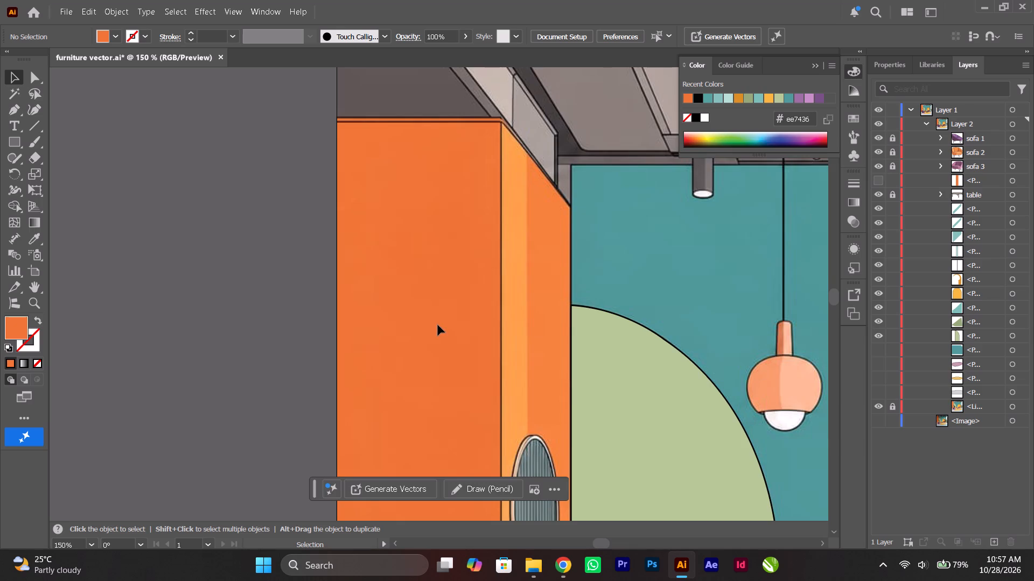
{"action": "scroll", "coordinate": [439, 324], "scroll_direction": "down", "scroll_amount": 20}
{"action": "scroll", "coordinate": [439, 324], "scroll_direction": "down", "scroll_amount": 7}
{"action": "scroll", "coordinate": [439, 322], "scroll_direction": "up", "scroll_amount": 10}
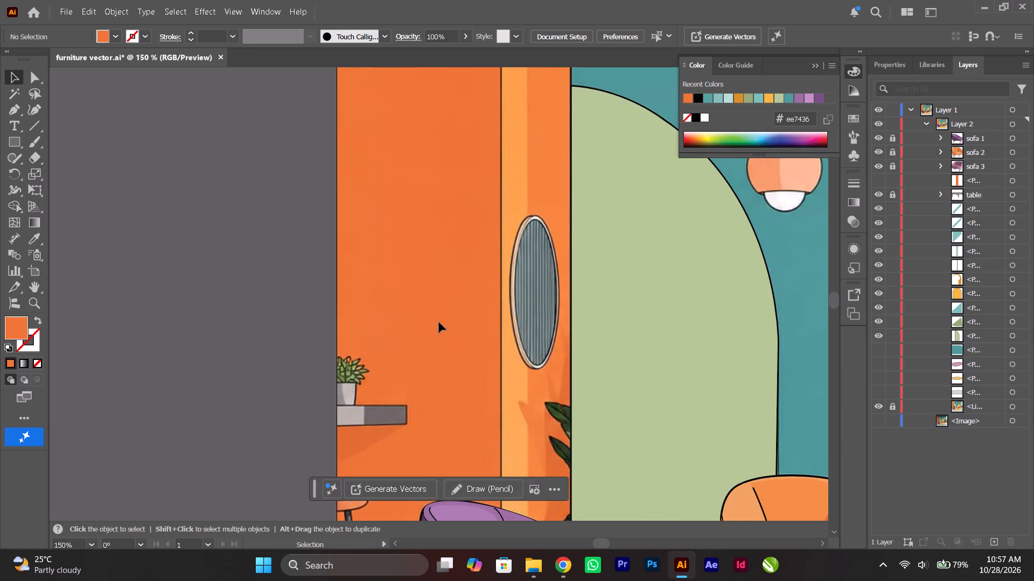
{"action": "scroll", "coordinate": [439, 322], "scroll_direction": "up", "scroll_amount": 20}
{"action": "scroll", "coordinate": [439, 322], "scroll_direction": "up", "scroll_amount": 2}
{"action": "scroll", "coordinate": [379, 193], "scroll_direction": "up", "scroll_amount": 2, "text": "alt"}
{"action": "scroll", "coordinate": [379, 193], "scroll_direction": "up", "scroll_amount": 2}
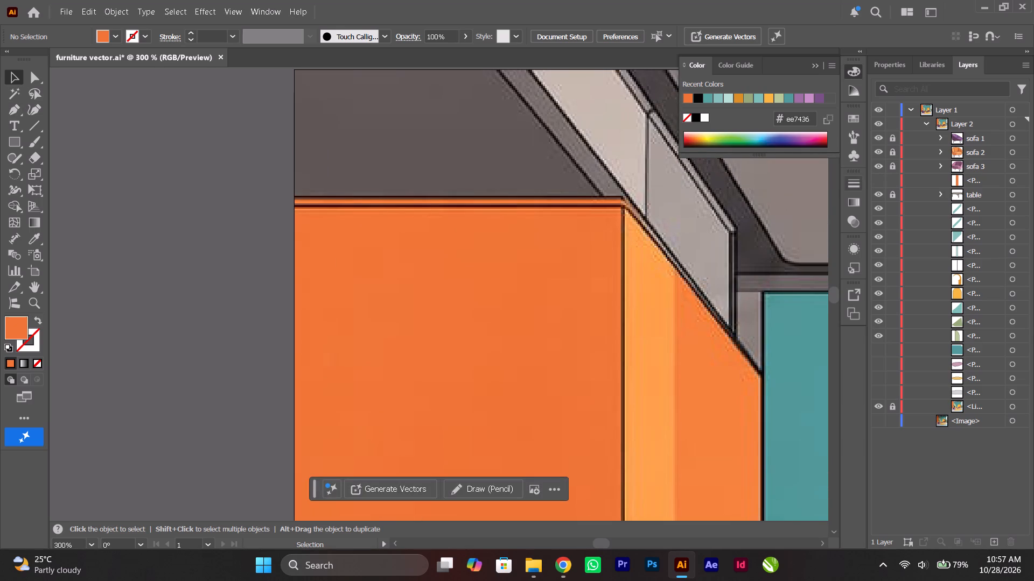
{"action": "left_click", "coordinate": [878, 181]}
Give the orange wall path a black 0.75 pt stroke.
{"action": "left_click", "coordinate": [1012, 176]}
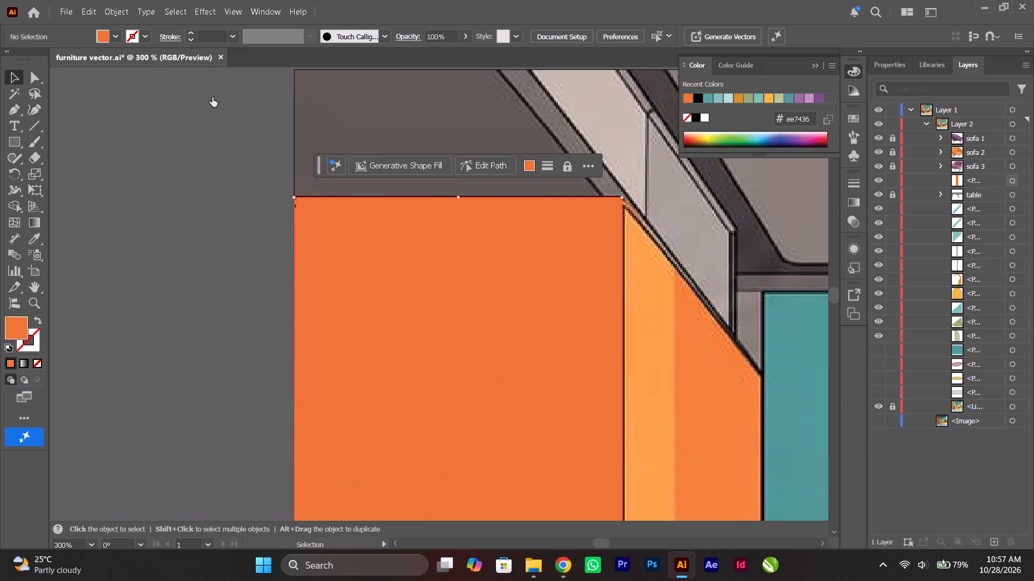
{"action": "left_click", "coordinate": [145, 36]}
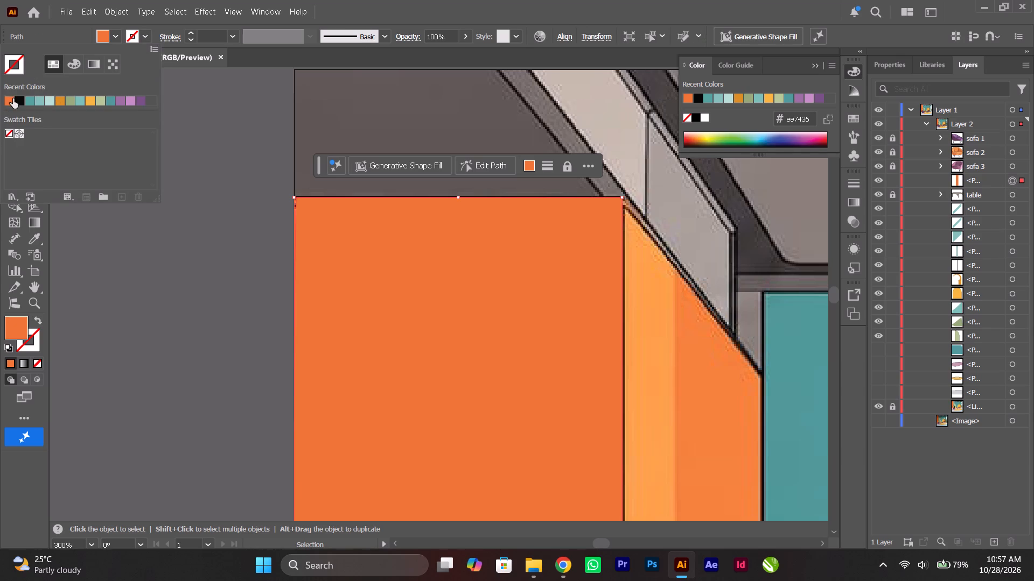
{"action": "left_click", "coordinate": [17, 100]}
{"action": "double_click", "coordinate": [241, 130]}
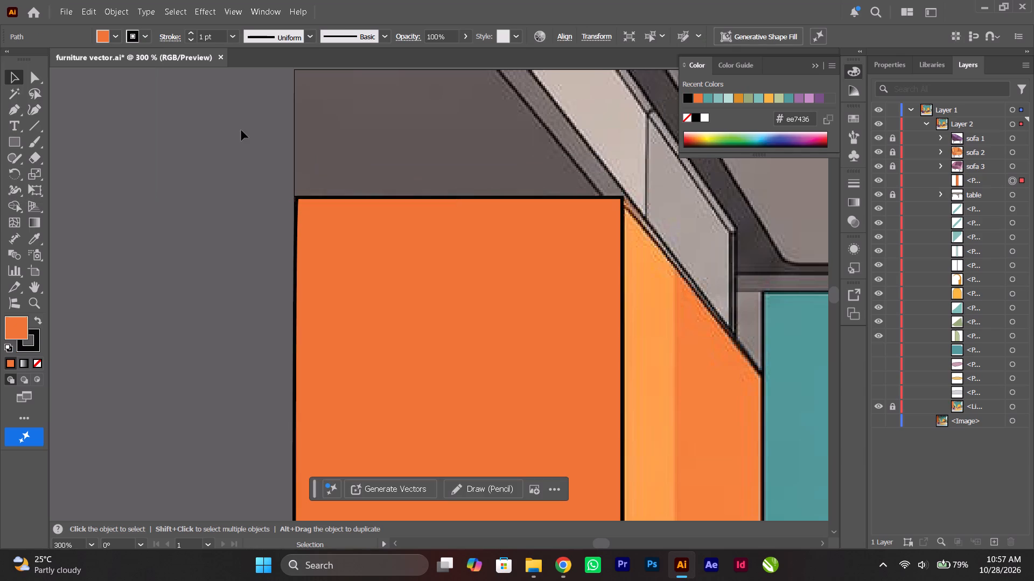
{"action": "left_click", "coordinate": [464, 307]}
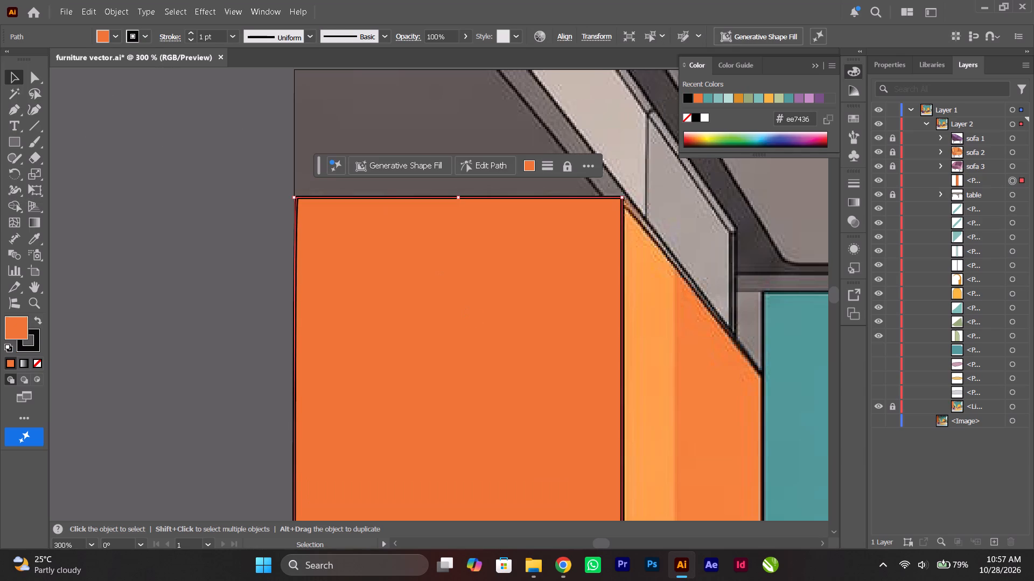
{"action": "left_click", "coordinate": [192, 38]}
{"action": "left_click", "coordinate": [205, 152]}
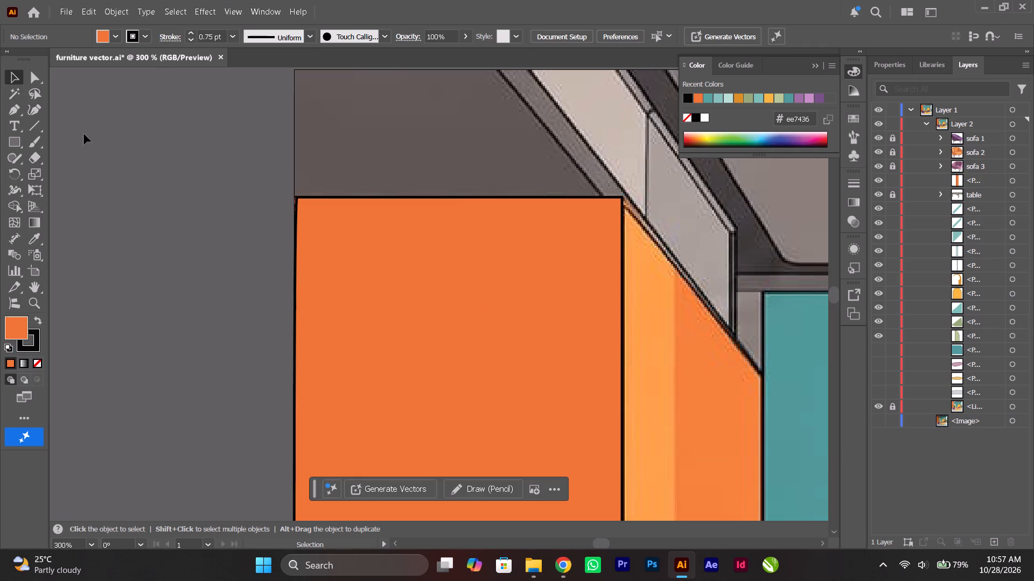
Hide the orange wall path and begin the adjoining side wall's outline with its slanted top edge, about 71 px long.
{"action": "left_click", "coordinate": [879, 183]}
{"action": "left_click", "coordinate": [13, 110]}
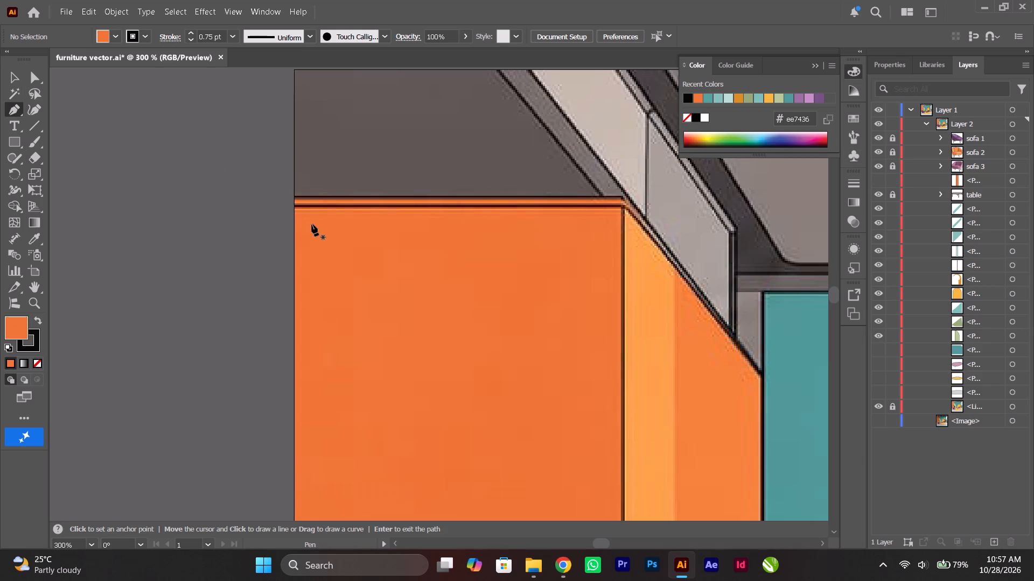
{"action": "scroll", "coordinate": [305, 209], "scroll_direction": "up", "scroll_amount": 2, "text": "alt"}
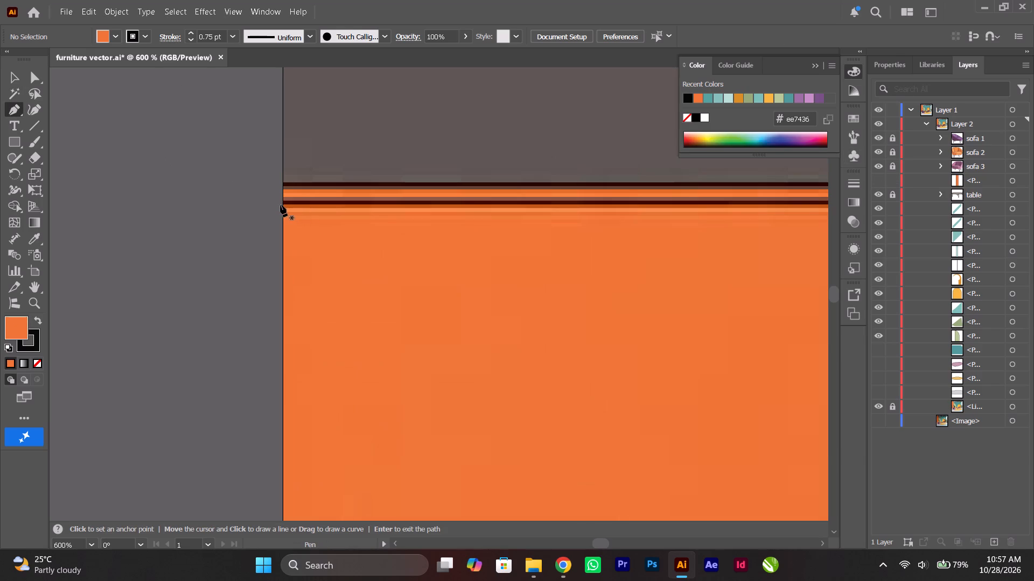
{"action": "scroll", "coordinate": [283, 200], "scroll_direction": "down", "scroll_amount": 2, "text": "alt"}
{"action": "scroll", "coordinate": [283, 200], "scroll_direction": "down", "scroll_amount": 3, "text": "ctrl"}
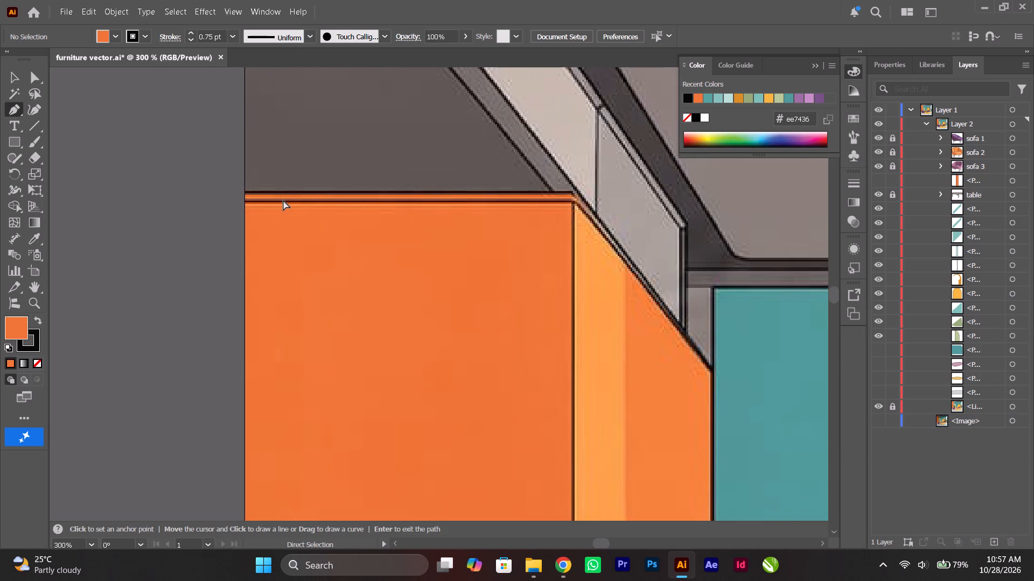
{"action": "scroll", "coordinate": [283, 200], "scroll_direction": "down", "scroll_amount": 20, "text": "ctrl"}
{"action": "scroll", "coordinate": [283, 200], "scroll_direction": "down", "scroll_amount": 5, "text": "ctrl"}
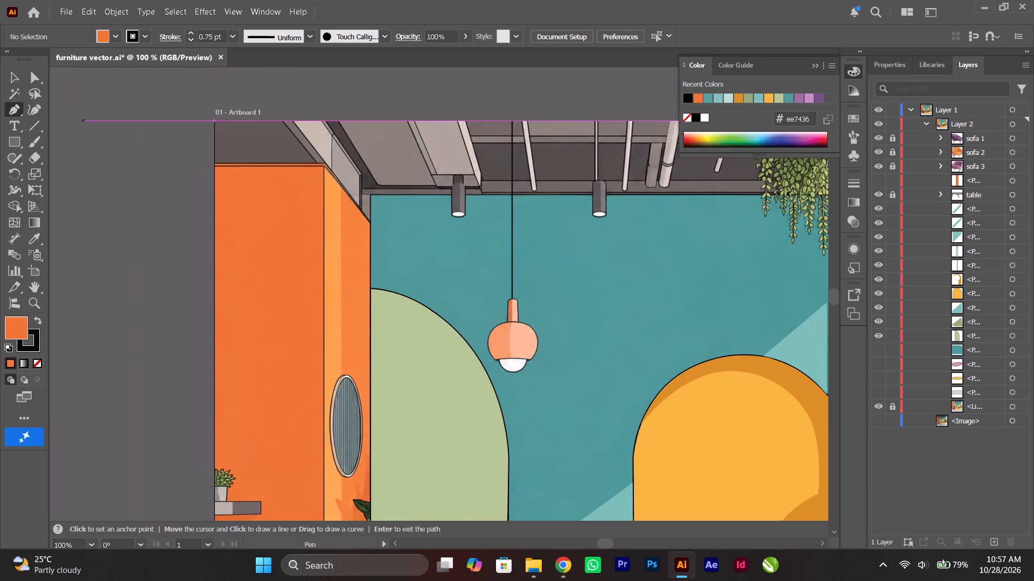
{"action": "scroll", "coordinate": [324, 171], "scroll_direction": "up", "scroll_amount": 5, "text": "alt"}
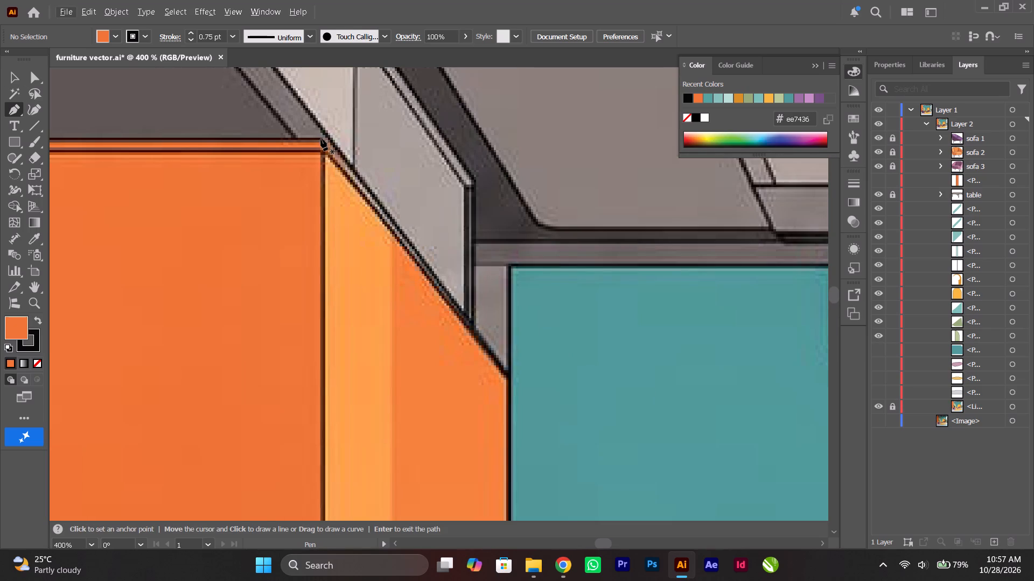
{"action": "left_click", "coordinate": [321, 139]}
{"action": "scroll", "coordinate": [321, 140], "scroll_direction": "down", "scroll_amount": 3, "text": "alt"}
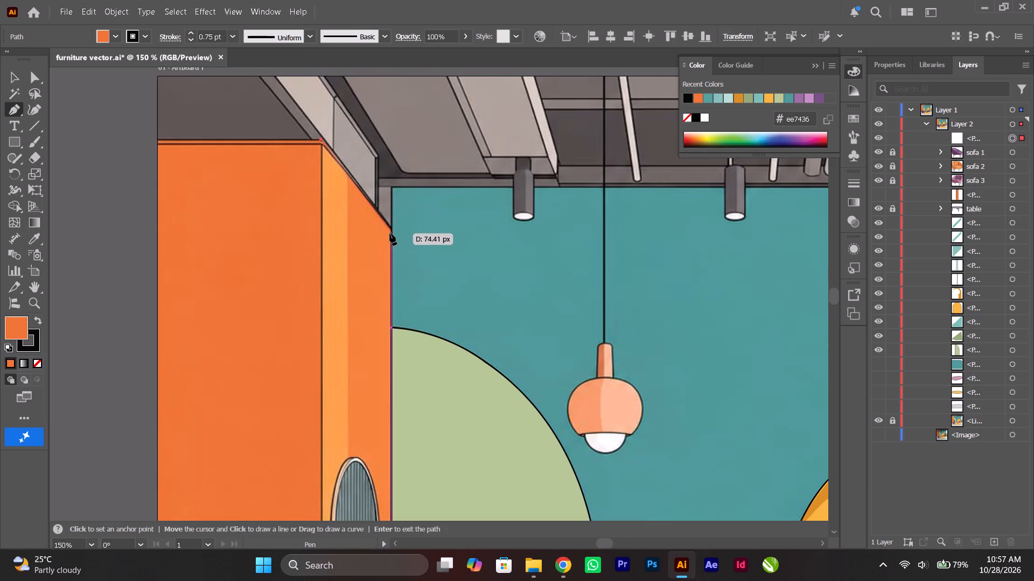
{"action": "scroll", "coordinate": [386, 233], "scroll_direction": "up", "scroll_amount": 4, "text": "alt"}
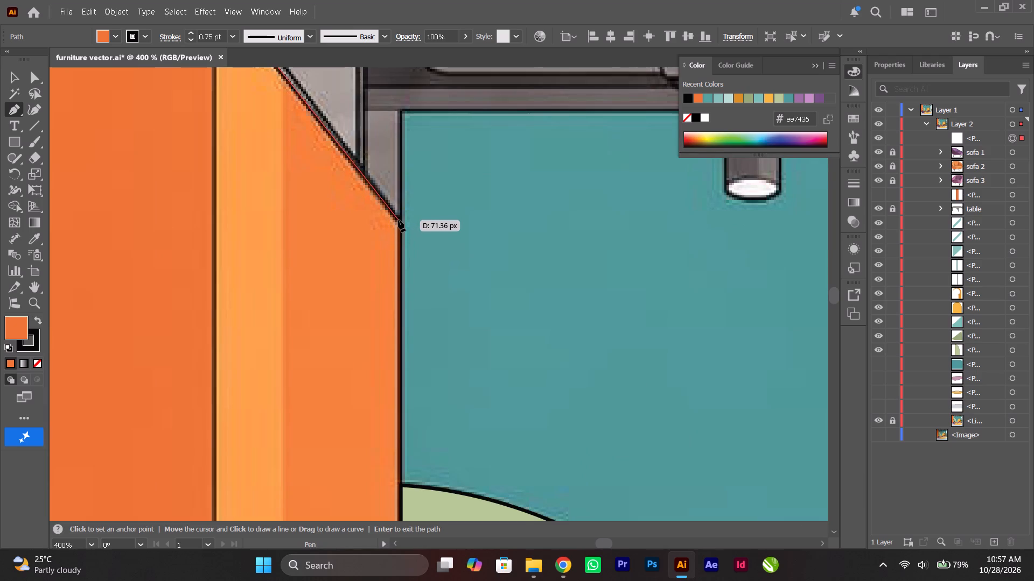
{"action": "scroll", "coordinate": [399, 220], "scroll_direction": "up", "scroll_amount": 11}
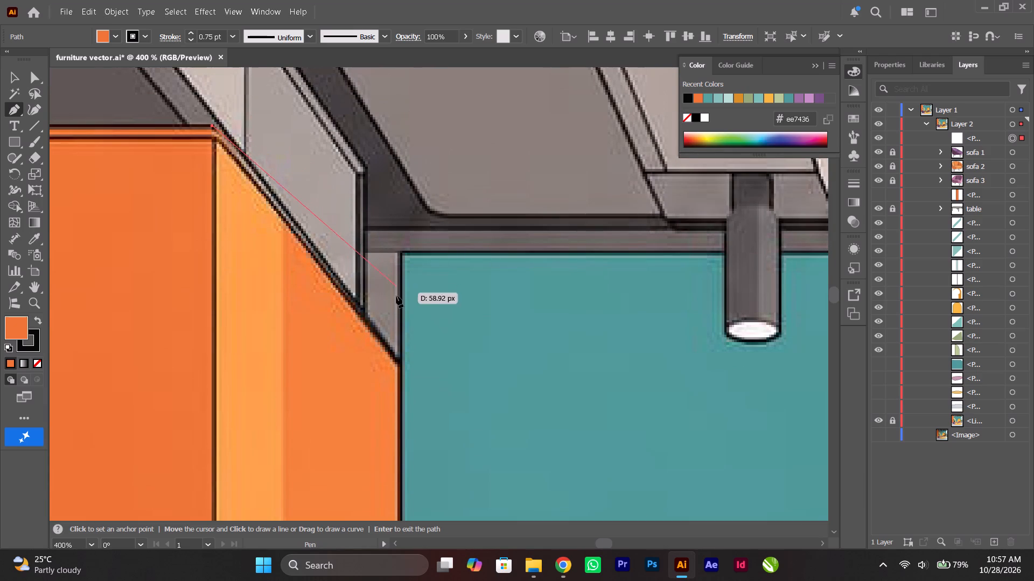
{"action": "left_click", "coordinate": [400, 362]}
Continue the side wall outline down the green arch's edge, behind the purple sofa and back up, closing it at the top corner.
{"action": "scroll", "coordinate": [400, 362], "scroll_direction": "down", "scroll_amount": 20}
{"action": "scroll", "coordinate": [400, 363], "scroll_direction": "down", "scroll_amount": 5}
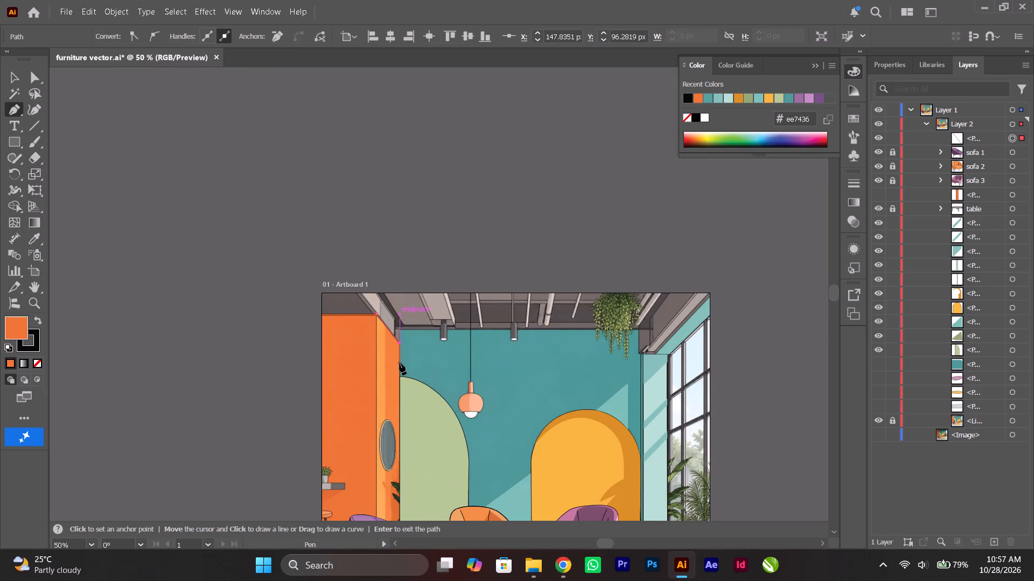
{"action": "scroll", "coordinate": [400, 363], "scroll_direction": "down", "scroll_amount": 11}
{"action": "scroll", "coordinate": [399, 363], "scroll_direction": "up", "scroll_amount": 5, "text": "alt"}
{"action": "scroll", "coordinate": [396, 344], "scroll_direction": "up", "scroll_amount": 13}
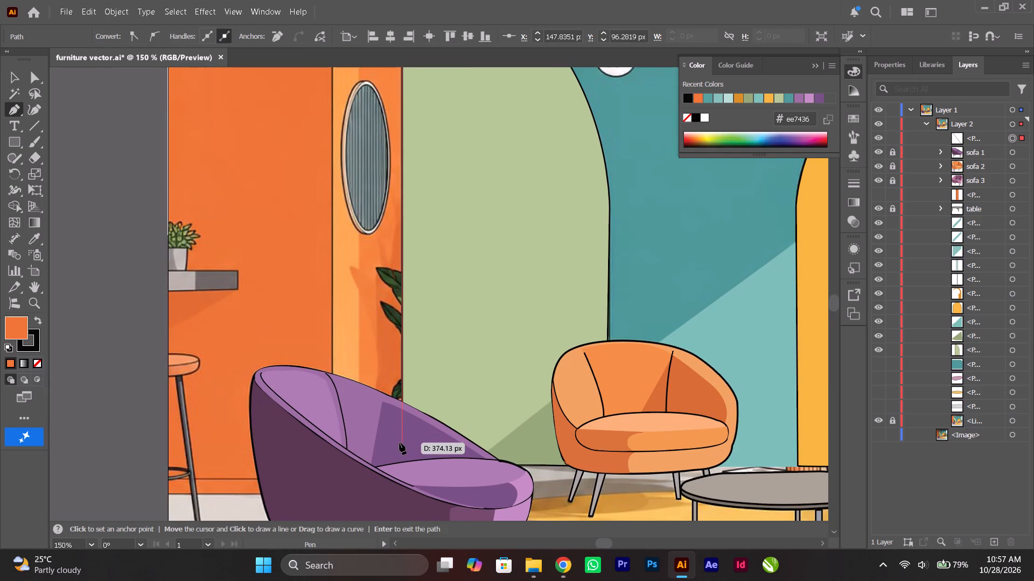
{"action": "left_click", "coordinate": [403, 428], "text": "shift"}
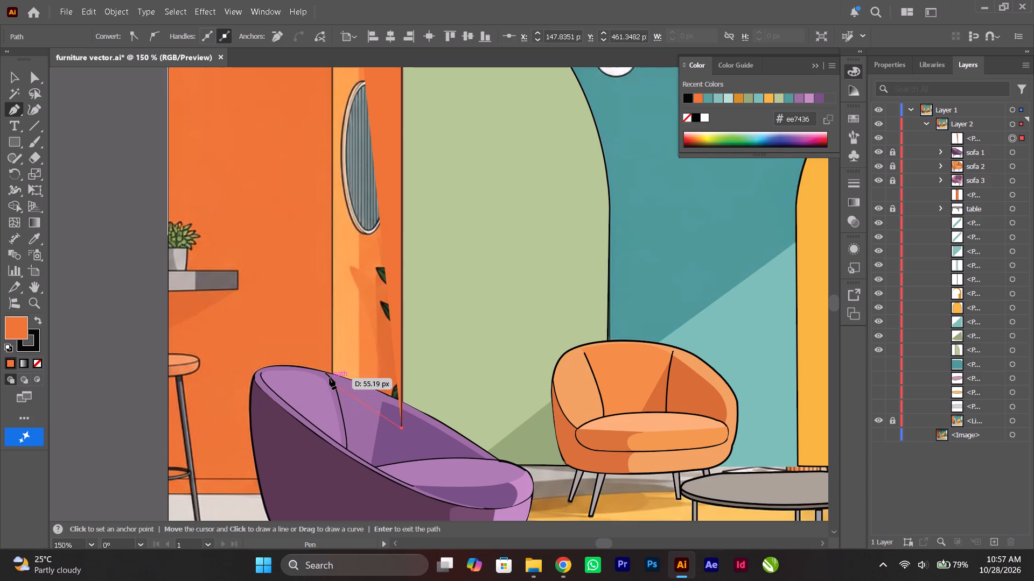
{"action": "left_click", "coordinate": [331, 376]}
{"action": "scroll", "coordinate": [331, 377], "scroll_direction": "up", "scroll_amount": 20}
{"action": "scroll", "coordinate": [331, 377], "scroll_direction": "up", "scroll_amount": 1}
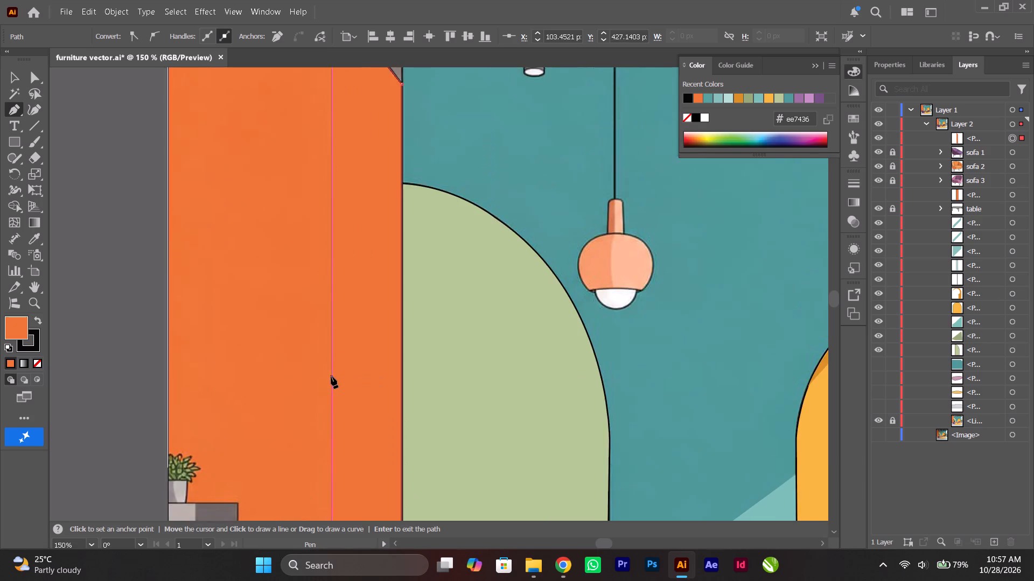
{"action": "scroll", "coordinate": [331, 377], "scroll_direction": "up", "scroll_amount": 15}
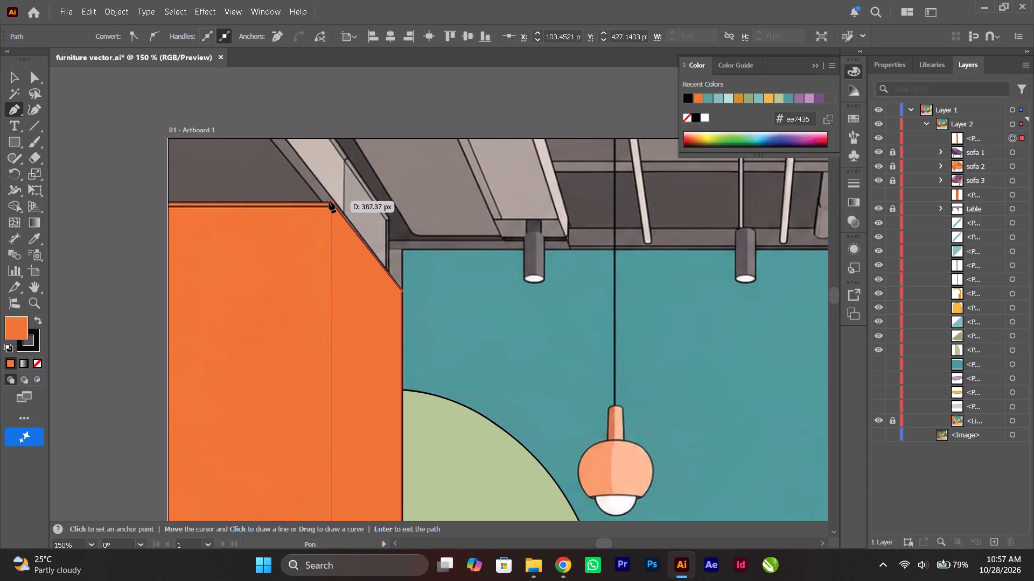
{"action": "left_click", "coordinate": [330, 201], "text": "shift"}
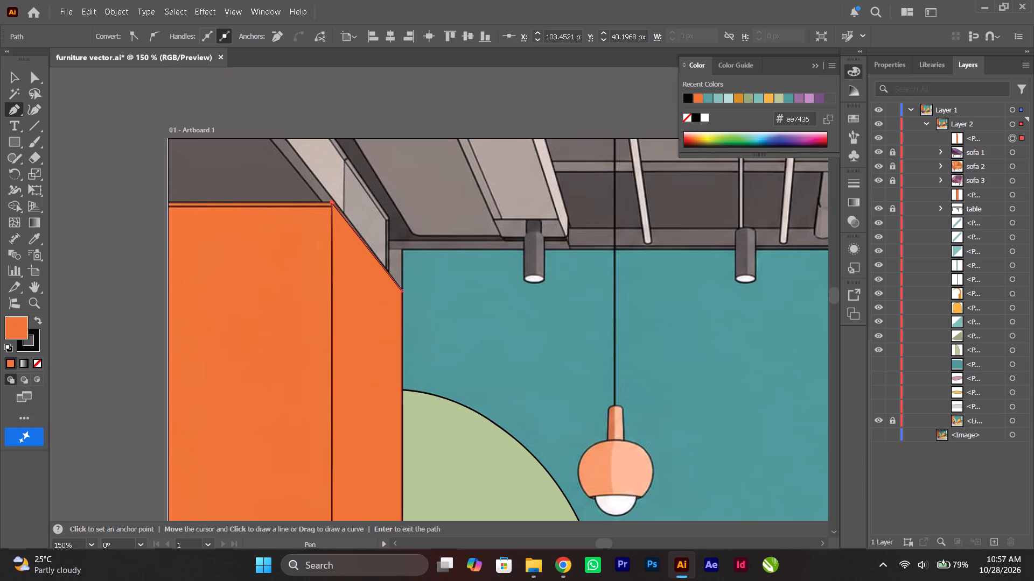
Fill the side wall path with the lighter orange #f5843d sampled from the reference, without a stroke.
{"action": "left_click", "coordinate": [6, 75]}
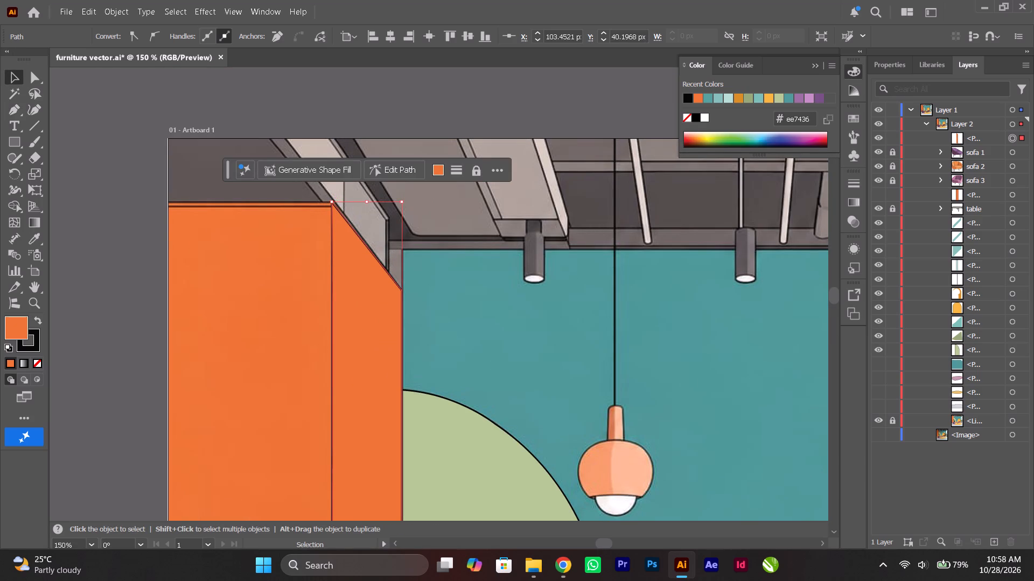
{"action": "left_click", "coordinate": [38, 358]}
{"action": "left_click", "coordinate": [36, 241]}
{"action": "scroll", "coordinate": [455, 336], "scroll_direction": "down", "scroll_amount": 3}
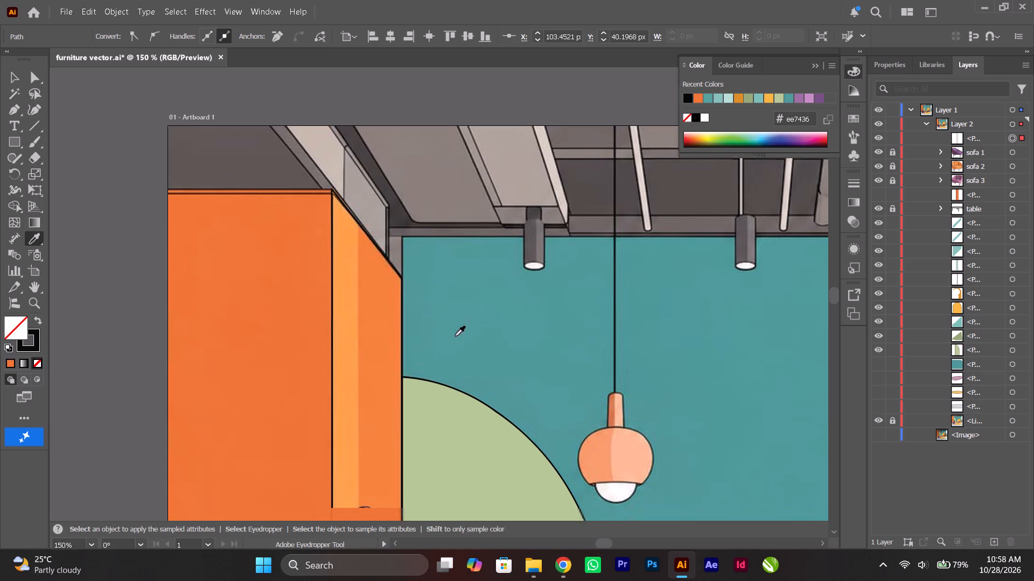
{"action": "scroll", "coordinate": [455, 336], "scroll_direction": "down", "scroll_amount": 20}
{"action": "scroll", "coordinate": [455, 336], "scroll_direction": "down", "scroll_amount": 5}
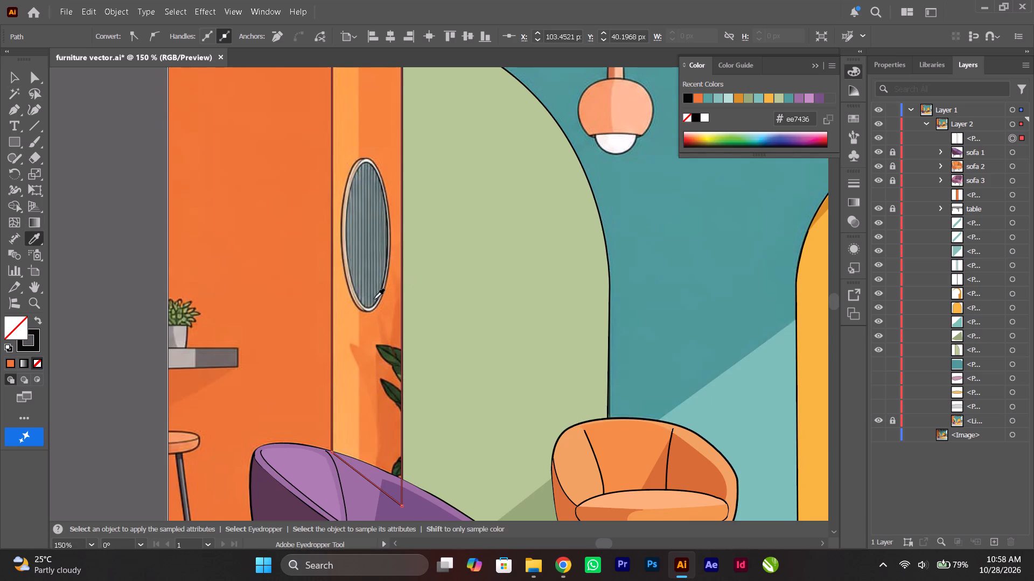
{"action": "scroll", "coordinate": [375, 299], "scroll_direction": "up", "scroll_amount": 8}
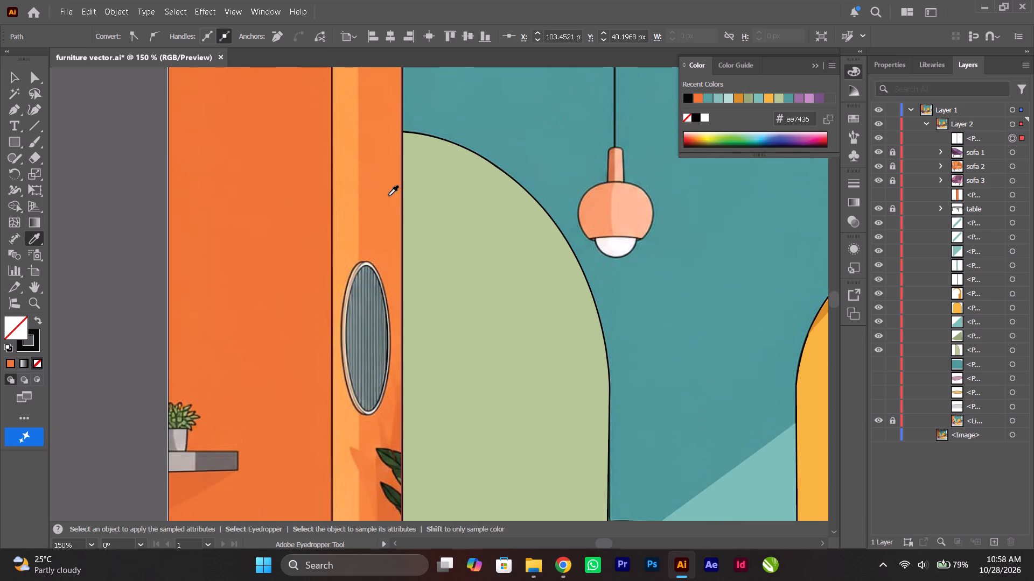
{"action": "left_click", "coordinate": [389, 192]}
{"action": "left_click", "coordinate": [13, 76]}
{"action": "left_click", "coordinate": [104, 187]}
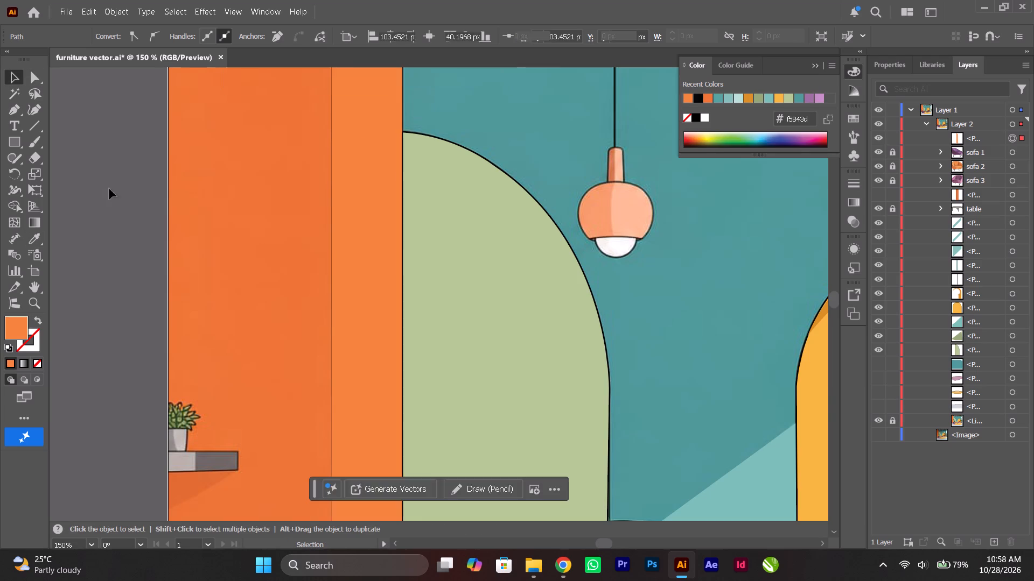
Give the side wall path a black 0.75 pt stroke.
{"action": "scroll", "coordinate": [121, 199], "scroll_direction": "up", "scroll_amount": 8}
{"action": "scroll", "coordinate": [564, 263], "scroll_direction": "up", "scroll_amount": 6}
{"action": "left_click", "coordinate": [392, 258]}
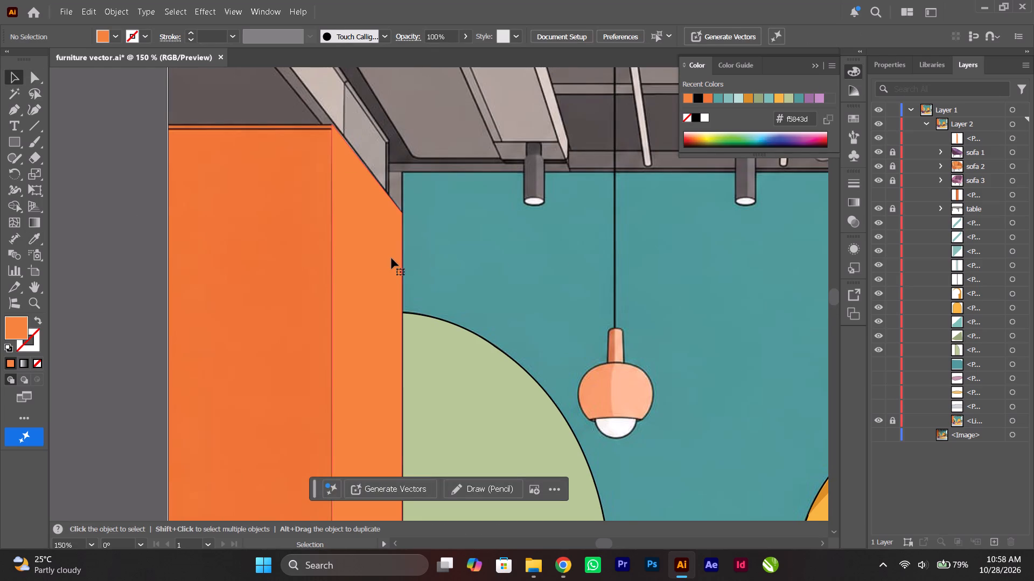
{"action": "left_click", "coordinate": [142, 40]}
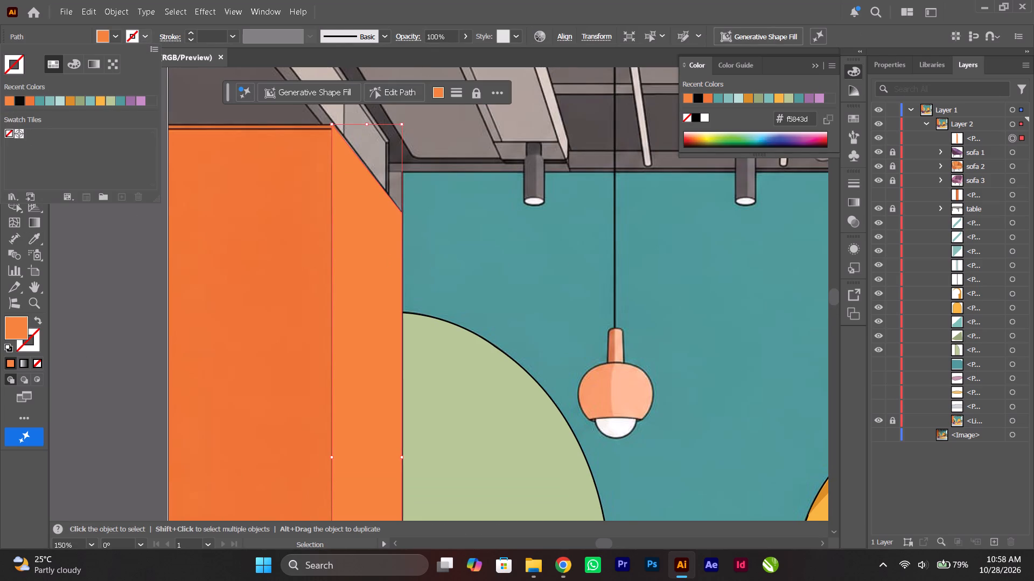
{"action": "left_click", "coordinate": [18, 100]}
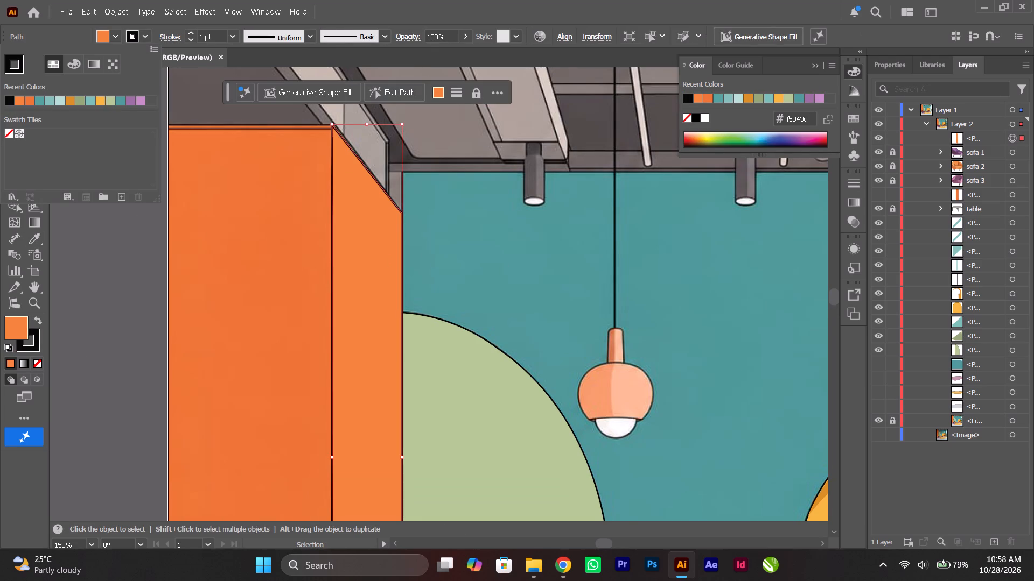
{"action": "left_click", "coordinate": [75, 332]}
{"action": "left_click", "coordinate": [190, 43]}
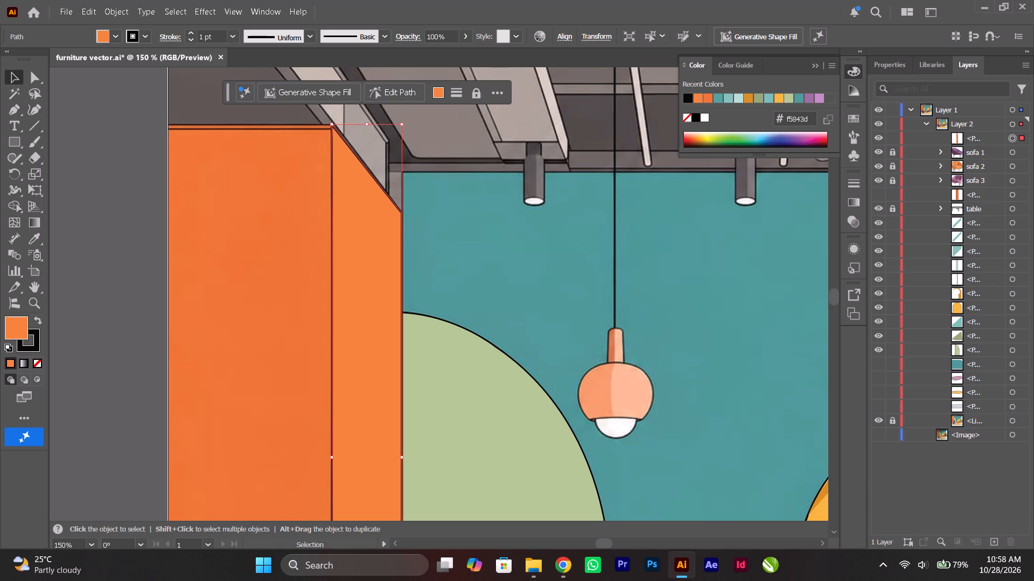
{"action": "left_click", "coordinate": [191, 37]}
{"action": "left_click", "coordinate": [115, 136]}
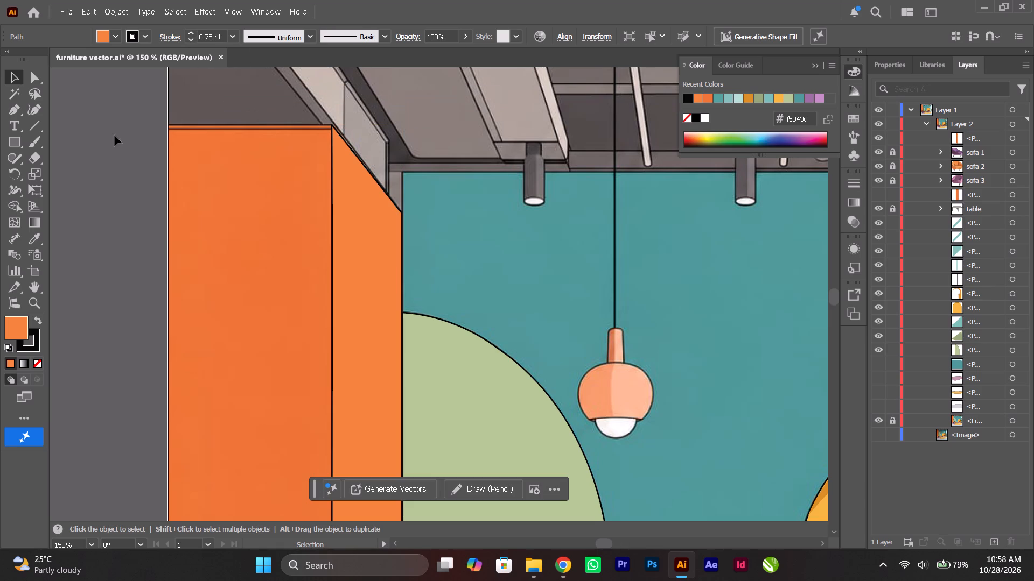
{"action": "left_click", "coordinate": [115, 136]}
Show the hidden front orange wall path in Layer 2 again.
{"action": "scroll", "coordinate": [264, 237], "scroll_direction": "down", "scroll_amount": 4}
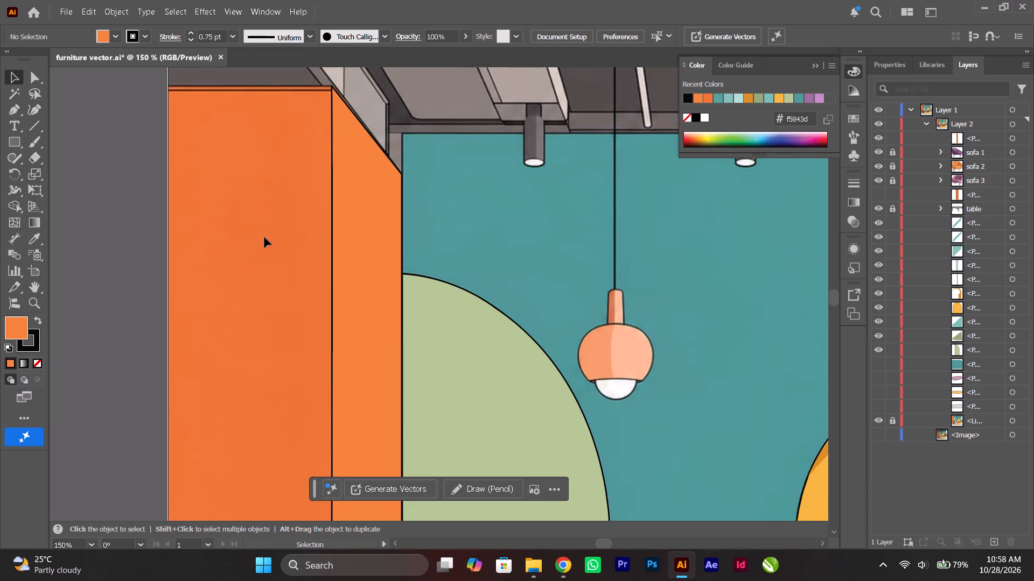
{"action": "scroll", "coordinate": [264, 237], "scroll_direction": "down", "scroll_amount": 2}
{"action": "left_click", "coordinate": [879, 195]}
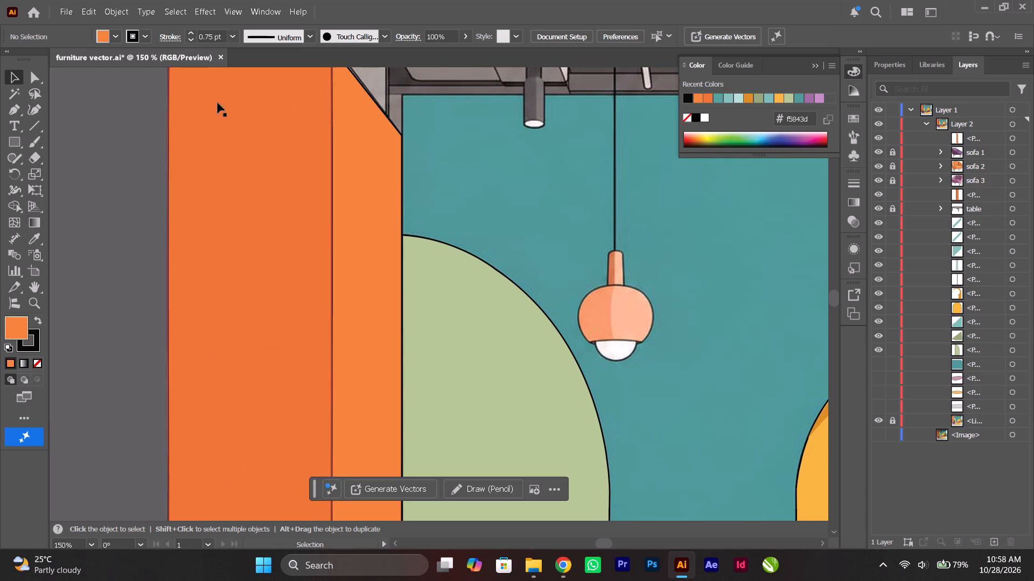
Draw an unfilled black trim line just below the front wall's top edge and down the side wall's slanted top edge.
{"action": "scroll", "coordinate": [218, 103], "scroll_direction": "up", "scroll_amount": 14}
{"action": "scroll", "coordinate": [295, 141], "scroll_direction": "up", "scroll_amount": 2, "text": "alt"}
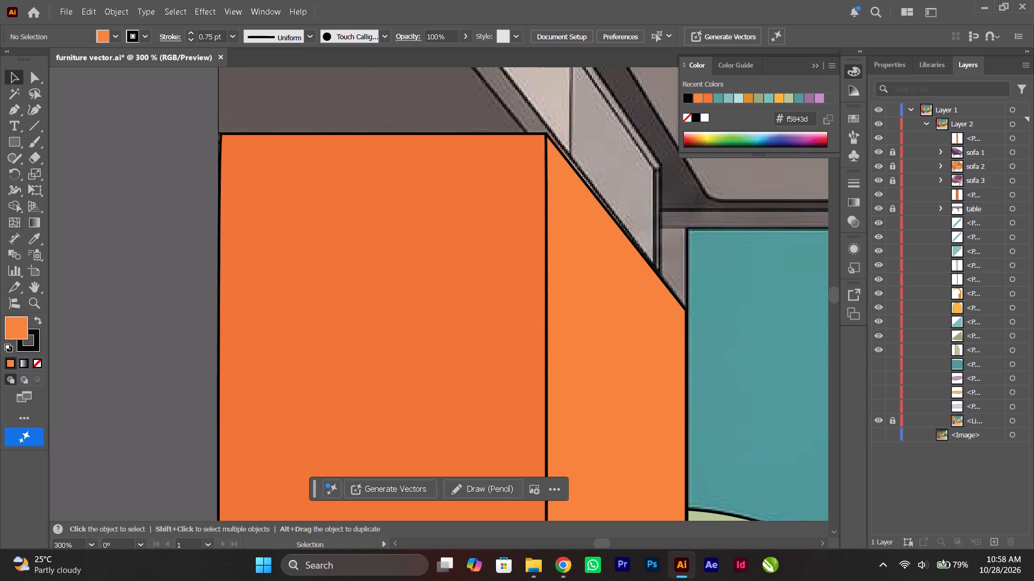
{"action": "left_click", "coordinate": [8, 110]}
{"action": "left_click", "coordinate": [221, 142]}
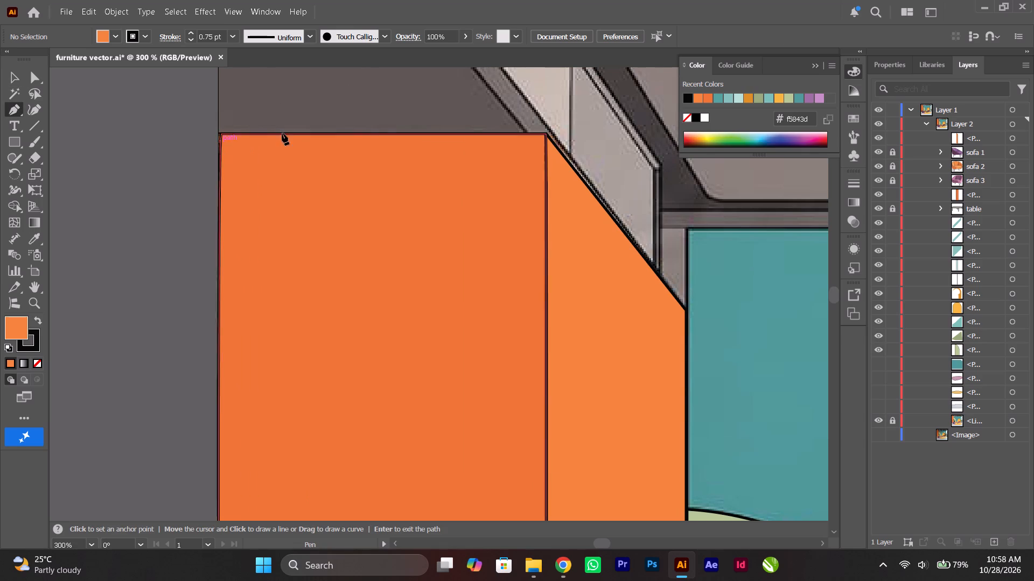
{"action": "left_click", "coordinate": [544, 152], "text": "shift"}
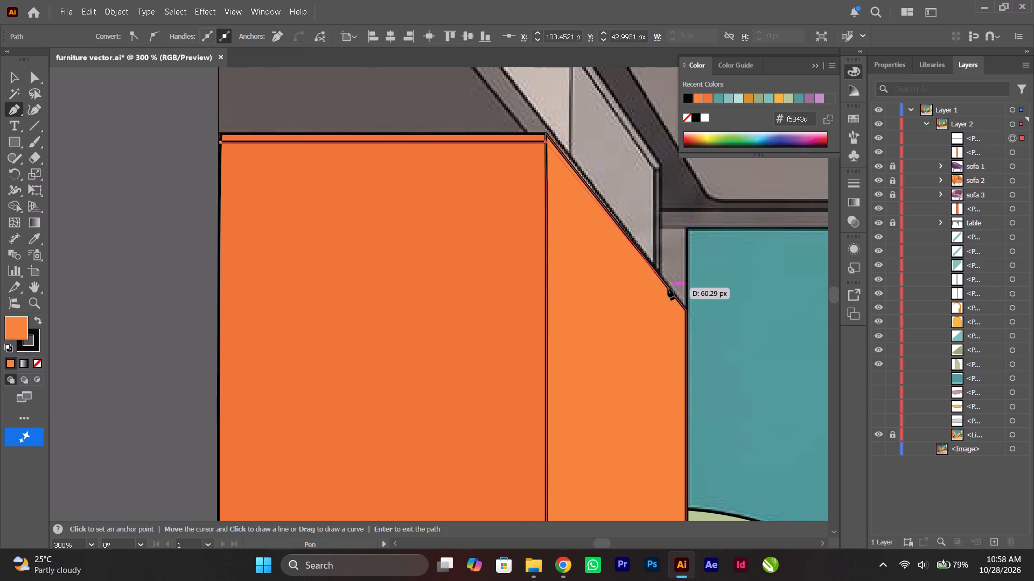
{"action": "left_click", "coordinate": [684, 313]}
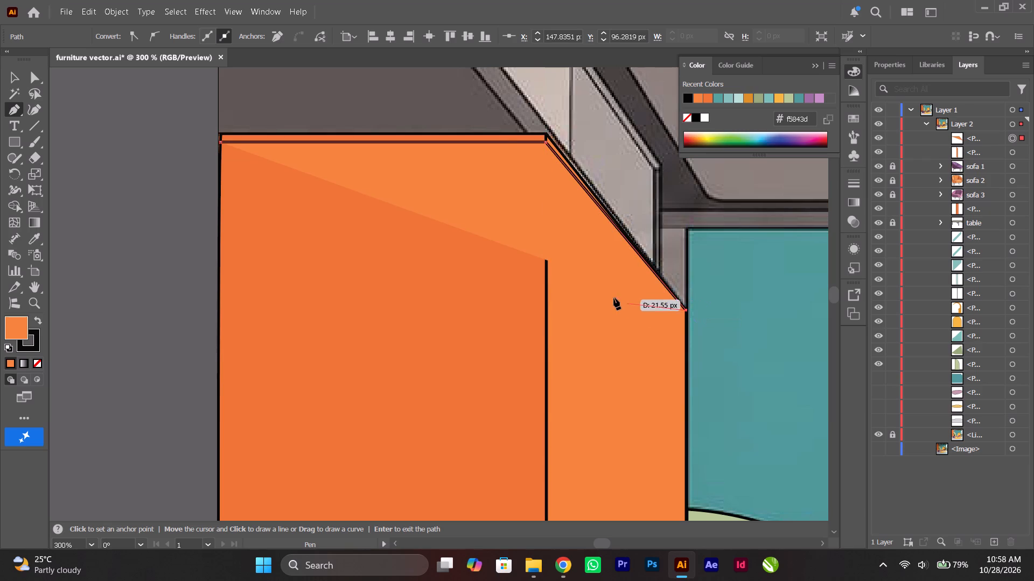
{"action": "key", "text": "Escape"}
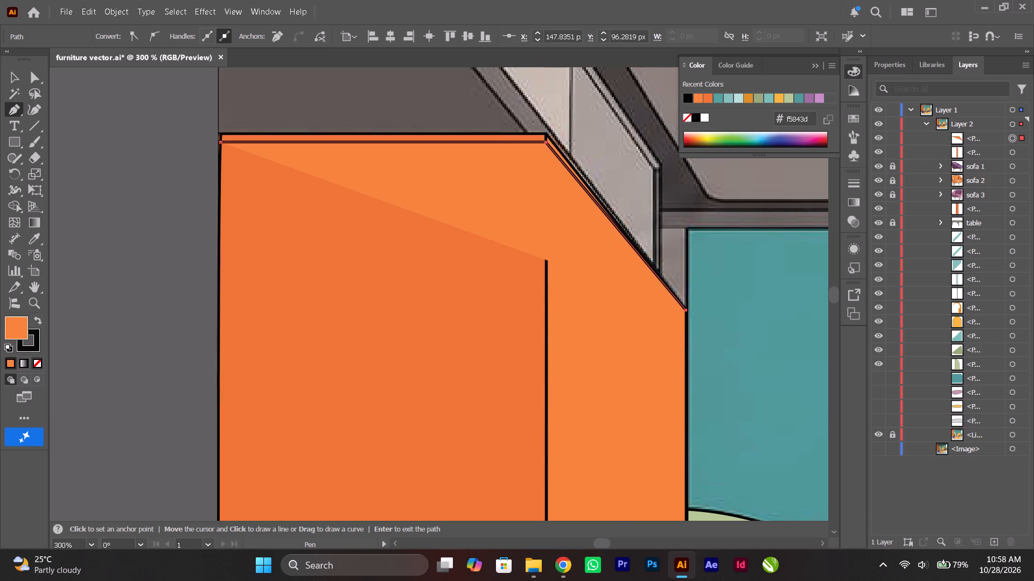
{"action": "left_click", "coordinate": [38, 357]}
{"action": "left_click", "coordinate": [14, 80]}
{"action": "left_click", "coordinate": [180, 250]}
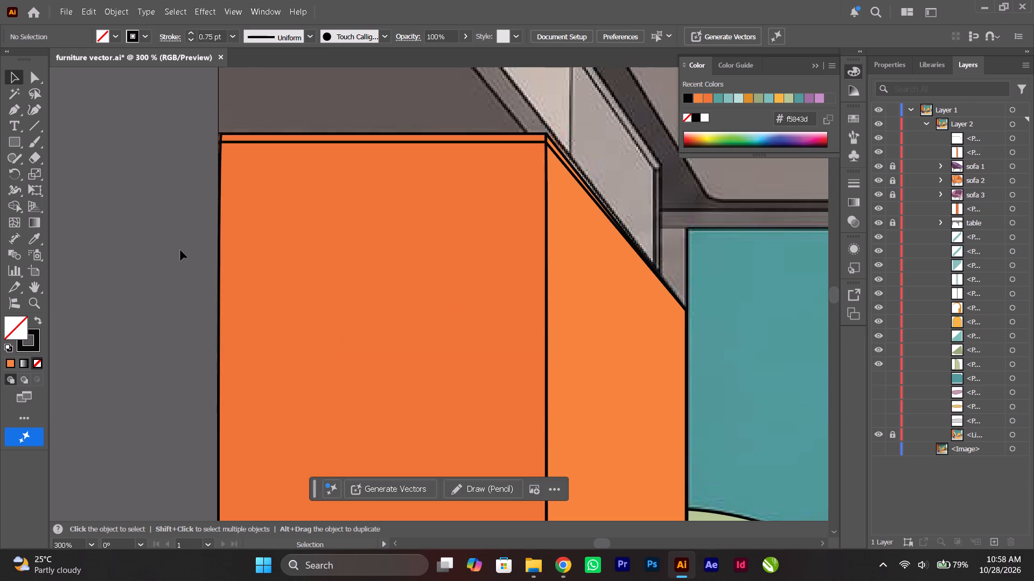
Examine the trim line and the outlines along the tops of the orange front and side walls.
{"action": "scroll", "coordinate": [180, 250], "scroll_direction": "up", "scroll_amount": 1, "text": "alt"}
{"action": "scroll", "coordinate": [180, 250], "scroll_direction": "down", "scroll_amount": 2, "text": "alt"}
{"action": "scroll", "coordinate": [406, 236], "scroll_direction": "down", "scroll_amount": 6}
{"action": "scroll", "coordinate": [406, 236], "scroll_direction": "down", "scroll_amount": 1, "text": "alt"}
{"action": "scroll", "coordinate": [406, 236], "scroll_direction": "up", "scroll_amount": 1, "text": "alt"}
{"action": "scroll", "coordinate": [406, 236], "scroll_direction": "down", "scroll_amount": 6}
{"action": "scroll", "coordinate": [406, 236], "scroll_direction": "down", "scroll_amount": 2, "text": "alt"}
{"action": "scroll", "coordinate": [406, 236], "scroll_direction": "up", "scroll_amount": 3}
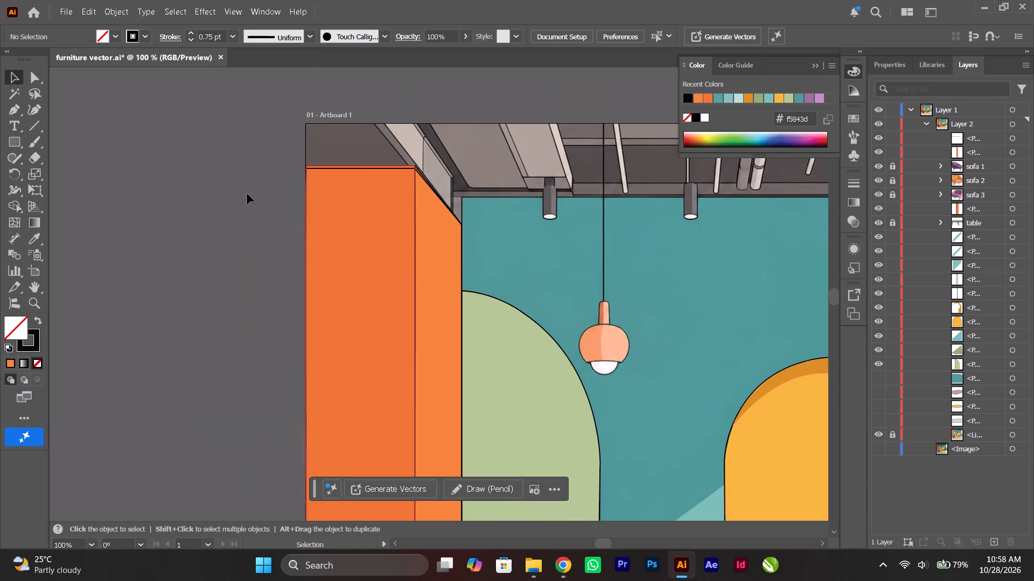
{"action": "left_click", "coordinate": [182, 174]}
{"action": "scroll", "coordinate": [353, 169], "scroll_direction": "up", "scroll_amount": 7, "text": "alt"}
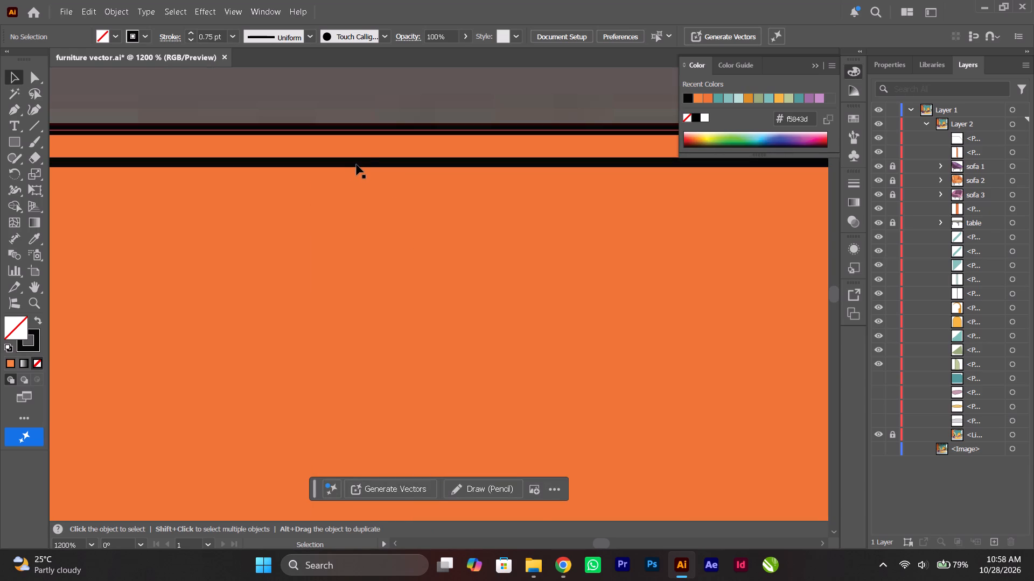
{"action": "scroll", "coordinate": [357, 164], "scroll_direction": "down", "scroll_amount": 6, "text": "alt"}
{"action": "scroll", "coordinate": [357, 164], "scroll_direction": "down", "scroll_amount": 16, "text": "ctrl"}
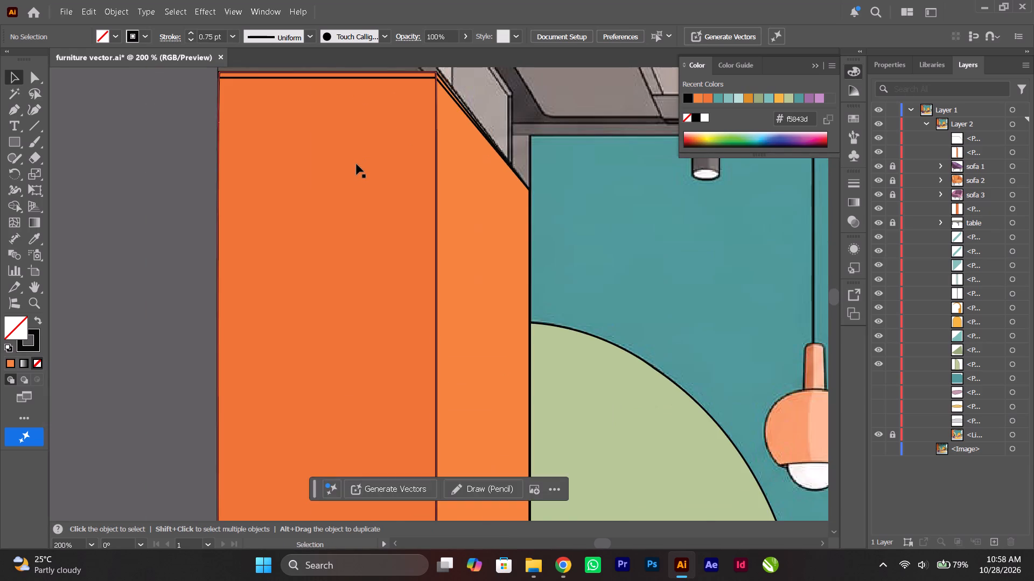
{"action": "scroll", "coordinate": [357, 164], "scroll_direction": "down", "scroll_amount": 2, "text": "alt"}
Save the document.
{"action": "key", "text": "ctrl+s"}
Move the trim line and side wall paths below sofa 3 in Layer 2 so the purple sofa sits in front.
{"action": "scroll", "coordinate": [357, 164], "scroll_direction": "down", "scroll_amount": 5}
{"action": "scroll", "coordinate": [357, 164], "scroll_direction": "down", "scroll_amount": 6, "text": "ctrl"}
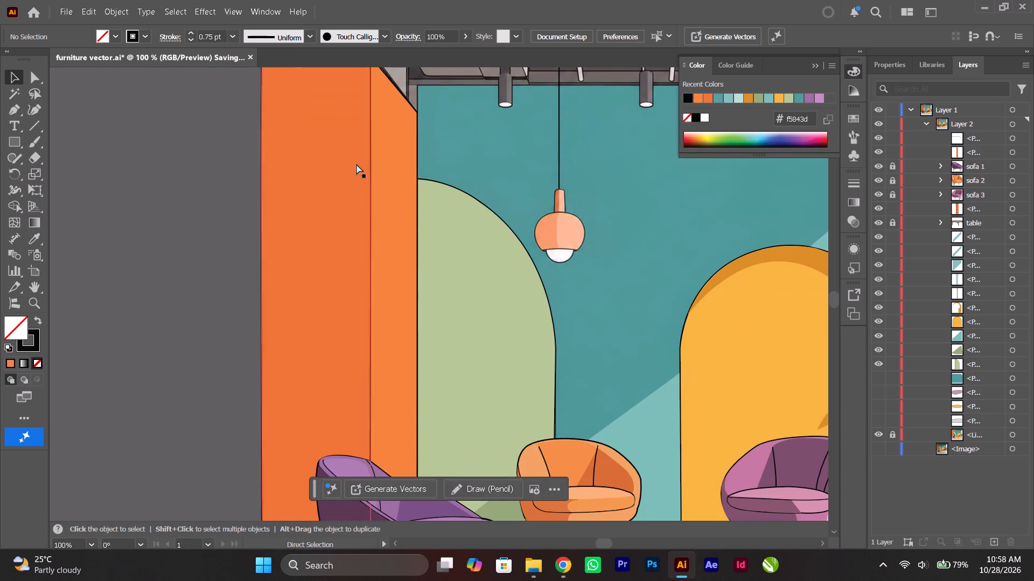
{"action": "scroll", "coordinate": [357, 164], "scroll_direction": "down", "scroll_amount": 2, "text": "ctrl"}
{"action": "scroll", "coordinate": [357, 164], "scroll_direction": "down", "scroll_amount": 1, "text": "alt"}
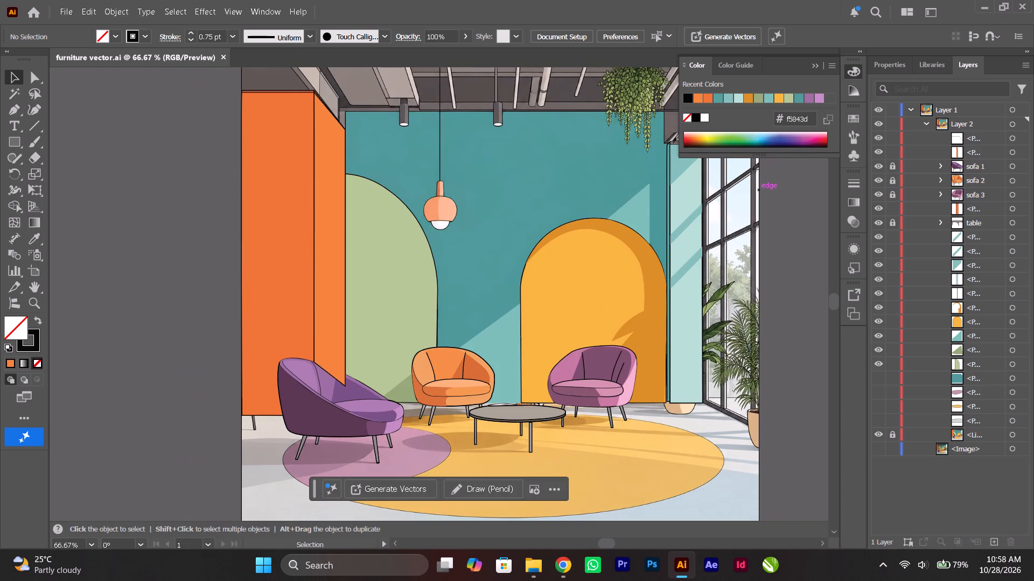
{"action": "left_click", "coordinate": [1009, 139]}
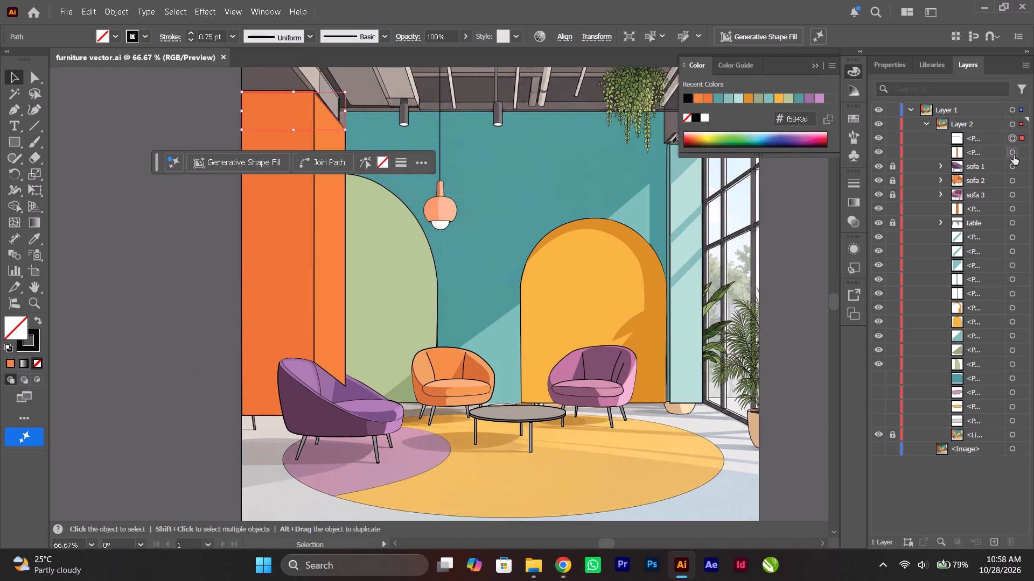
{"action": "left_click", "coordinate": [1014, 154], "text": "shift"}
{"action": "left_click", "coordinate": [985, 141]}
{"action": "left_click", "coordinate": [990, 150], "text": "shift"}
{"action": "left_click_drag", "start_coordinate": [979, 136], "coordinate": [972, 201]}
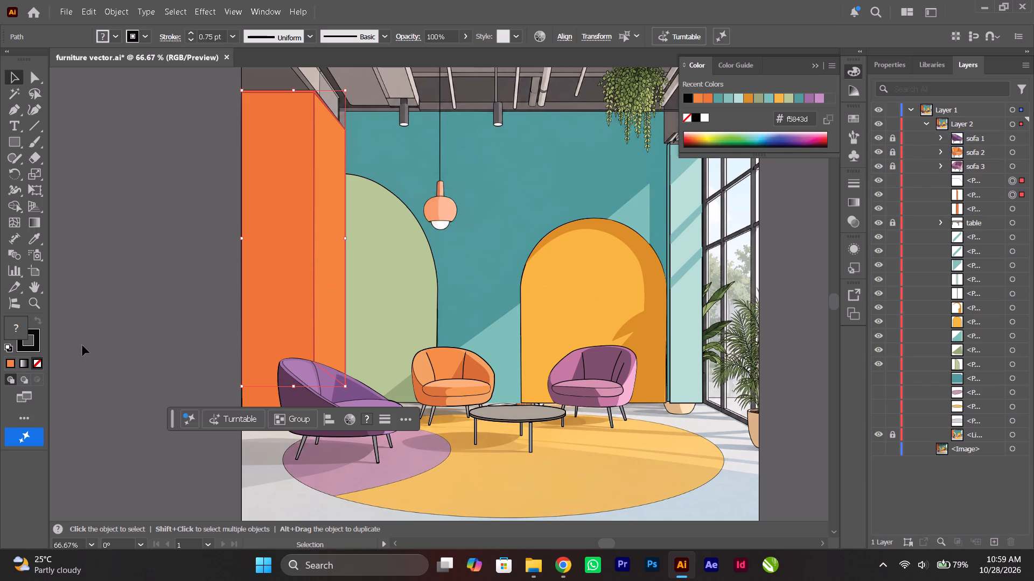
{"action": "left_click", "coordinate": [101, 344]}
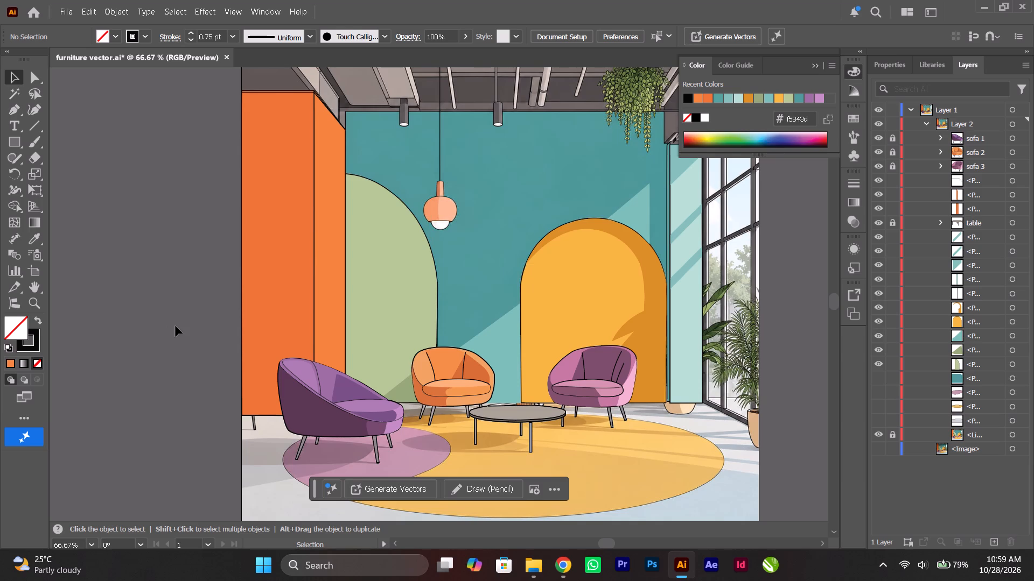
Hide the side wall path in Layer 2.
{"action": "left_click", "coordinate": [325, 320]}
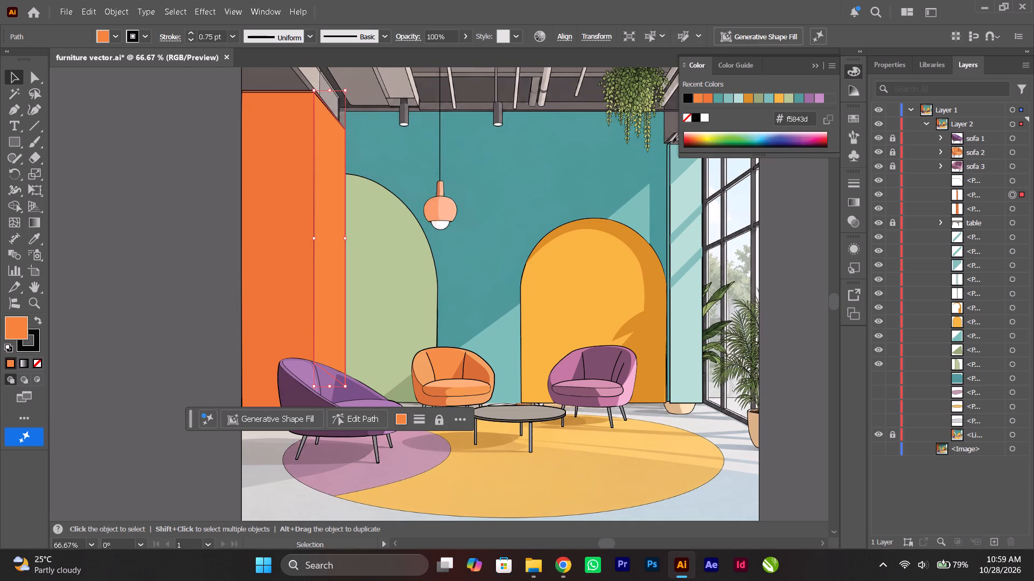
{"action": "left_click", "coordinate": [877, 195]}
Start the light strip path along the side wall's slanted edge to its front top corner, without fill or stroke.
{"action": "scroll", "coordinate": [331, 210], "scroll_direction": "up", "scroll_amount": 2, "text": "alt"}
{"action": "scroll", "coordinate": [330, 209], "scroll_direction": "up", "scroll_amount": 13}
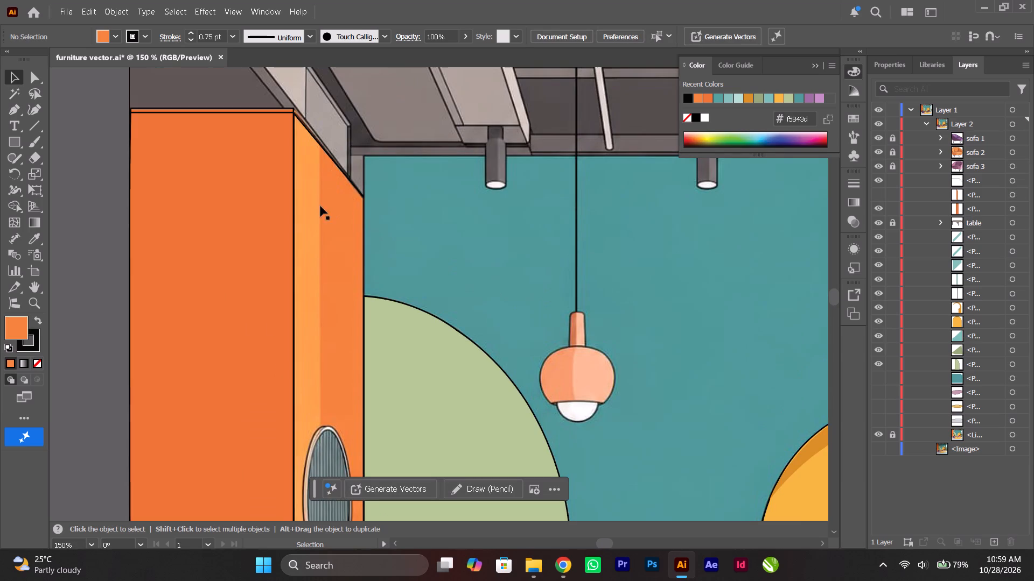
{"action": "left_click", "coordinate": [13, 104]}
{"action": "scroll", "coordinate": [322, 154], "scroll_direction": "up", "scroll_amount": 3, "text": "alt"}
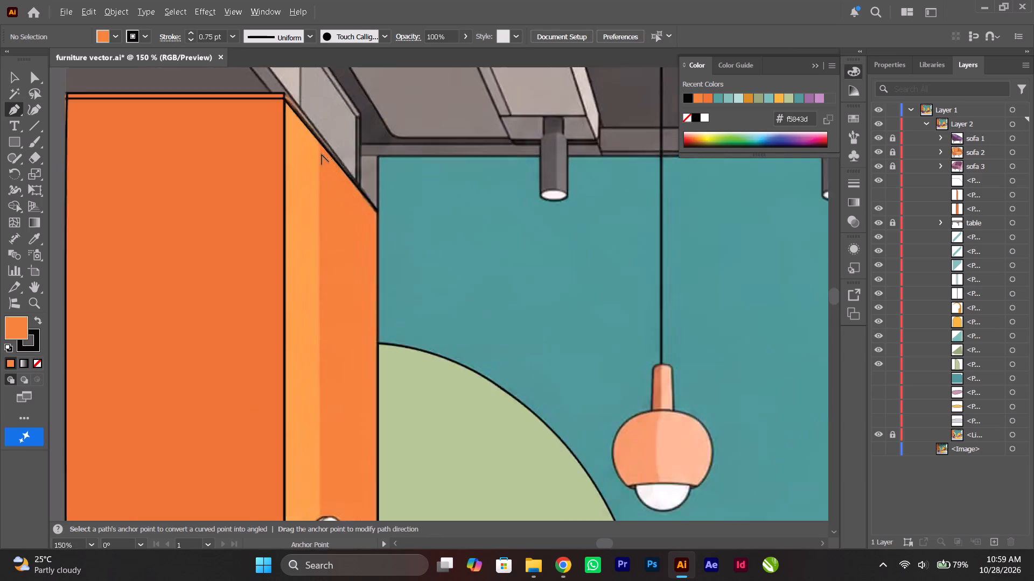
{"action": "scroll", "coordinate": [322, 154], "scroll_direction": "up", "scroll_amount": 2, "text": "alt"}
{"action": "left_click", "coordinate": [317, 121]}
{"action": "scroll", "coordinate": [317, 121], "scroll_direction": "up", "scroll_amount": 9}
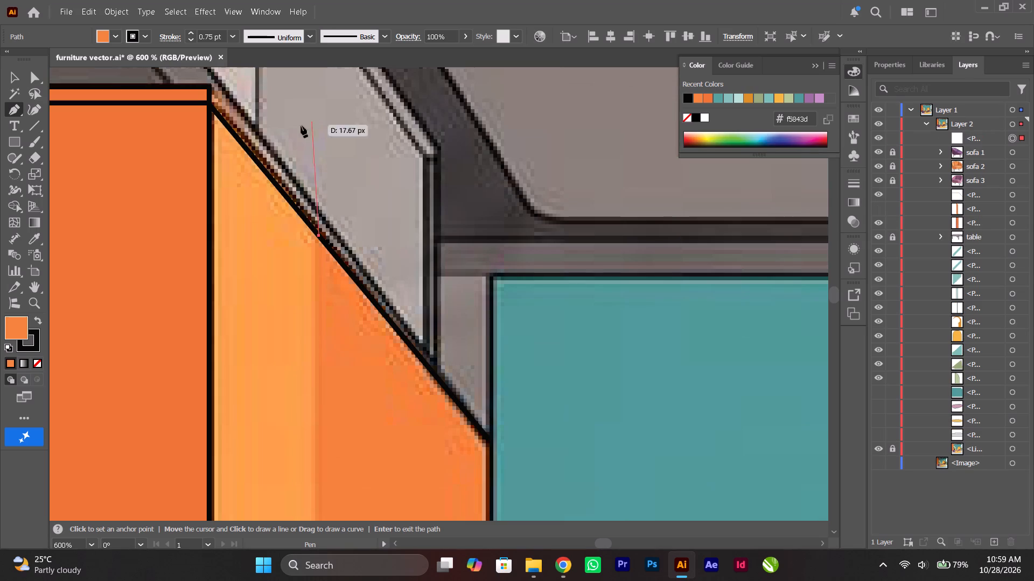
{"action": "left_click", "coordinate": [211, 107]}
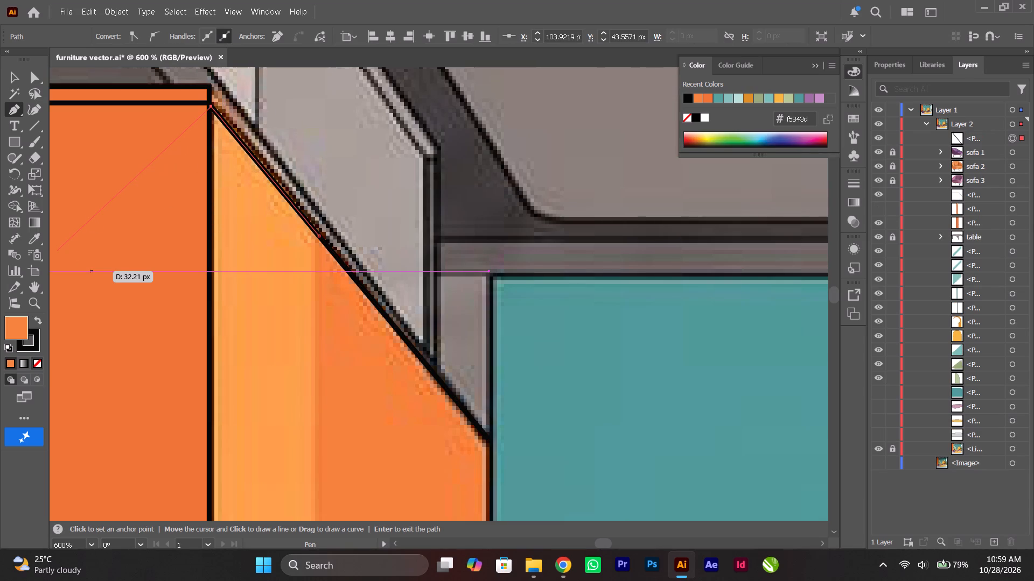
{"action": "left_click", "coordinate": [30, 345]}
{"action": "left_click", "coordinate": [37, 361]}
{"action": "left_click", "coordinate": [10, 329]}
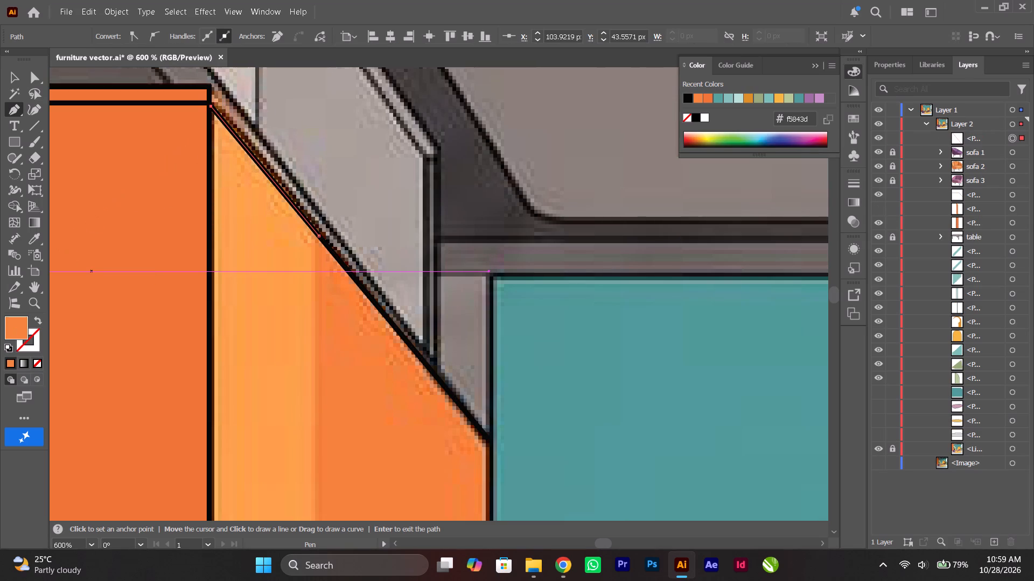
{"action": "left_click", "coordinate": [38, 360]}
Continue the strip path down the wall corner to behind the purple sofa and across to the strip's other edge.
{"action": "scroll", "coordinate": [130, 325], "scroll_direction": "down", "scroll_amount": 20}
{"action": "scroll", "coordinate": [130, 325], "scroll_direction": "down", "scroll_amount": 3}
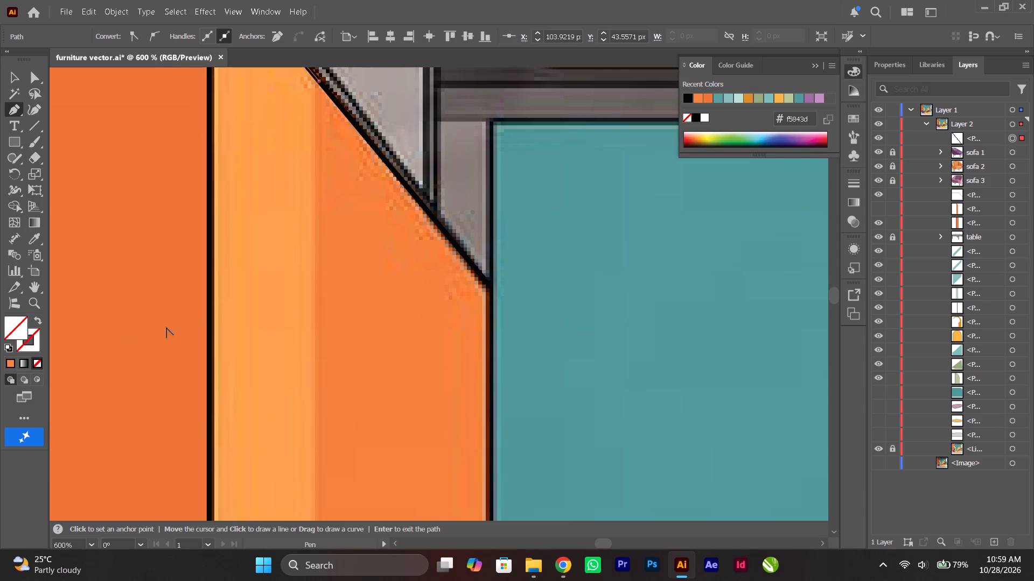
{"action": "scroll", "coordinate": [166, 328], "scroll_direction": "down", "scroll_amount": 20}
{"action": "scroll", "coordinate": [166, 328], "scroll_direction": "down", "scroll_amount": 20}
{"action": "scroll", "coordinate": [166, 328], "scroll_direction": "down", "scroll_amount": 8}
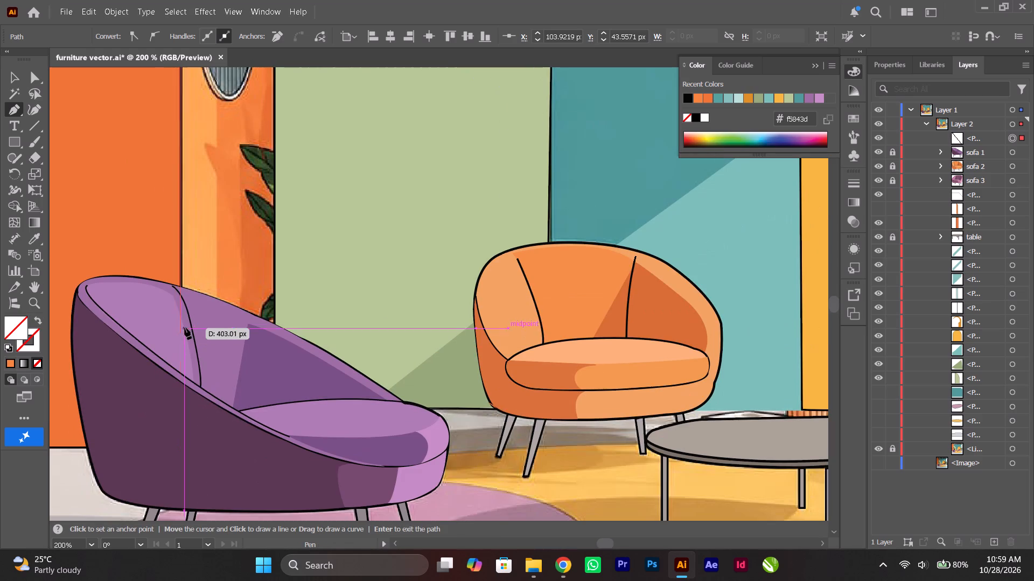
{"action": "left_click", "coordinate": [181, 285], "text": "shift"}
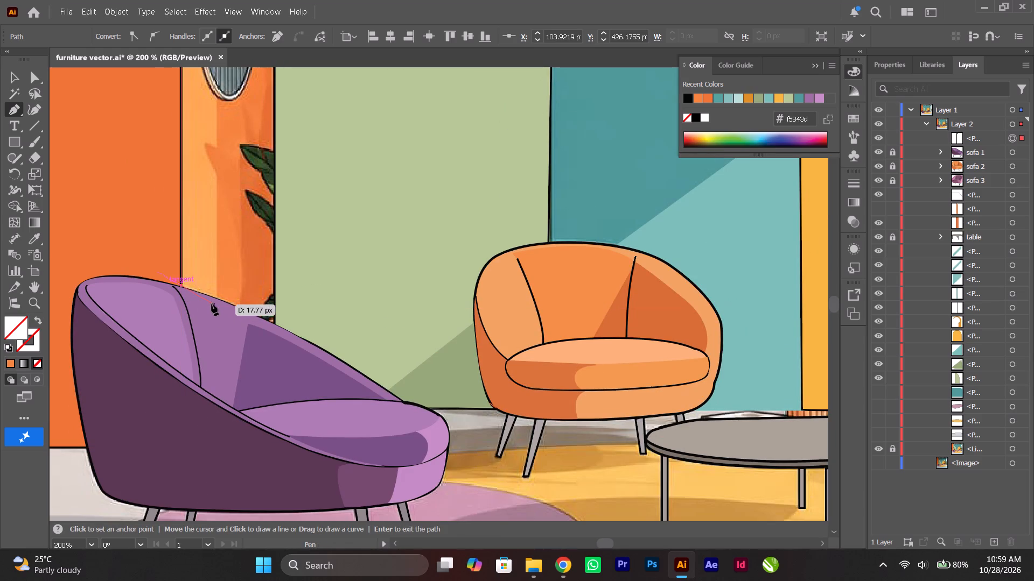
{"action": "left_click", "coordinate": [182, 305]}
{"action": "left_click", "coordinate": [219, 319]}
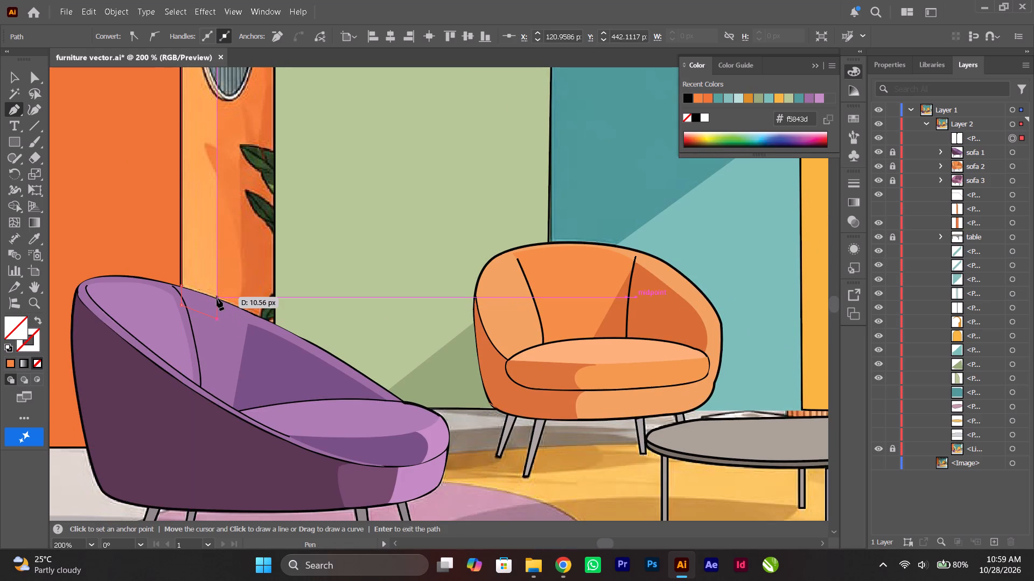
{"action": "left_click", "coordinate": [217, 299]}
Trace the strip's edge back up, around the pointed shadow notch below the oval mirror, and close it at the slanted top.
{"action": "scroll", "coordinate": [217, 298], "scroll_direction": "up", "scroll_amount": 9}
{"action": "scroll", "coordinate": [217, 298], "scroll_direction": "up", "scroll_amount": 2, "text": "alt"}
{"action": "left_click", "coordinate": [219, 290], "text": "shift"}
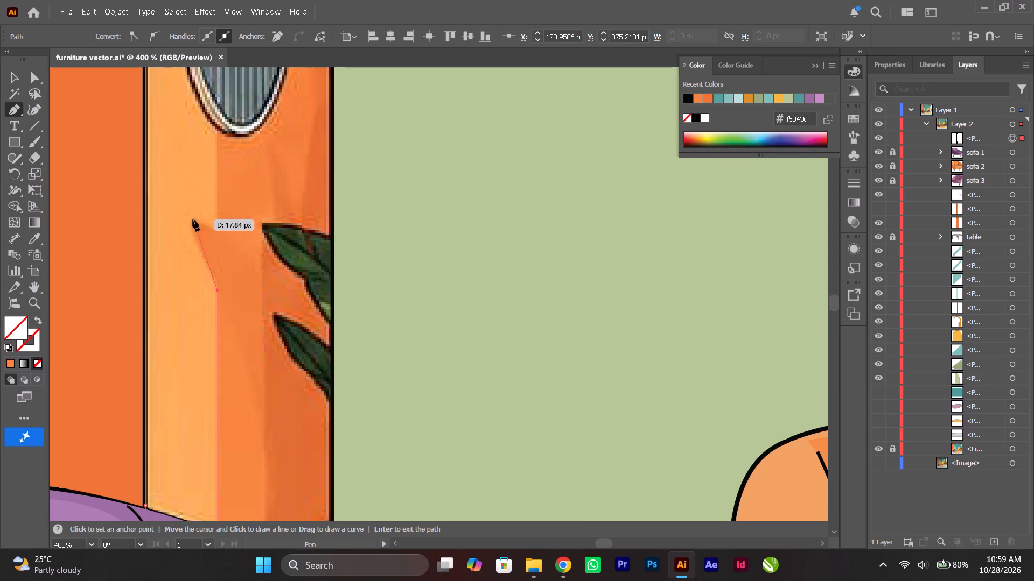
{"action": "left_click_drag", "start_coordinate": [193, 219], "coordinate": [198, 207]}
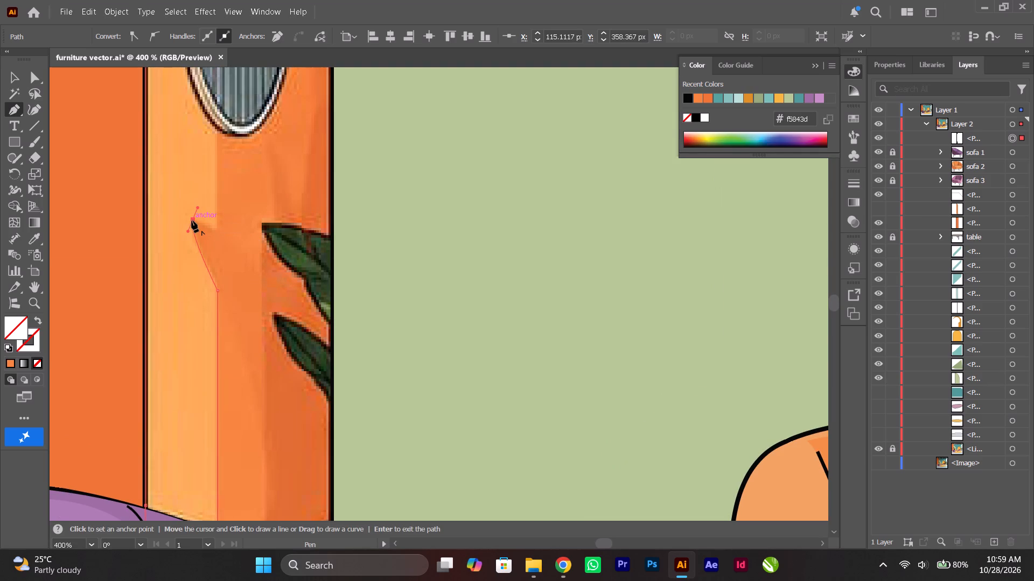
{"action": "left_click", "coordinate": [192, 220], "text": "alt"}
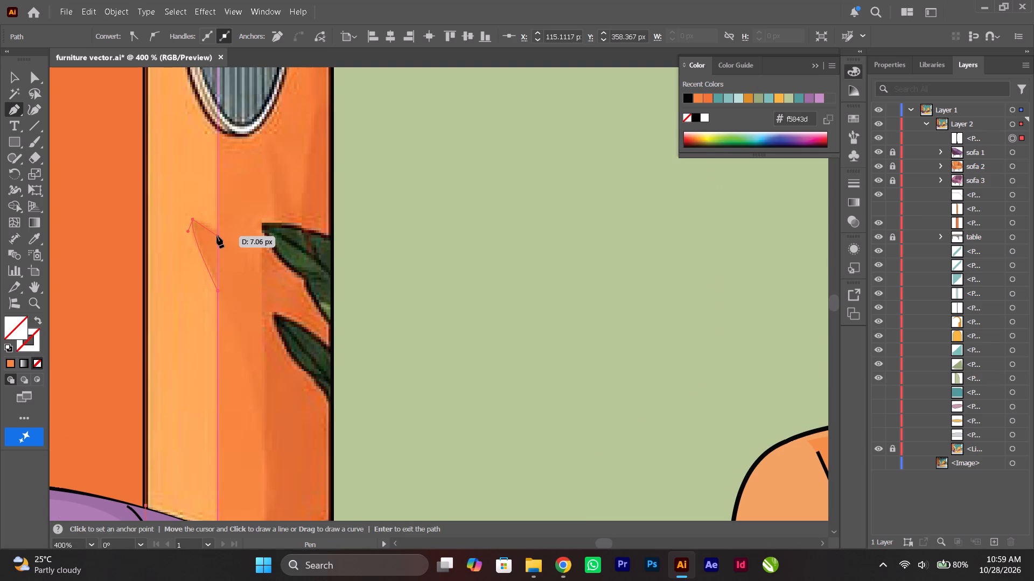
{"action": "left_click", "coordinate": [218, 232]}
{"action": "scroll", "coordinate": [217, 232], "scroll_direction": "up", "scroll_amount": 17}
{"action": "scroll", "coordinate": [217, 232], "scroll_direction": "down", "scroll_amount": 3, "text": "alt"}
{"action": "scroll", "coordinate": [217, 232], "scroll_direction": "up", "scroll_amount": 4}
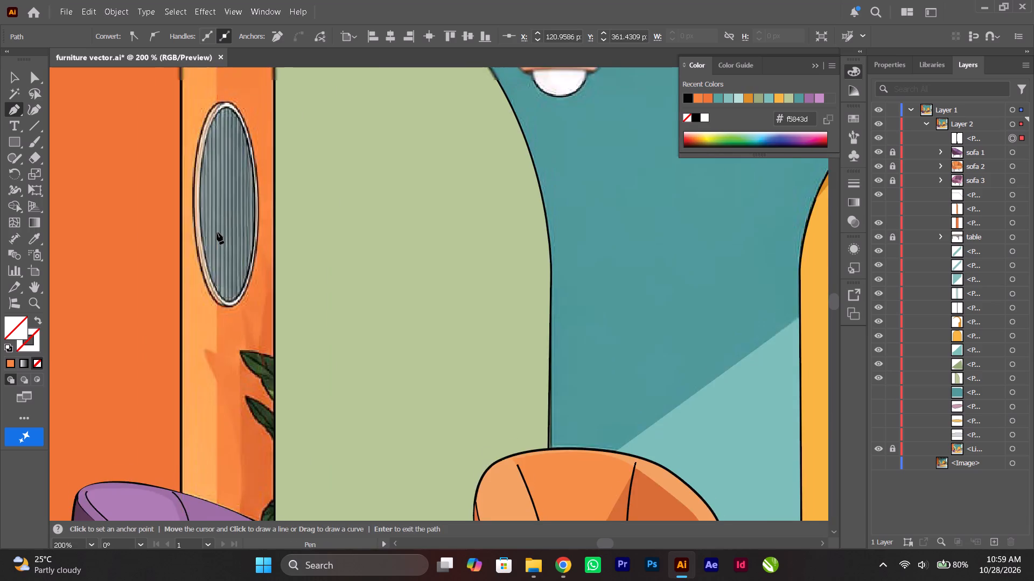
{"action": "scroll", "coordinate": [217, 232], "scroll_direction": "up", "scroll_amount": 20}
{"action": "scroll", "coordinate": [217, 232], "scroll_direction": "up", "scroll_amount": 13}
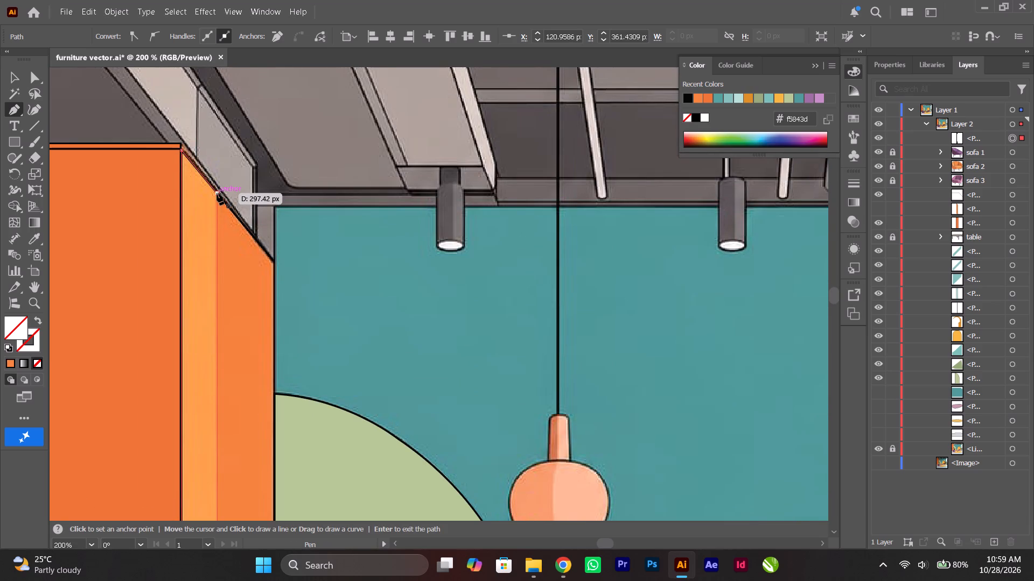
{"action": "left_click", "coordinate": [217, 192], "text": "shift"}
Fill the strip with the light orange #ff9e49 sampled from the reference.
{"action": "scroll", "coordinate": [212, 266], "scroll_direction": "down", "scroll_amount": 1}
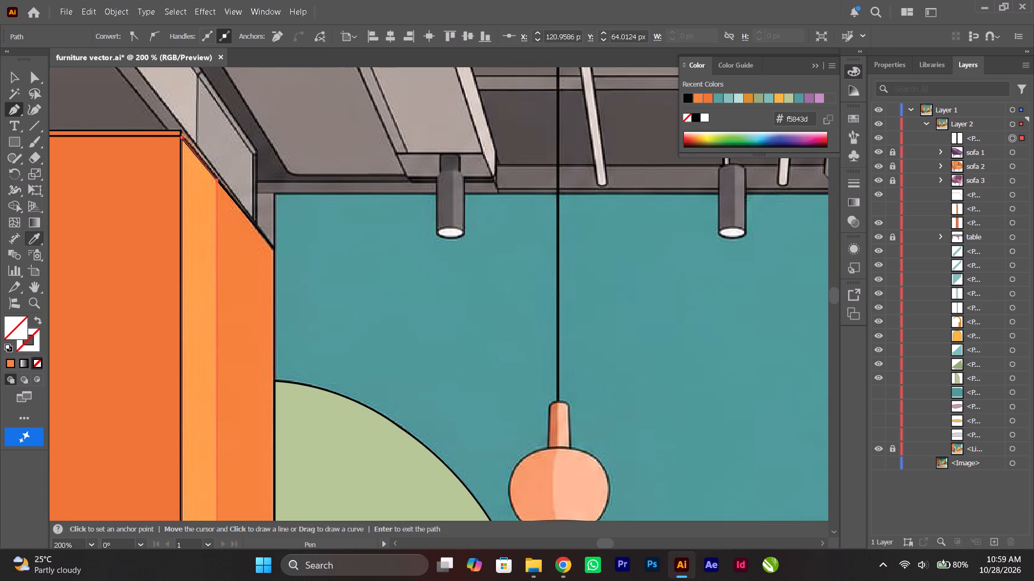
{"action": "left_click", "coordinate": [31, 243]}
{"action": "left_click", "coordinate": [201, 246]}
{"action": "left_click", "coordinate": [17, 75]}
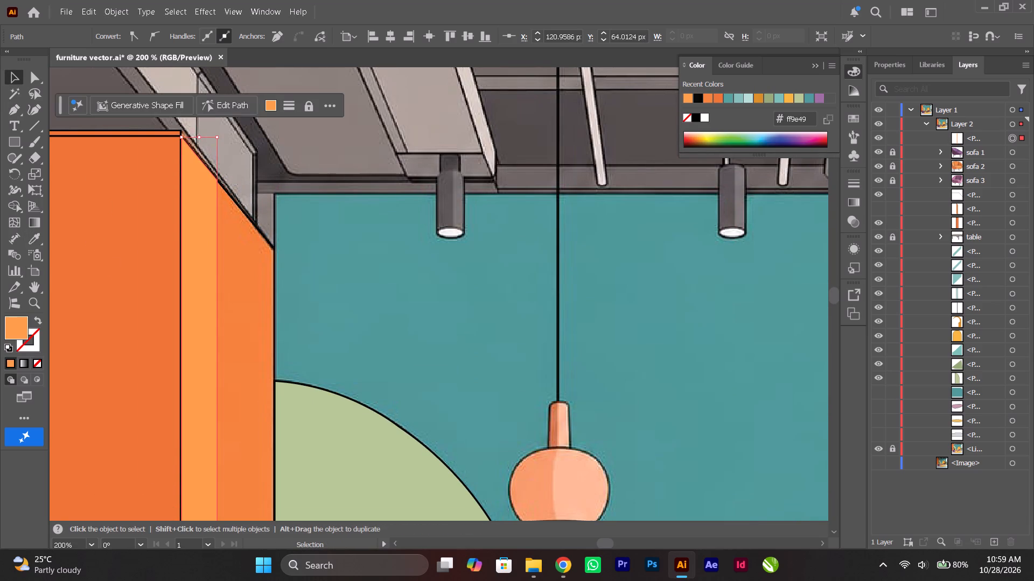
{"action": "left_click", "coordinate": [123, 217]}
Unlock the reference image at the bottom of Layer 2.
{"action": "scroll", "coordinate": [123, 218], "scroll_direction": "down", "scroll_amount": 3, "text": "alt"}
{"action": "scroll", "coordinate": [123, 218], "scroll_direction": "down", "scroll_amount": 6}
{"action": "scroll", "coordinate": [124, 218], "scroll_direction": "up", "scroll_amount": 13, "text": "ctrl"}
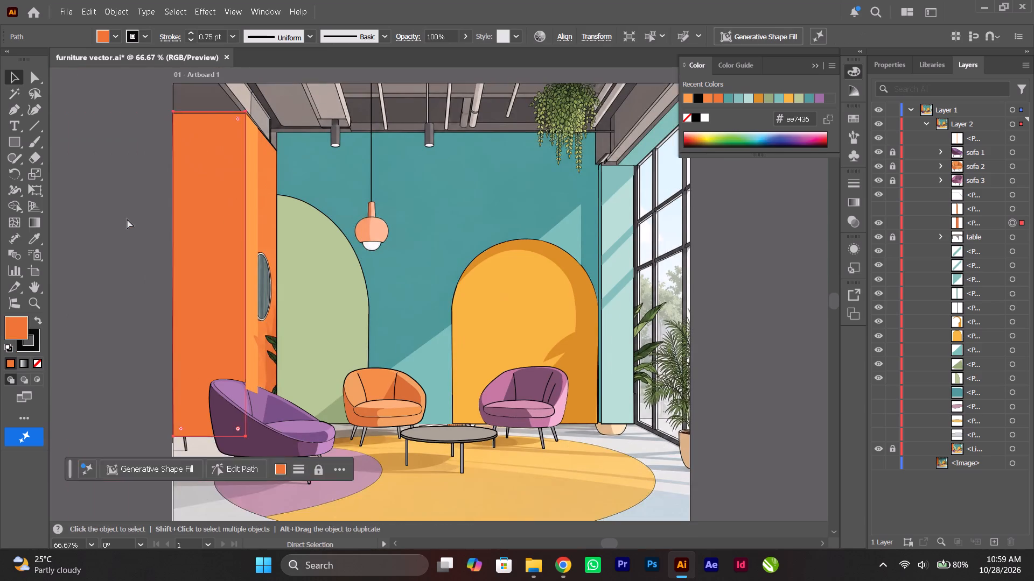
{"action": "scroll", "coordinate": [127, 219], "scroll_direction": "up", "scroll_amount": 1, "text": "ctrl"}
{"action": "left_click", "coordinate": [891, 446]}
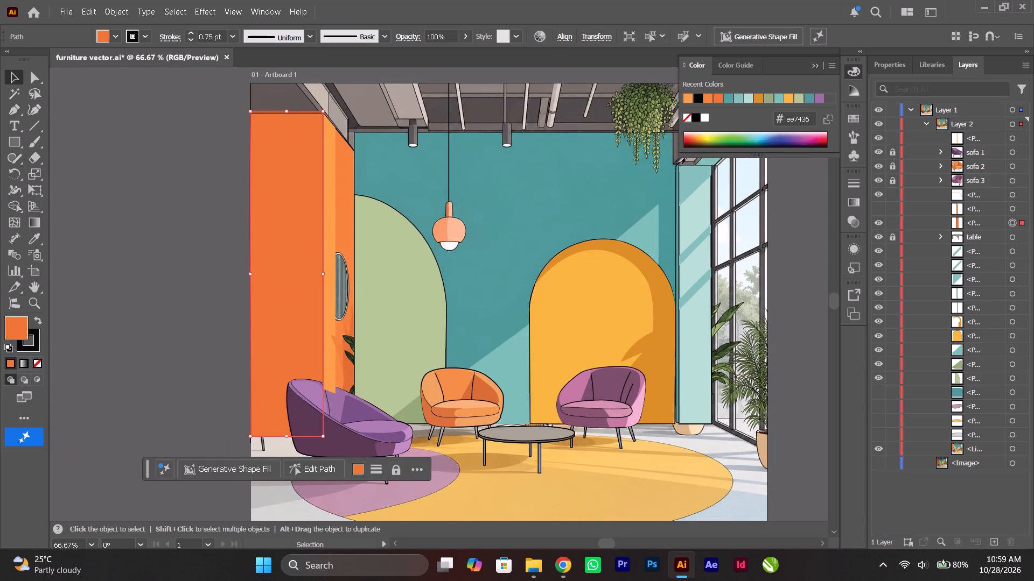
Hide the reference image to check the traced shapes on their own, and show it again.
{"action": "left_click", "coordinate": [877, 451]}
{"action": "scroll", "coordinate": [735, 422], "scroll_direction": "down", "scroll_amount": 1, "text": "alt"}
{"action": "scroll", "coordinate": [735, 422], "scroll_direction": "down", "scroll_amount": 17}
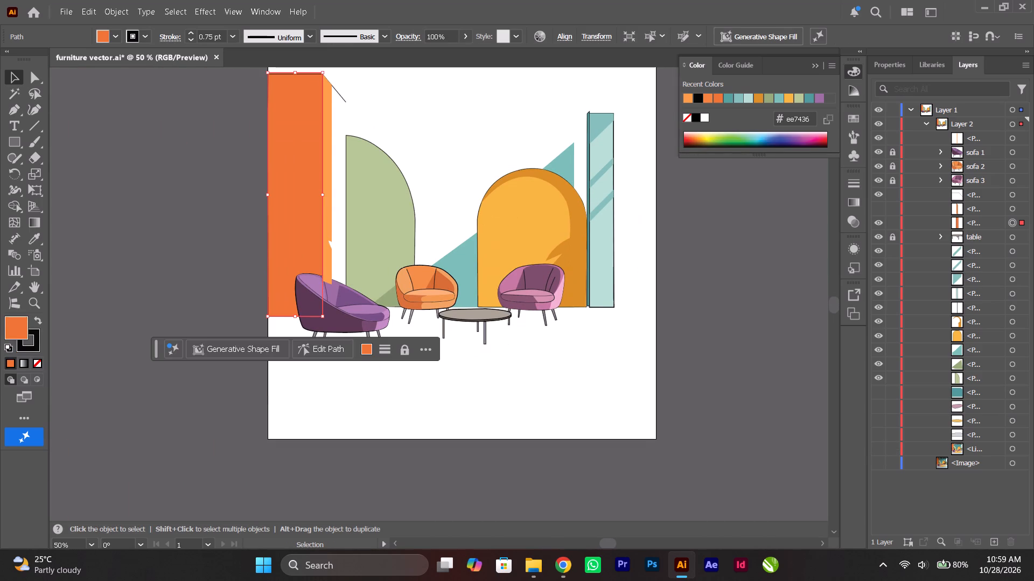
{"action": "left_click", "coordinate": [878, 452]}
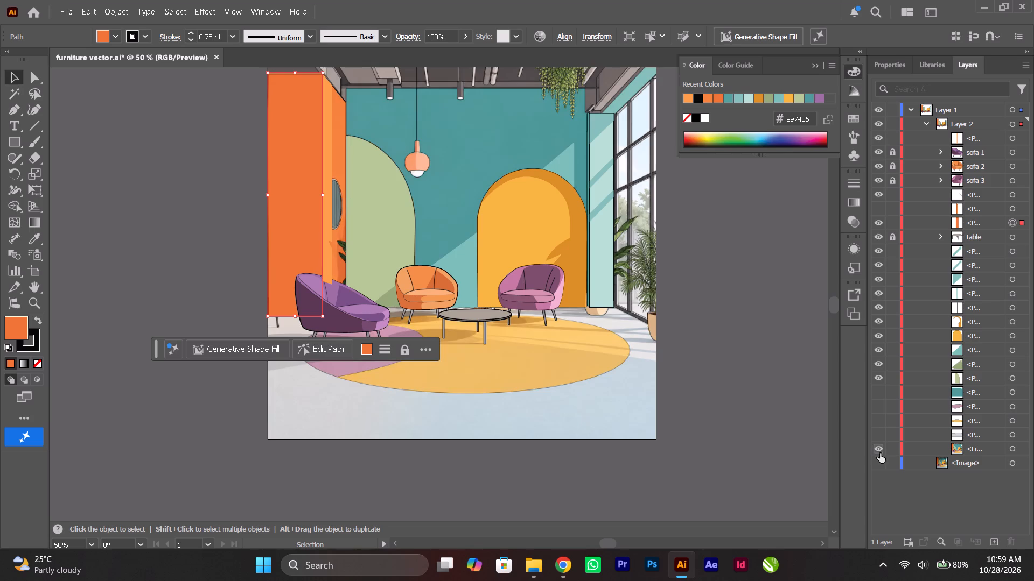
Lock the reference image at the bottom of Layer 2 again and deselect the orange wall shape.
{"action": "left_click", "coordinate": [891, 448]}
{"action": "left_click", "coordinate": [689, 386]}
Turn the hidden orange side-wall shape between the large wall panel and the green arch back on.
{"action": "scroll", "coordinate": [146, 156], "scroll_direction": "up", "scroll_amount": 3}
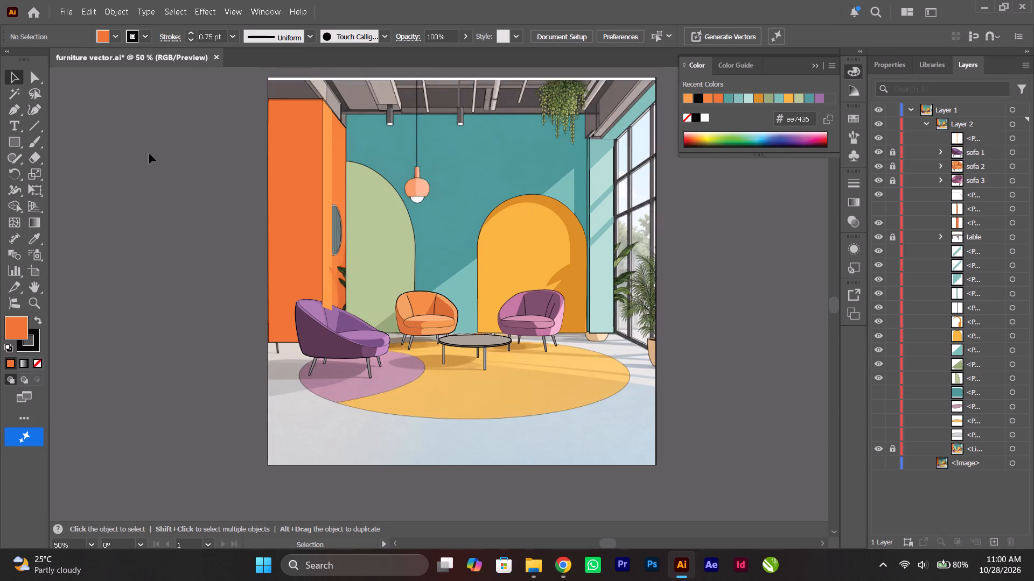
{"action": "scroll", "coordinate": [253, 188], "scroll_direction": "up", "scroll_amount": 4, "text": "alt"}
{"action": "scroll", "coordinate": [339, 276], "scroll_direction": "up", "scroll_amount": 18}
{"action": "scroll", "coordinate": [356, 295], "scroll_direction": "down", "scroll_amount": 20, "text": "ctrl"}
{"action": "scroll", "coordinate": [356, 295], "scroll_direction": "down", "scroll_amount": 2, "text": "ctrl"}
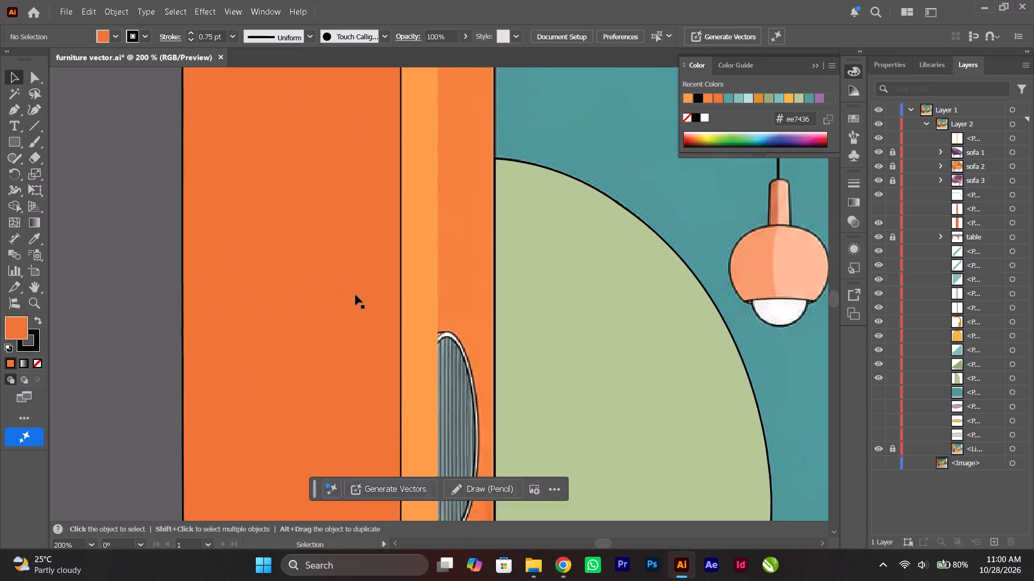
{"action": "scroll", "coordinate": [355, 295], "scroll_direction": "down", "scroll_amount": 20, "text": "ctrl"}
{"action": "scroll", "coordinate": [355, 295], "scroll_direction": "down", "scroll_amount": 2, "text": "ctrl"}
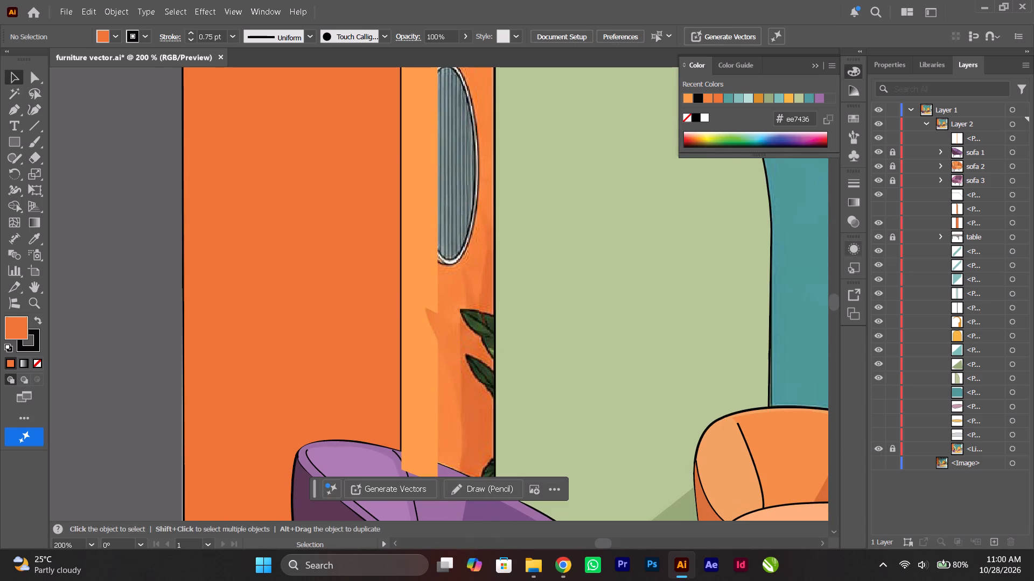
{"action": "left_click", "coordinate": [876, 206]}
Check the side wall's traced strips up close and across the whole illustration, and save the document.
{"action": "scroll", "coordinate": [552, 325], "scroll_direction": "up", "scroll_amount": 4}
{"action": "left_click", "coordinate": [552, 325]}
{"action": "scroll", "coordinate": [552, 325], "scroll_direction": "down", "scroll_amount": 4}
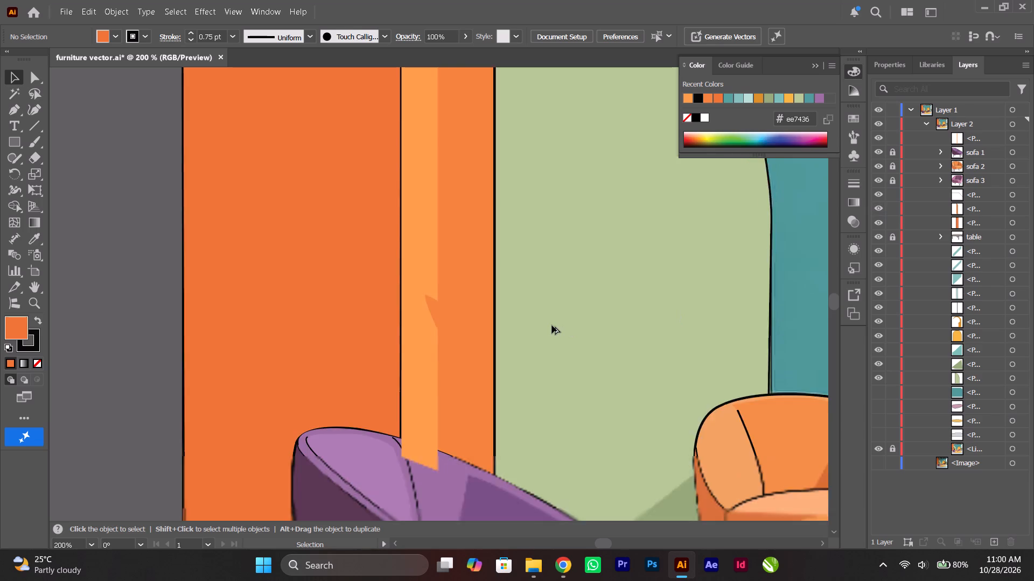
{"action": "scroll", "coordinate": [552, 325], "scroll_direction": "down", "scroll_amount": 5}
{"action": "scroll", "coordinate": [552, 325], "scroll_direction": "up", "scroll_amount": 6}
{"action": "left_click", "coordinate": [219, 324]}
{"action": "scroll", "coordinate": [219, 324], "scroll_direction": "down", "scroll_amount": 3, "text": "alt"}
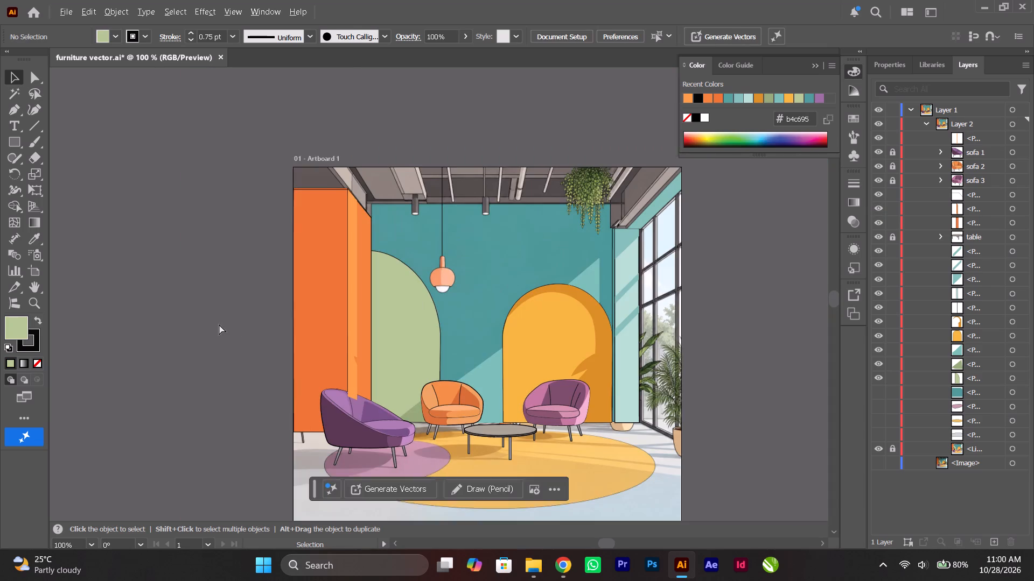
{"action": "scroll", "coordinate": [219, 324], "scroll_direction": "down", "scroll_amount": 3, "text": "alt"}
{"action": "key", "text": "ctrl+s"}
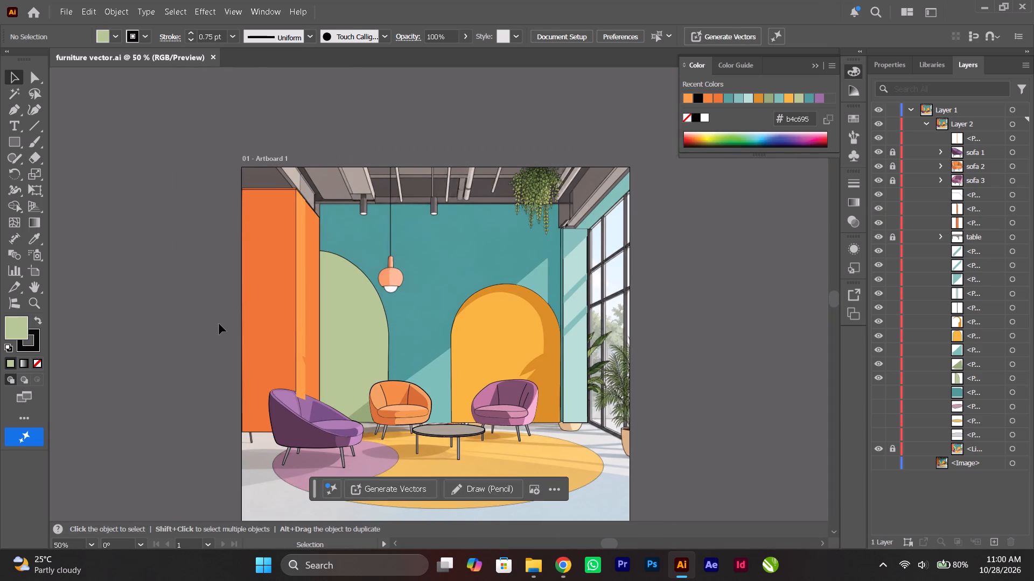
Hide the large orange wall panel shape to expose the shelf and potted plant in the reference.
{"action": "scroll", "coordinate": [221, 324], "scroll_direction": "down", "scroll_amount": 2}
{"action": "scroll", "coordinate": [221, 325], "scroll_direction": "up", "scroll_amount": 2, "text": "ctrl"}
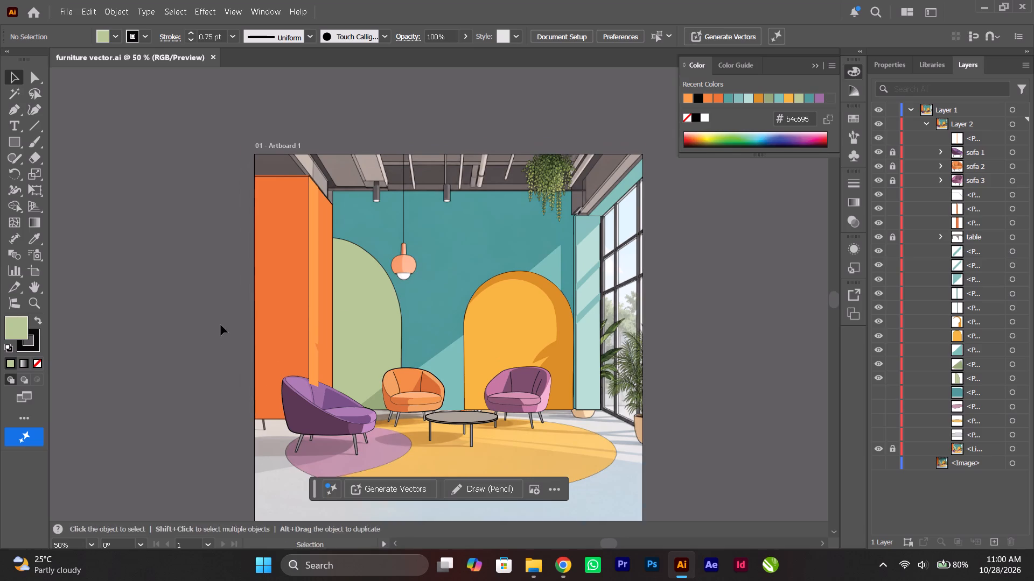
{"action": "scroll", "coordinate": [336, 330], "scroll_direction": "up", "scroll_amount": 1, "text": "alt"}
{"action": "scroll", "coordinate": [338, 335], "scroll_direction": "down", "scroll_amount": 6}
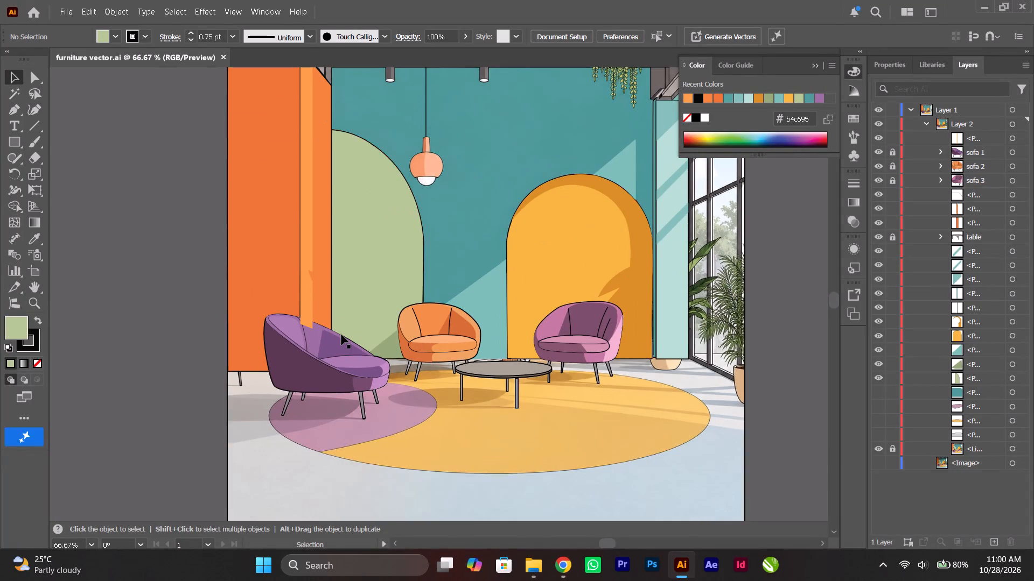
{"action": "scroll", "coordinate": [340, 334], "scroll_direction": "up", "scroll_amount": 3, "text": "ctrl"}
{"action": "scroll", "coordinate": [334, 335], "scroll_direction": "up", "scroll_amount": 2}
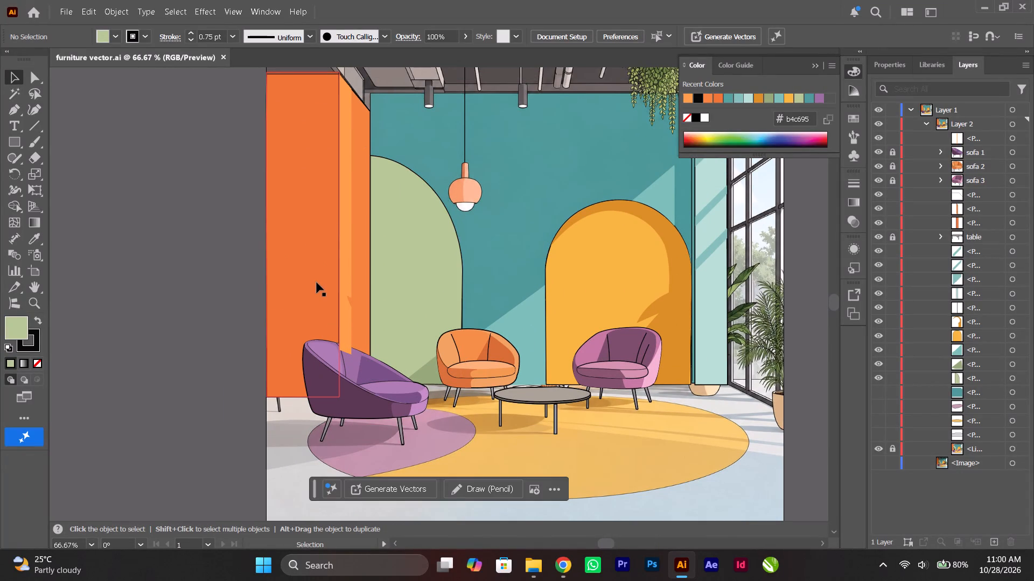
{"action": "left_click", "coordinate": [317, 282]}
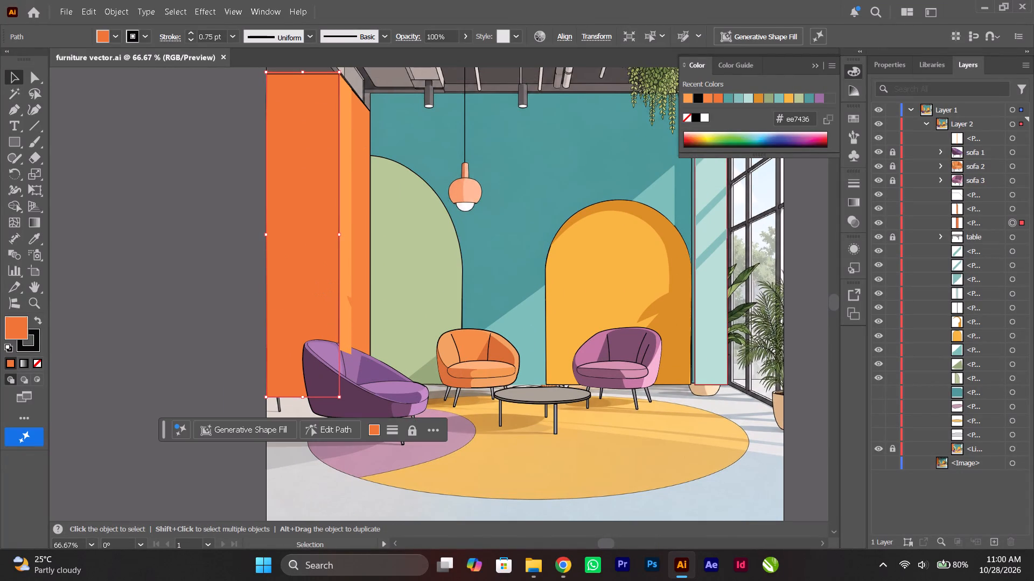
{"action": "left_click", "coordinate": [879, 224]}
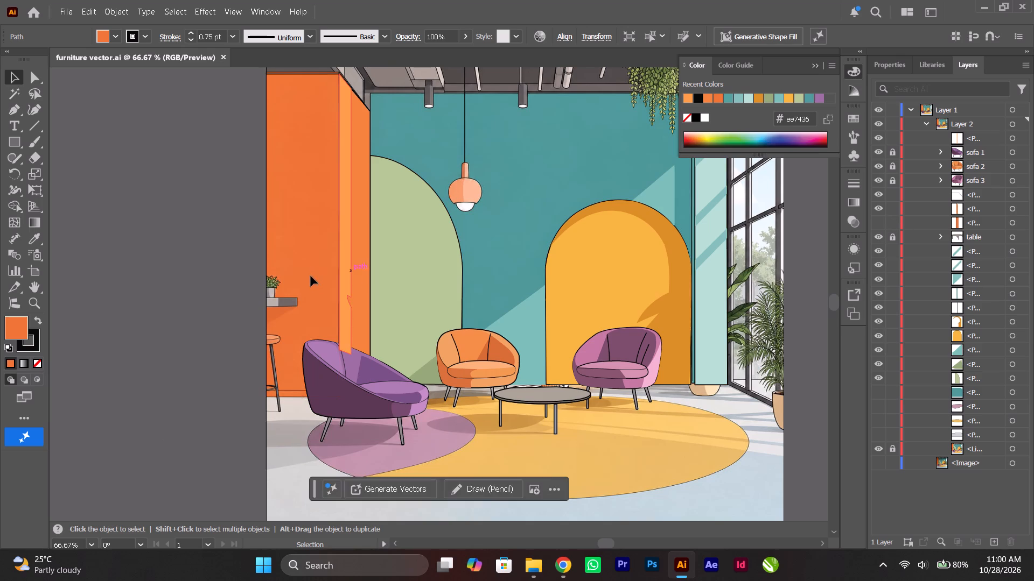
Trace the wall shelf below the potted plant with the Pen tool as a closed rectangle about 44 px wide and 13 px high.
{"action": "scroll", "coordinate": [311, 276], "scroll_direction": "up", "scroll_amount": 6, "text": "ctrl"}
{"action": "scroll", "coordinate": [314, 279], "scroll_direction": "up", "scroll_amount": 2, "text": "alt"}
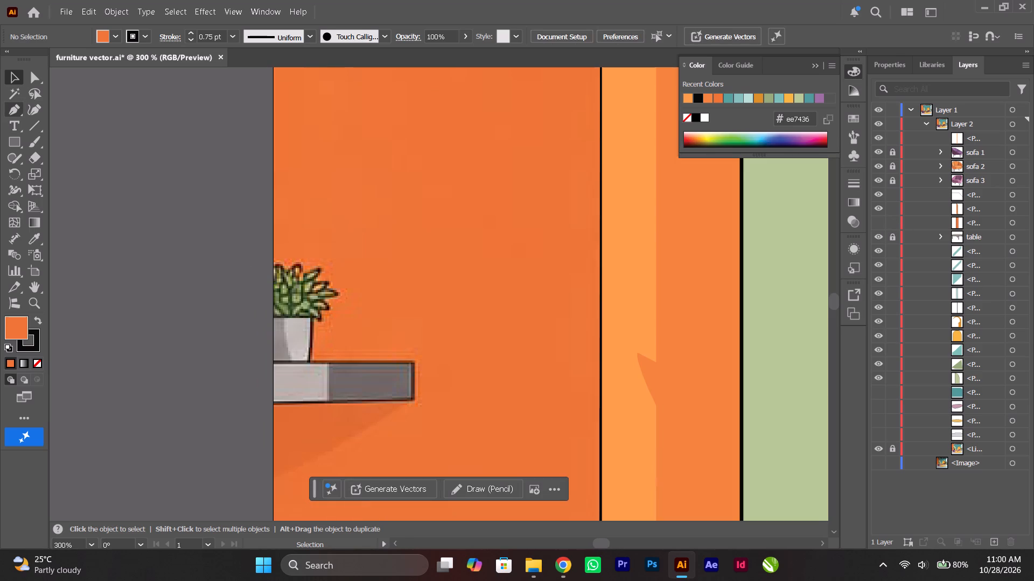
{"action": "left_click", "coordinate": [9, 109]}
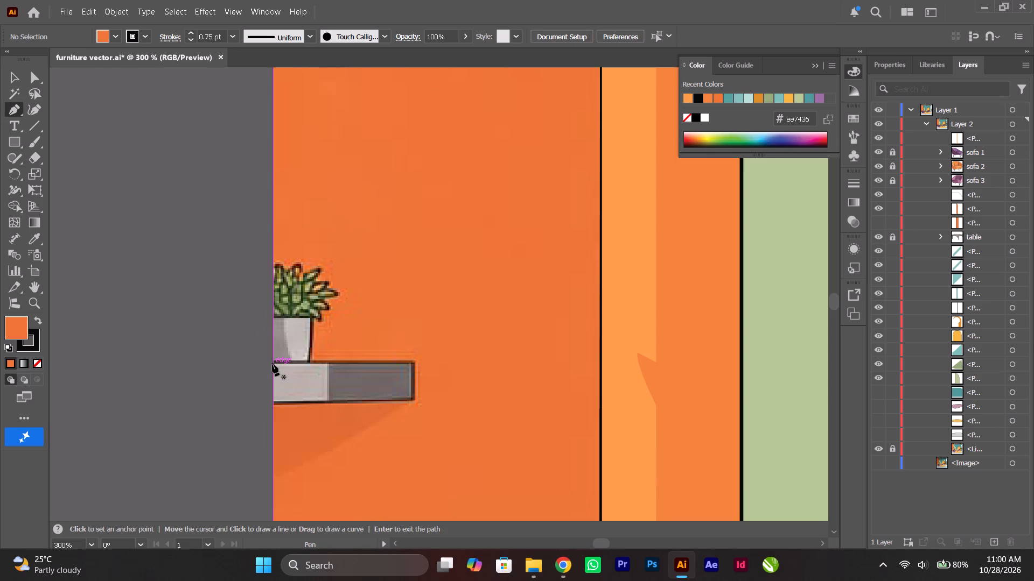
{"action": "left_click", "coordinate": [274, 362]}
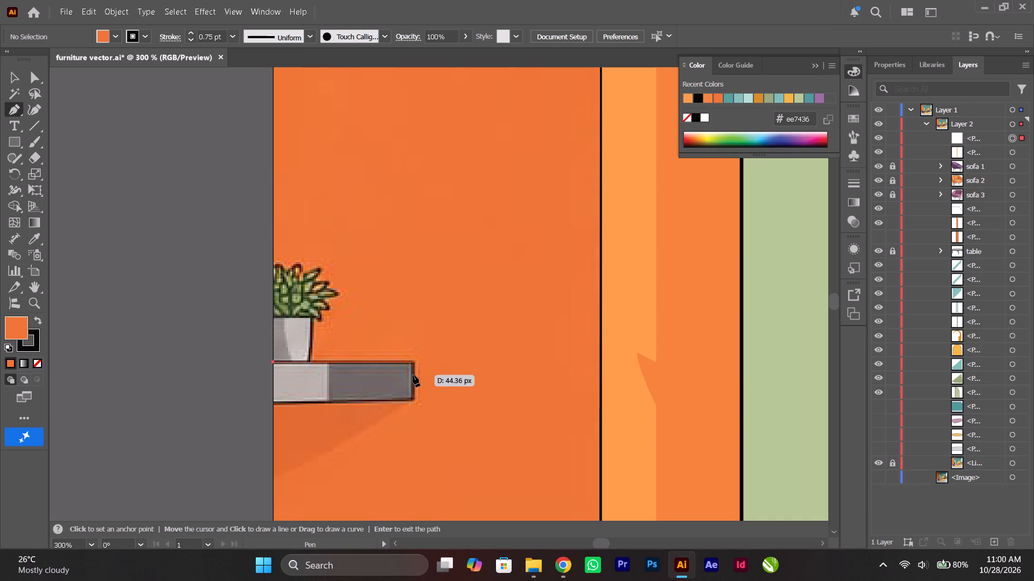
{"action": "left_click", "coordinate": [413, 375], "text": "shift"}
{"action": "left_click", "coordinate": [419, 398], "text": "shift"}
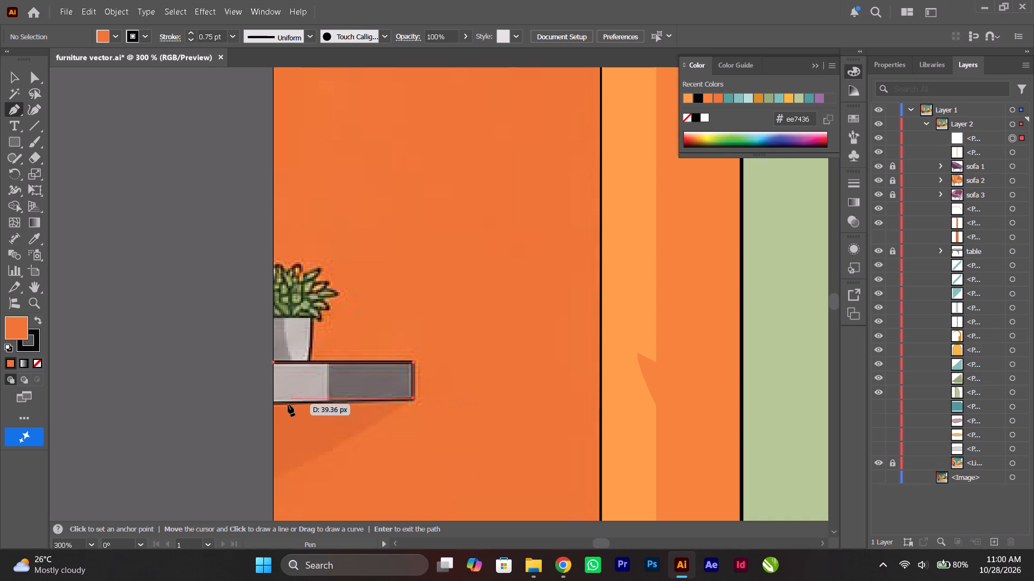
{"action": "key", "text": "ctrl+z"}
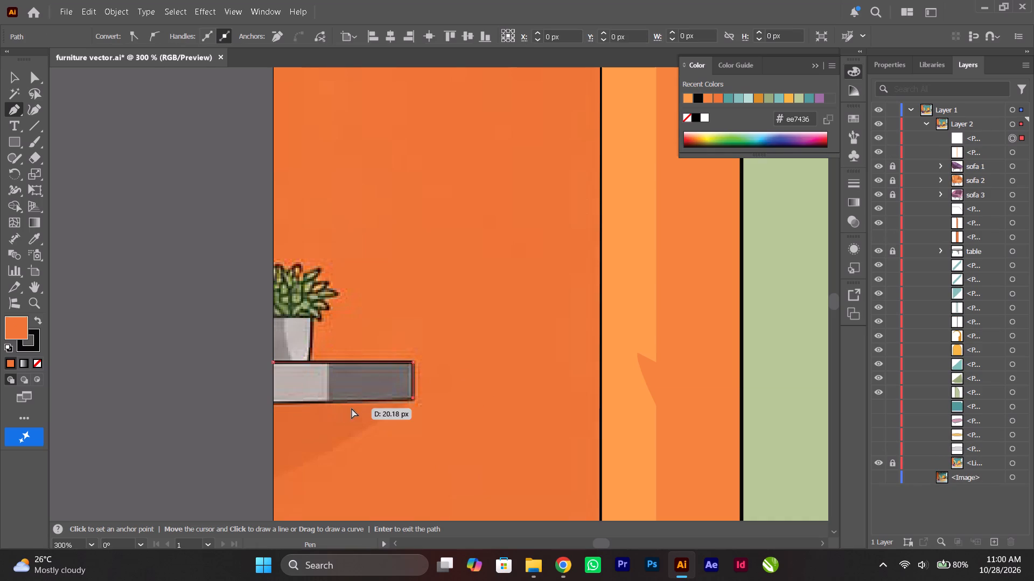
{"action": "left_click", "coordinate": [414, 402]}
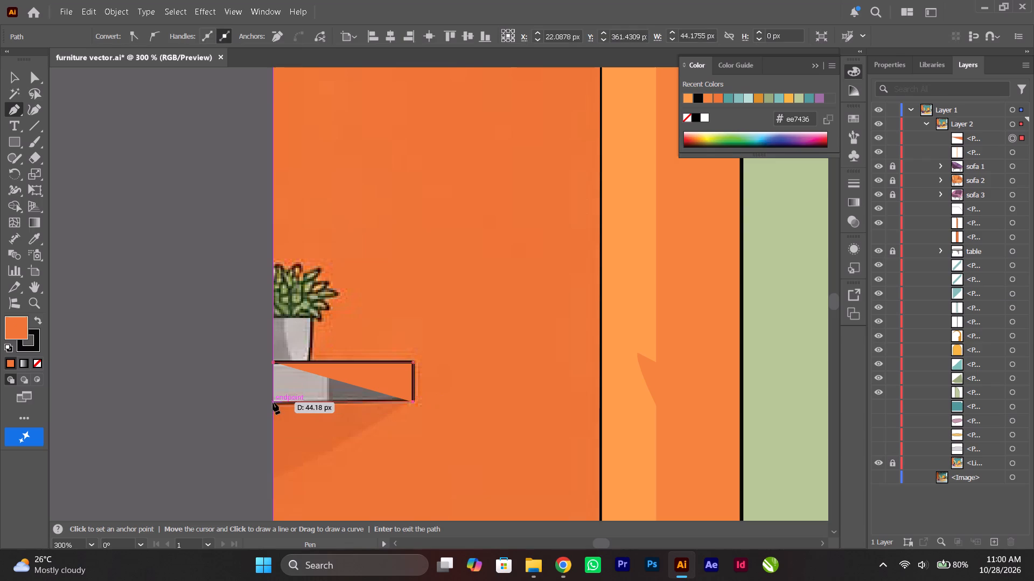
{"action": "left_click", "coordinate": [273, 402]}
{"action": "left_click", "coordinate": [276, 364], "text": "shift"}
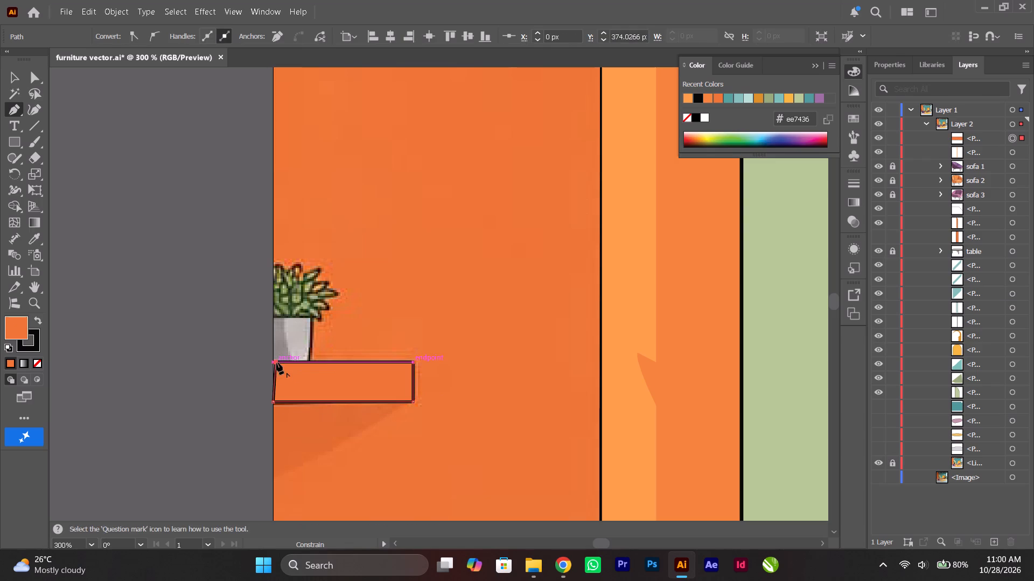
{"action": "key", "text": "ctrl+z"}
{"action": "left_click", "coordinate": [274, 363]}
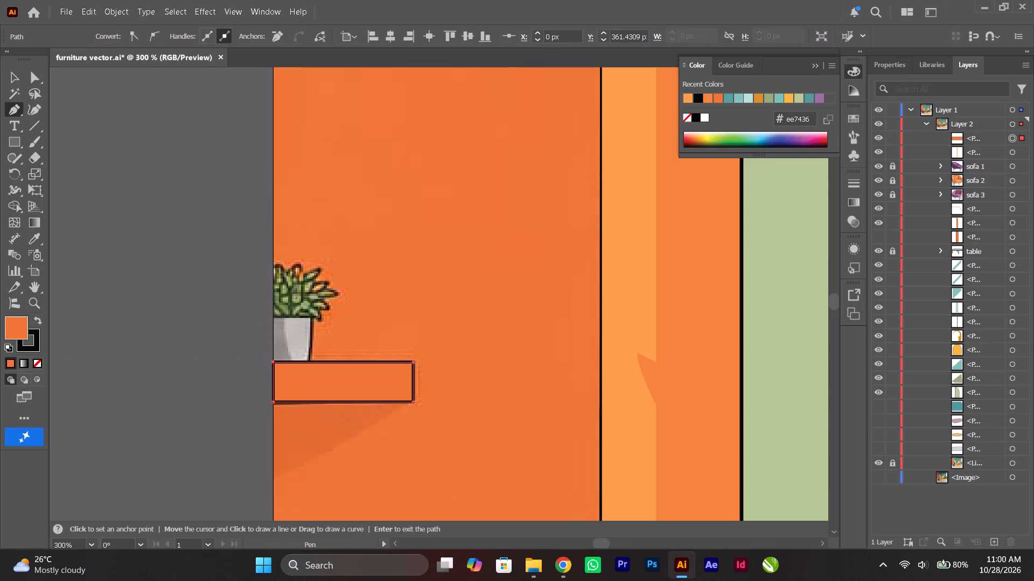
Clear the shelf's orange fill and fill it with the dark grey #686664 sampled from the reference shelf's shaded end.
{"action": "left_click", "coordinate": [39, 365]}
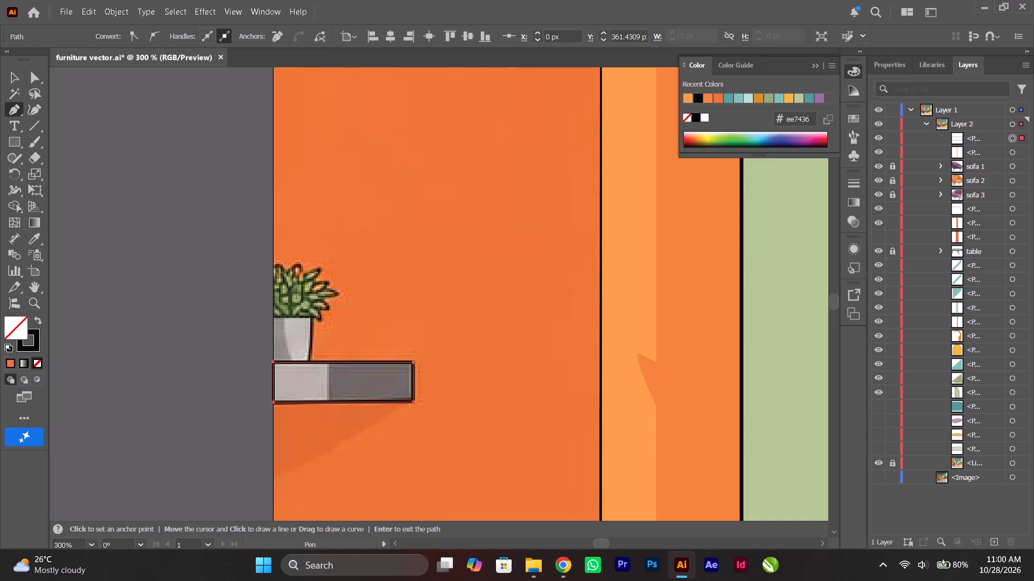
{"action": "left_click", "coordinate": [31, 244]}
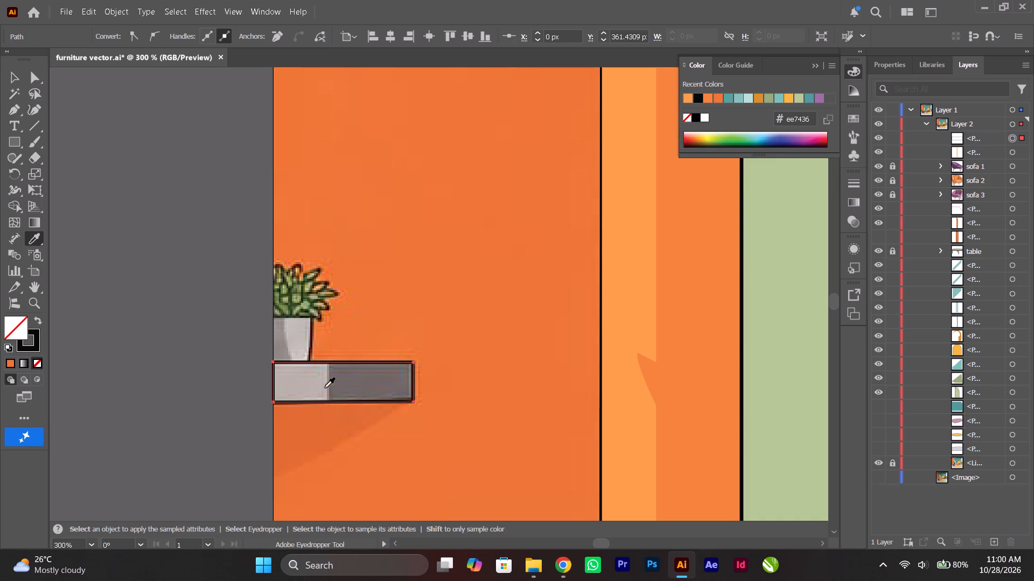
{"action": "left_click", "coordinate": [376, 394]}
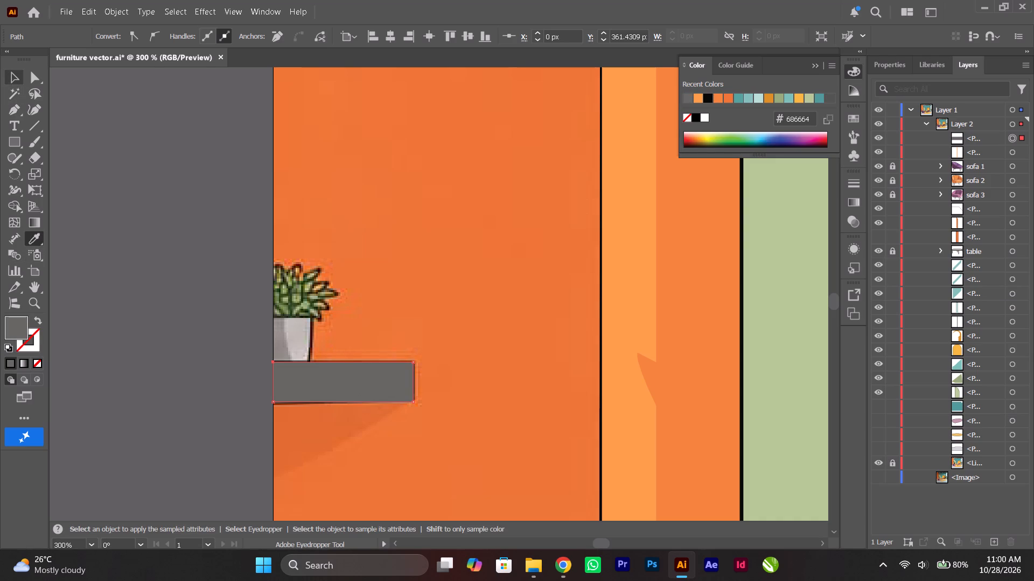
Give the shelf rectangle a solid black #000000 outline.
{"action": "left_click", "coordinate": [11, 74]}
{"action": "left_click", "coordinate": [36, 335]}
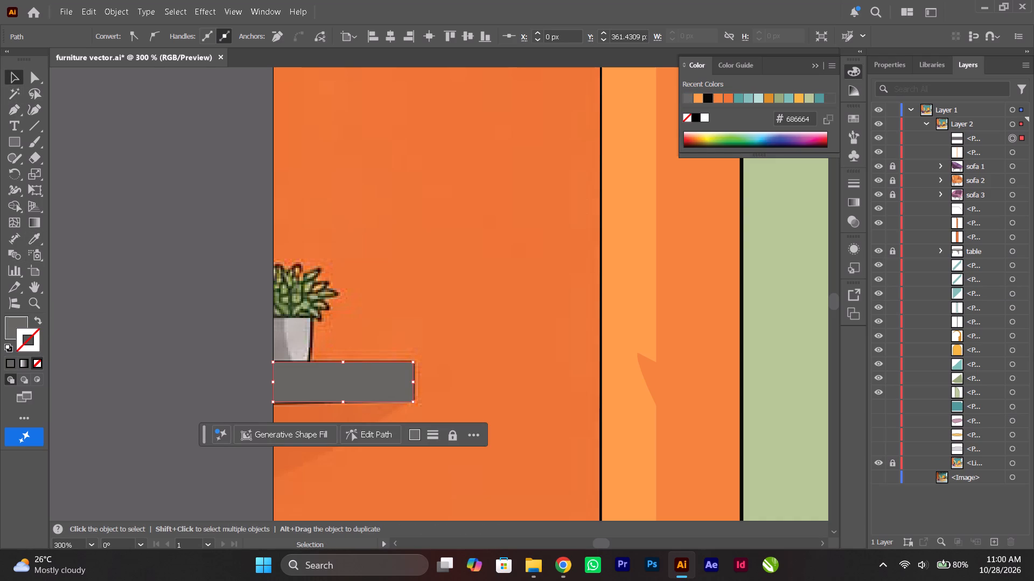
{"action": "left_click", "coordinate": [9, 360]}
{"action": "double_click", "coordinate": [19, 344]}
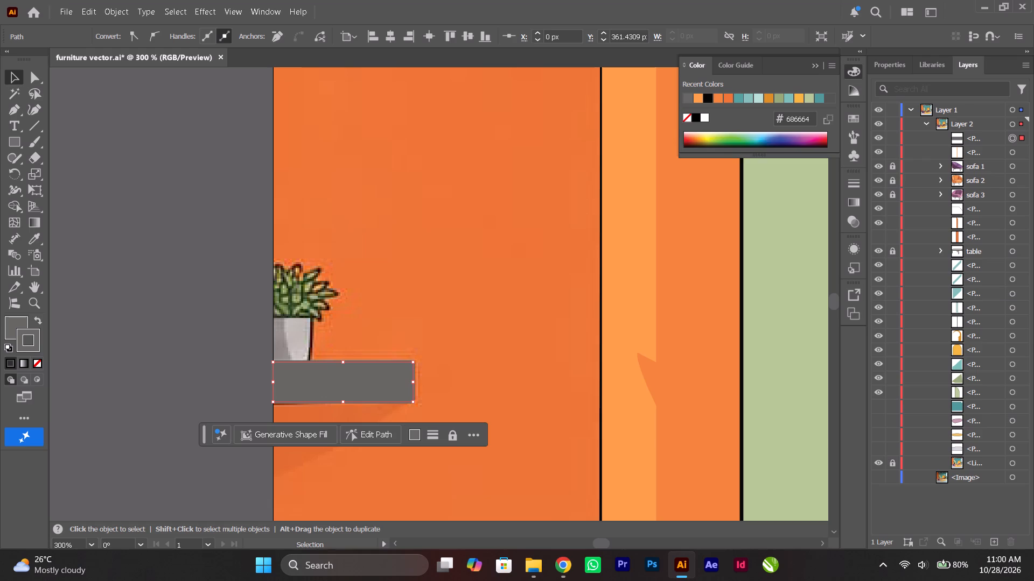
{"action": "left_click_drag", "start_coordinate": [485, 457], "coordinate": [140, 580]}
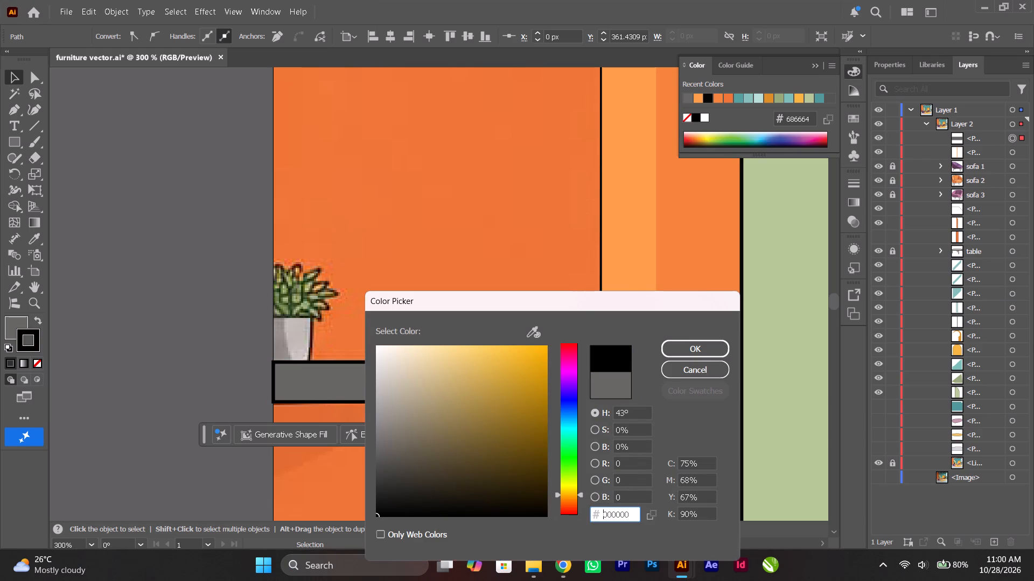
{"action": "left_click", "coordinate": [714, 350]}
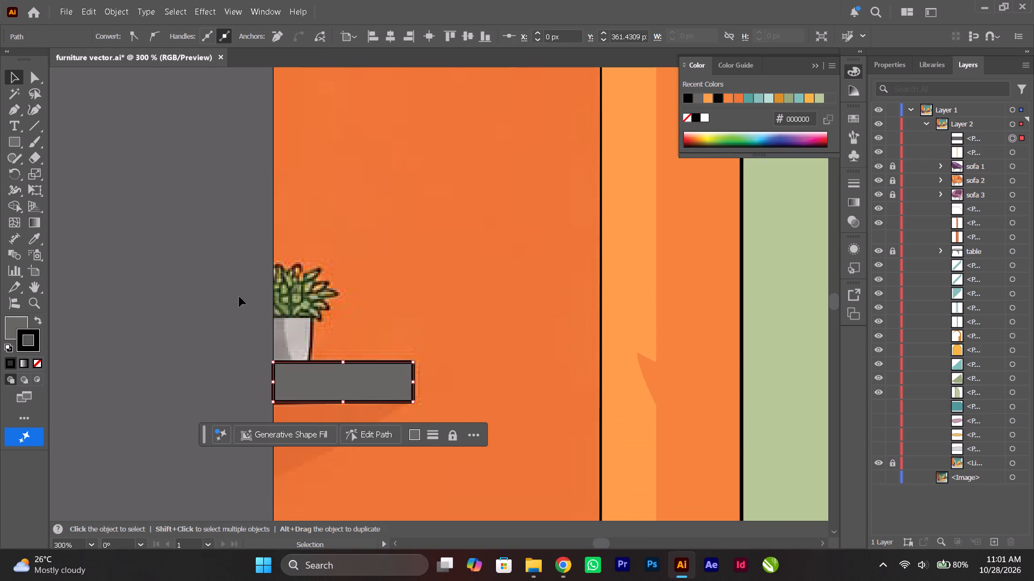
Set the shelf rectangle's stroke weight to 0.75 pt and deselect it.
{"action": "left_click", "coordinate": [212, 293]}
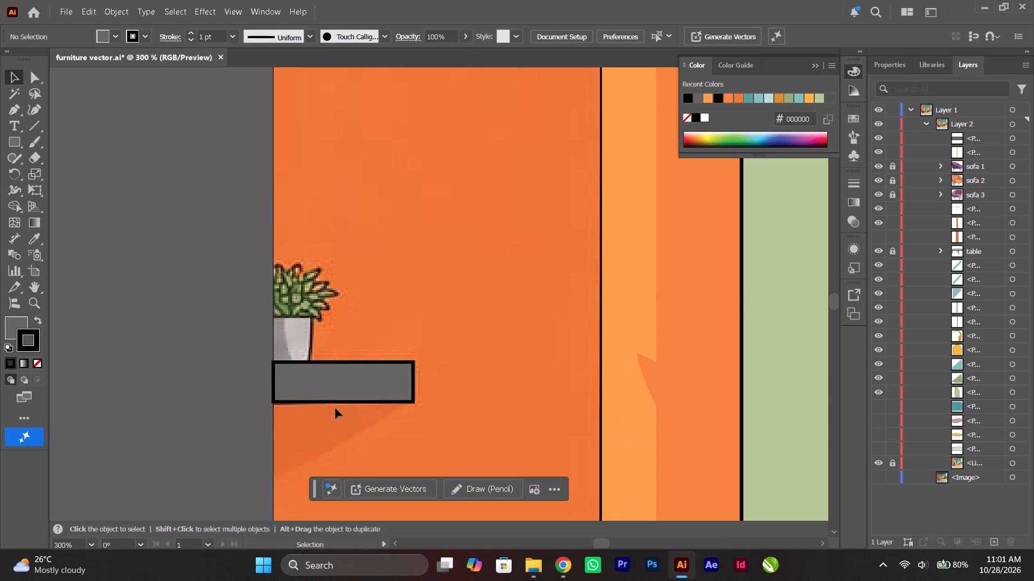
{"action": "left_click", "coordinate": [332, 405]}
{"action": "left_click", "coordinate": [328, 400]}
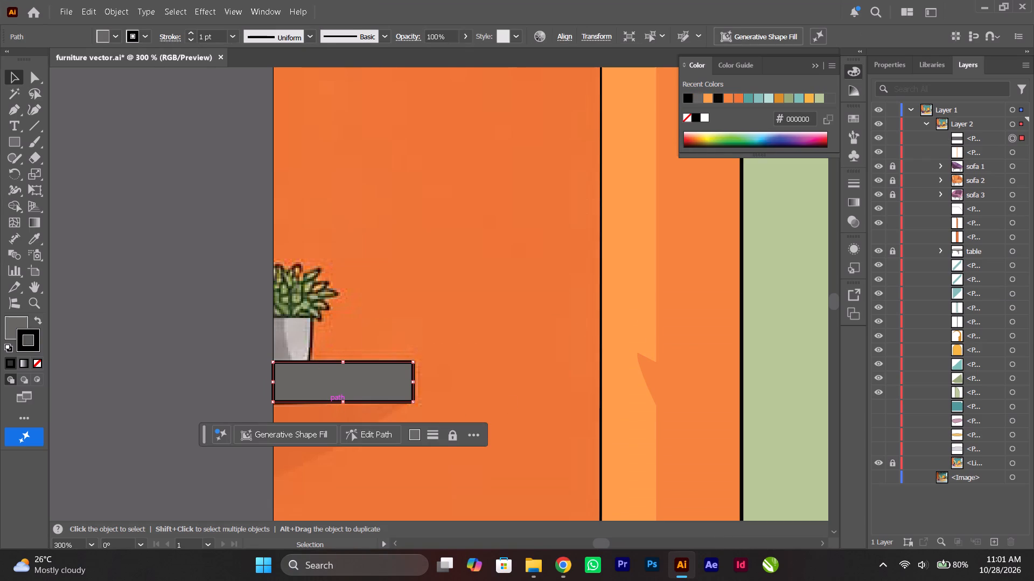
{"action": "left_click", "coordinate": [189, 41]}
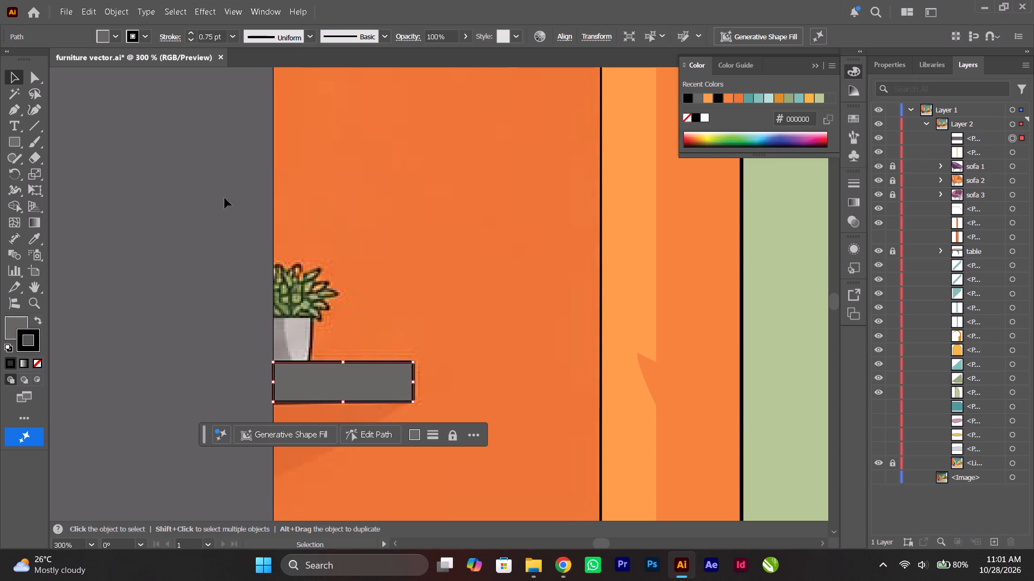
{"action": "left_click", "coordinate": [225, 200]}
Hide the dark shelf rectangle and trace the shelf's light grey section with the Pen tool, about 17 px wide and 12 px high.
{"action": "left_click", "coordinate": [881, 140]}
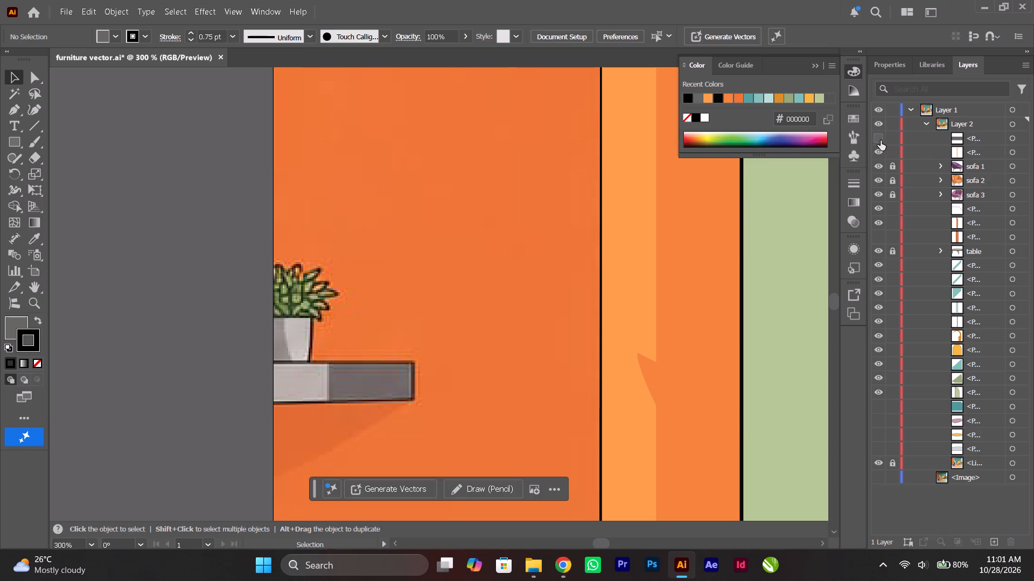
{"action": "left_click", "coordinate": [11, 107]}
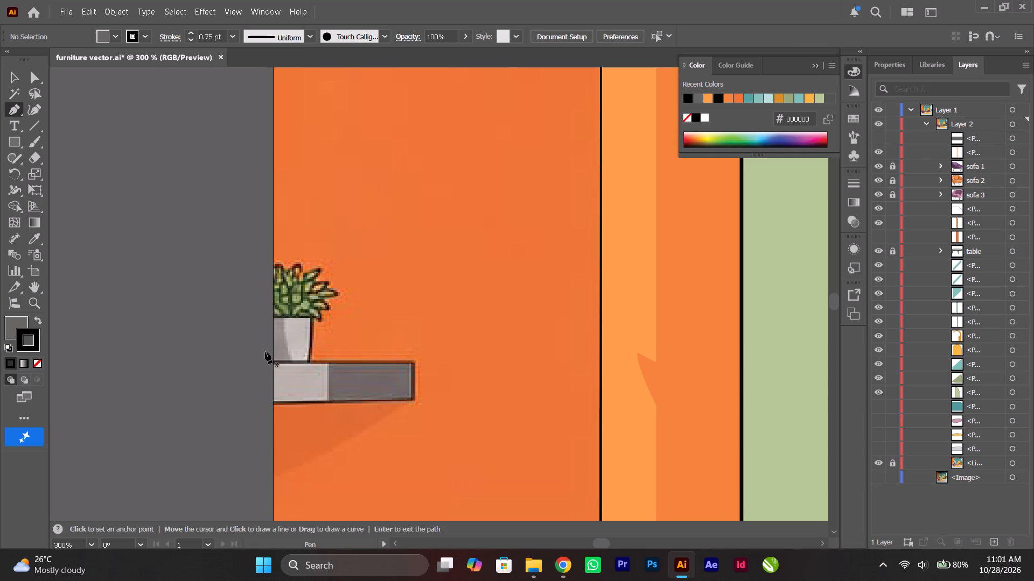
{"action": "scroll", "coordinate": [268, 356], "scroll_direction": "up", "scroll_amount": 5, "text": "alt"}
{"action": "scroll", "coordinate": [482, 421], "scroll_direction": "down", "scroll_amount": 7}
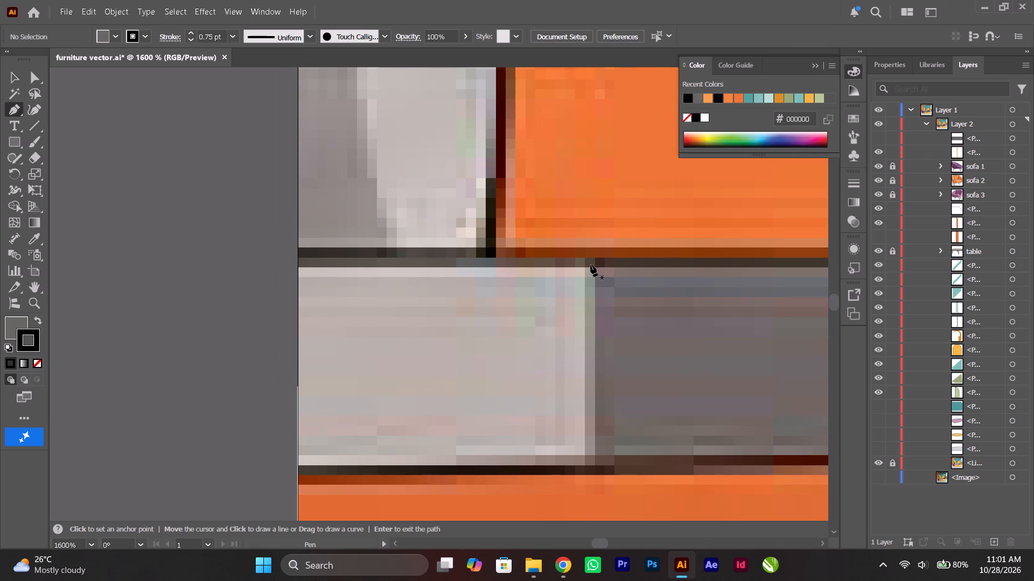
{"action": "left_click", "coordinate": [591, 264]}
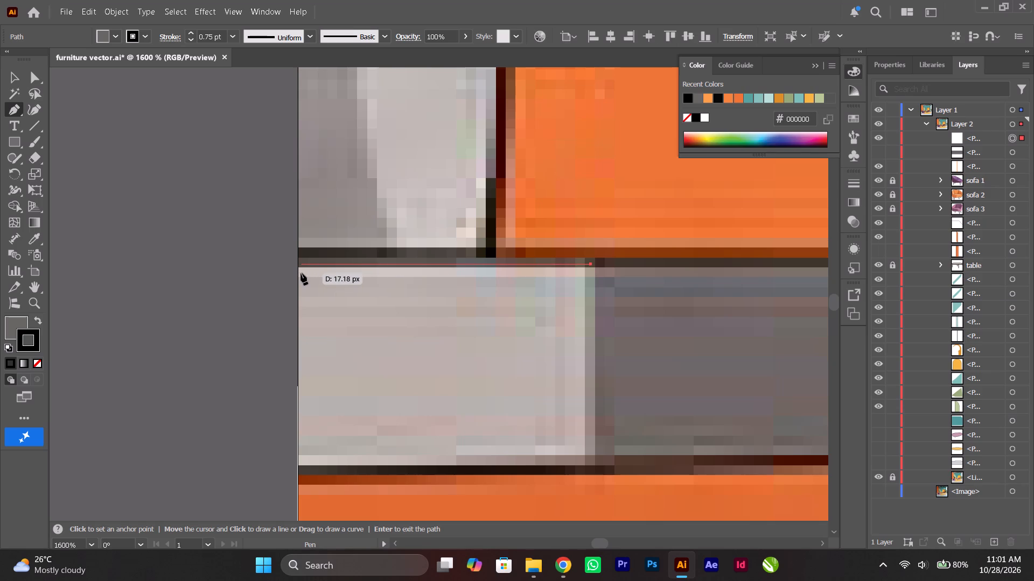
{"action": "left_click", "coordinate": [299, 274], "text": "shift"}
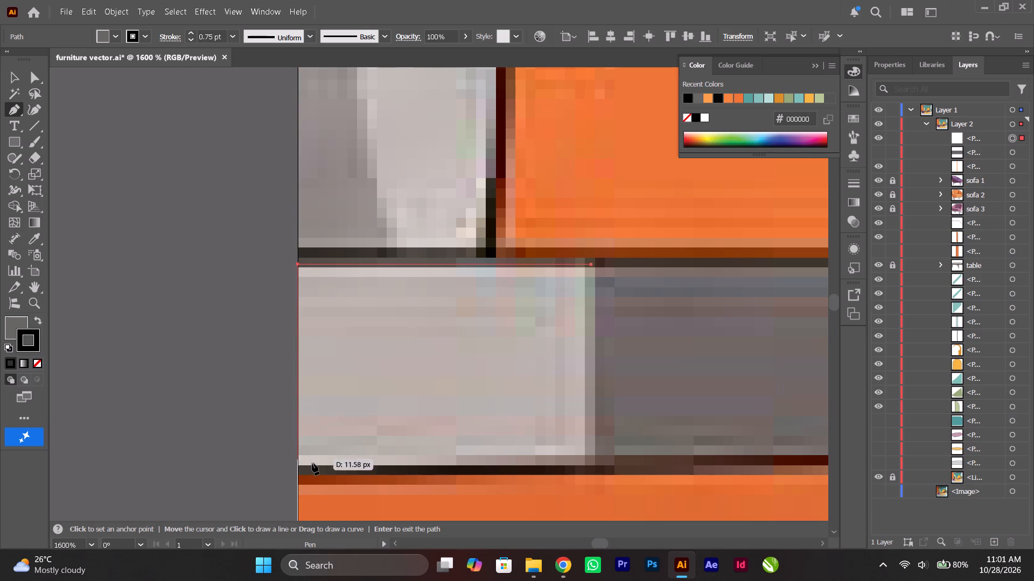
{"action": "left_click", "coordinate": [311, 472], "text": "shift"}
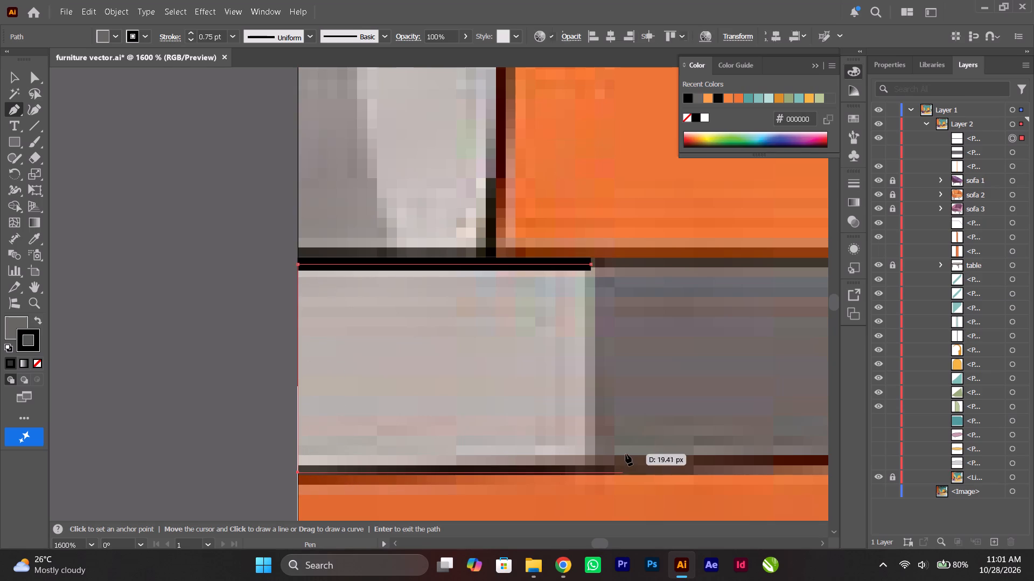
{"action": "left_click", "coordinate": [590, 474], "text": "shift"}
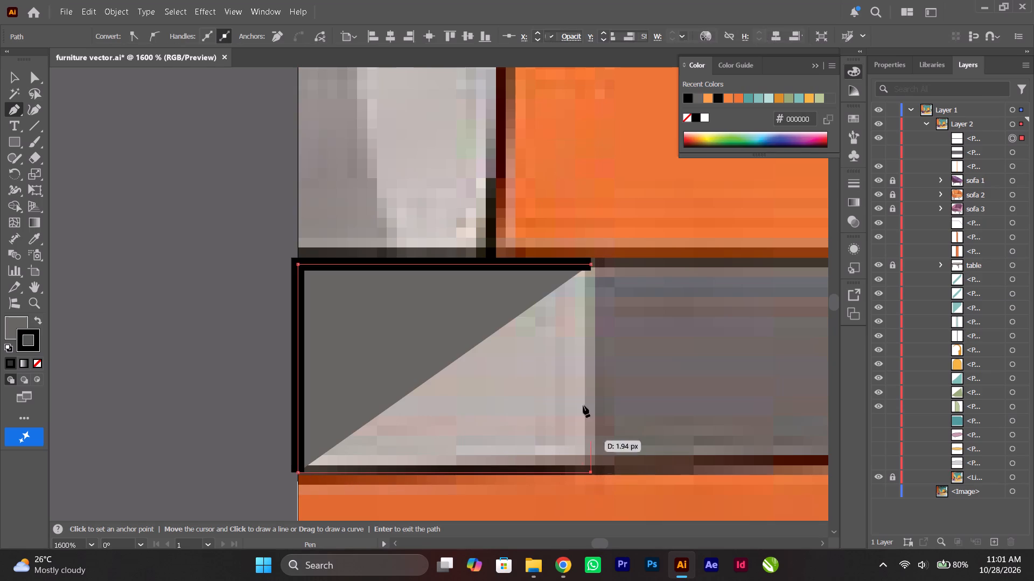
{"action": "left_click", "coordinate": [590, 265], "text": "shift"}
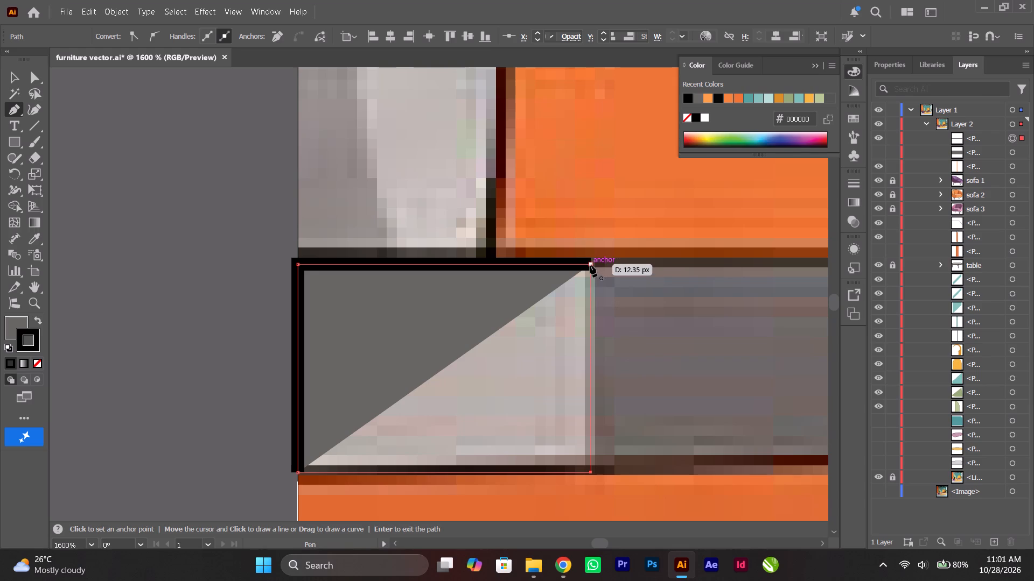
Replace the new section's fill with light grey #b9b0a4 sampled from the reference shelf, without an outline, and deselect it.
{"action": "left_click", "coordinate": [4, 328]}
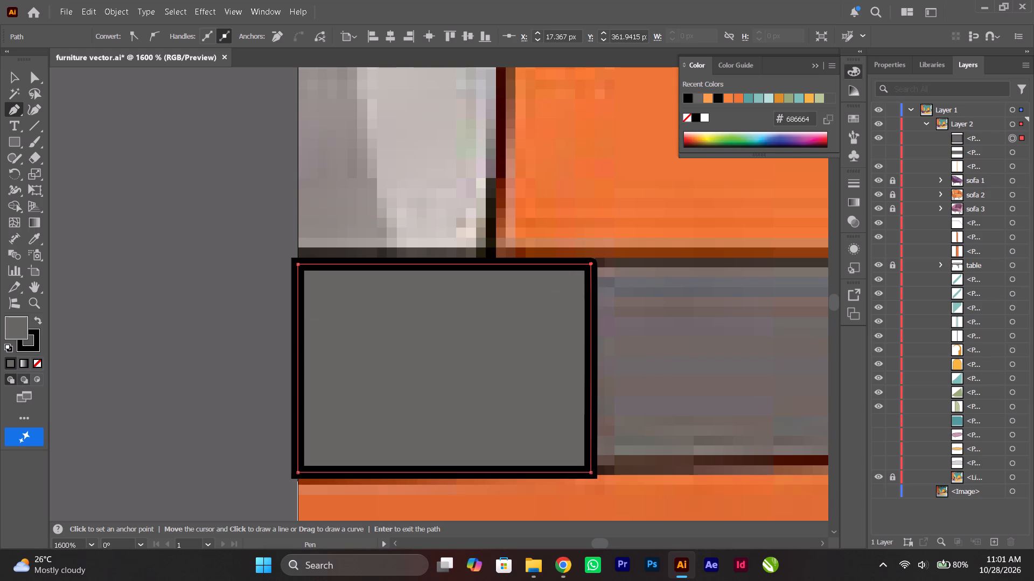
{"action": "left_click", "coordinate": [39, 359]}
{"action": "left_click", "coordinate": [36, 238]}
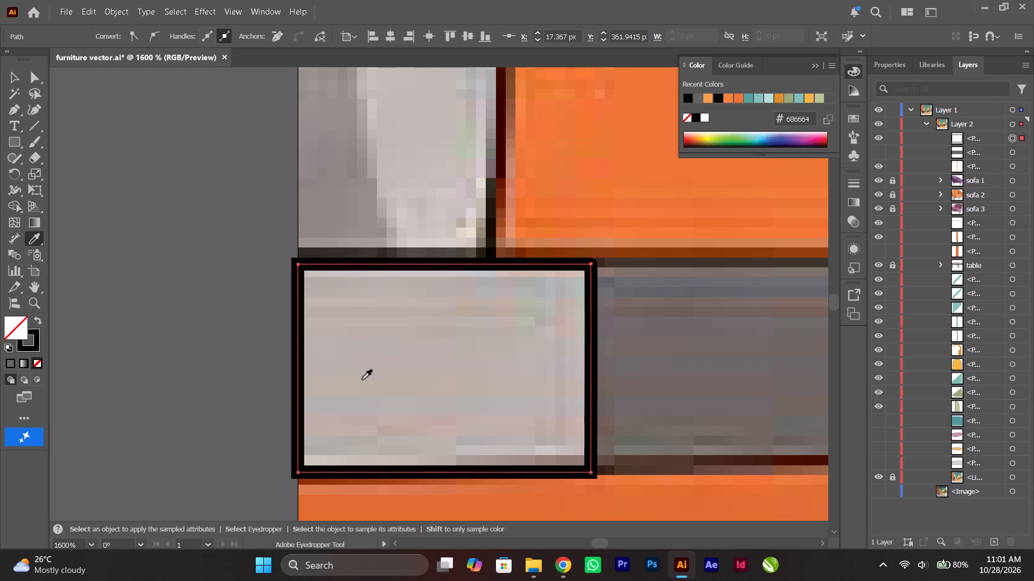
{"action": "left_click", "coordinate": [376, 378]}
{"action": "left_click", "coordinate": [13, 74]}
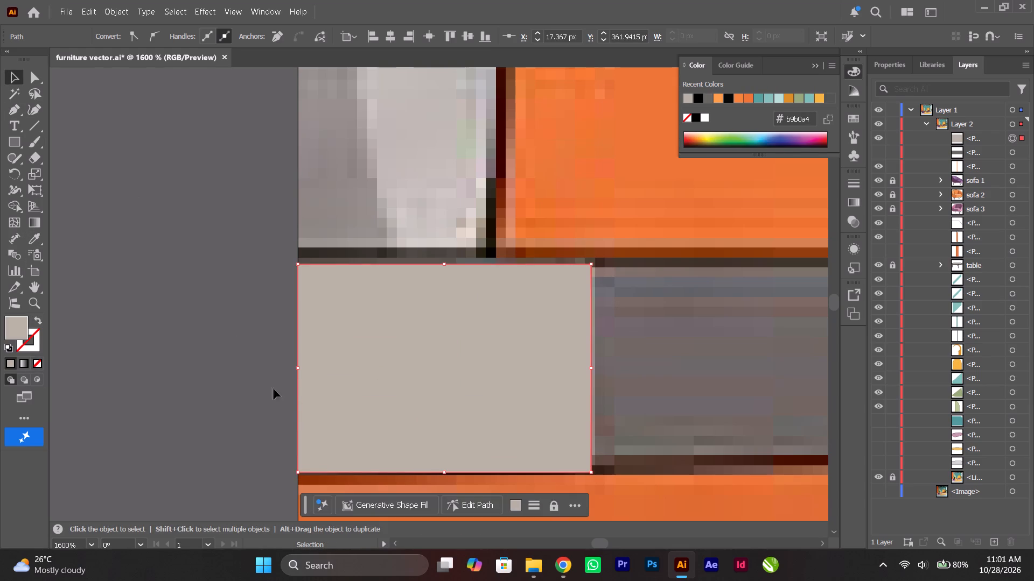
{"action": "left_click", "coordinate": [222, 378]}
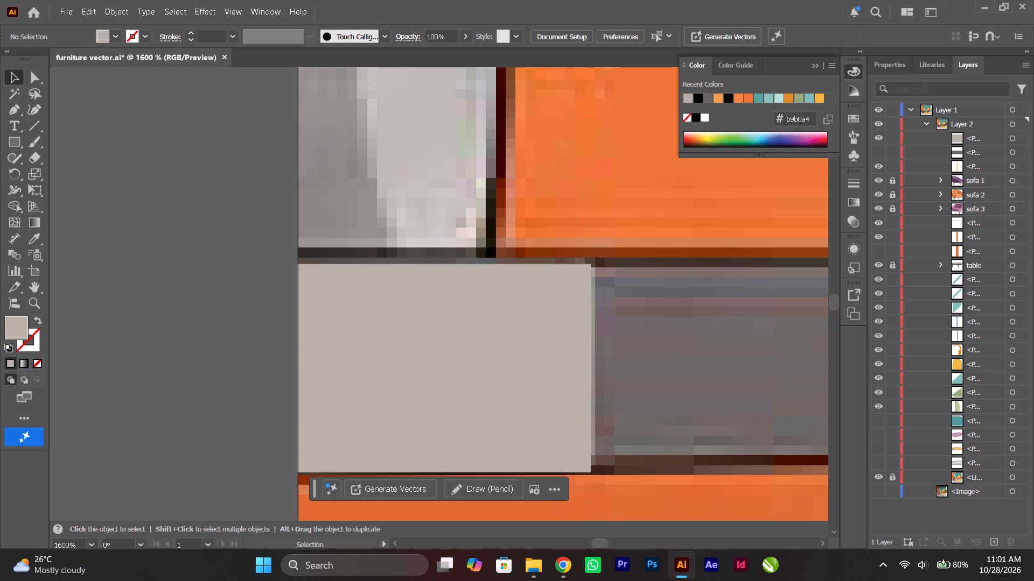
Show the dark shelf rectangle again and nudge the light grey section slightly upward over it.
{"action": "left_click", "coordinate": [879, 153]}
{"action": "left_click_drag", "start_coordinate": [480, 394], "coordinate": [482, 386]}
{"action": "left_click", "coordinate": [214, 370]}
Trace the shelf's cast shadow with the Pen tool as a closed triangle about 41 px wide and 24 px high beneath the shelf.
{"action": "scroll", "coordinate": [214, 370], "scroll_direction": "down", "scroll_amount": 7, "text": "alt"}
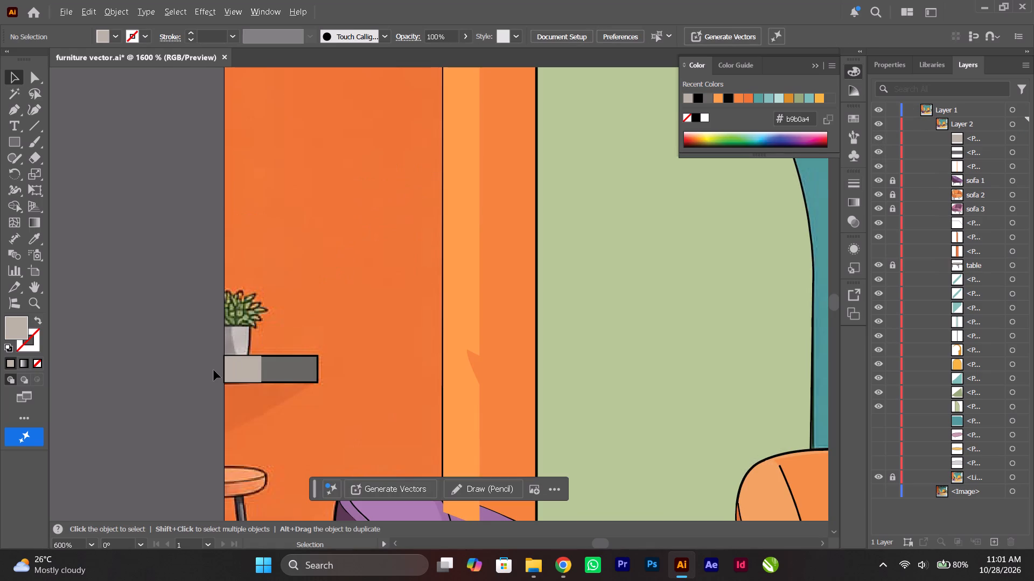
{"action": "scroll", "coordinate": [214, 370], "scroll_direction": "up", "scroll_amount": 2, "text": "ctrl"}
{"action": "scroll", "coordinate": [214, 370], "scroll_direction": "down", "scroll_amount": 1, "text": "alt"}
{"action": "scroll", "coordinate": [214, 370], "scroll_direction": "up", "scroll_amount": 5, "text": "ctrl"}
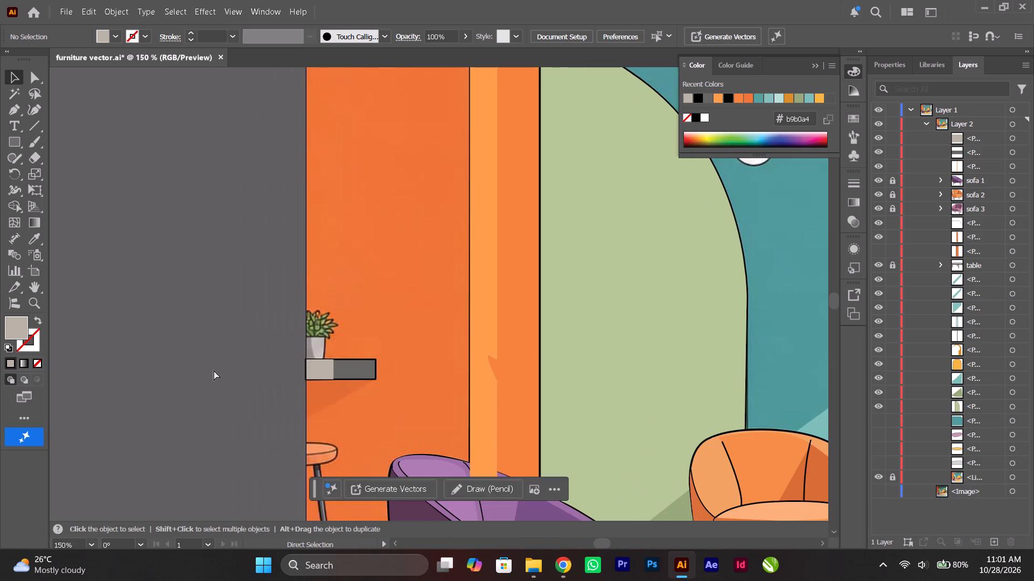
{"action": "scroll", "coordinate": [214, 370], "scroll_direction": "up", "scroll_amount": 5, "text": "ctrl"}
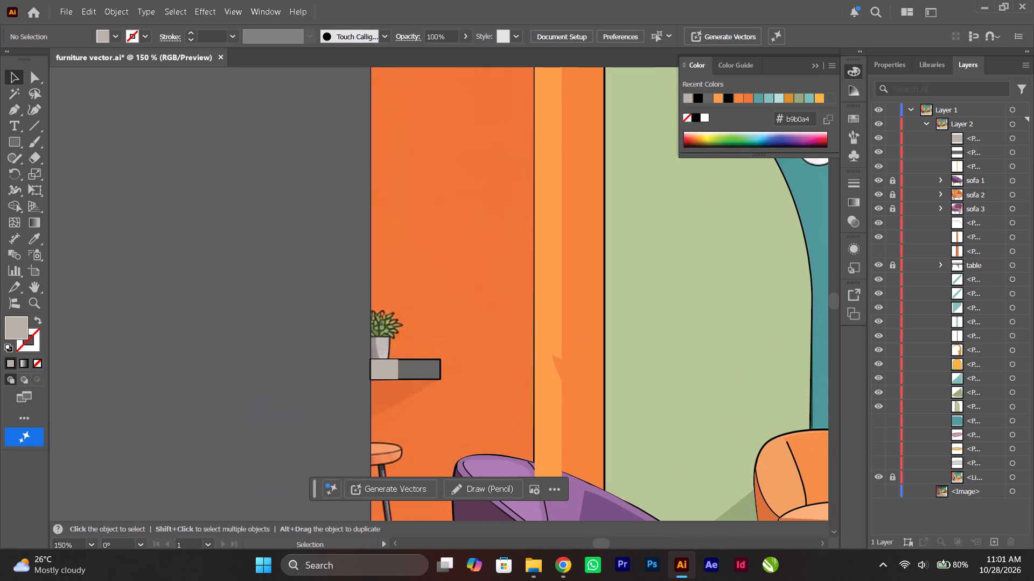
{"action": "scroll", "coordinate": [382, 424], "scroll_direction": "down", "scroll_amount": 7}
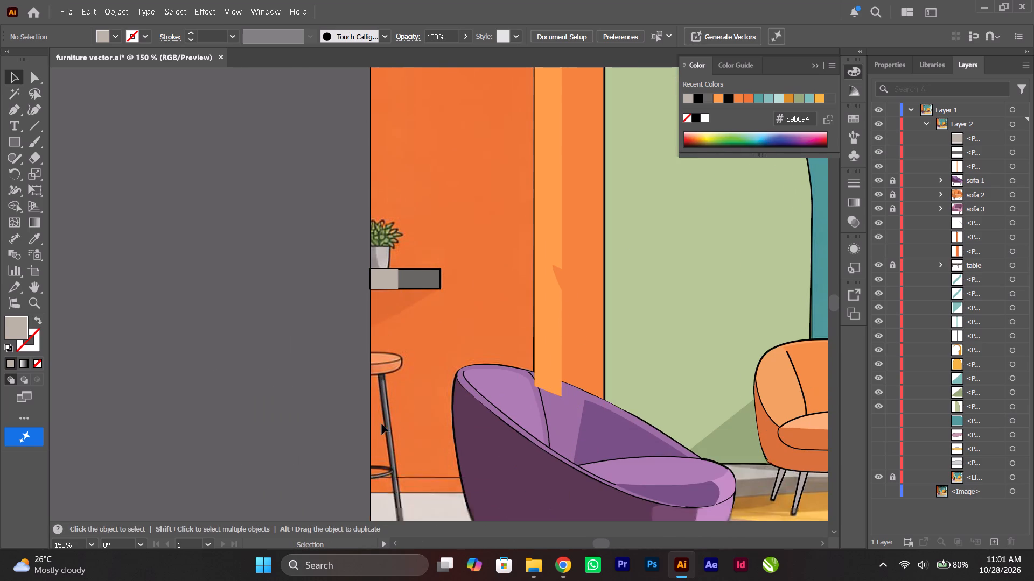
{"action": "scroll", "coordinate": [406, 246], "scroll_direction": "up", "scroll_amount": 3, "text": "alt"}
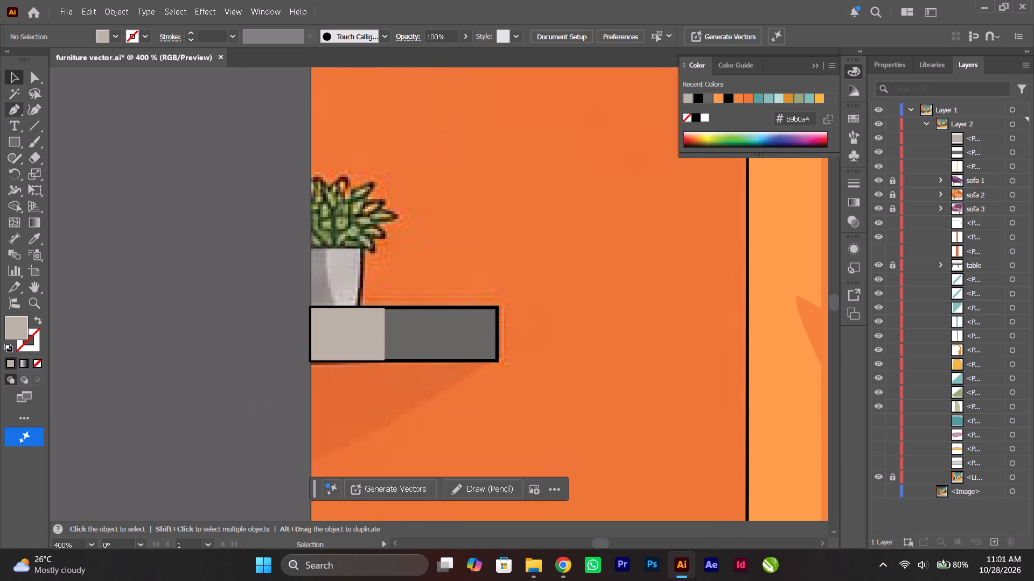
{"action": "left_click", "coordinate": [17, 110]}
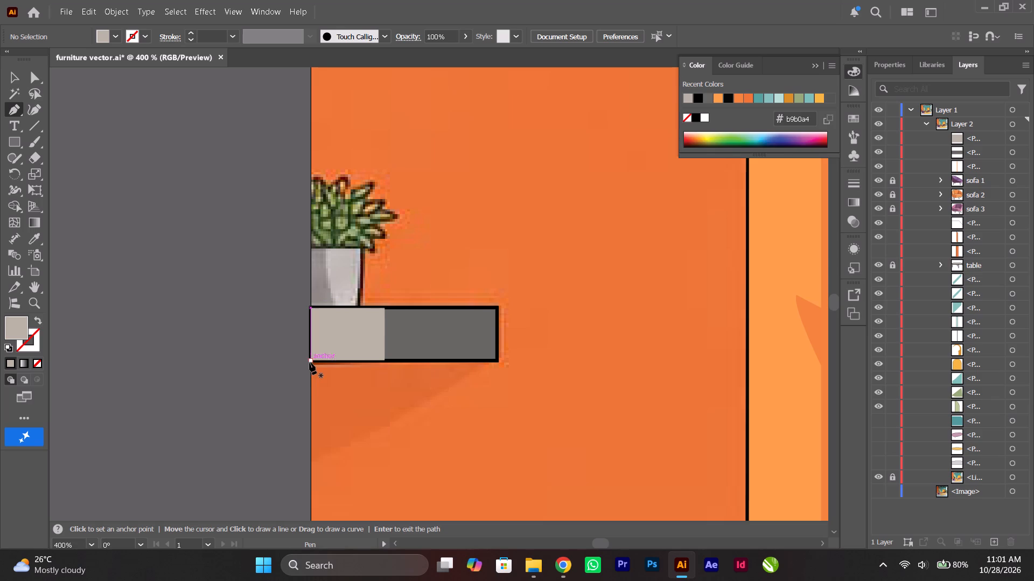
{"action": "left_click", "coordinate": [311, 458]}
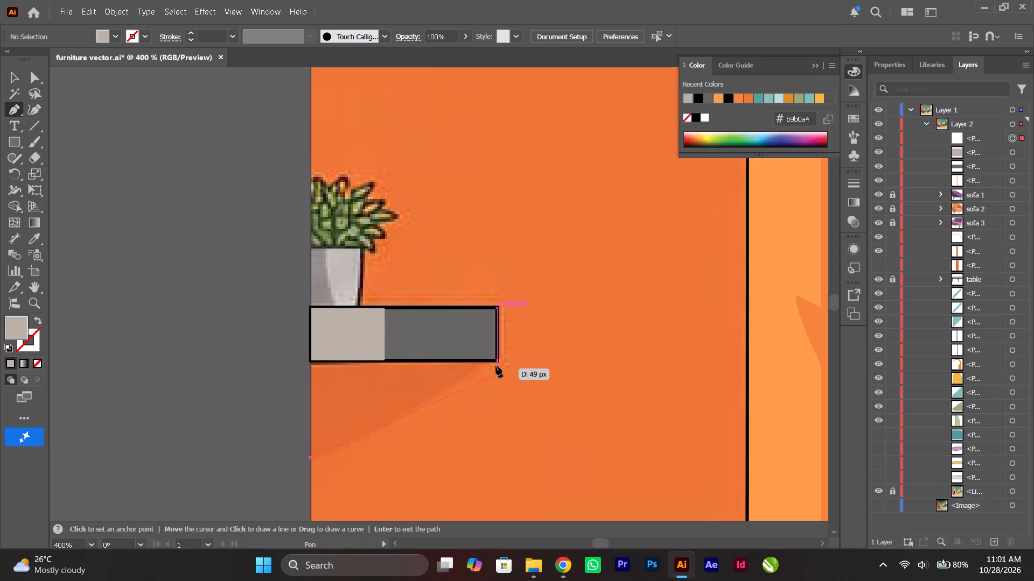
{"action": "left_click", "coordinate": [486, 363]}
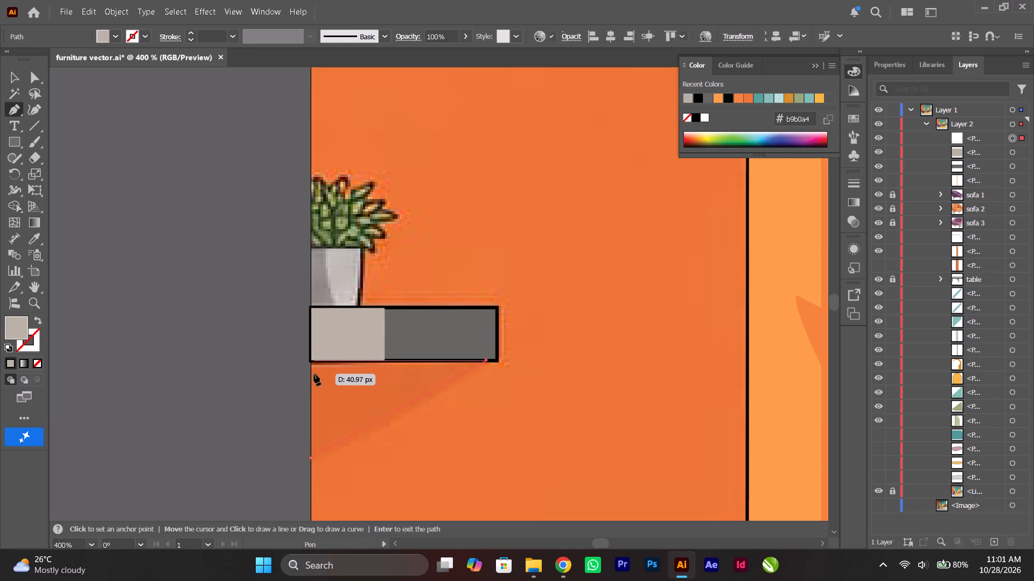
{"action": "left_click", "coordinate": [313, 374], "text": "shift"}
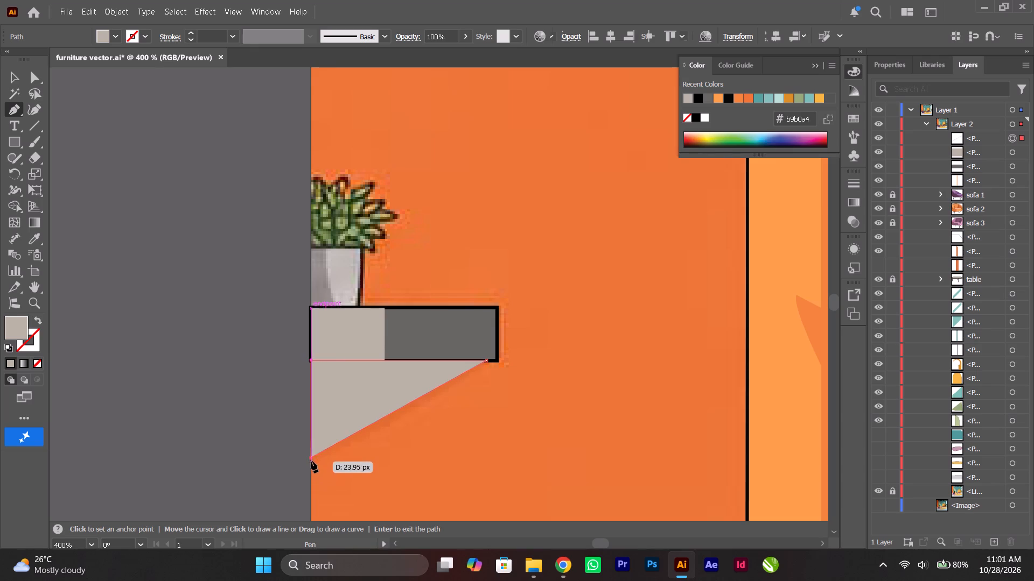
{"action": "left_click", "coordinate": [311, 458], "text": "shift"}
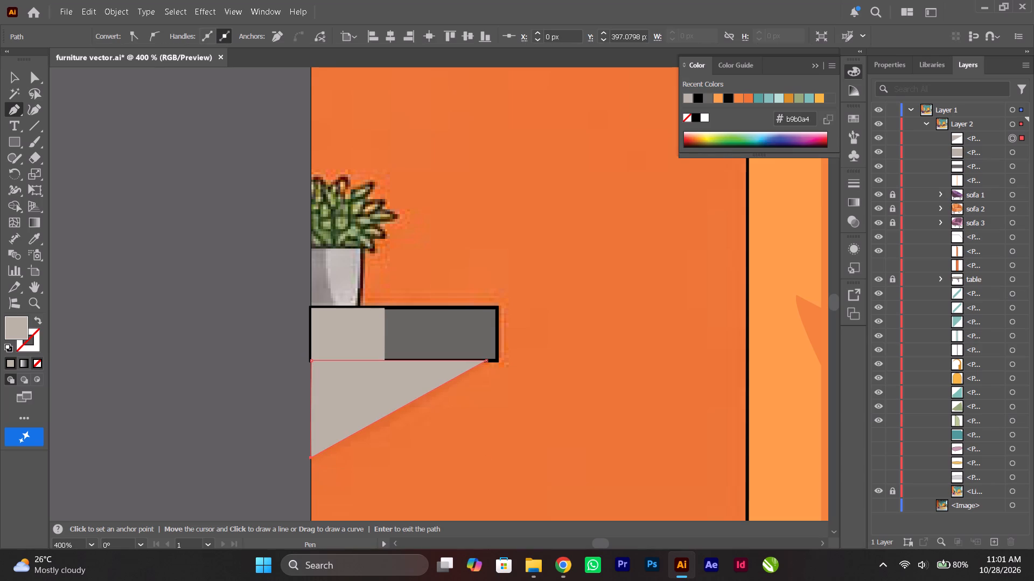
Clear the shadow triangle's light grey fill and fill it with the darker orange #e16b31 sampled from the reference shadow.
{"action": "left_click", "coordinate": [37, 360]}
{"action": "left_click", "coordinate": [36, 244]}
{"action": "left_click", "coordinate": [404, 401]}
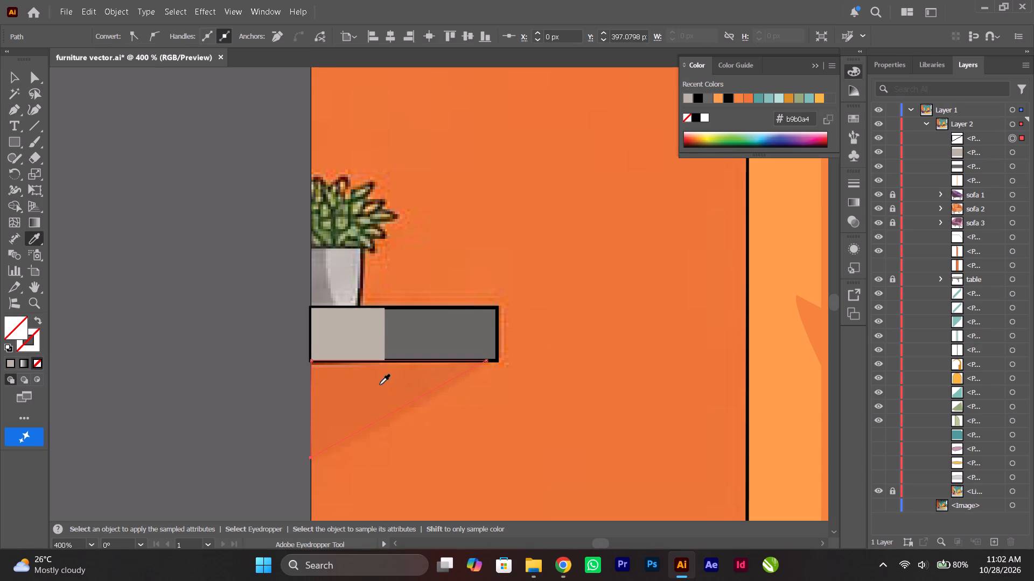
{"action": "left_click", "coordinate": [19, 77]}
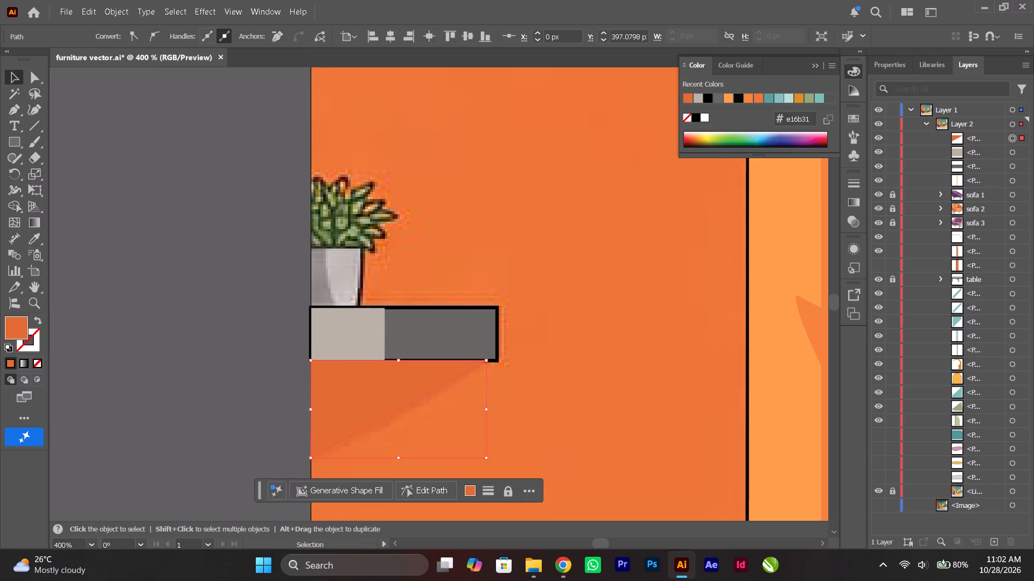
Move the shadow triangle directly below the dark shelf rectangle in the stacking order and deselect it.
{"action": "left_click_drag", "start_coordinate": [958, 133], "coordinate": [952, 174]}
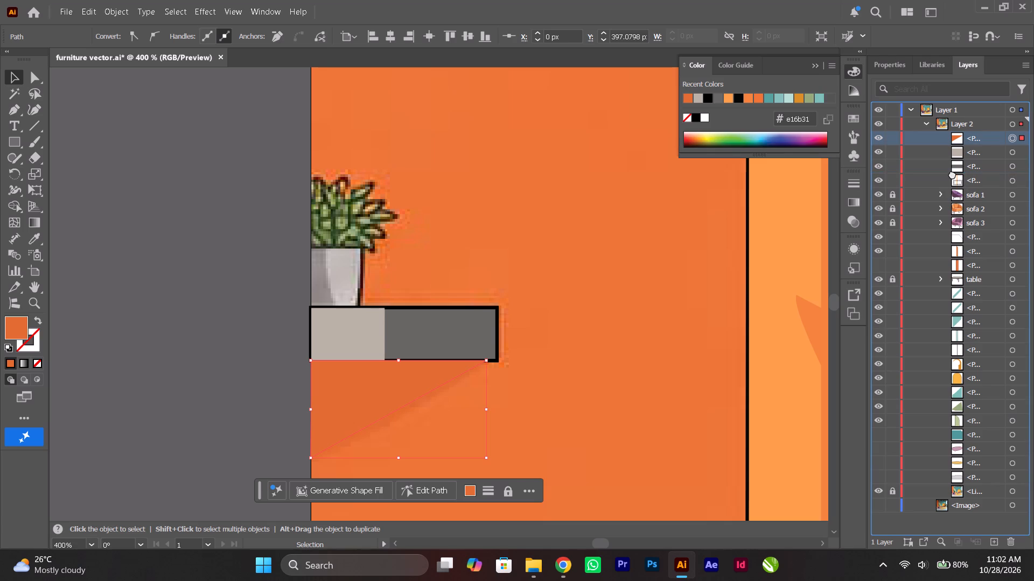
{"action": "left_click_drag", "start_coordinate": [952, 174], "coordinate": [952, 173]}
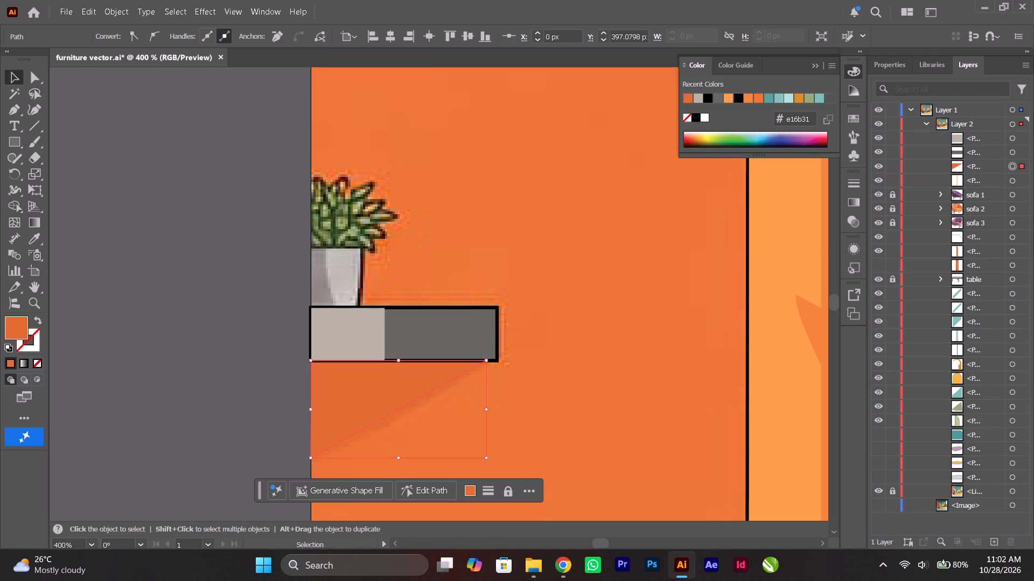
{"action": "left_click", "coordinate": [200, 308]}
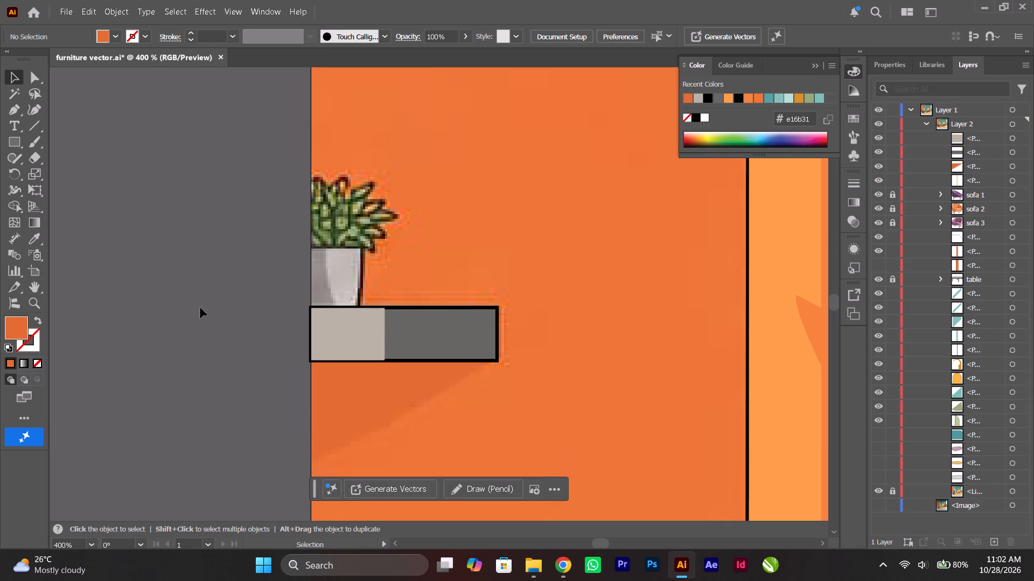
Start a Pen tool outline of the stool seat with an anchor where its top edge meets the artboard's edge.
{"action": "scroll", "coordinate": [336, 348], "scroll_direction": "down", "scroll_amount": 5, "text": "alt"}
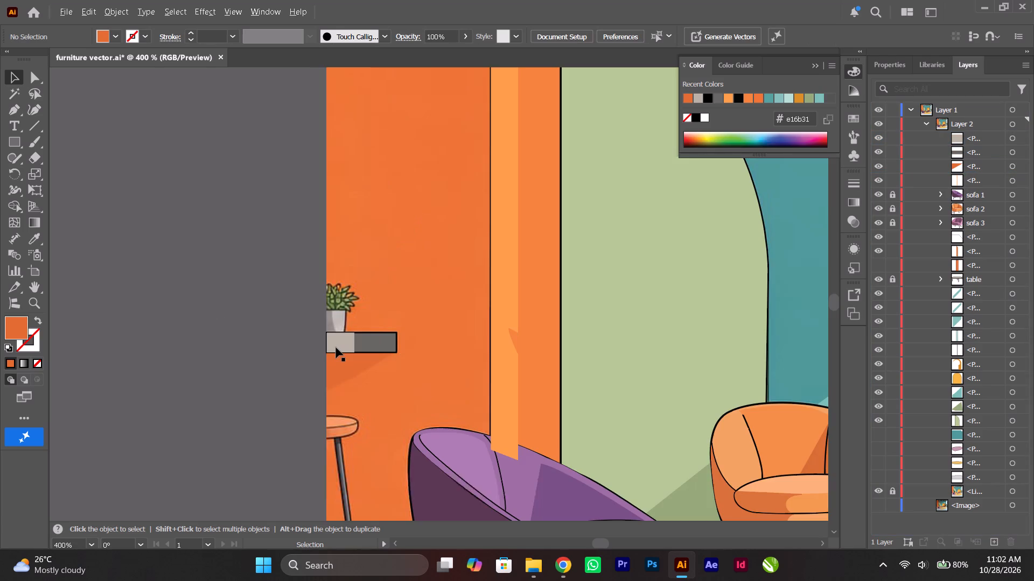
{"action": "scroll", "coordinate": [372, 415], "scroll_direction": "down", "scroll_amount": 5}
{"action": "scroll", "coordinate": [354, 397], "scroll_direction": "up", "scroll_amount": 1, "text": "alt"}
{"action": "scroll", "coordinate": [355, 398], "scroll_direction": "up", "scroll_amount": 4, "text": "ctrl"}
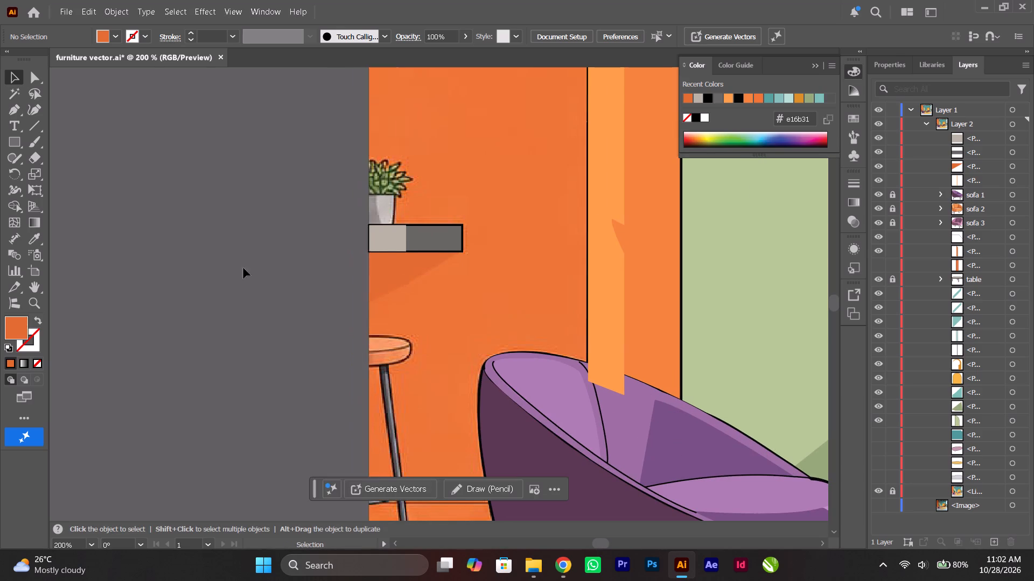
{"action": "scroll", "coordinate": [489, 369], "scroll_direction": "down", "scroll_amount": 5}
{"action": "scroll", "coordinate": [465, 365], "scroll_direction": "up", "scroll_amount": 1, "text": "alt"}
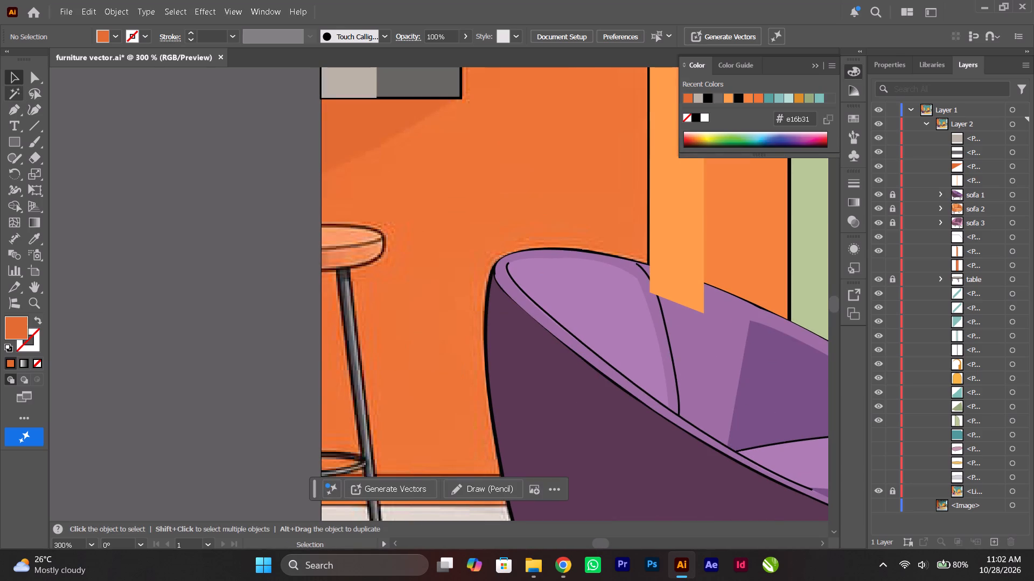
{"action": "left_click", "coordinate": [8, 115]}
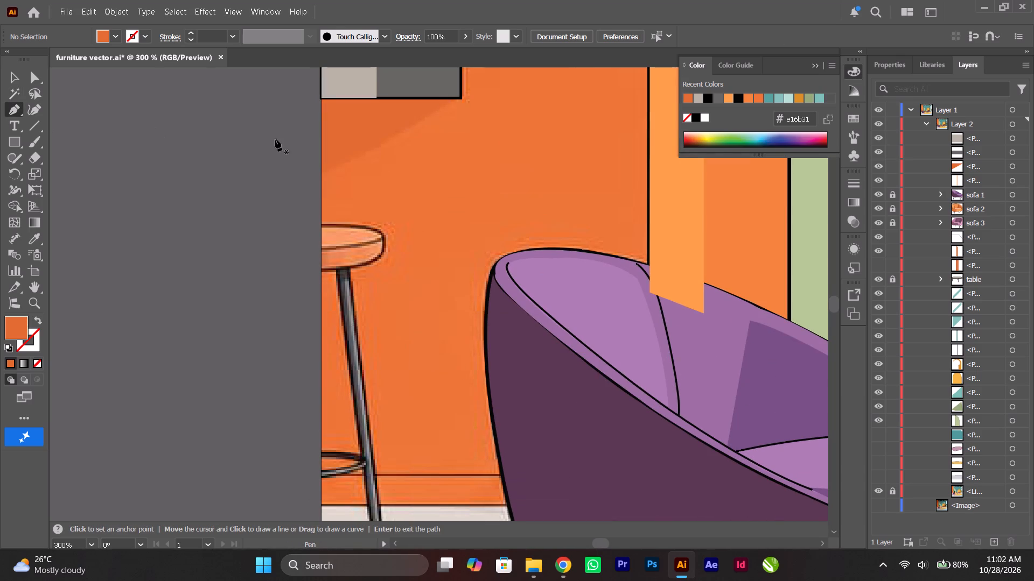
{"action": "left_click", "coordinate": [321, 226]}
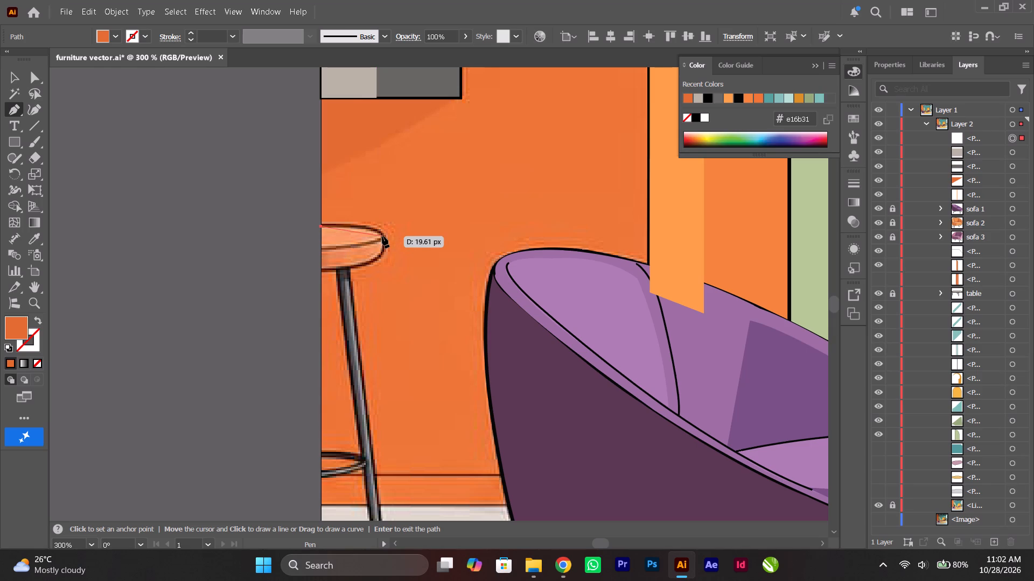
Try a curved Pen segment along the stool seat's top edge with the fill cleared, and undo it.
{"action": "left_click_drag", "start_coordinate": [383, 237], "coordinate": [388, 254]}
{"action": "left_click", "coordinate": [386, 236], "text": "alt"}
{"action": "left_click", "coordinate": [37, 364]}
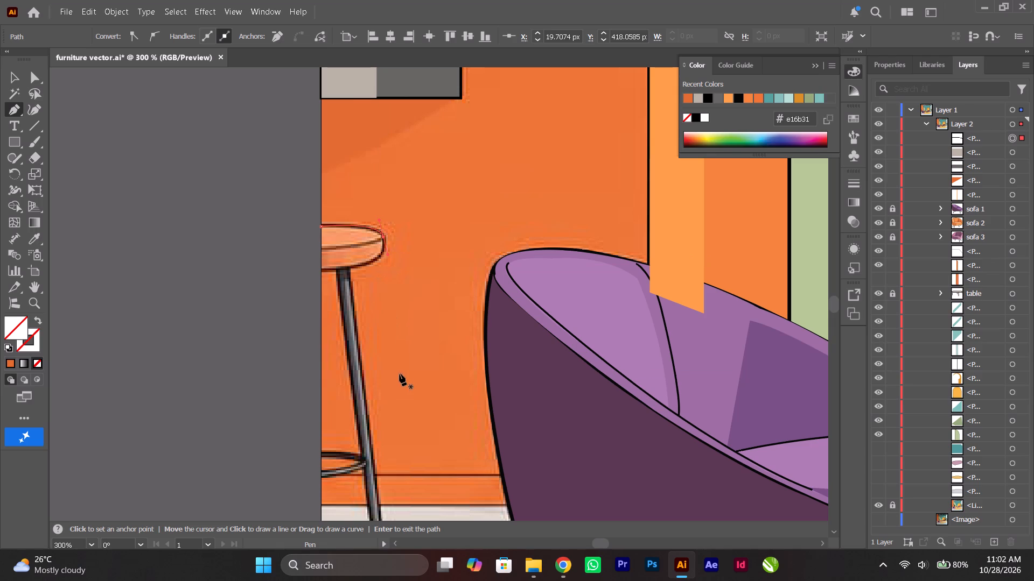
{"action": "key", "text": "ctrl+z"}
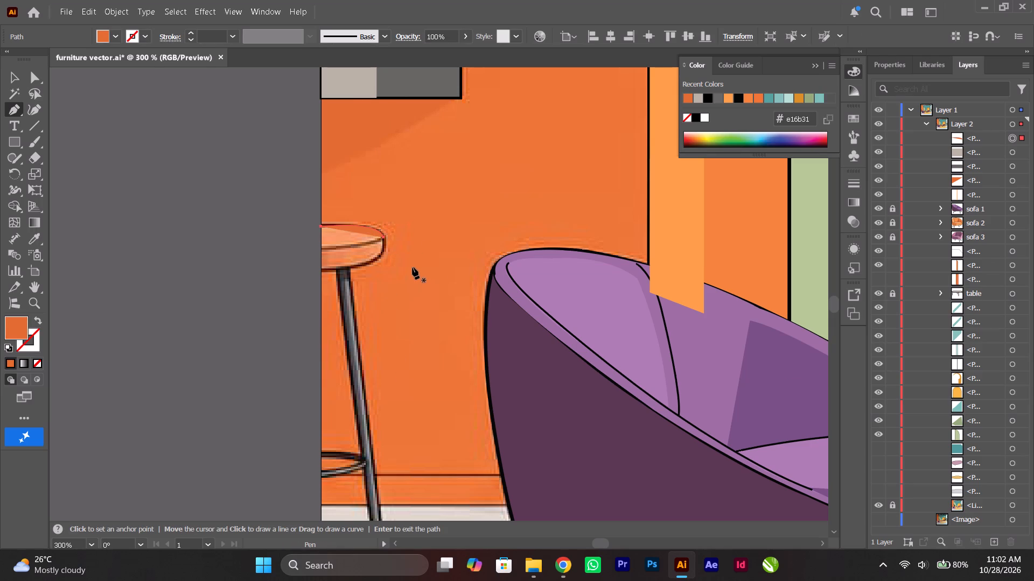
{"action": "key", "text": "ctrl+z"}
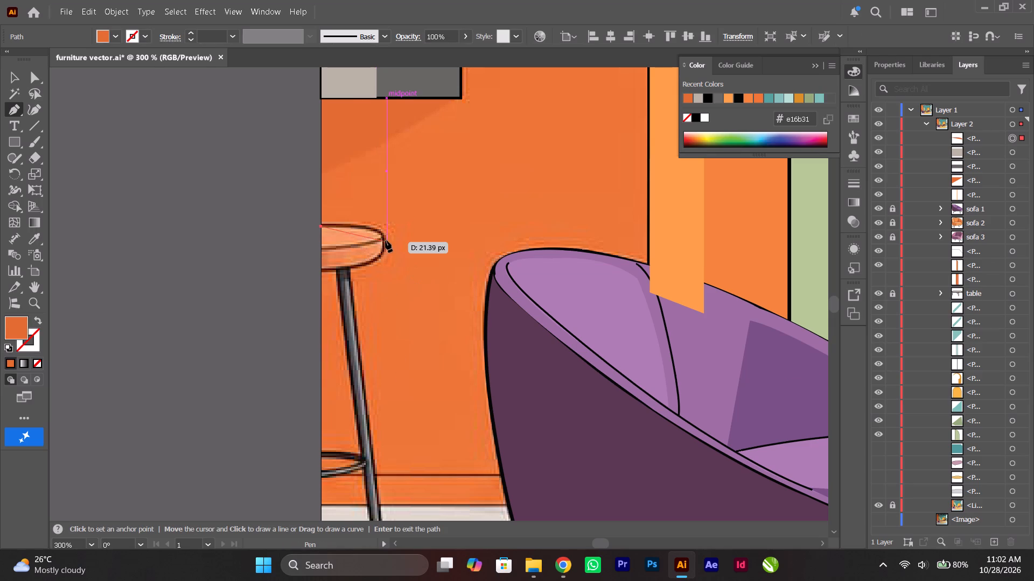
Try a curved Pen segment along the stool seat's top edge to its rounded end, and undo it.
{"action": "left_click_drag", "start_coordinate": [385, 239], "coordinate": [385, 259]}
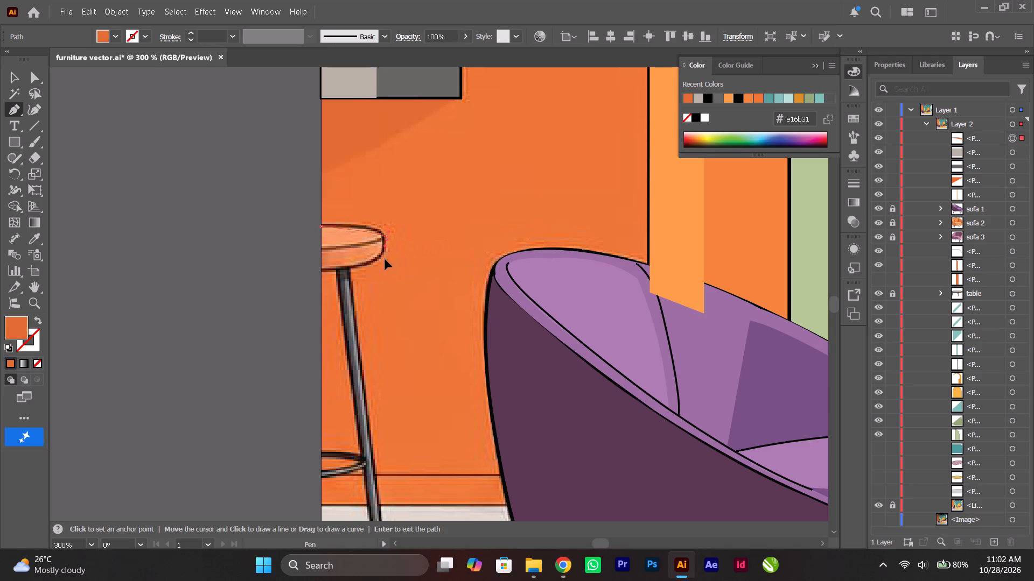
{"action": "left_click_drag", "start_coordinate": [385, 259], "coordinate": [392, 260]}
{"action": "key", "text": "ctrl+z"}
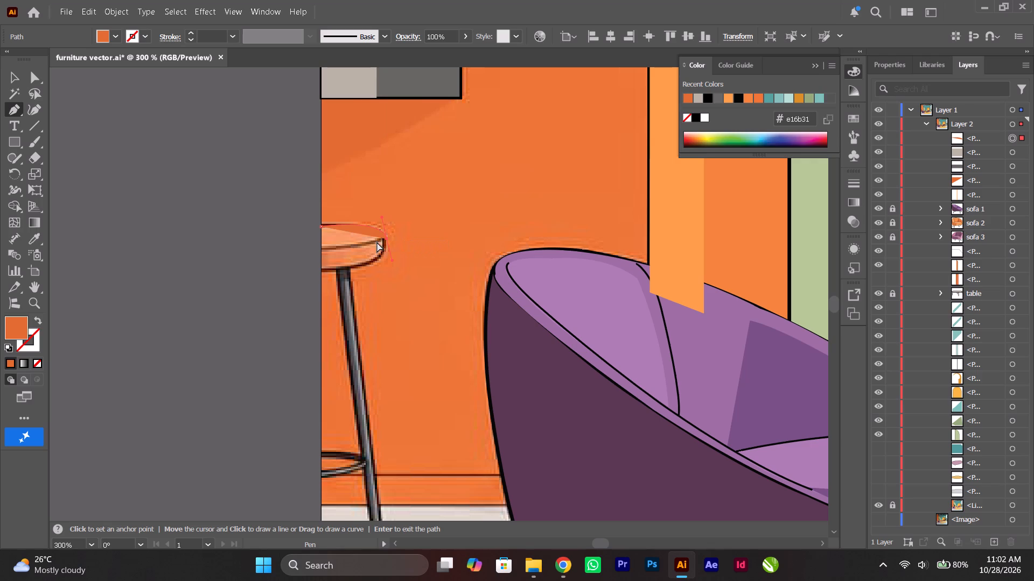
Trace the stool seat with the Pen tool along its curved top, rounded end and underside, closing the outline at the artboard's edge.
{"action": "left_click_drag", "start_coordinate": [382, 237], "coordinate": [387, 256]}
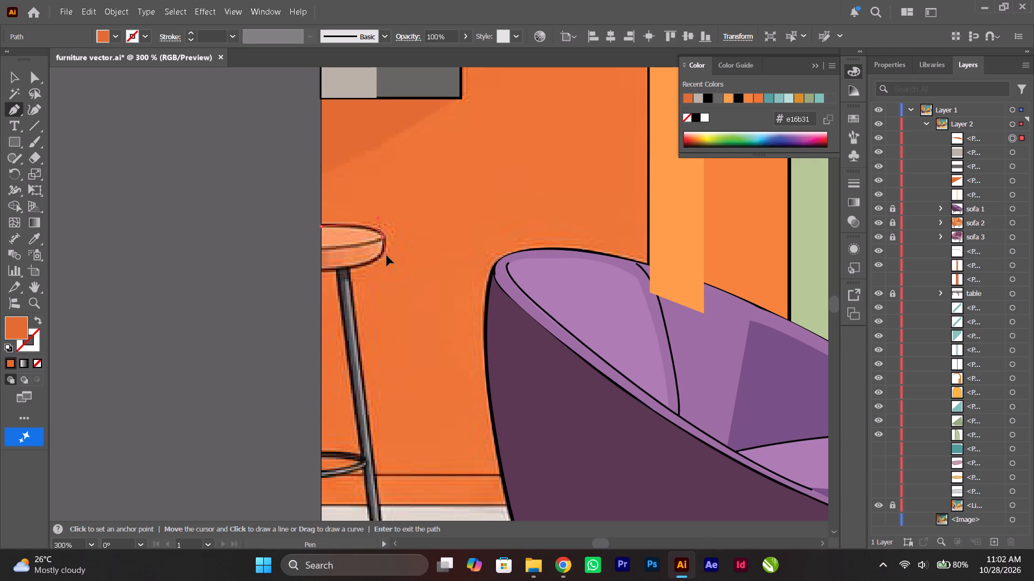
{"action": "left_click_drag", "start_coordinate": [387, 256], "coordinate": [380, 256]}
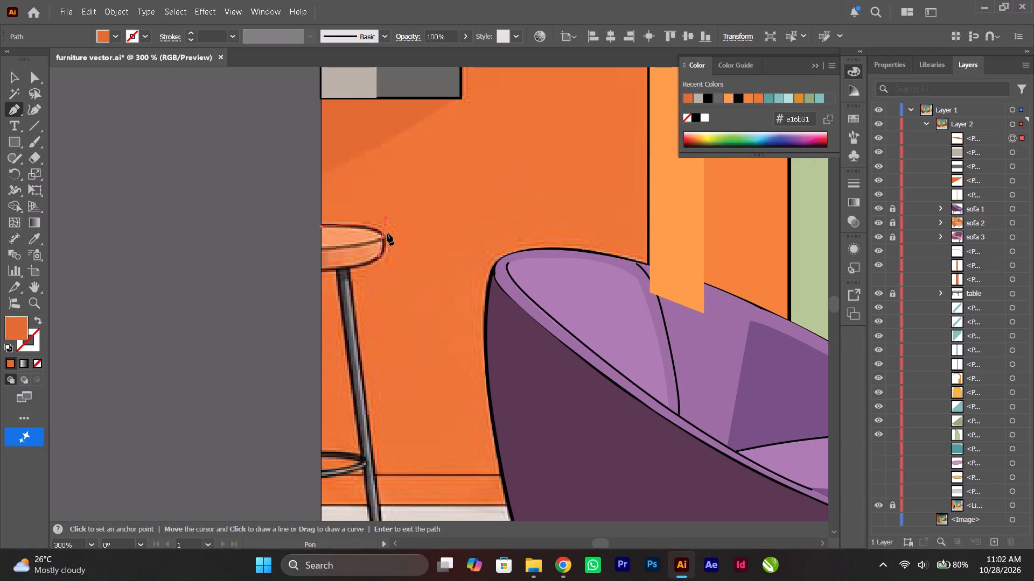
{"action": "left_click", "coordinate": [382, 238]}
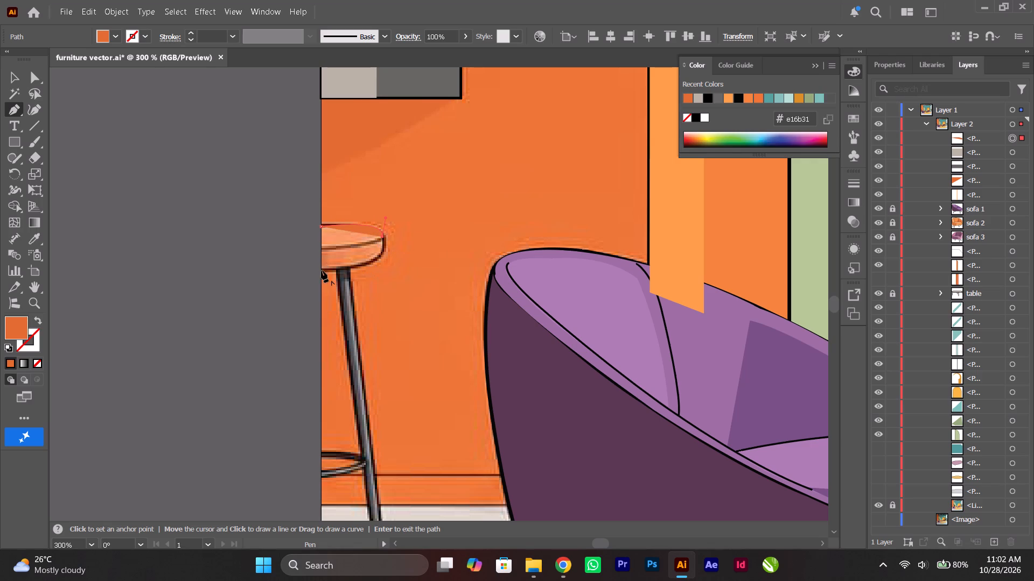
{"action": "left_click_drag", "start_coordinate": [322, 270], "coordinate": [293, 267]}
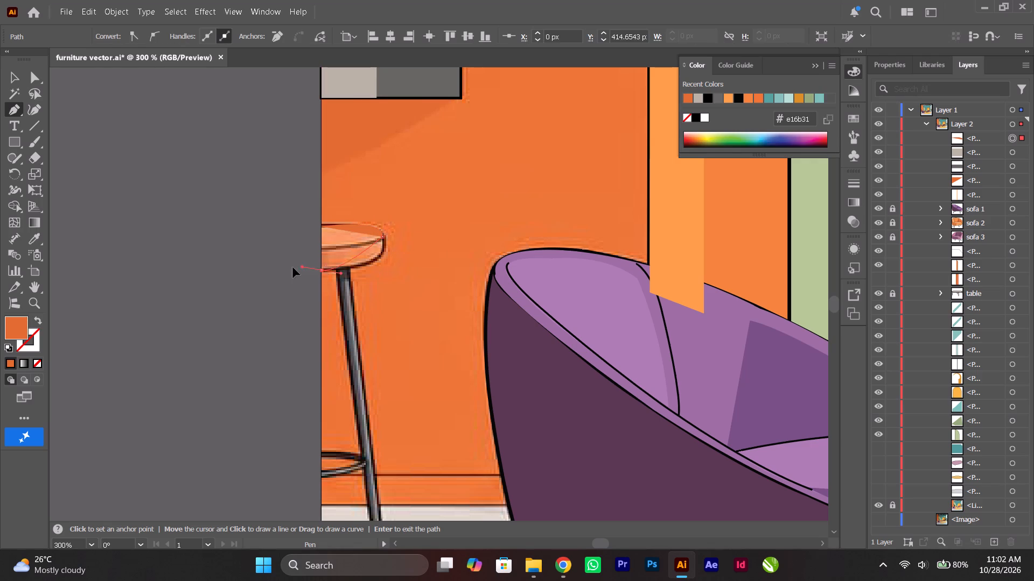
{"action": "left_click_drag", "start_coordinate": [293, 267], "coordinate": [236, 273]}
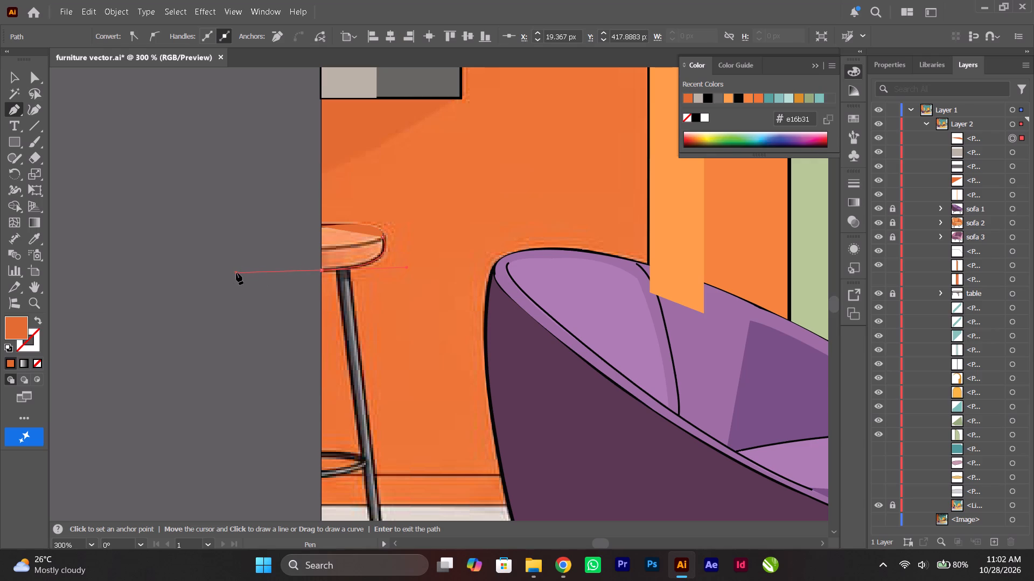
{"action": "left_click", "coordinate": [320, 272]}
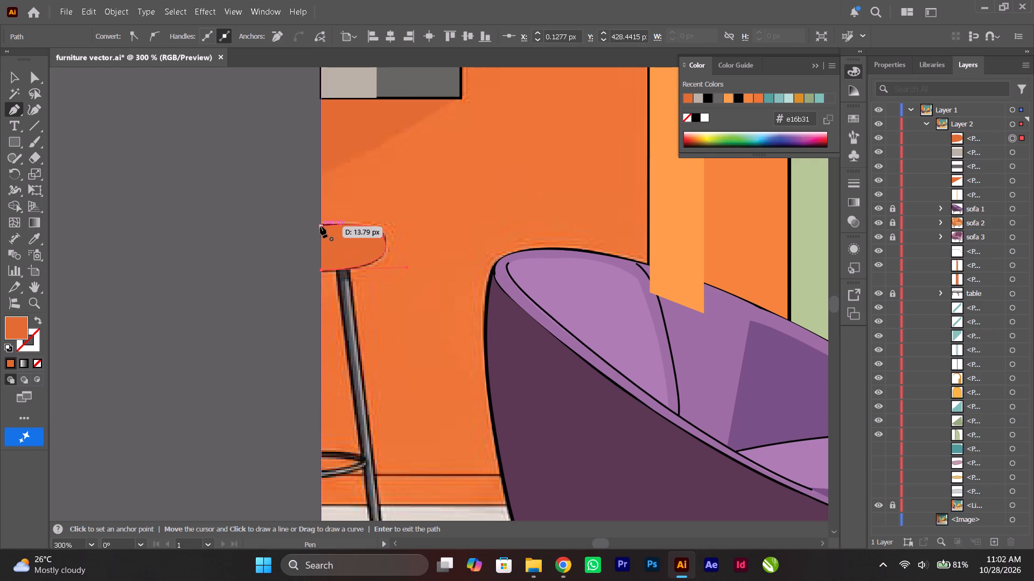
{"action": "left_click", "coordinate": [320, 226]}
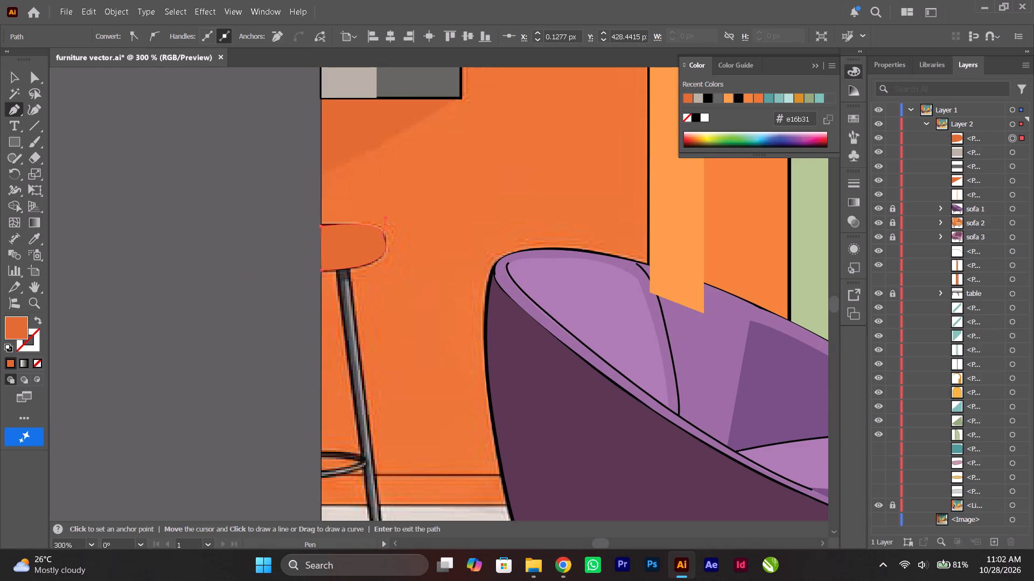
Clear the stool seat's fill, fill it with the light orange #f79863 sampled from the reference seat, and deselect it.
{"action": "left_click", "coordinate": [37, 362]}
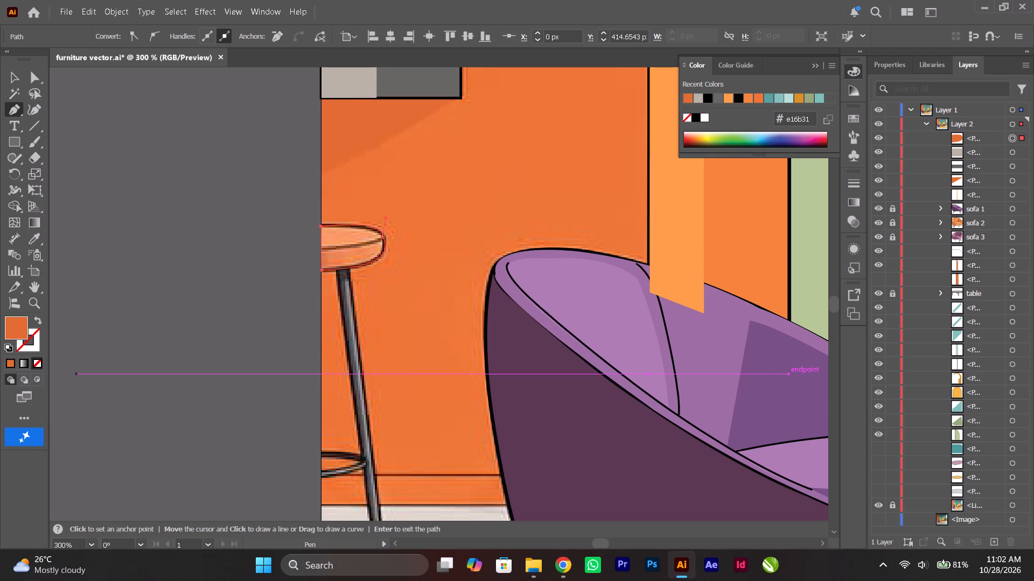
{"action": "left_click", "coordinate": [36, 239]}
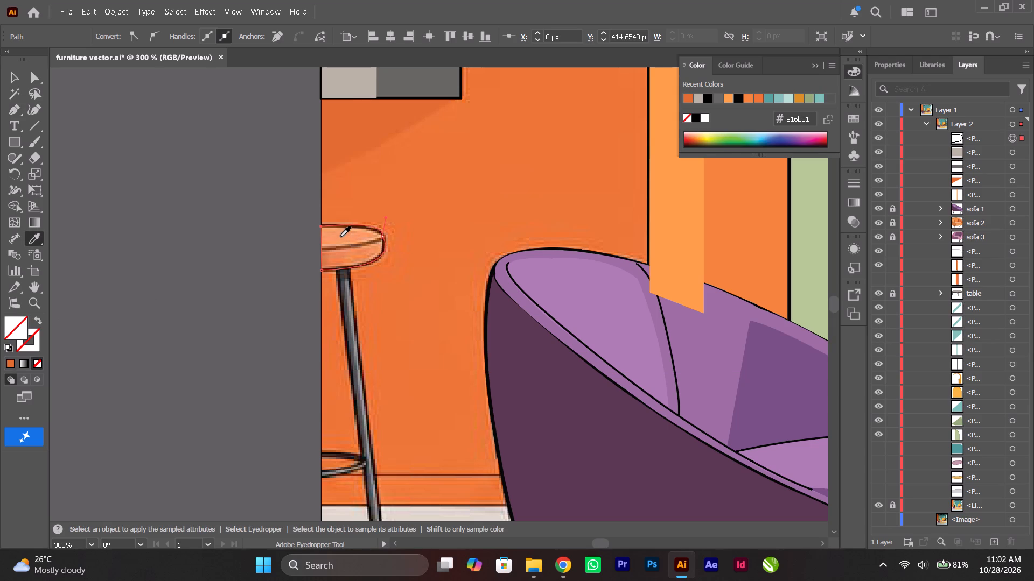
{"action": "left_click", "coordinate": [340, 237]}
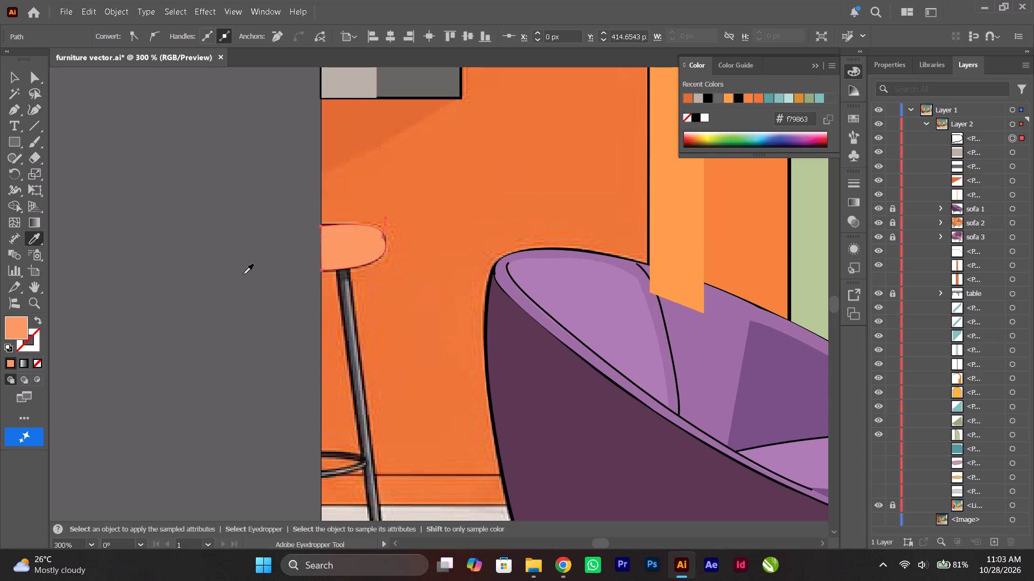
{"action": "left_click", "coordinate": [12, 79]}
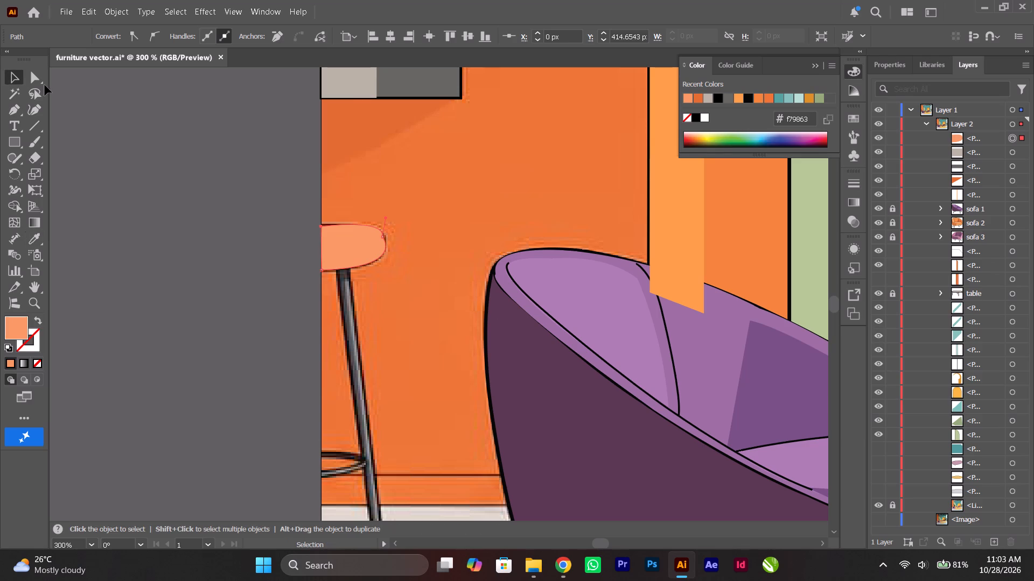
{"action": "left_click", "coordinate": [207, 181]}
Give the stool seat shape a black 0.75 pt stroke.
{"action": "left_click", "coordinate": [342, 246]}
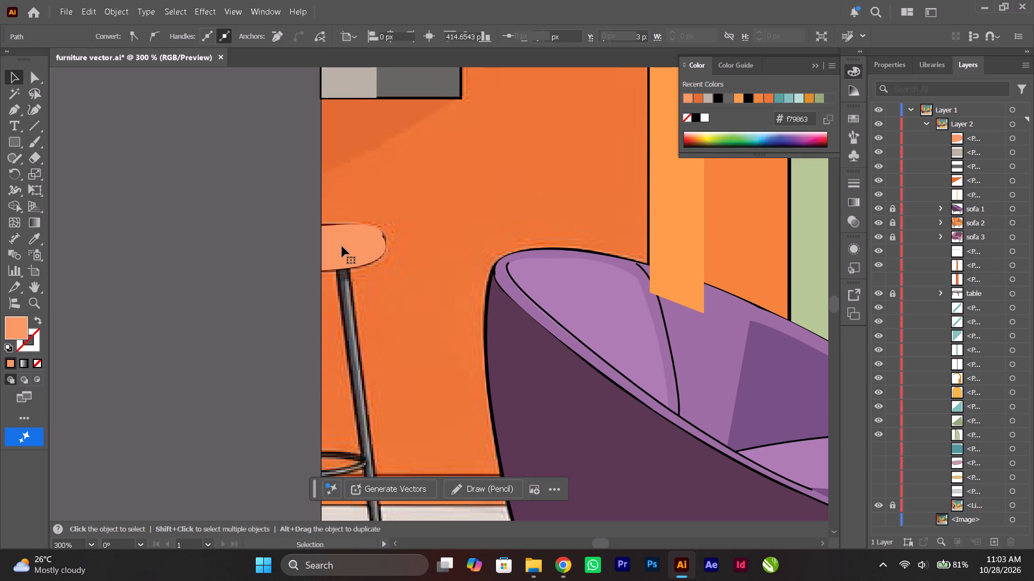
{"action": "left_click", "coordinate": [144, 29]}
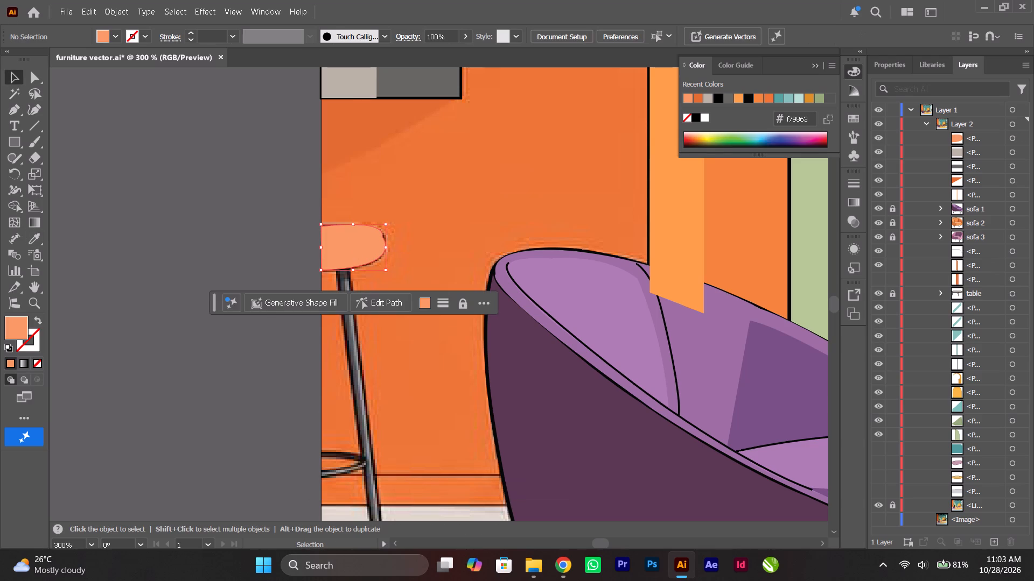
{"action": "left_click", "coordinate": [144, 40]}
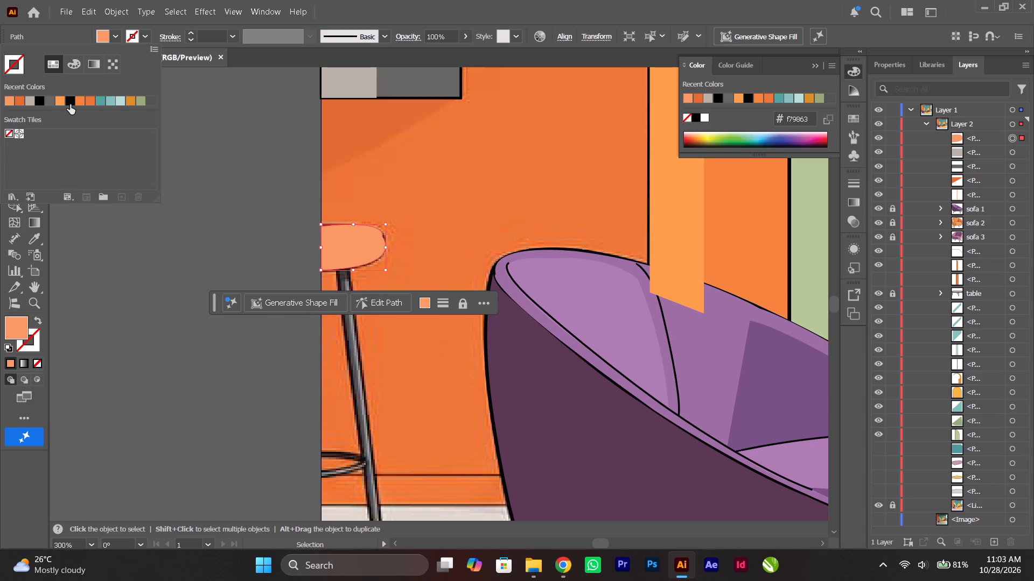
{"action": "left_click", "coordinate": [70, 103]}
{"action": "left_click", "coordinate": [178, 126]}
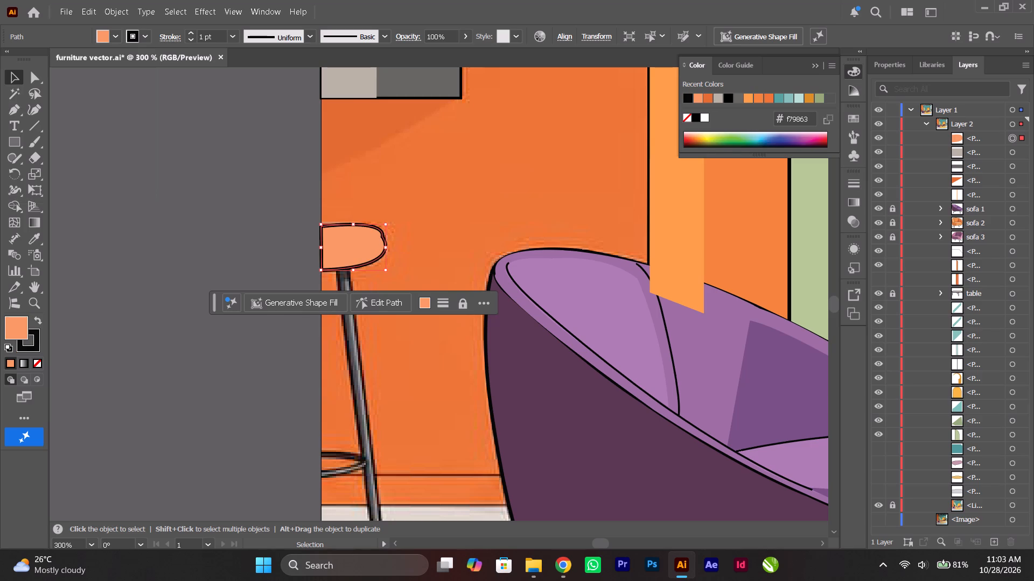
{"action": "left_click", "coordinate": [190, 39]}
{"action": "left_click", "coordinate": [197, 123]}
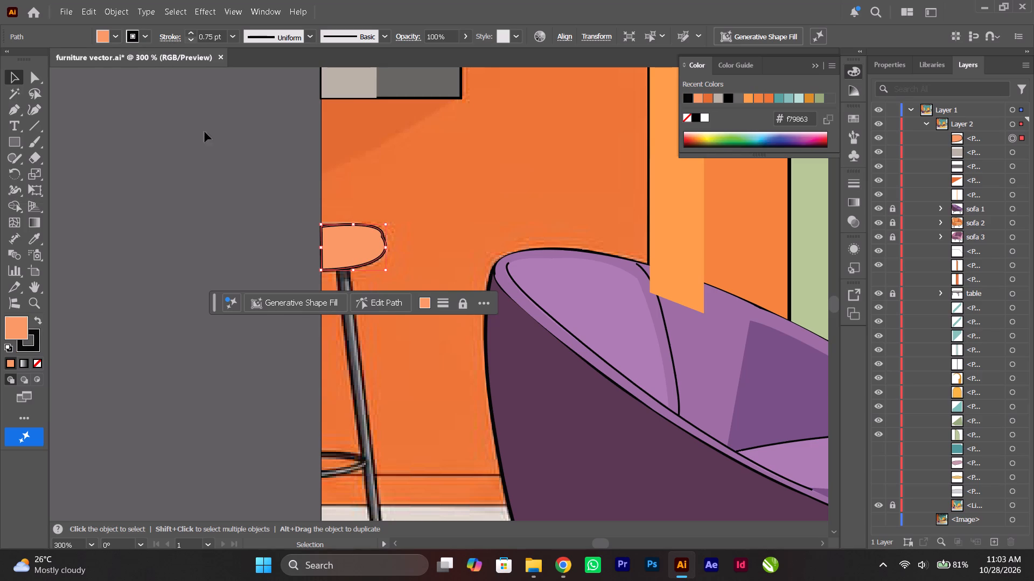
Hide the seat shape and draw an unfilled curved Pen line along the seat's front rim, from its rounded end to the artboard's edge.
{"action": "left_click", "coordinate": [343, 247]}
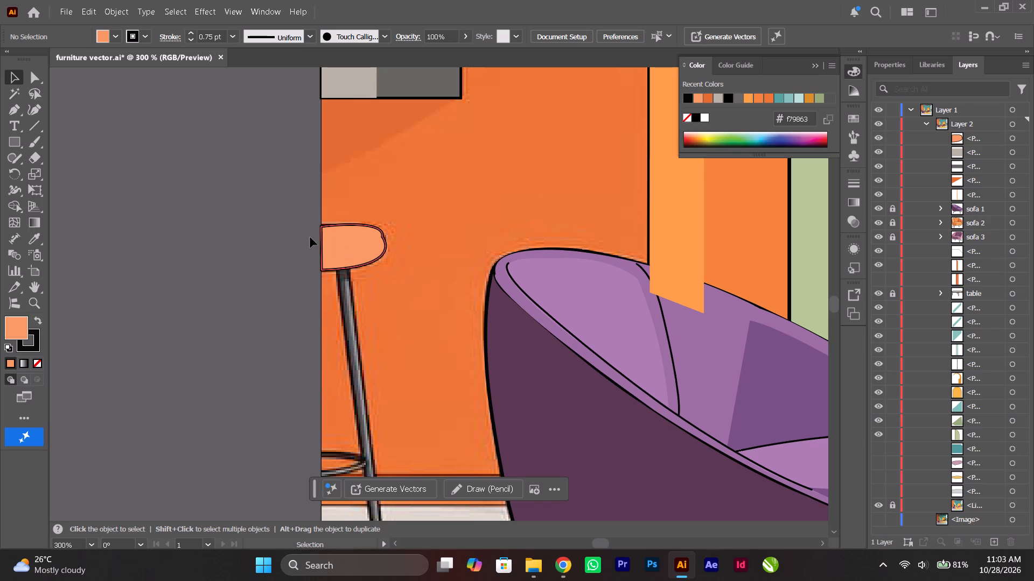
{"action": "left_click", "coordinate": [879, 141]}
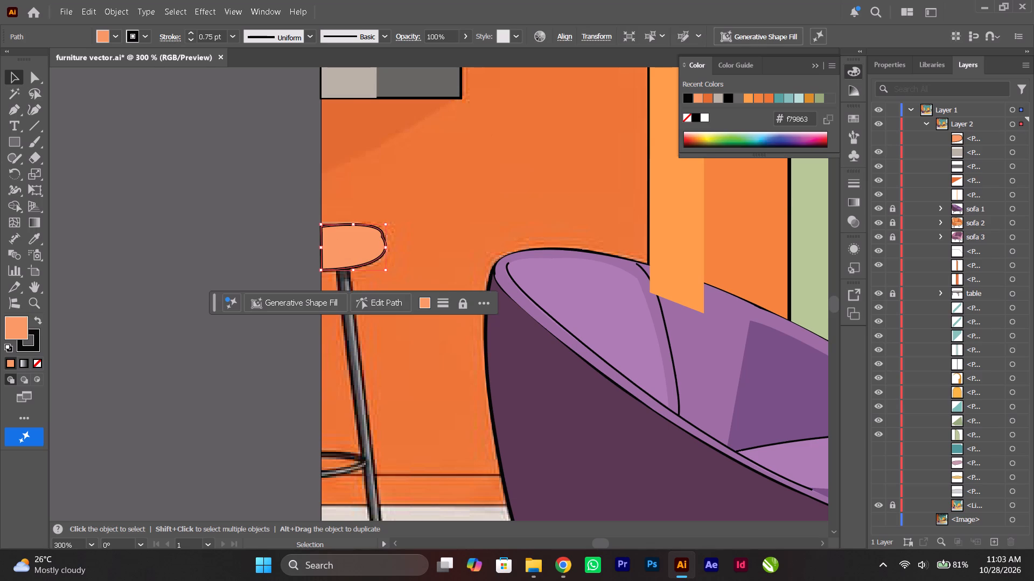
{"action": "left_click", "coordinate": [14, 109]}
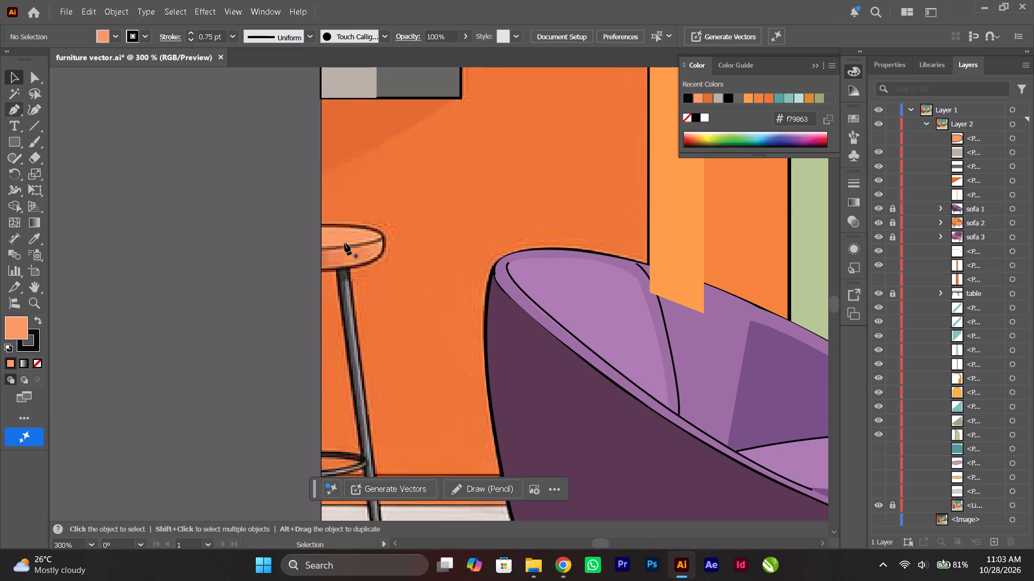
{"action": "scroll", "coordinate": [349, 240], "scroll_direction": "up", "scroll_amount": 3, "text": "alt"}
{"action": "left_click", "coordinate": [418, 231]}
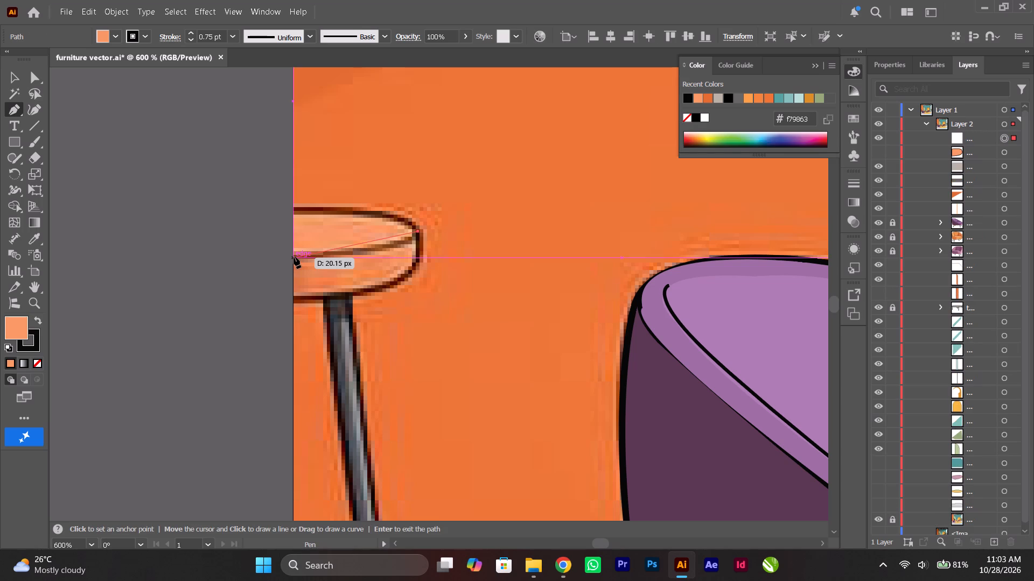
{"action": "left_click_drag", "start_coordinate": [294, 257], "coordinate": [174, 268]}
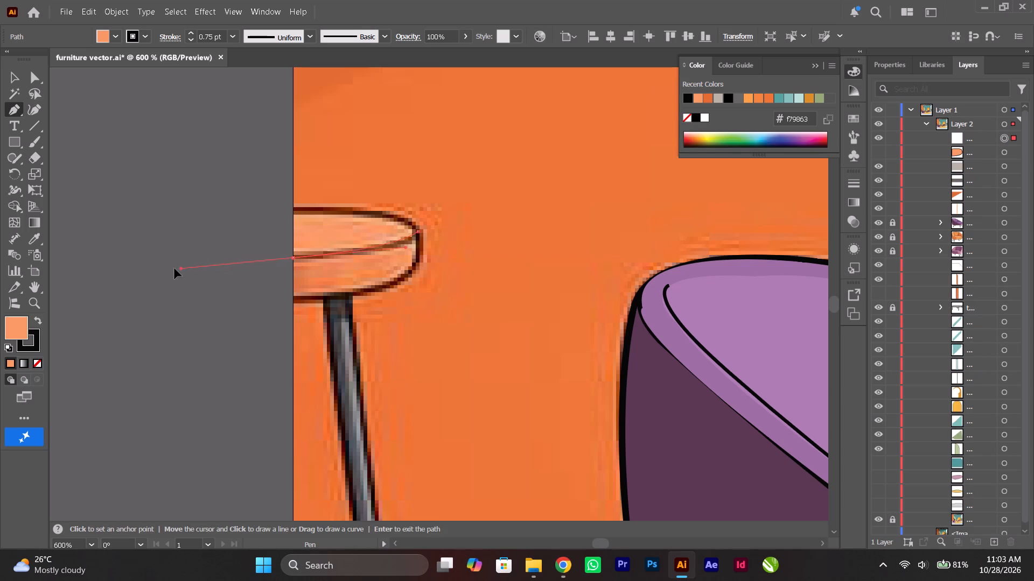
{"action": "left_click_drag", "start_coordinate": [174, 268], "coordinate": [160, 261]}
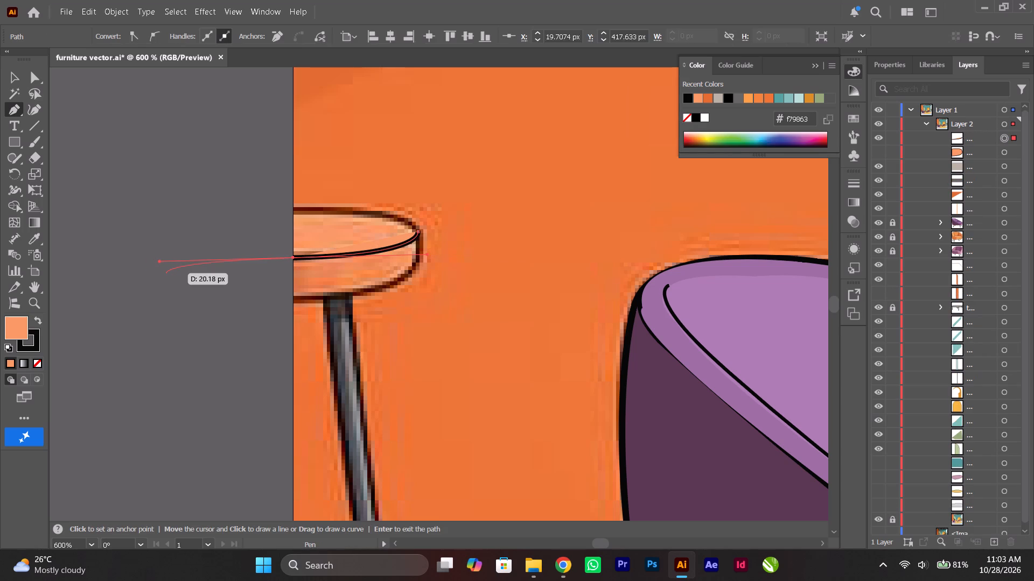
{"action": "left_click", "coordinate": [35, 358]}
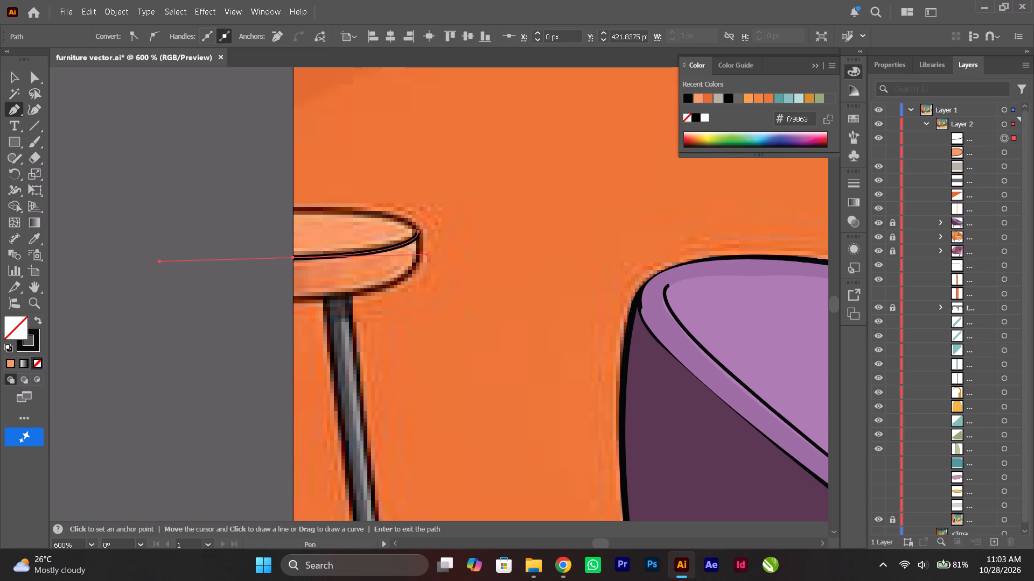
{"action": "left_click", "coordinate": [15, 81]}
{"action": "left_click", "coordinate": [146, 215]}
Show the stool seat shape again.
{"action": "scroll", "coordinate": [147, 215], "scroll_direction": "down", "scroll_amount": 1, "text": "alt"}
{"action": "left_click", "coordinate": [879, 154]}
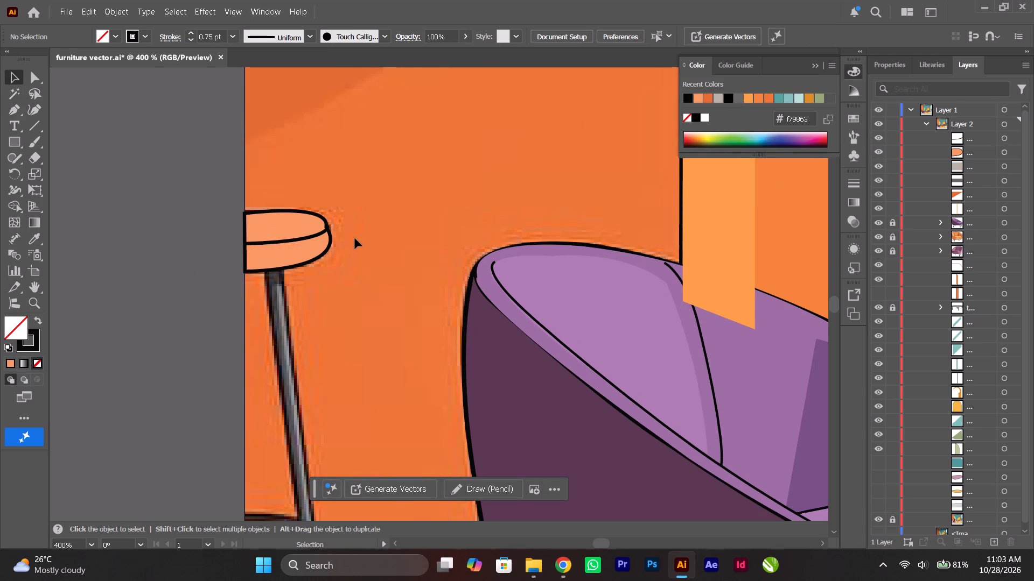
Draw a closed four-corner Pen outline around the stool's slanted leg, from its foot up to the seat's underside, with no fill.
{"action": "scroll", "coordinate": [355, 238], "scroll_direction": "down", "scroll_amount": 4, "text": "alt"}
{"action": "scroll", "coordinate": [355, 239], "scroll_direction": "down", "scroll_amount": 4}
{"action": "scroll", "coordinate": [355, 239], "scroll_direction": "up", "scroll_amount": 6}
{"action": "scroll", "coordinate": [313, 231], "scroll_direction": "down", "scroll_amount": 8}
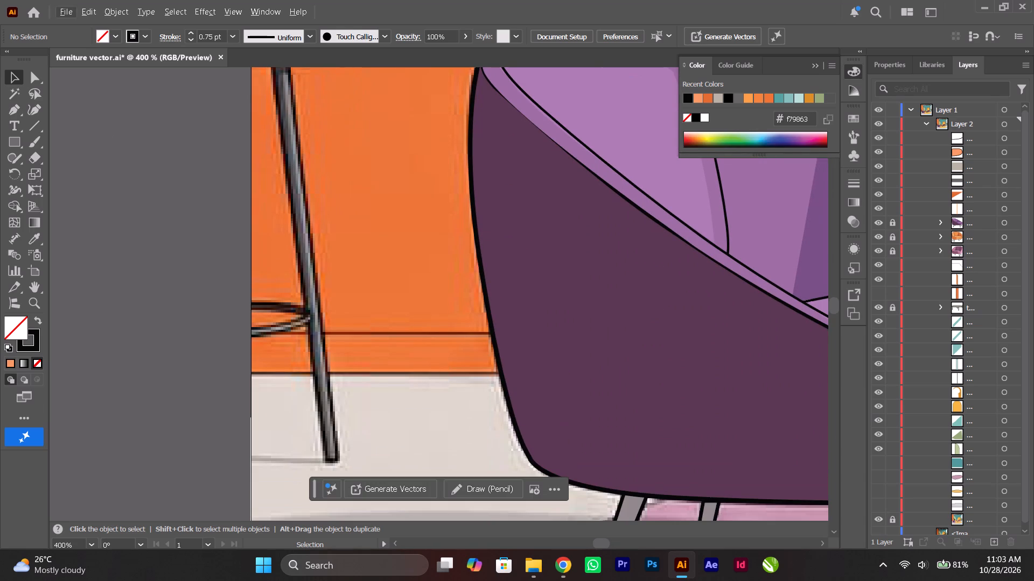
{"action": "left_click", "coordinate": [14, 111]}
{"action": "scroll", "coordinate": [164, 114], "scroll_direction": "up", "scroll_amount": 2}
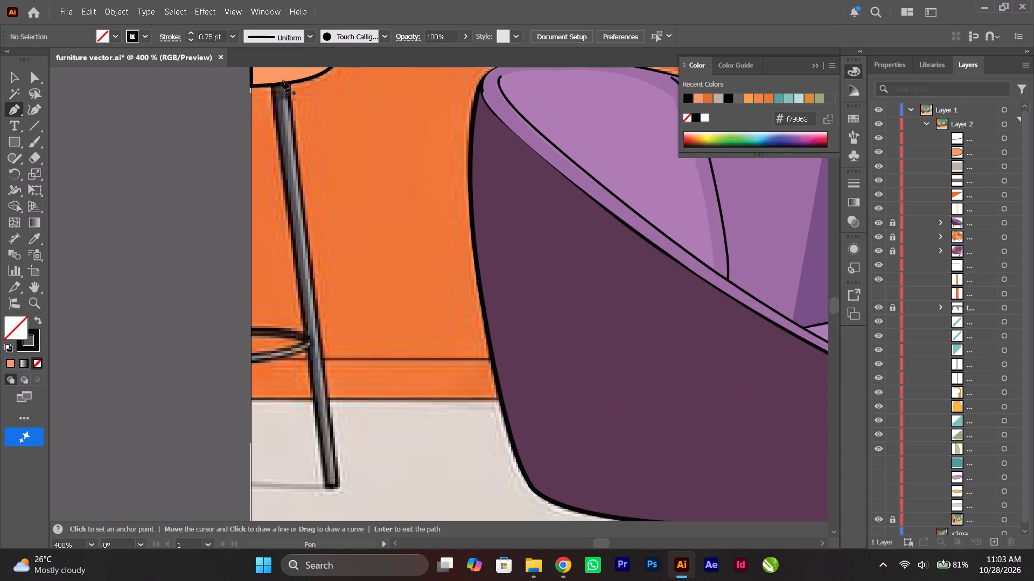
{"action": "left_click", "coordinate": [338, 485]}
{"action": "scroll", "coordinate": [338, 485], "scroll_direction": "up", "scroll_amount": 5}
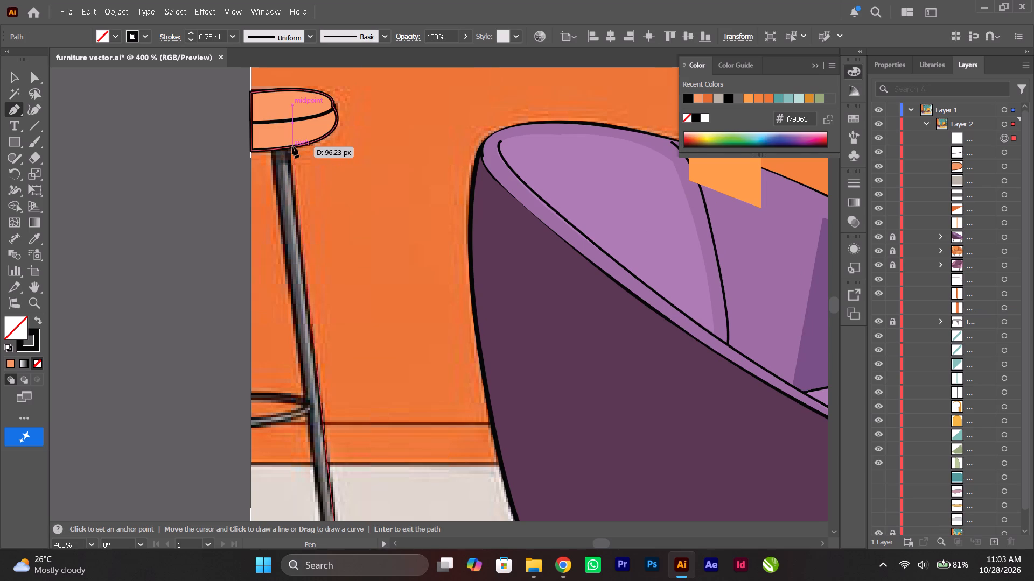
{"action": "left_click", "coordinate": [290, 147]}
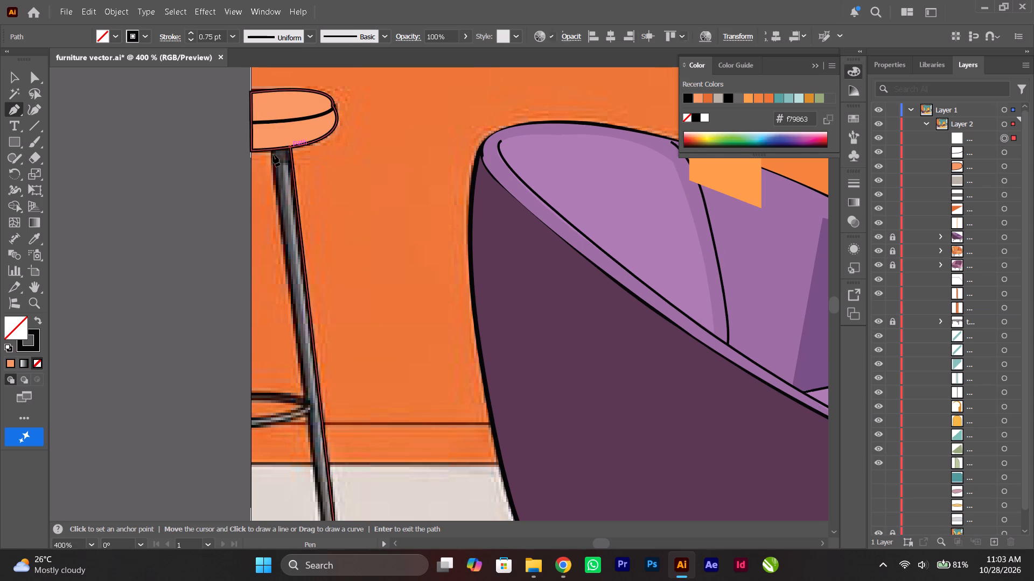
{"action": "left_click", "coordinate": [272, 148]}
{"action": "scroll", "coordinate": [274, 188], "scroll_direction": "down", "scroll_amount": 13}
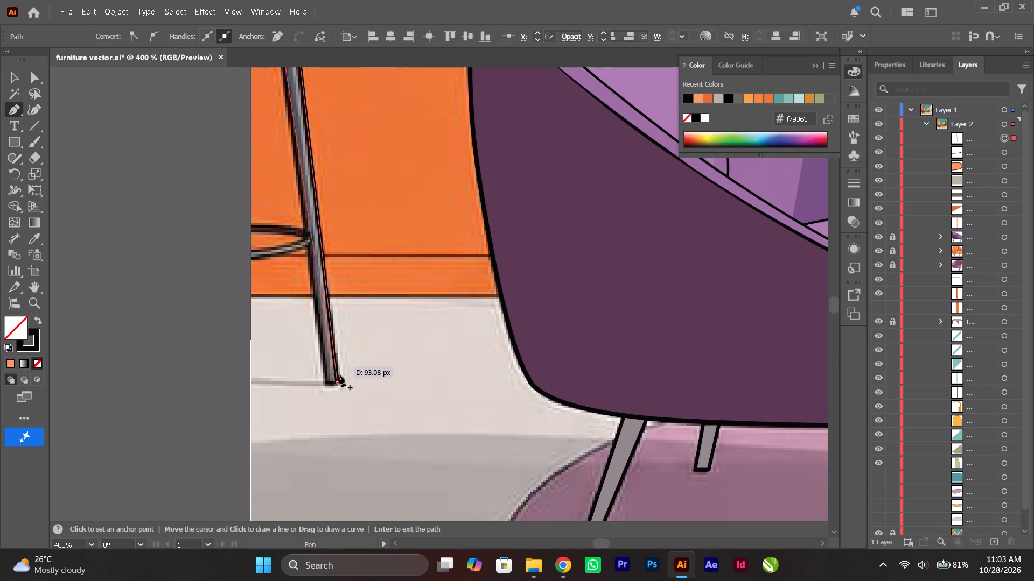
{"action": "left_click", "coordinate": [324, 380]}
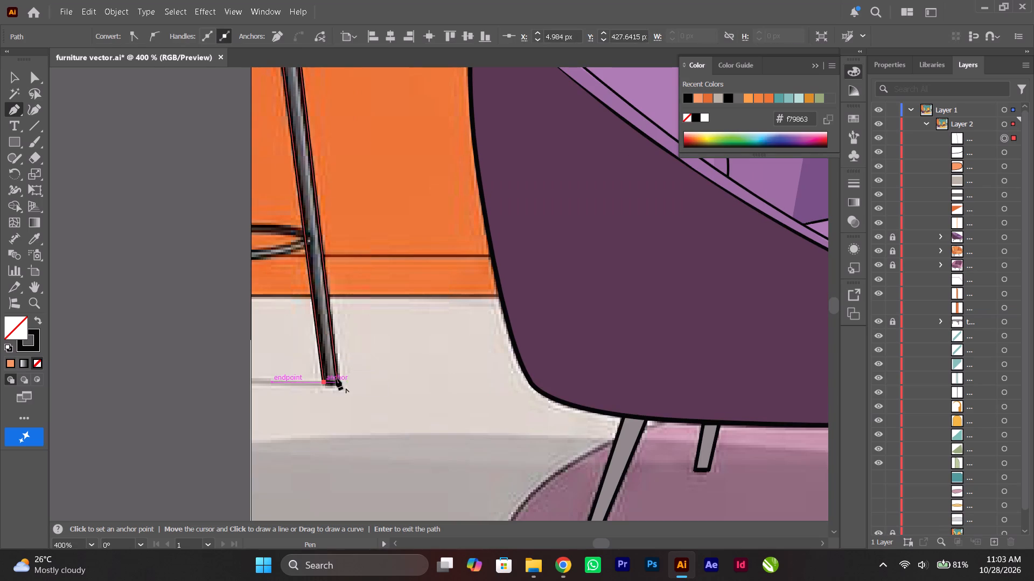
{"action": "left_click", "coordinate": [337, 383]}
{"action": "scroll", "coordinate": [337, 383], "scroll_direction": "up", "scroll_amount": 5}
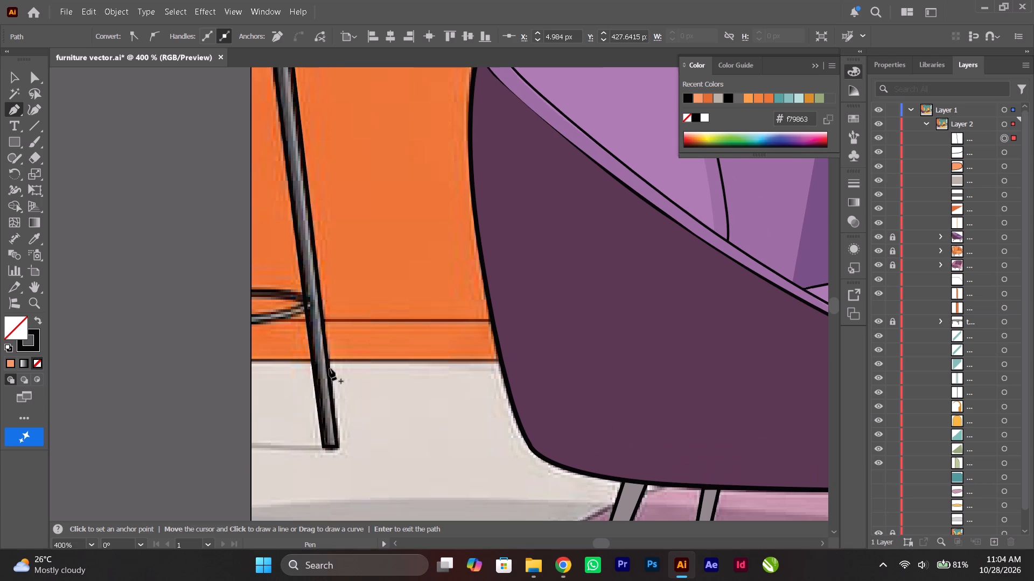
Fill the stool leg shape with the grey a196a0 sampled from the picture's leg using the Eyedropper.
{"action": "left_click", "coordinate": [31, 237]}
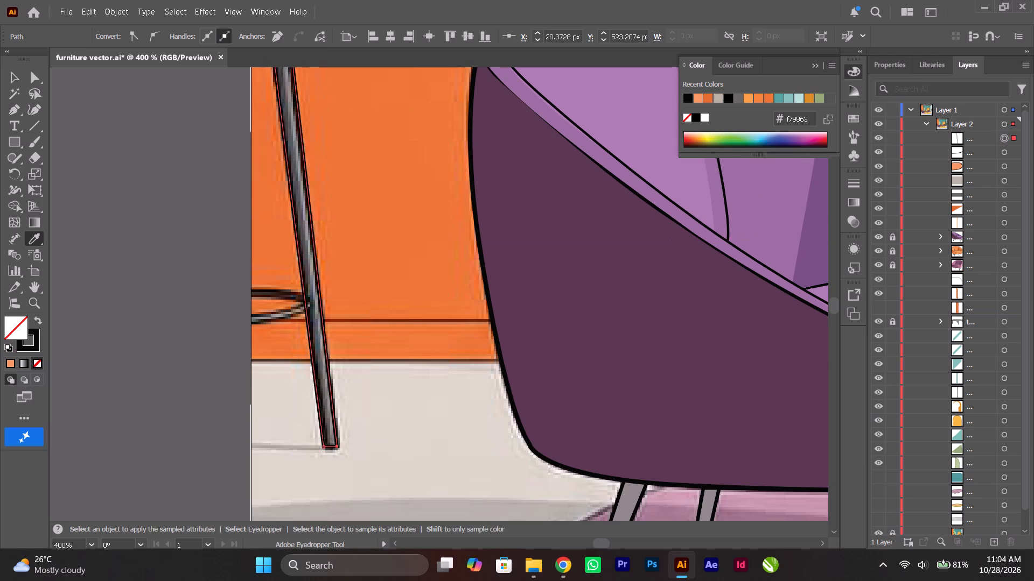
{"action": "left_click", "coordinate": [306, 219]}
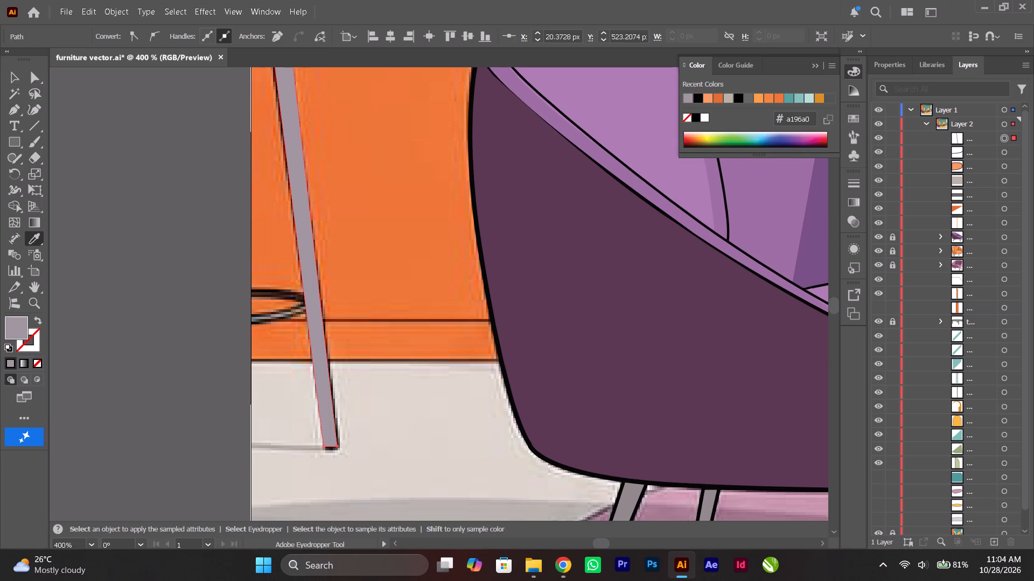
Give the stool leg shape a black 1 pt stroke.
{"action": "left_click", "coordinate": [11, 80]}
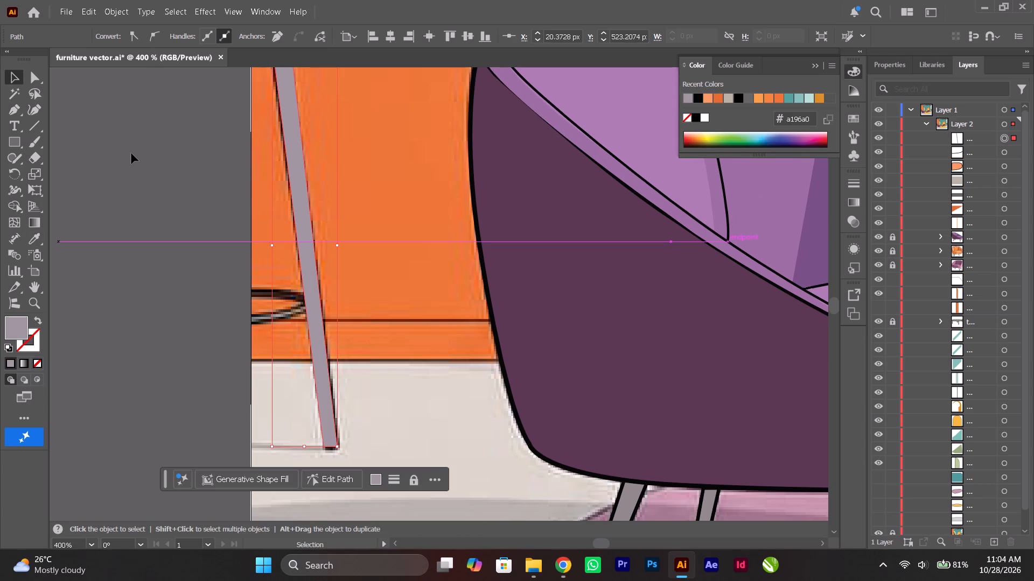
{"action": "left_click", "coordinate": [131, 153]}
{"action": "left_click", "coordinate": [297, 163]}
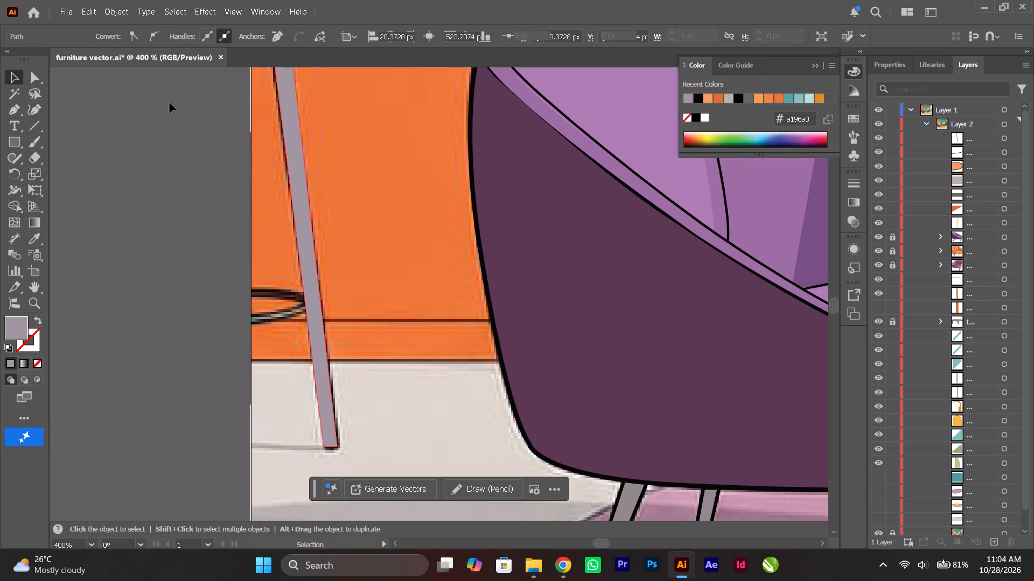
{"action": "left_click", "coordinate": [145, 38]}
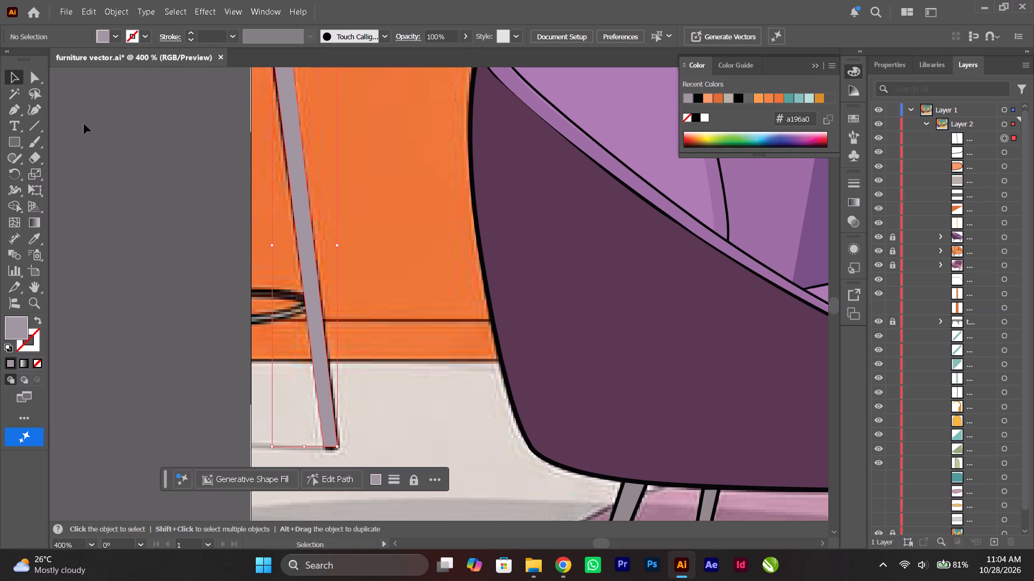
{"action": "left_click", "coordinate": [19, 98]}
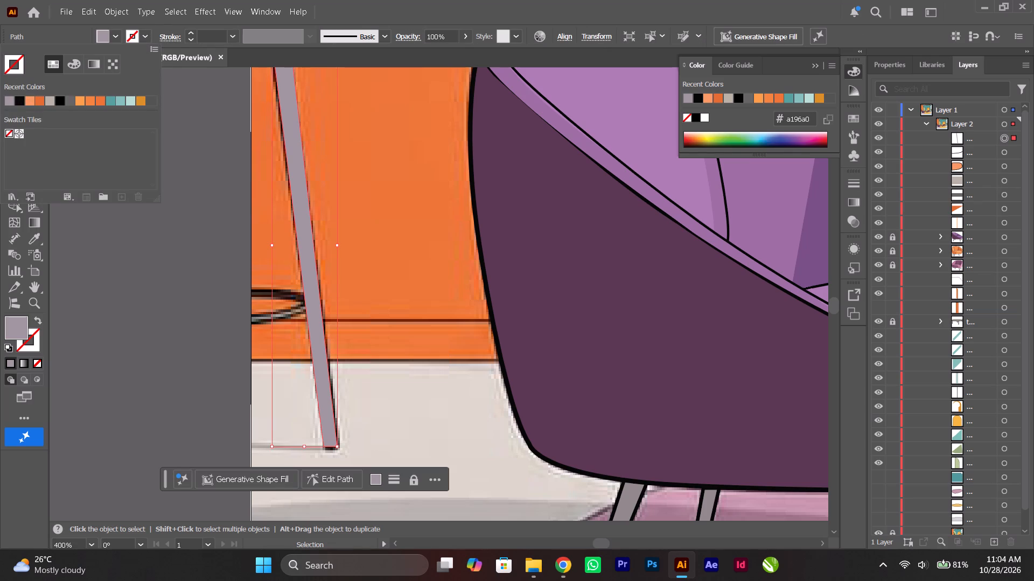
{"action": "double_click", "coordinate": [151, 273]}
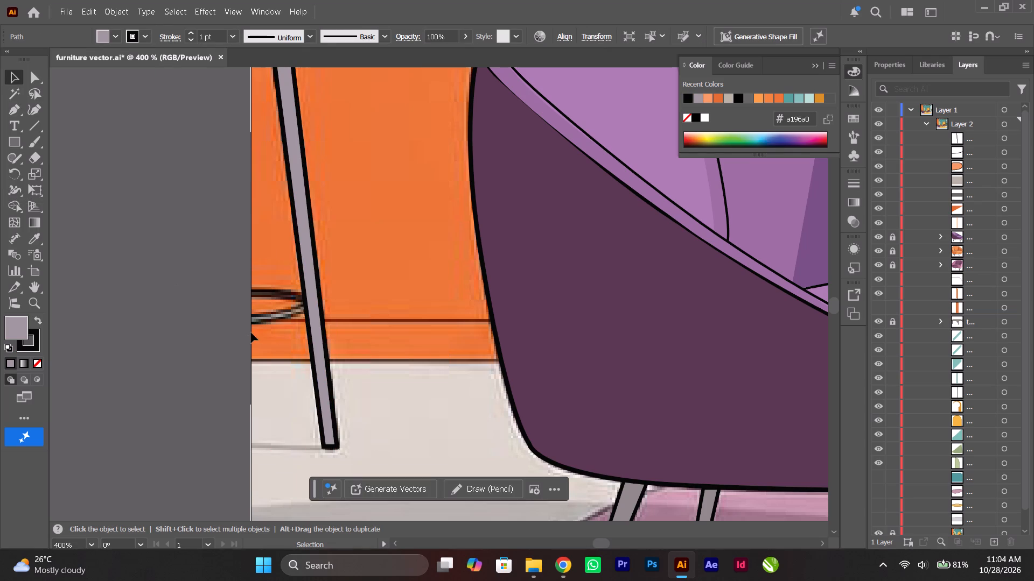
Draw the outer edge of the stool's footrest ring with the Pen, from the artboard's edge around the rounded end at the leg and back.
{"action": "scroll", "coordinate": [284, 327], "scroll_direction": "up", "scroll_amount": 1, "text": "alt"}
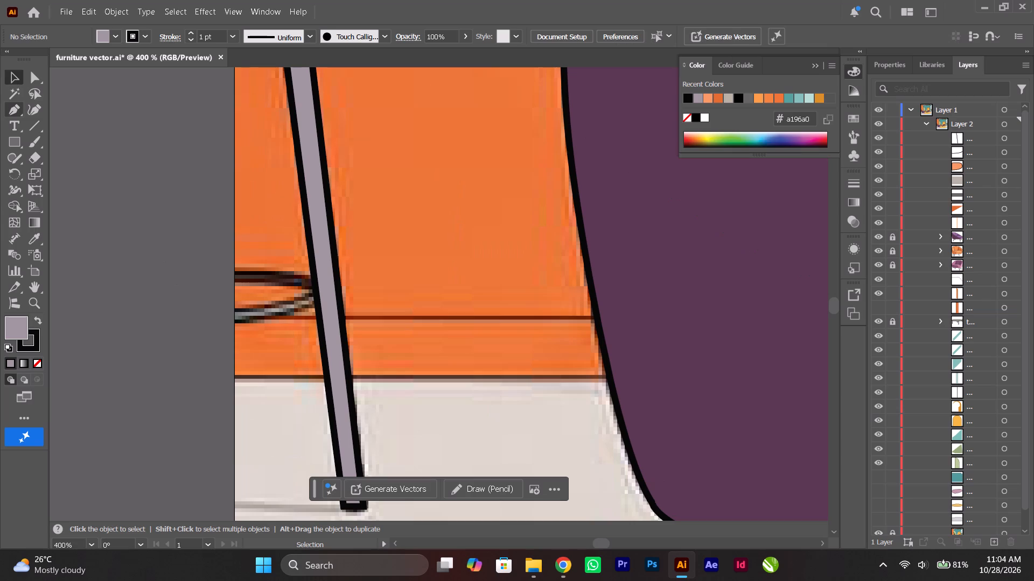
{"action": "left_click", "coordinate": [17, 113]}
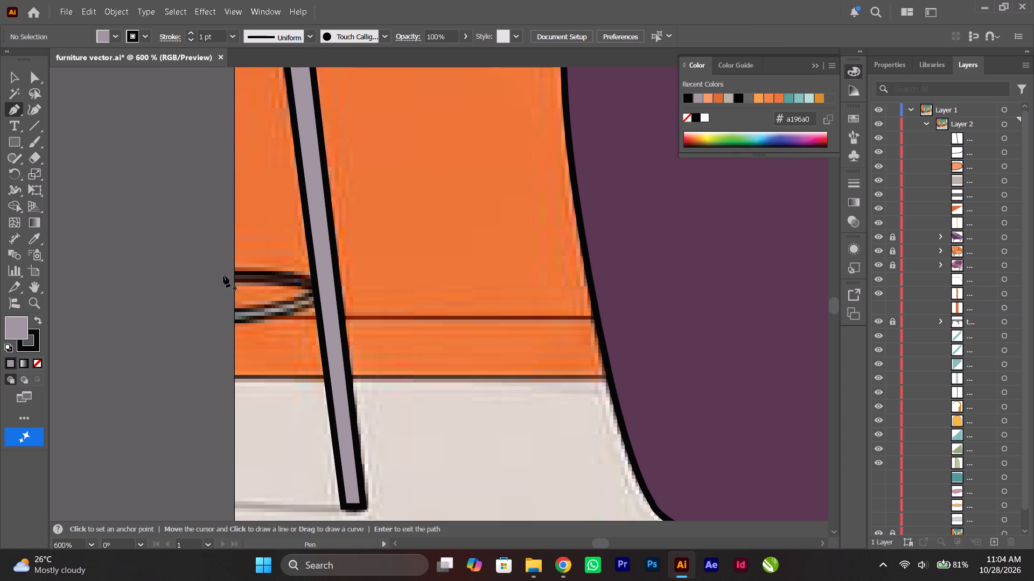
{"action": "left_click", "coordinate": [234, 271]}
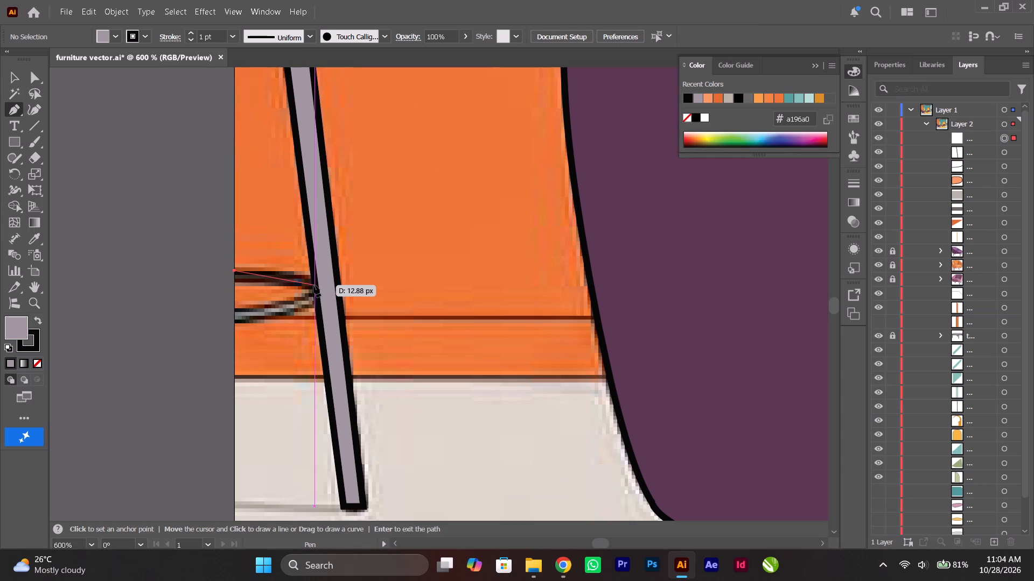
{"action": "left_click_drag", "start_coordinate": [314, 281], "coordinate": [316, 301]}
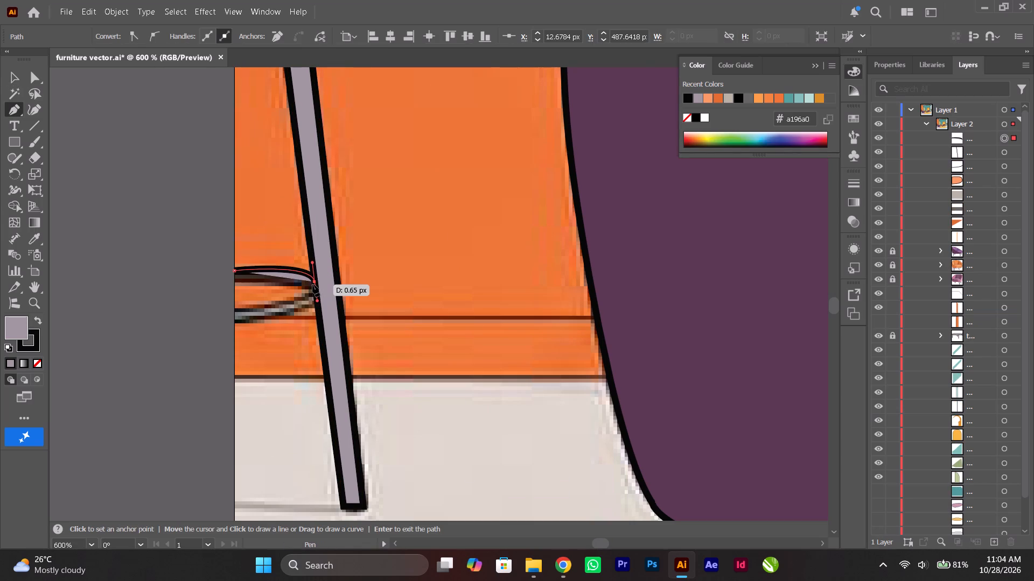
{"action": "left_click", "coordinate": [313, 280]}
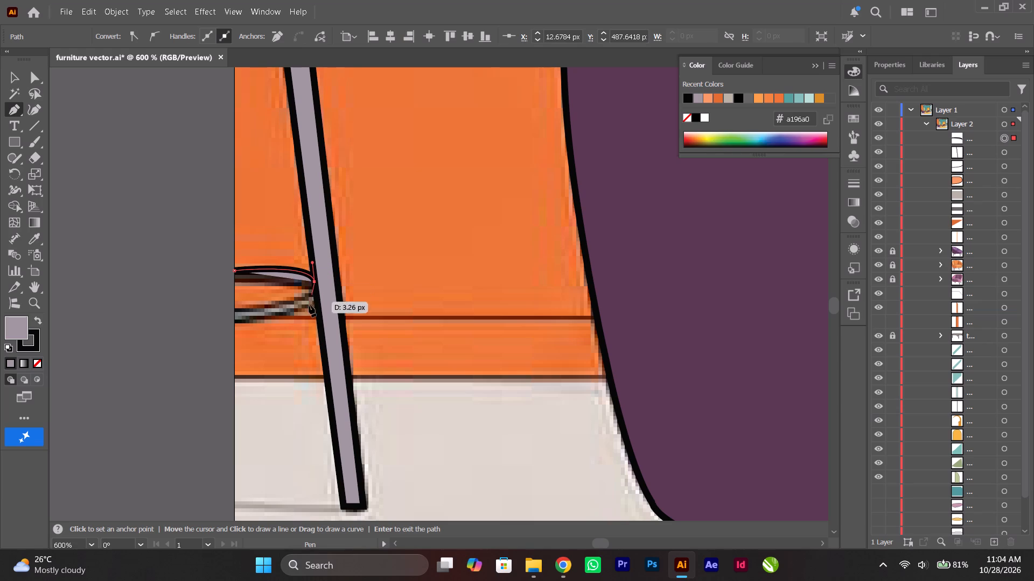
{"action": "left_click_drag", "start_coordinate": [291, 313], "coordinate": [261, 320]}
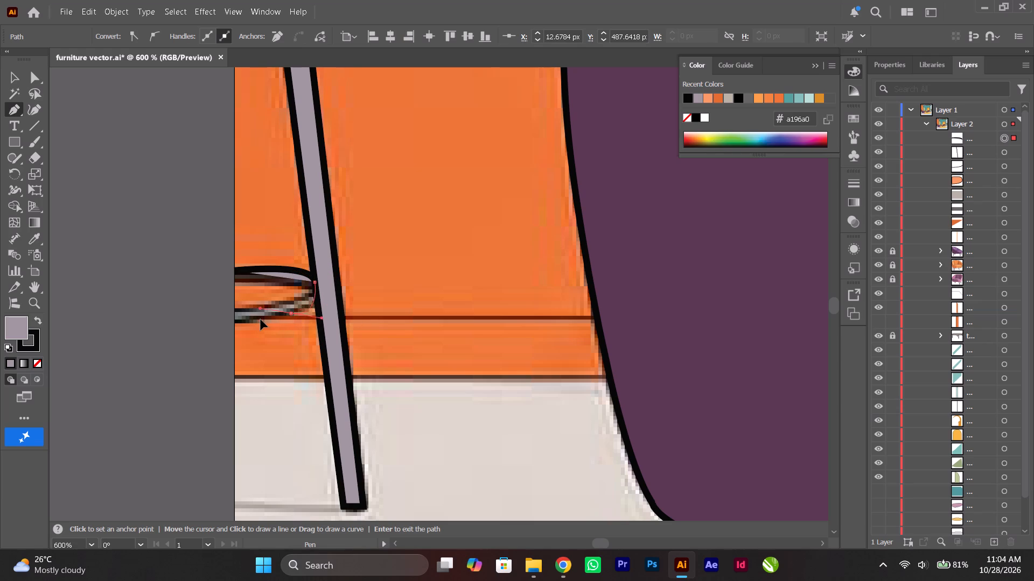
{"action": "left_click_drag", "start_coordinate": [261, 320], "coordinate": [261, 317]}
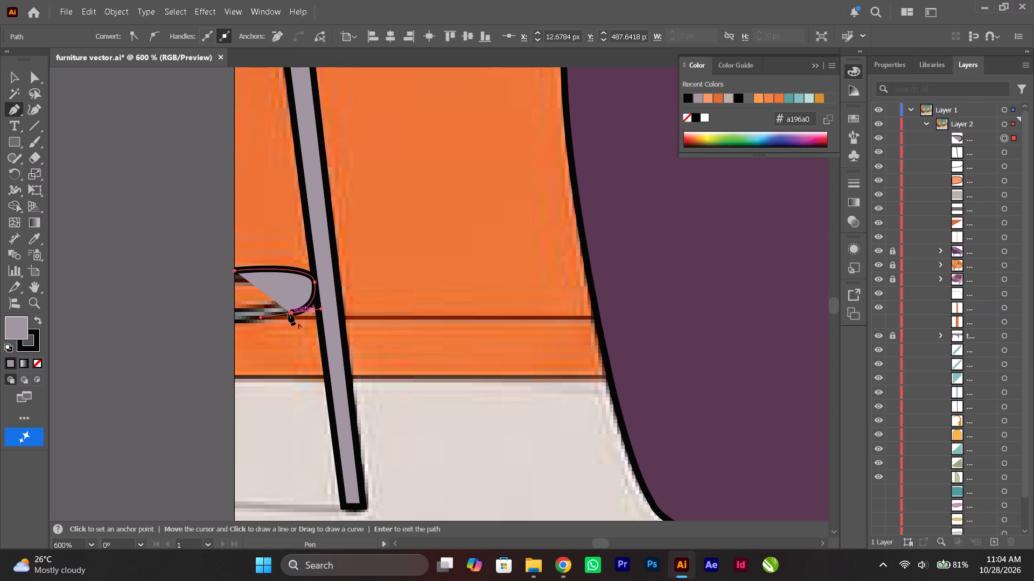
{"action": "left_click", "coordinate": [289, 313]}
{"action": "left_click_drag", "start_coordinate": [233, 322], "coordinate": [228, 322]}
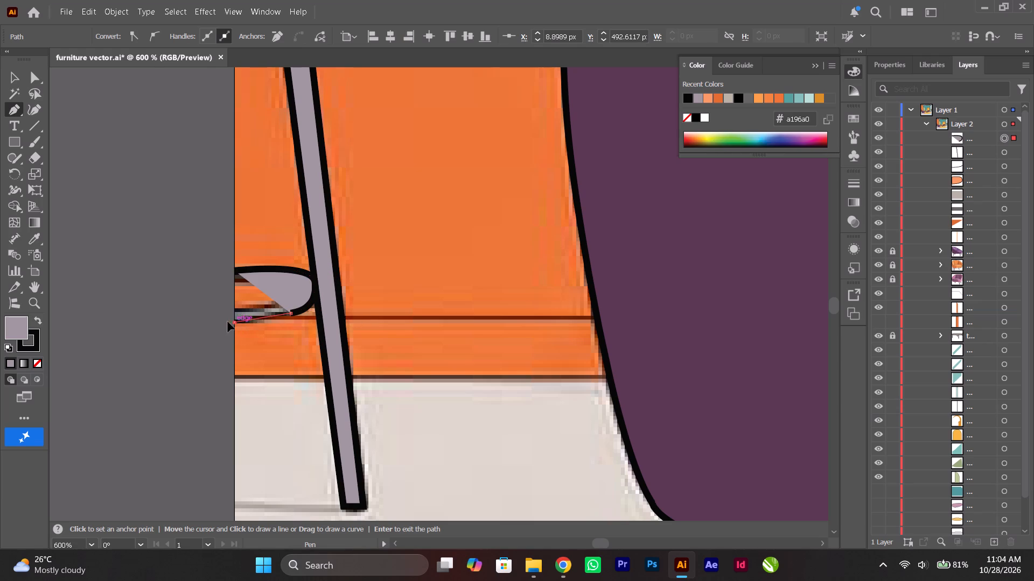
{"action": "left_click_drag", "start_coordinate": [228, 322], "coordinate": [208, 323]}
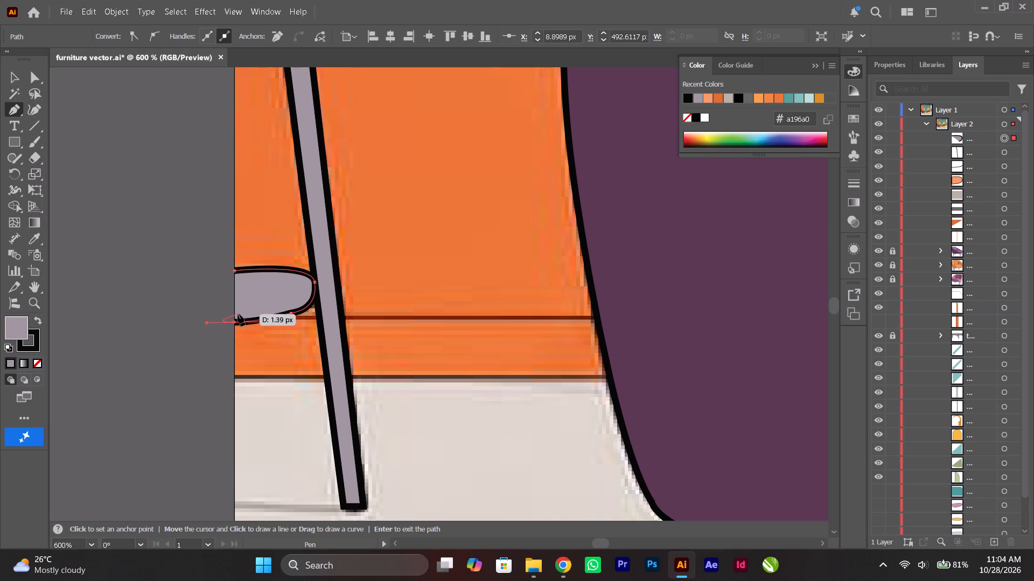
{"action": "left_click", "coordinate": [233, 323]}
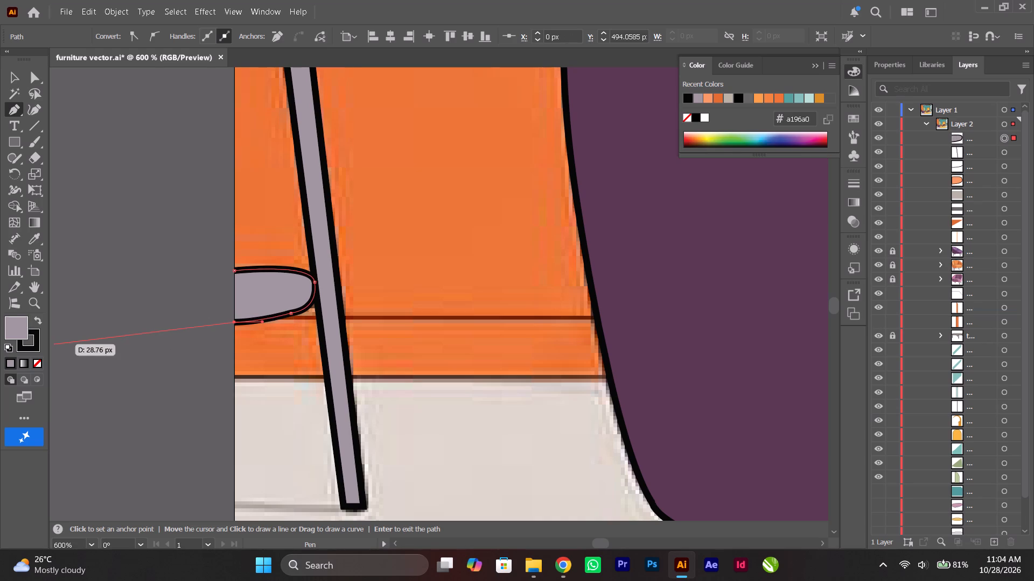
Remove the footrest path's fill and trace the ring's inner edge with the Pen, closing the outline at its starting point on the artboard's edge.
{"action": "left_click", "coordinate": [38, 363]}
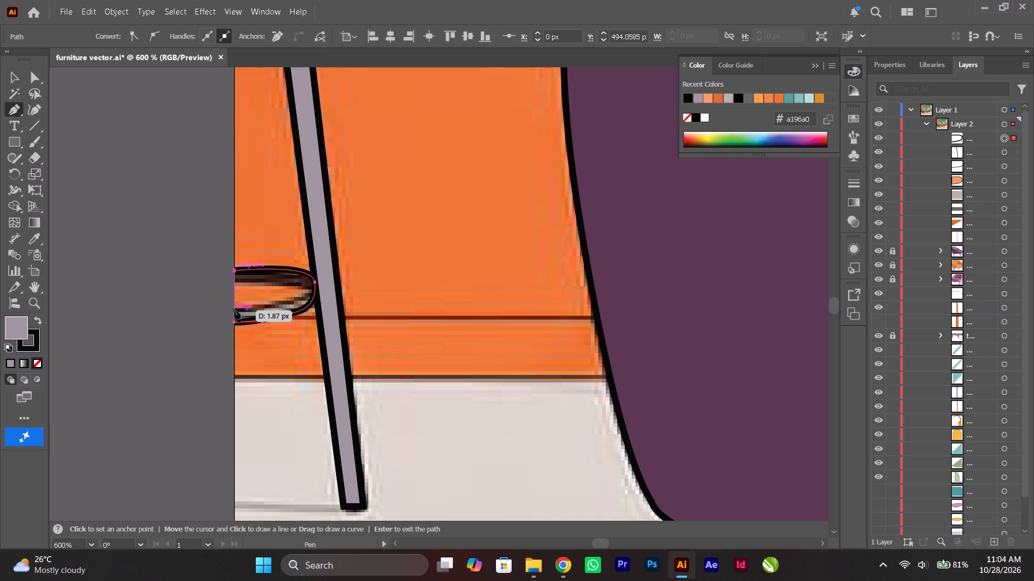
{"action": "left_click", "coordinate": [235, 310], "text": "shift"}
{"action": "left_click_drag", "start_coordinate": [303, 287], "coordinate": [302, 282]}
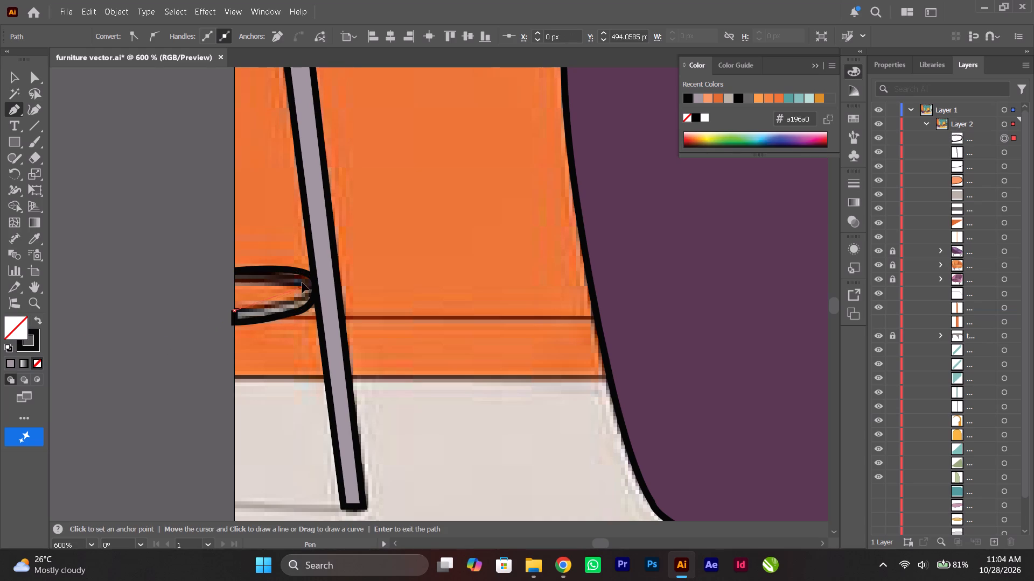
{"action": "left_click_drag", "start_coordinate": [302, 282], "coordinate": [290, 269]}
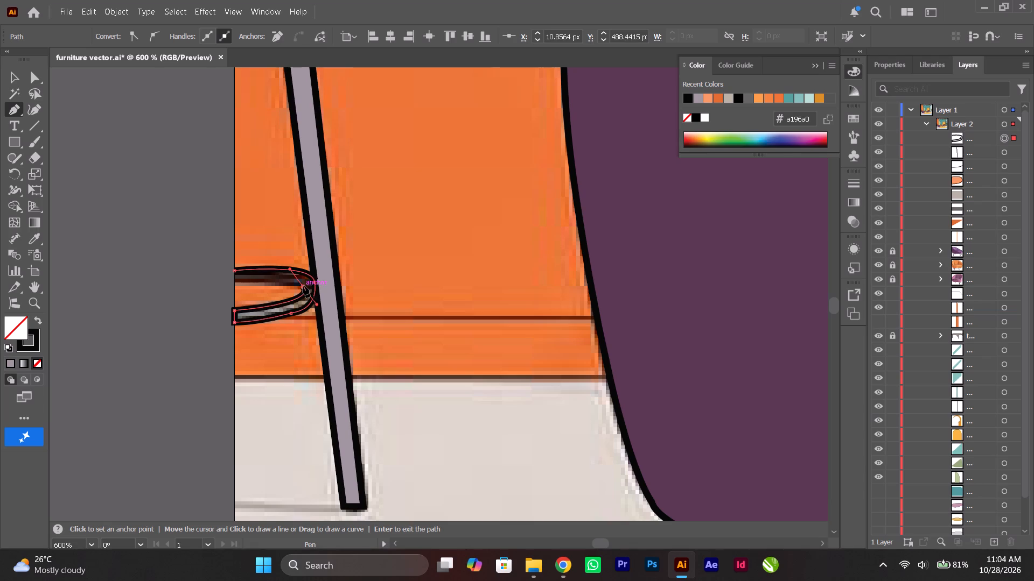
{"action": "left_click", "coordinate": [302, 286]}
{"action": "left_click_drag", "start_coordinate": [235, 282], "coordinate": [234, 282]}
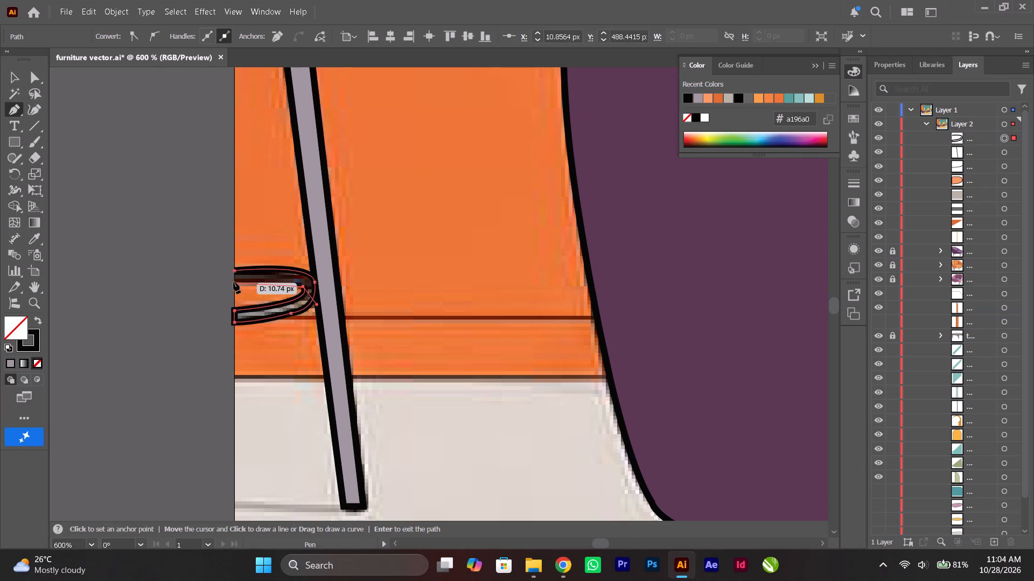
{"action": "left_click_drag", "start_coordinate": [234, 282], "coordinate": [219, 283]}
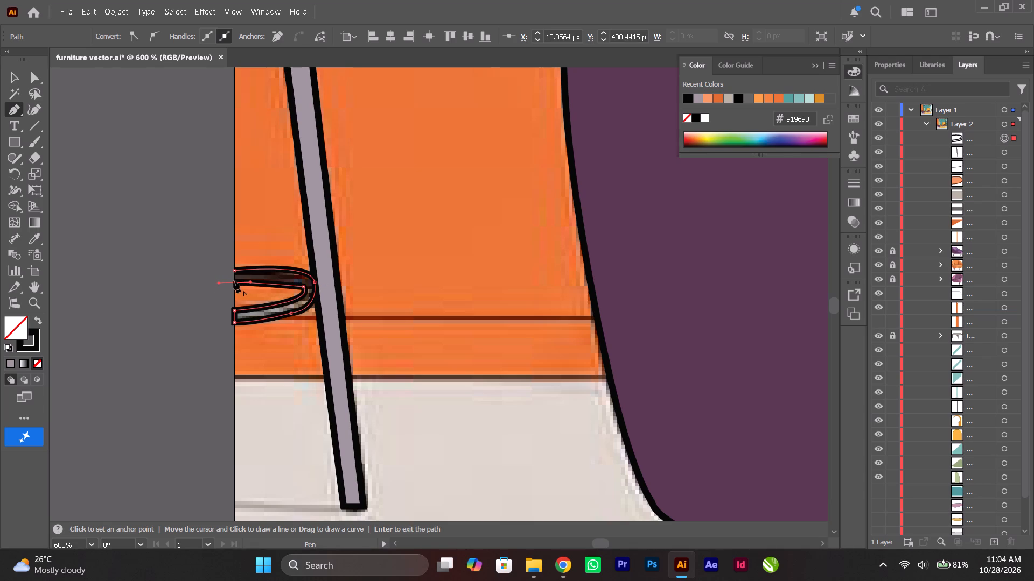
{"action": "left_click", "coordinate": [234, 281]}
{"action": "left_click", "coordinate": [234, 270]}
Fill the closed footrest shape with the same grey as the stool leg, a196a0.
{"action": "left_click", "coordinate": [13, 365]}
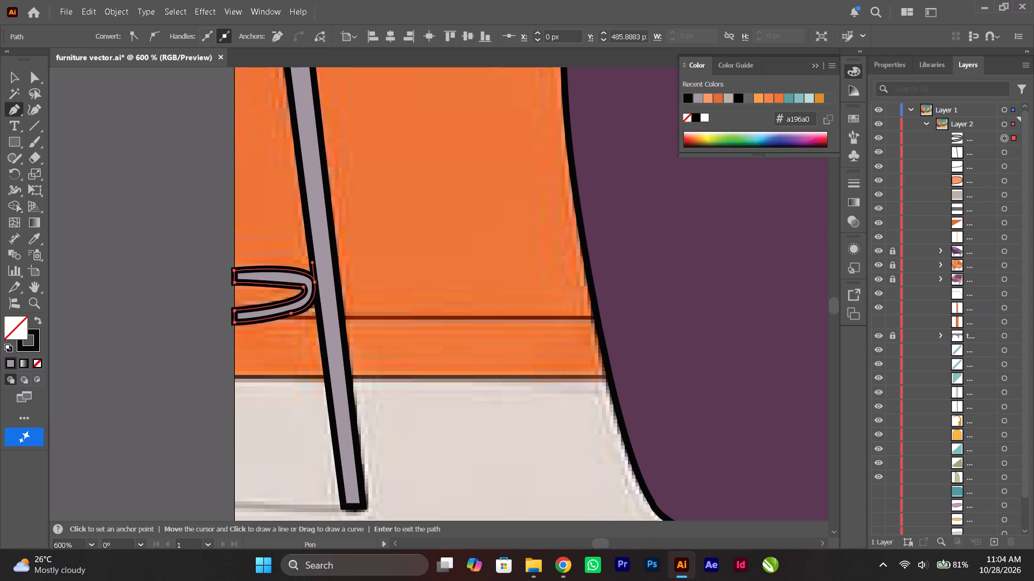
{"action": "left_click", "coordinate": [13, 74]}
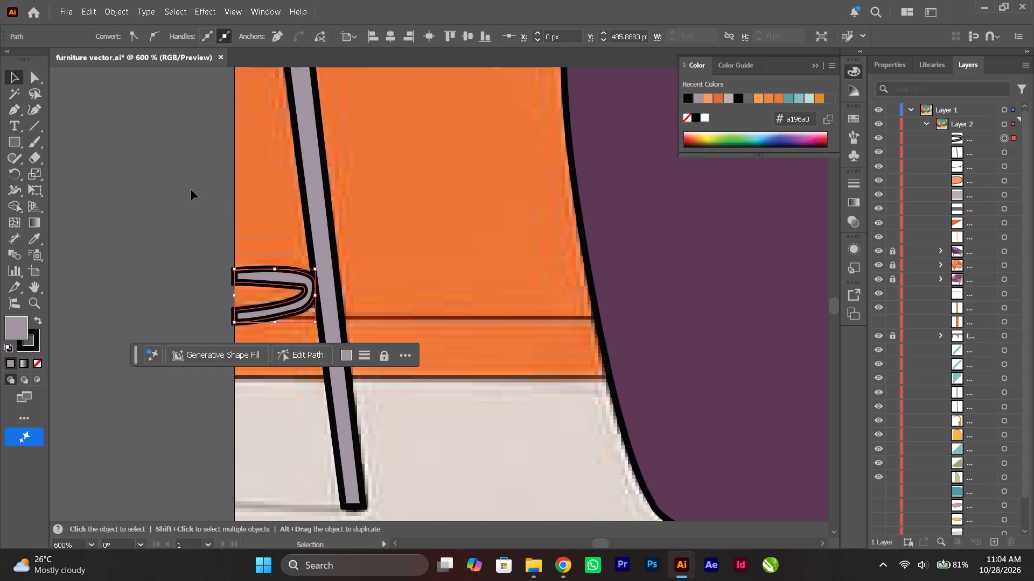
{"action": "left_click", "coordinate": [162, 161]}
Save the document.
{"action": "scroll", "coordinate": [162, 161], "scroll_direction": "down", "scroll_amount": 5, "text": "alt"}
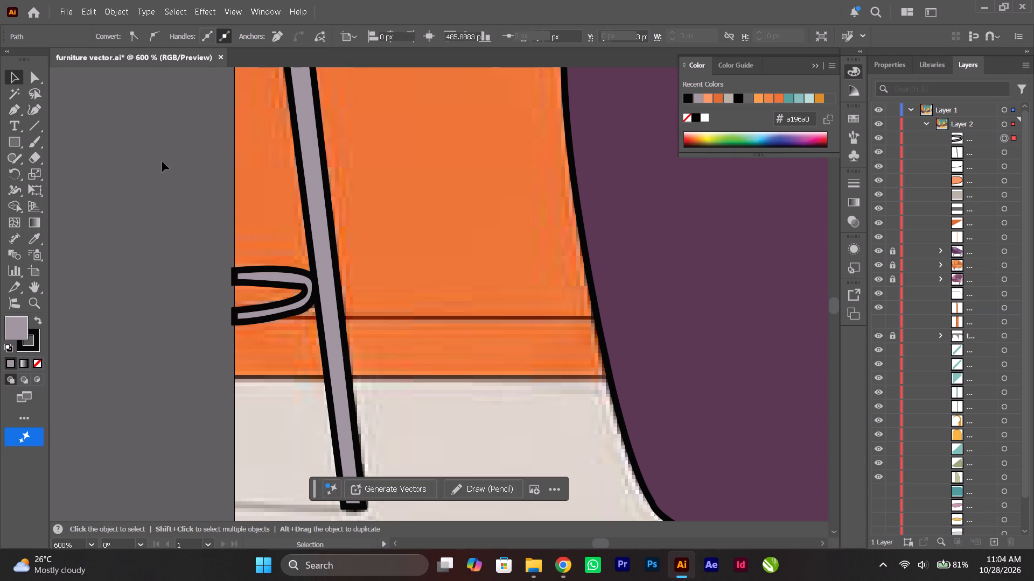
{"action": "scroll", "coordinate": [162, 161], "scroll_direction": "down", "scroll_amount": 5, "text": "alt"}
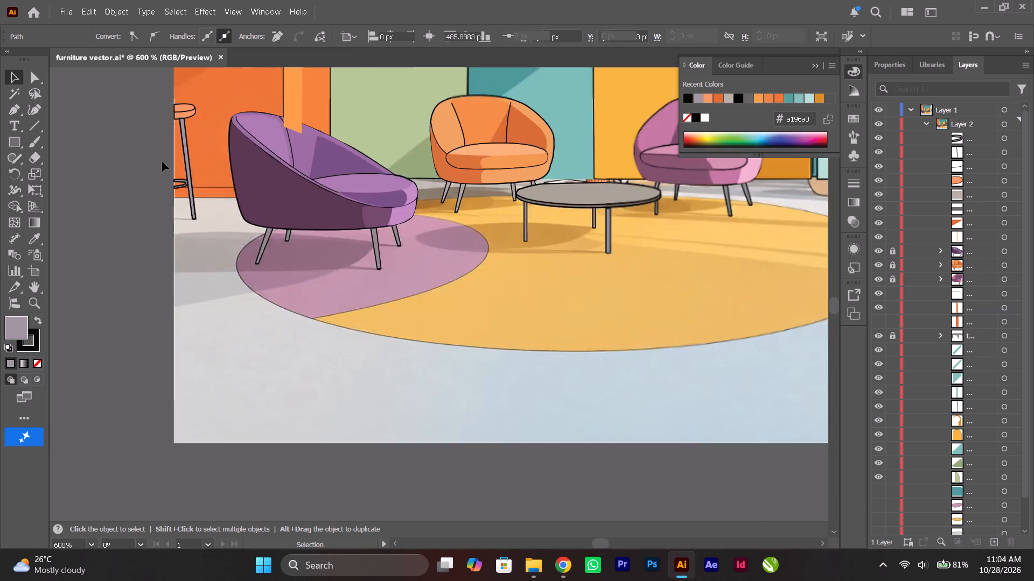
{"action": "scroll", "coordinate": [162, 161], "scroll_direction": "up", "scroll_amount": 10}
{"action": "scroll", "coordinate": [195, 347], "scroll_direction": "up", "scroll_amount": 1, "text": "alt"}
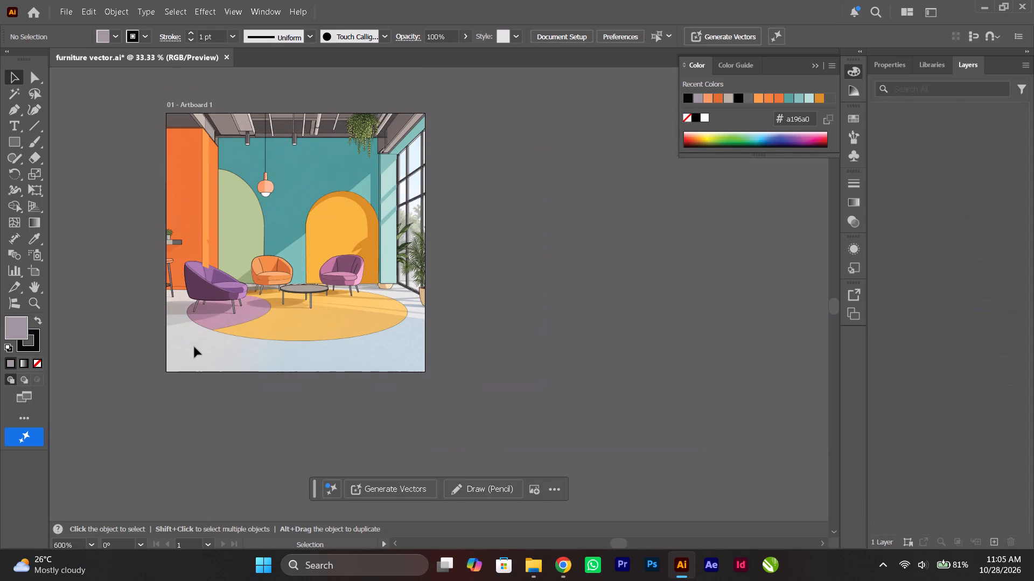
{"action": "scroll", "coordinate": [194, 347], "scroll_direction": "up", "scroll_amount": 5}
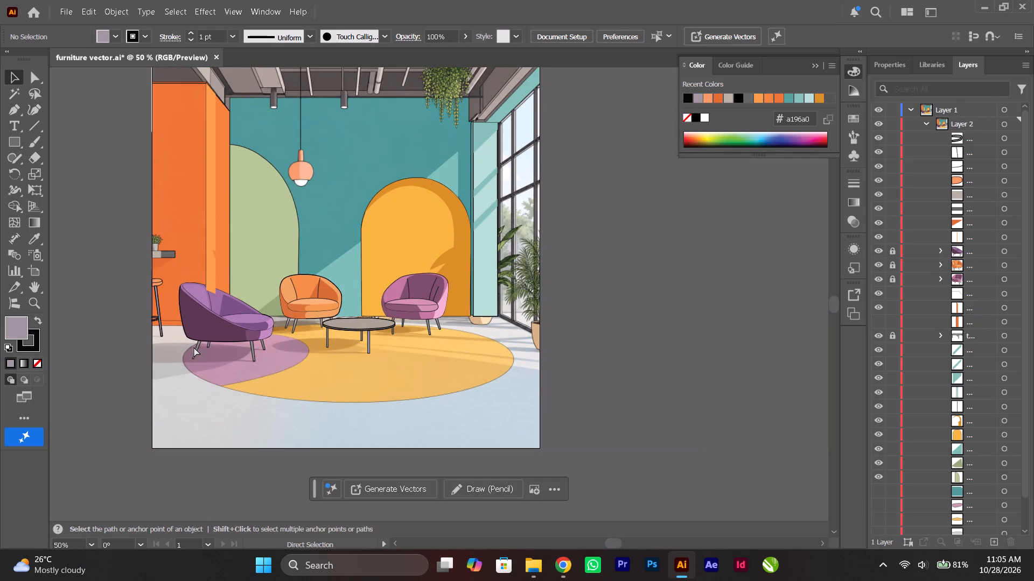
{"action": "key", "text": "ctrl+s"}
Trace the plant pot's outline with the Pen along the artboard's edge, closing it just above the shelf.
{"action": "scroll", "coordinate": [170, 232], "scroll_direction": "up", "scroll_amount": 4, "text": "alt"}
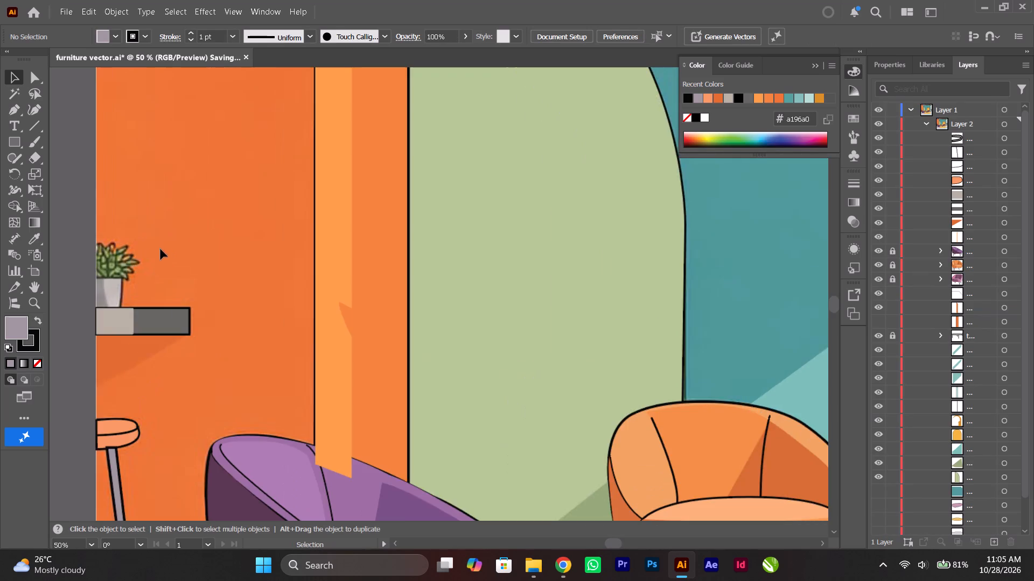
{"action": "scroll", "coordinate": [146, 270], "scroll_direction": "up", "scroll_amount": 2, "text": "alt"}
{"action": "scroll", "coordinate": [146, 270], "scroll_direction": "up", "scroll_amount": 11, "text": "ctrl"}
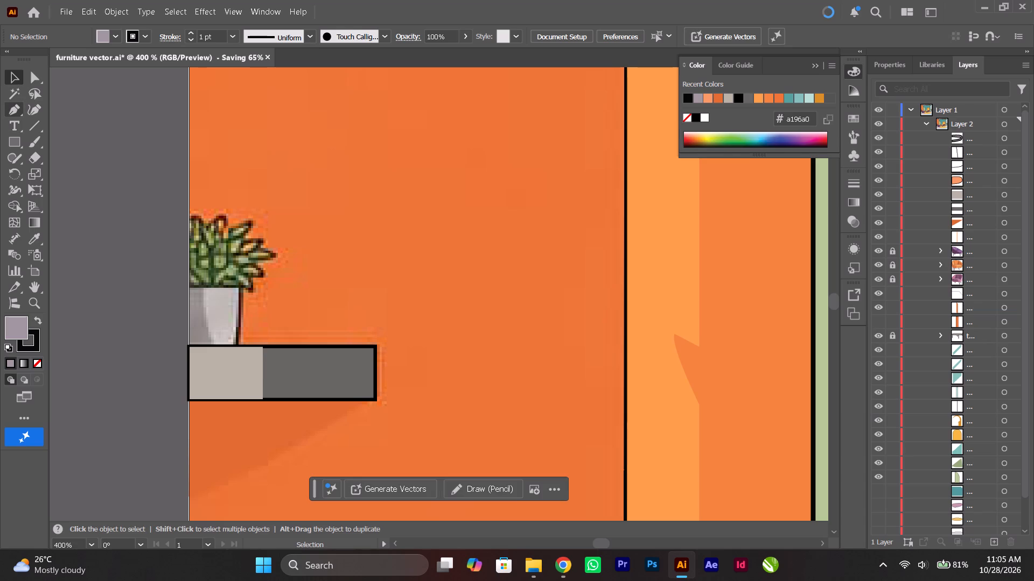
{"action": "left_click", "coordinate": [9, 112]}
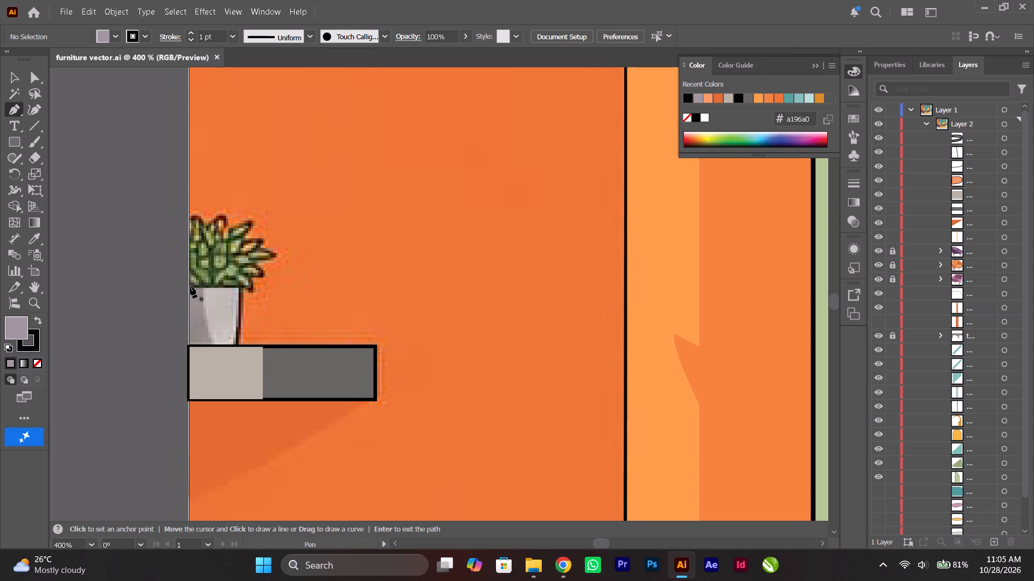
{"action": "left_click", "coordinate": [188, 286]}
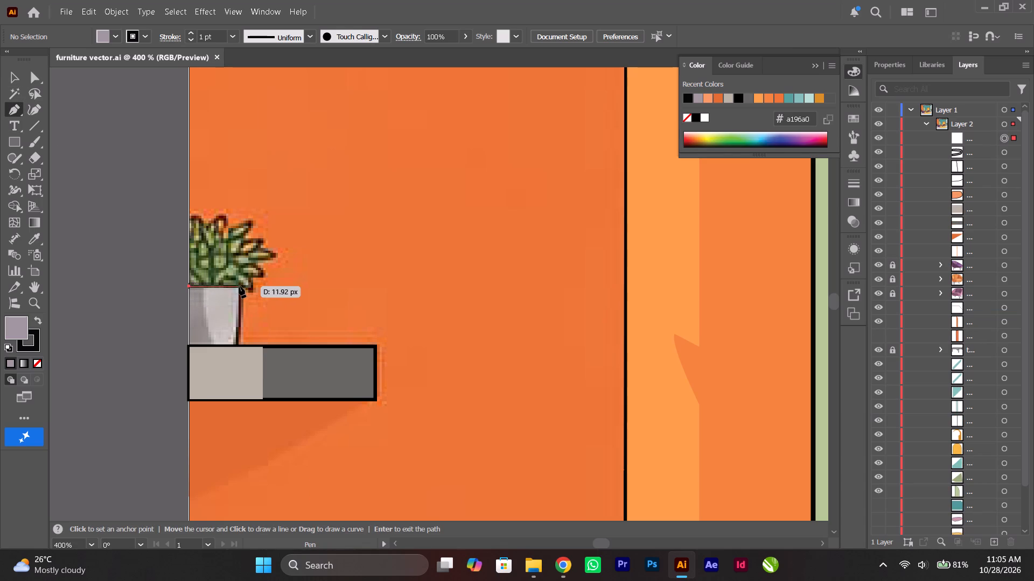
{"action": "left_click", "coordinate": [240, 286], "text": "shift"}
{"action": "left_click", "coordinate": [234, 340], "text": "shift"}
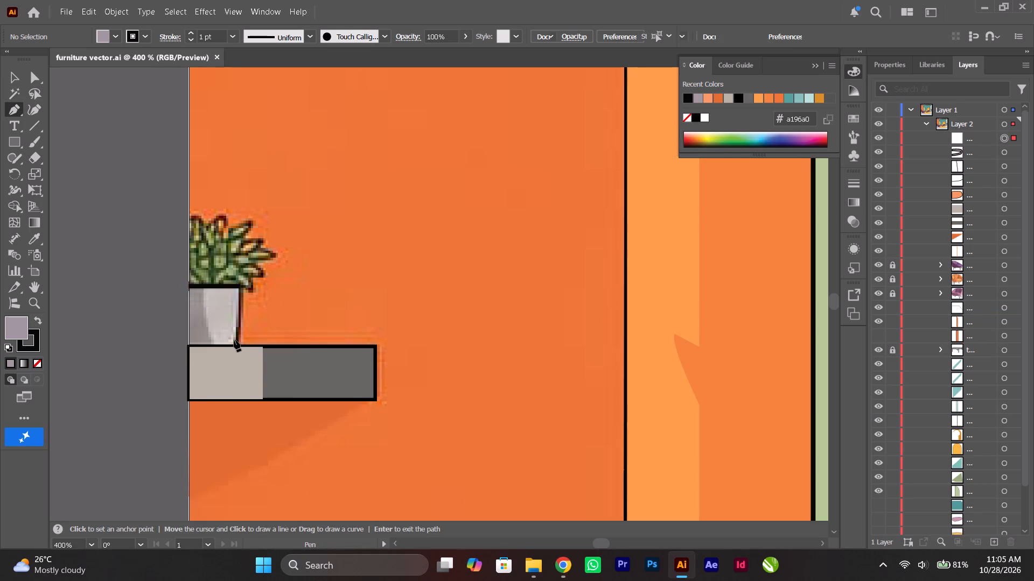
{"action": "key", "text": "ctrl+z"}
{"action": "scroll", "coordinate": [232, 343], "scroll_direction": "up", "scroll_amount": 2, "text": "alt"}
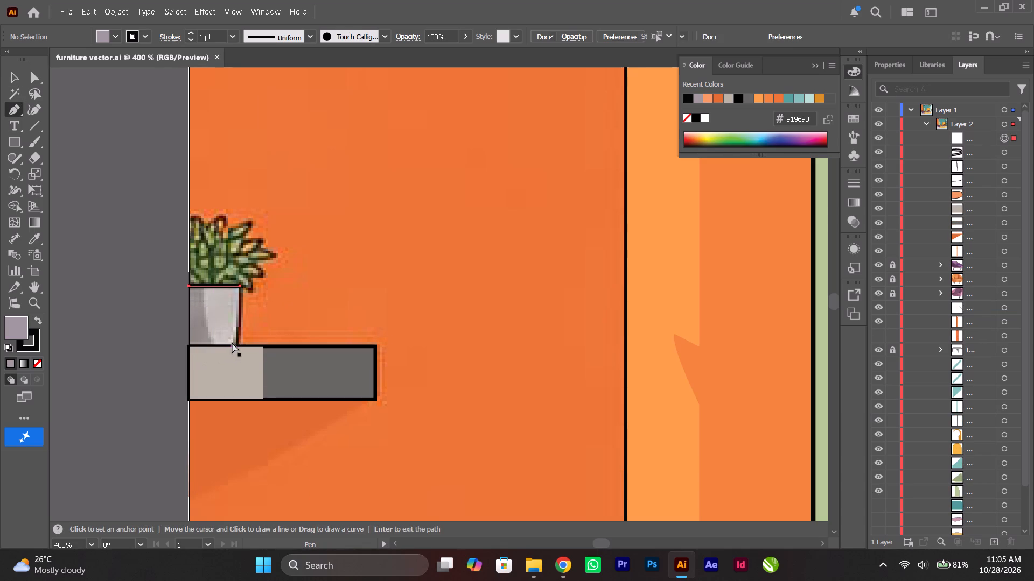
{"action": "scroll", "coordinate": [232, 343], "scroll_direction": "up", "scroll_amount": 2, "text": "alt"}
{"action": "left_click", "coordinate": [241, 348]}
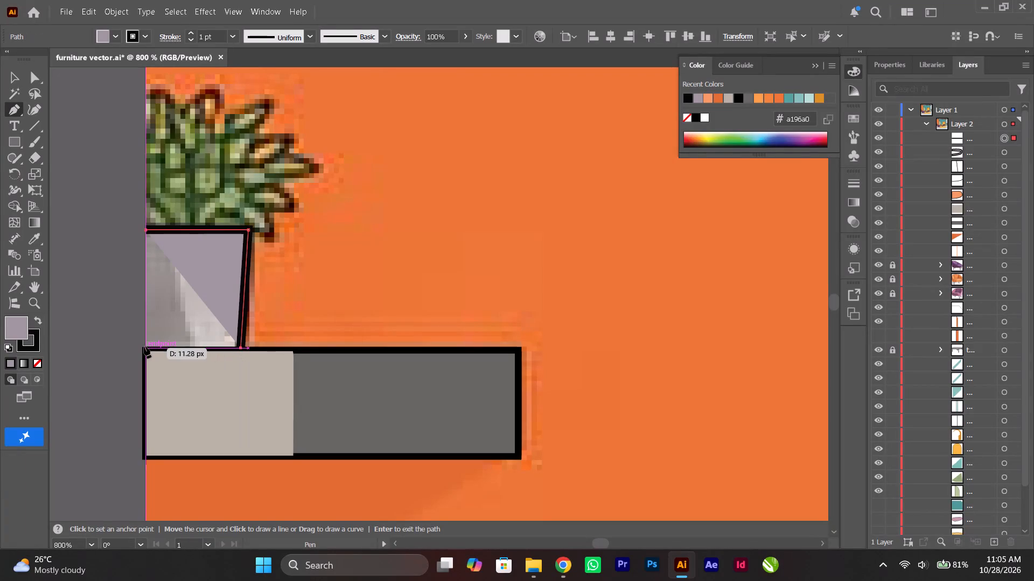
{"action": "left_click", "coordinate": [145, 346]}
{"action": "left_click", "coordinate": [146, 229]}
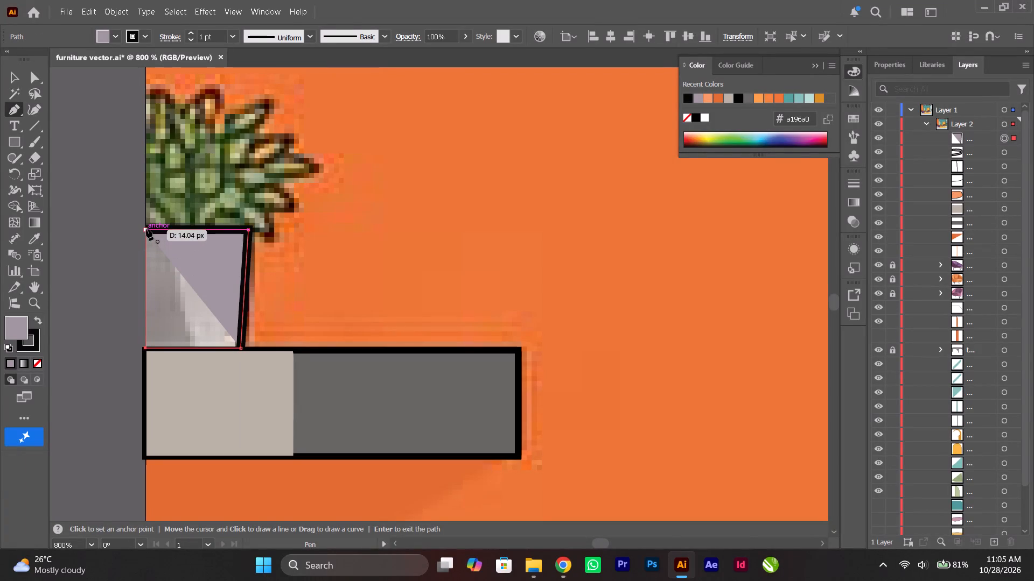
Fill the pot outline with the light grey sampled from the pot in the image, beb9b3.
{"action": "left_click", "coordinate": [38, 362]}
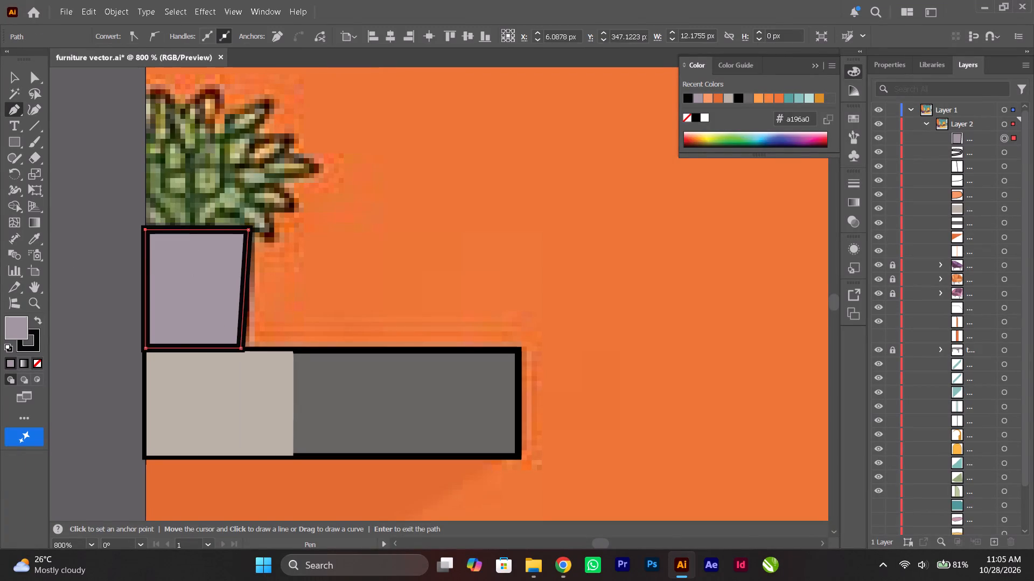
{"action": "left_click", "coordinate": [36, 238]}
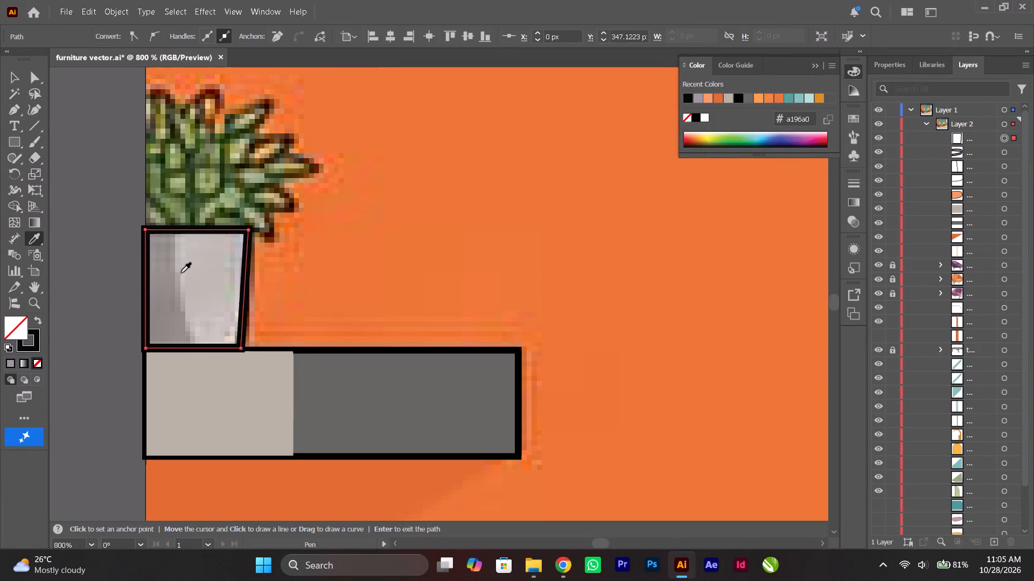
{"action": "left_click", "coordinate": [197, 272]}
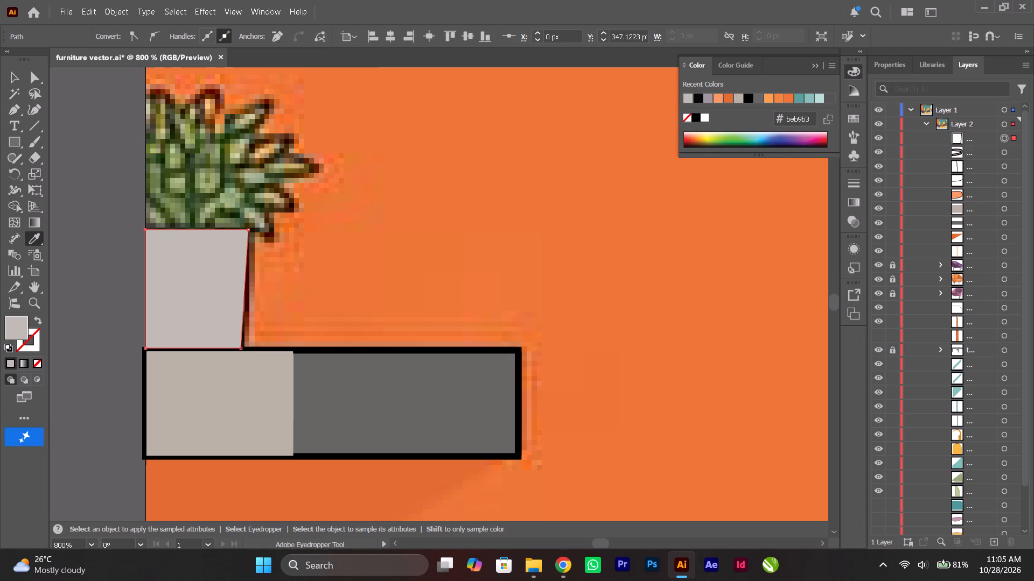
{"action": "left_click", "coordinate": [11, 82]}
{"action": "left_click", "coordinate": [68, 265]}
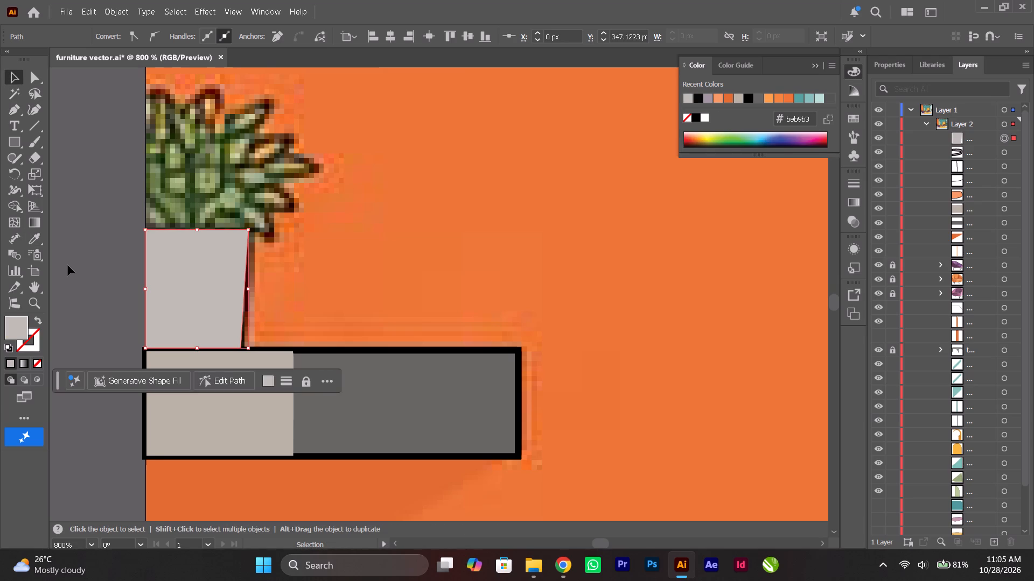
Give the pot shape a black outline with a 0.5 pt stroke.
{"action": "left_click", "coordinate": [195, 305]}
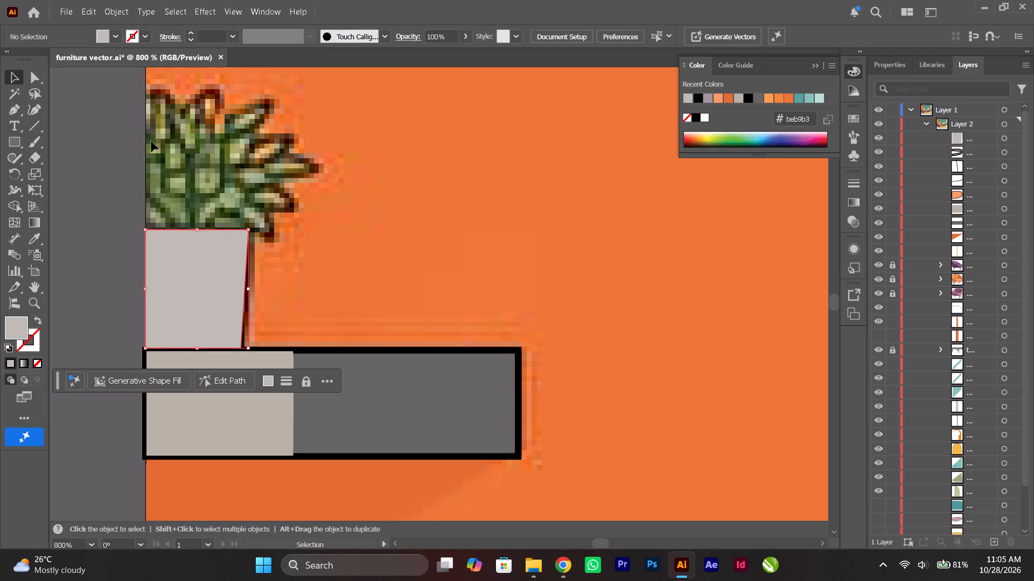
{"action": "left_click", "coordinate": [147, 37]}
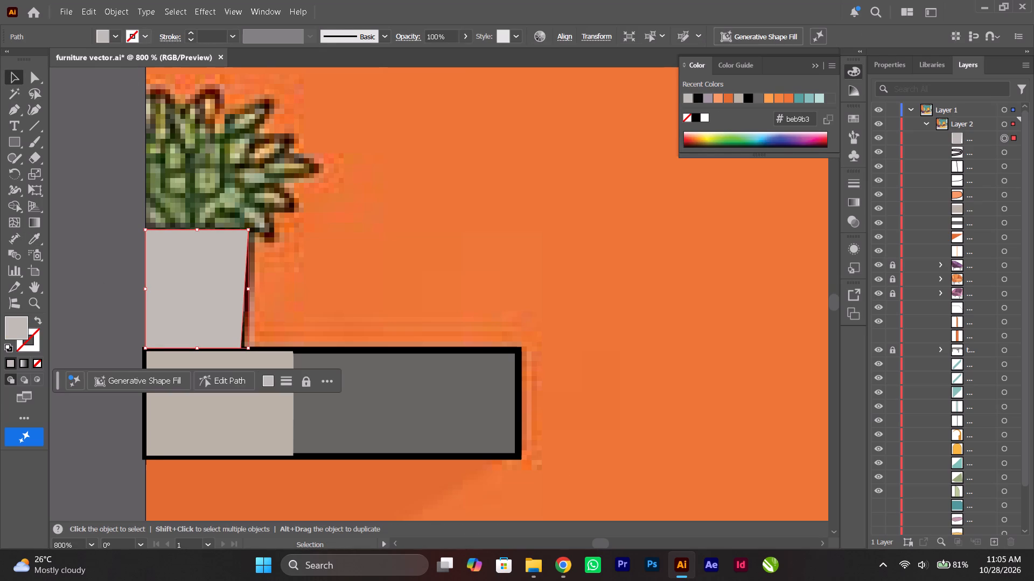
{"action": "left_click", "coordinate": [16, 97]}
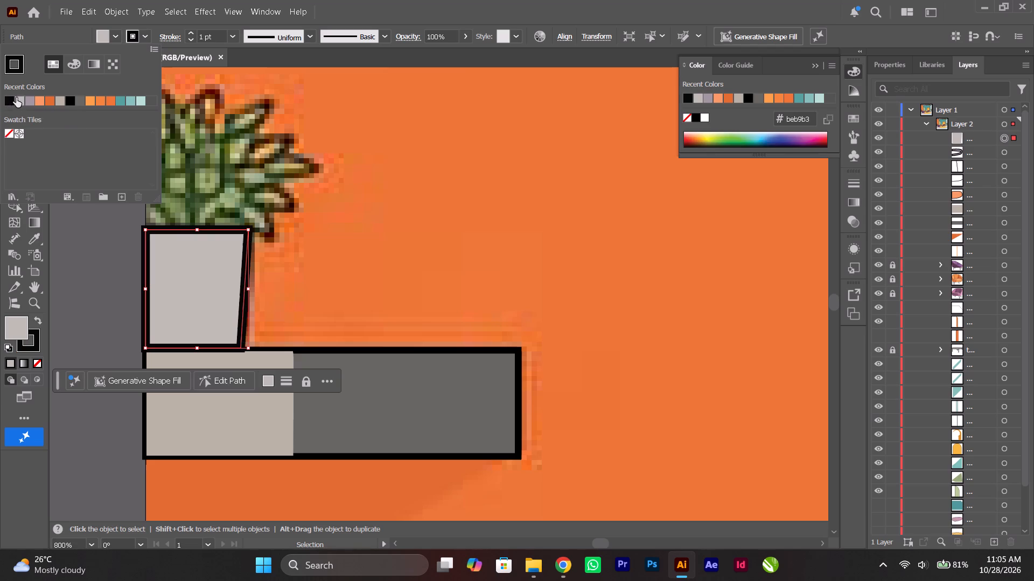
{"action": "left_click", "coordinate": [84, 314]}
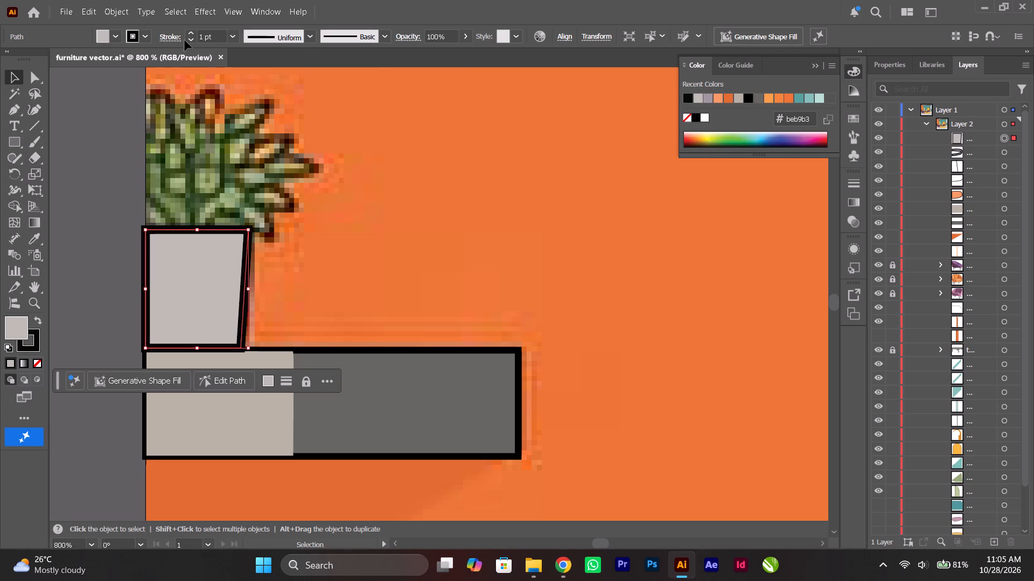
{"action": "left_click", "coordinate": [189, 41]}
{"action": "left_click", "coordinate": [192, 43]}
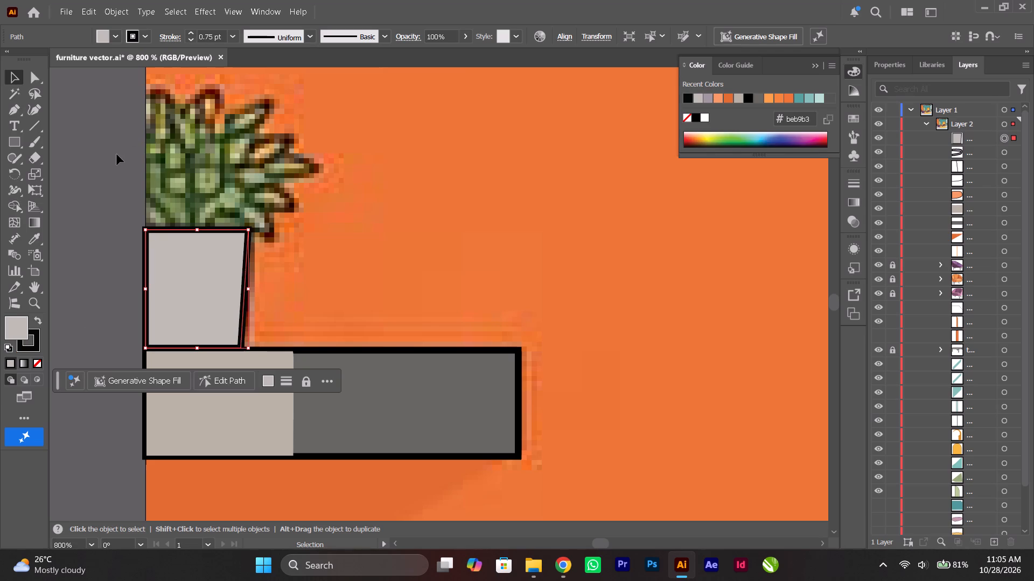
{"action": "left_click", "coordinate": [194, 40]}
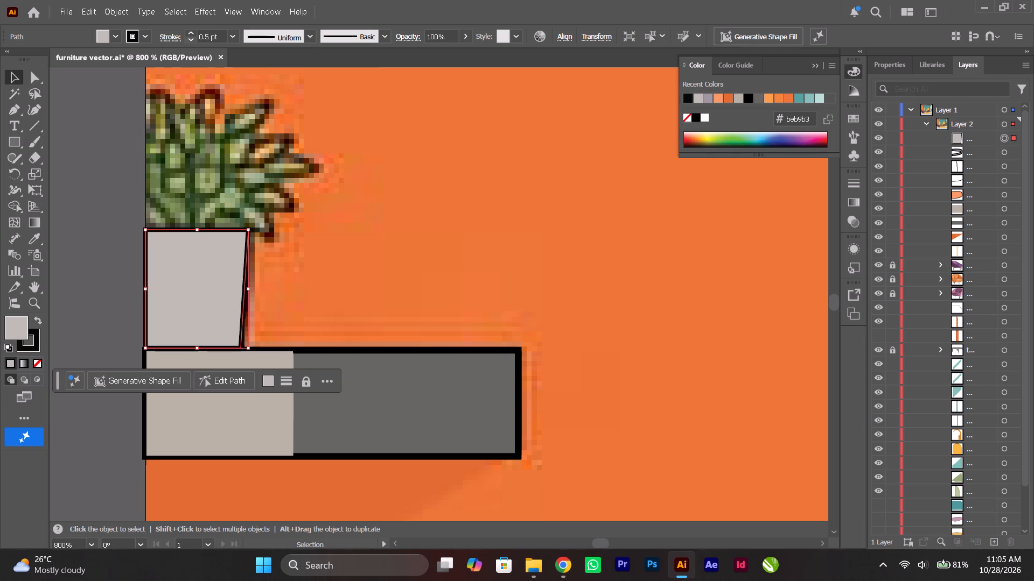
{"action": "left_click", "coordinate": [121, 121]}
Remove the pot's fill and trace its darker shaded side with the Pen as a closed shape with a curved inner edge.
{"action": "left_click", "coordinate": [205, 261]}
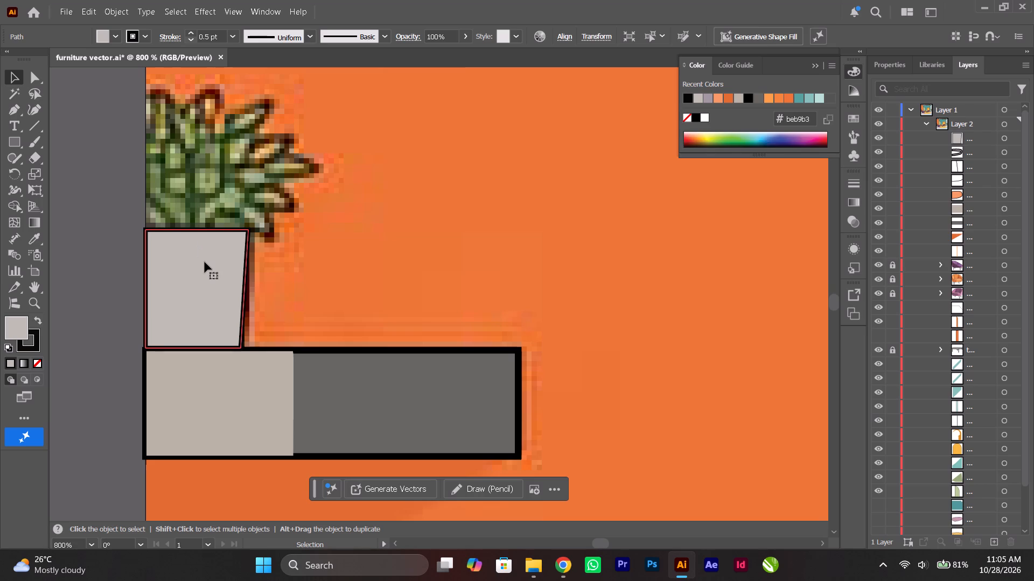
{"action": "left_click", "coordinate": [40, 361]}
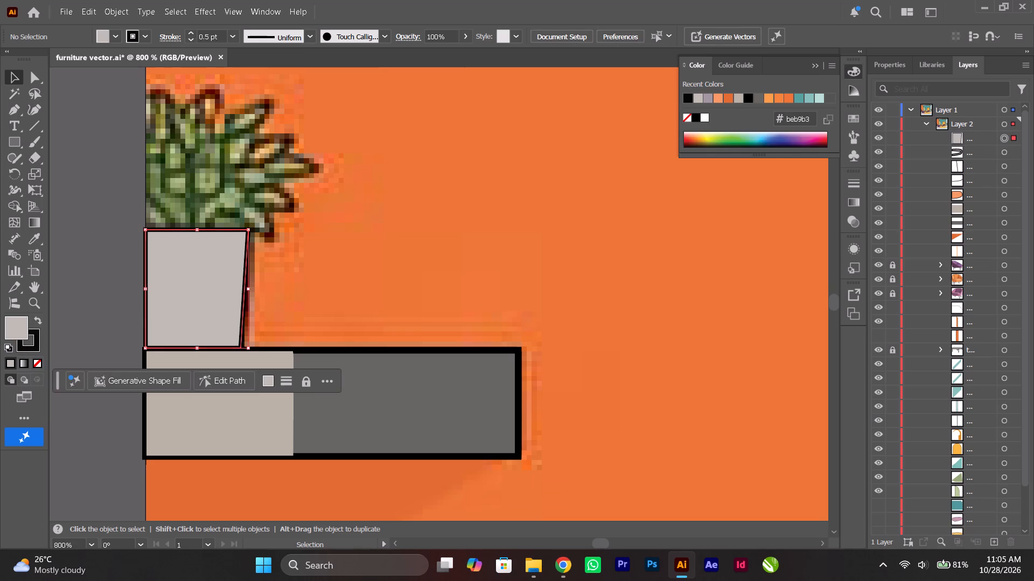
{"action": "left_click", "coordinate": [15, 107]}
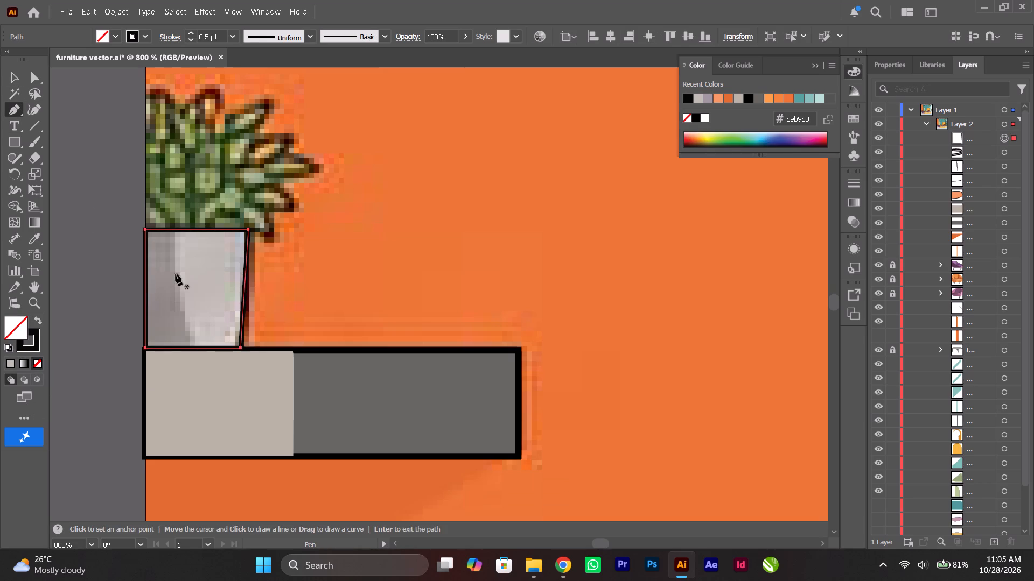
{"action": "scroll", "coordinate": [172, 267], "scroll_direction": "up", "scroll_amount": 2, "text": "alt"}
{"action": "left_click", "coordinate": [178, 197]}
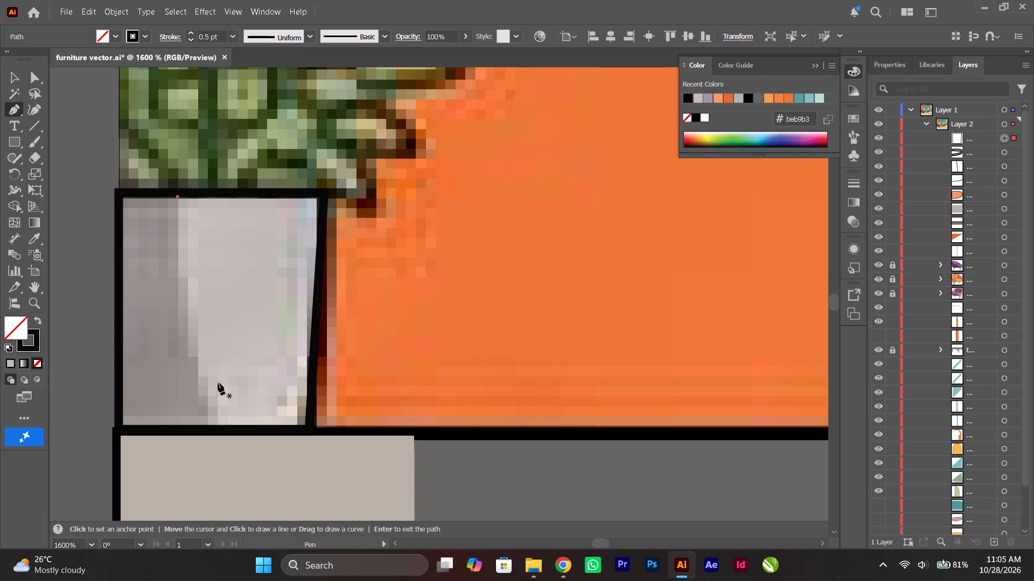
{"action": "left_click_drag", "start_coordinate": [214, 426], "coordinate": [244, 477]}
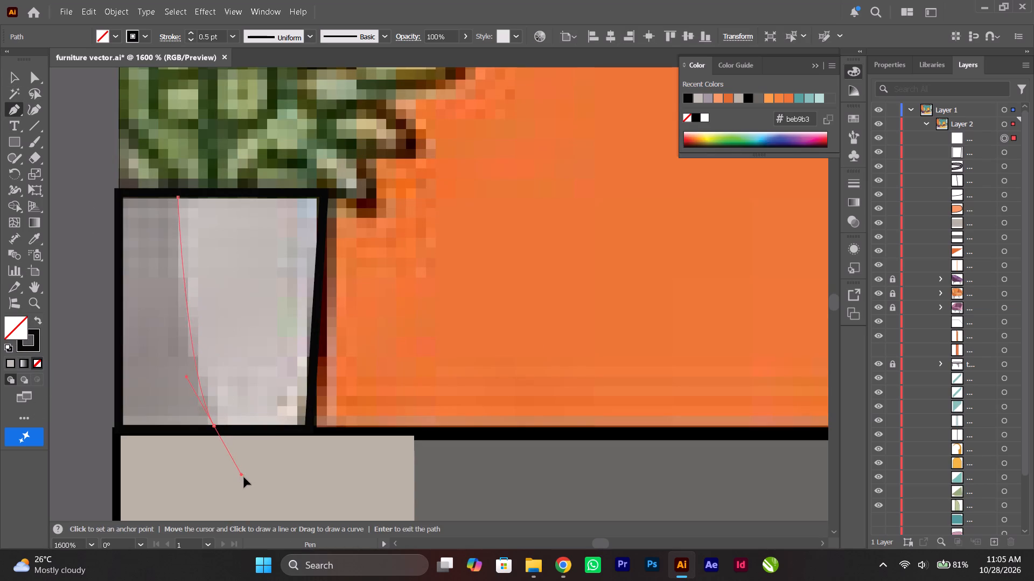
{"action": "left_click_drag", "start_coordinate": [244, 477], "coordinate": [248, 481]}
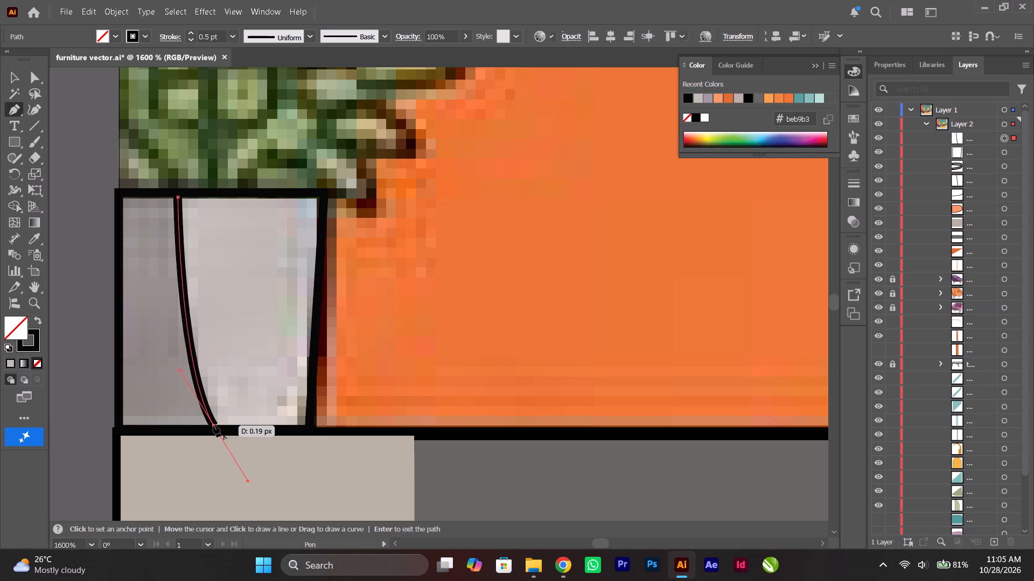
{"action": "left_click", "coordinate": [213, 425]}
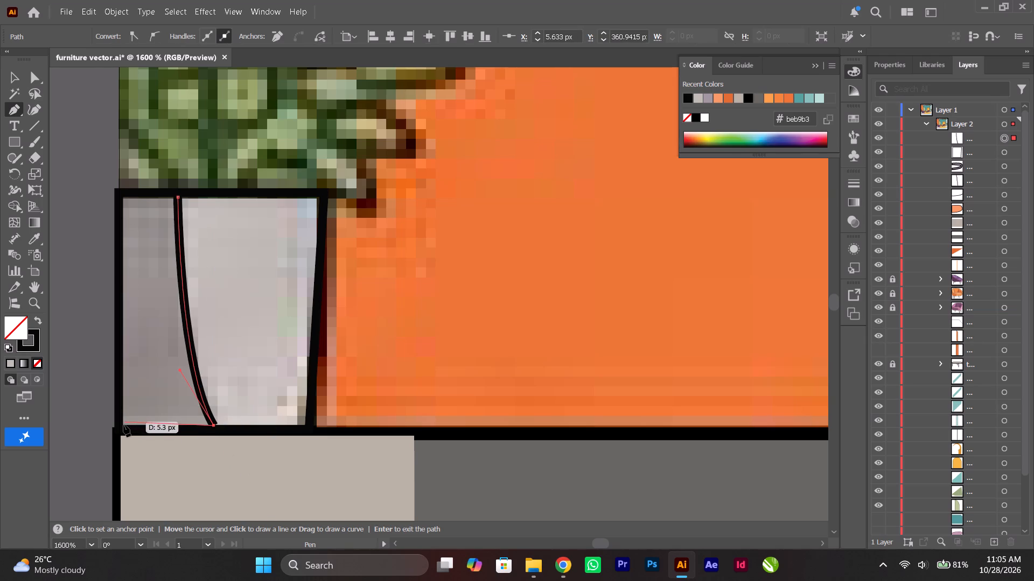
{"action": "left_click", "coordinate": [124, 426]}
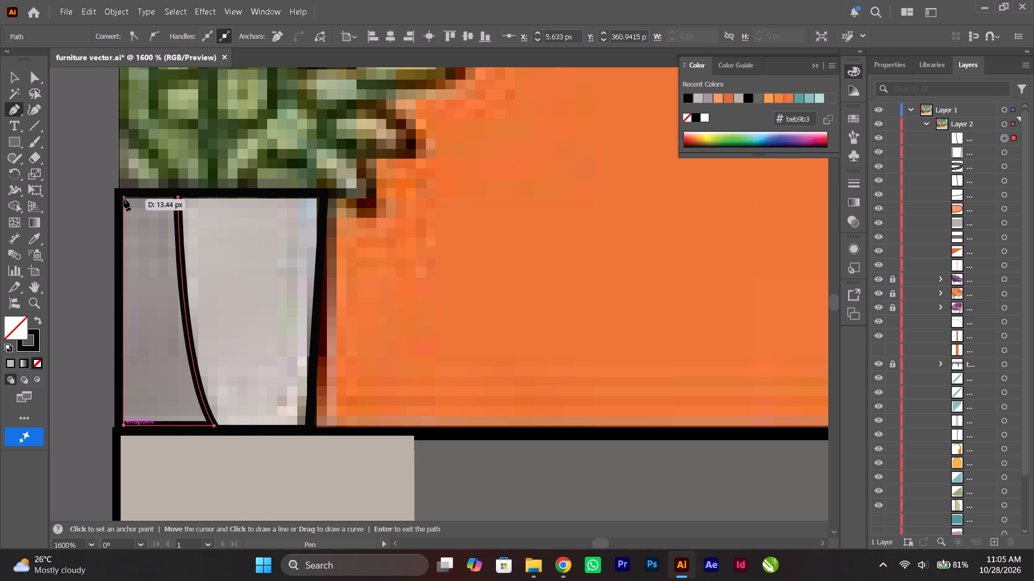
{"action": "left_click", "coordinate": [123, 199], "text": "shift"}
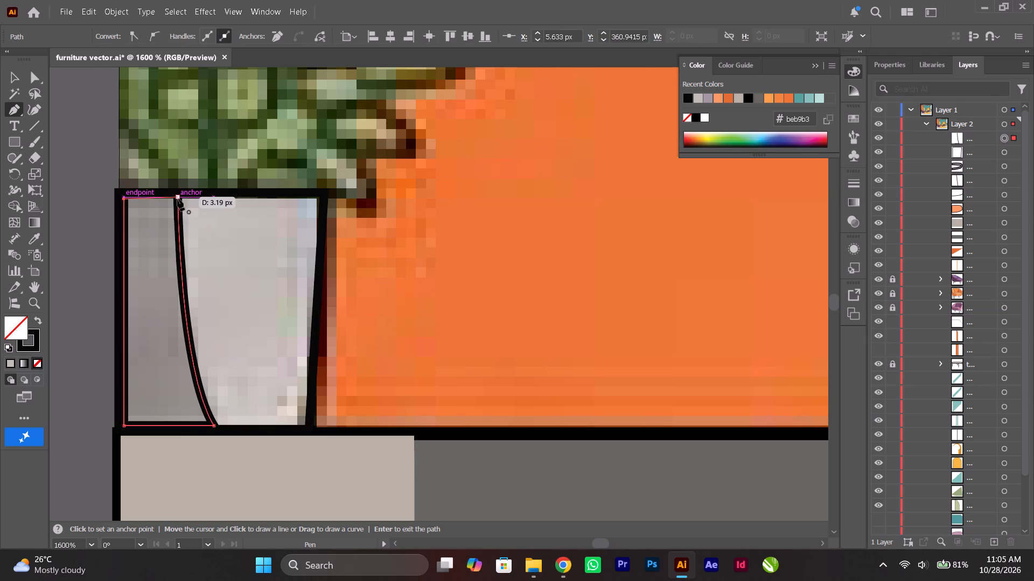
{"action": "left_click", "coordinate": [177, 199], "text": "shift"}
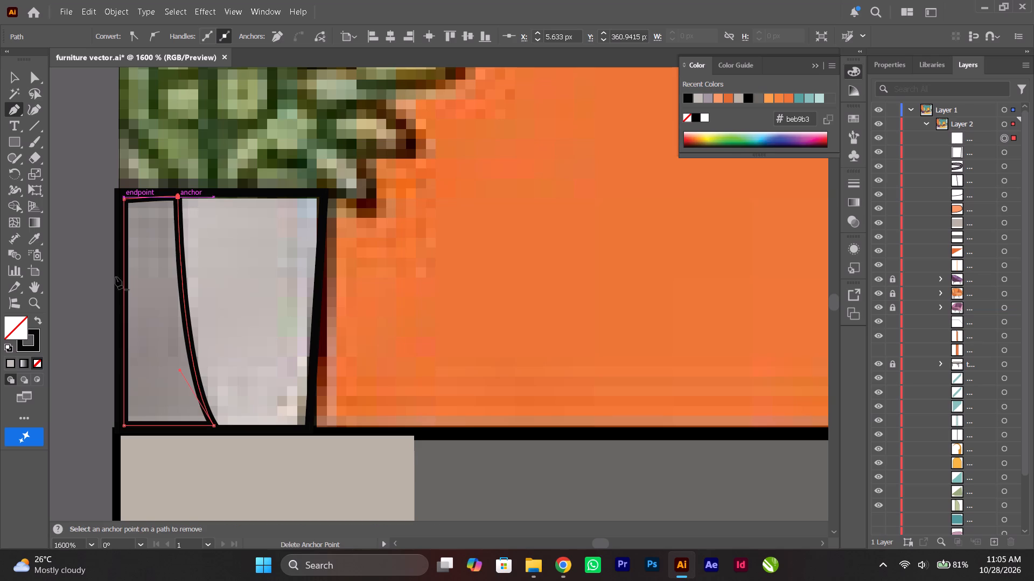
Fill the pot's shading shape with the darker grey sampled from the image, 958f8c, without a stroke.
{"action": "left_click", "coordinate": [32, 237]}
{"action": "left_click", "coordinate": [167, 277]}
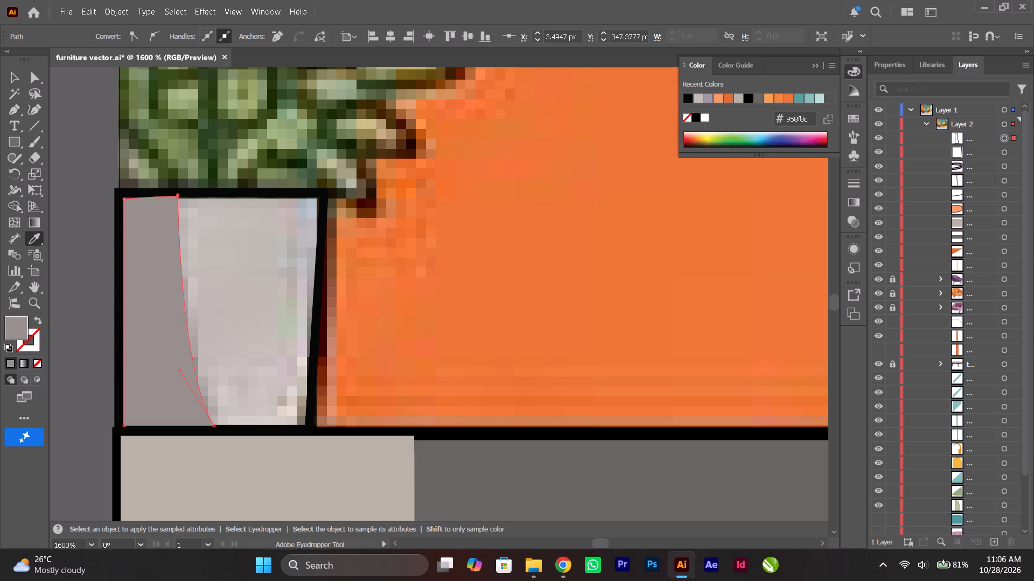
{"action": "left_click", "coordinate": [11, 79]}
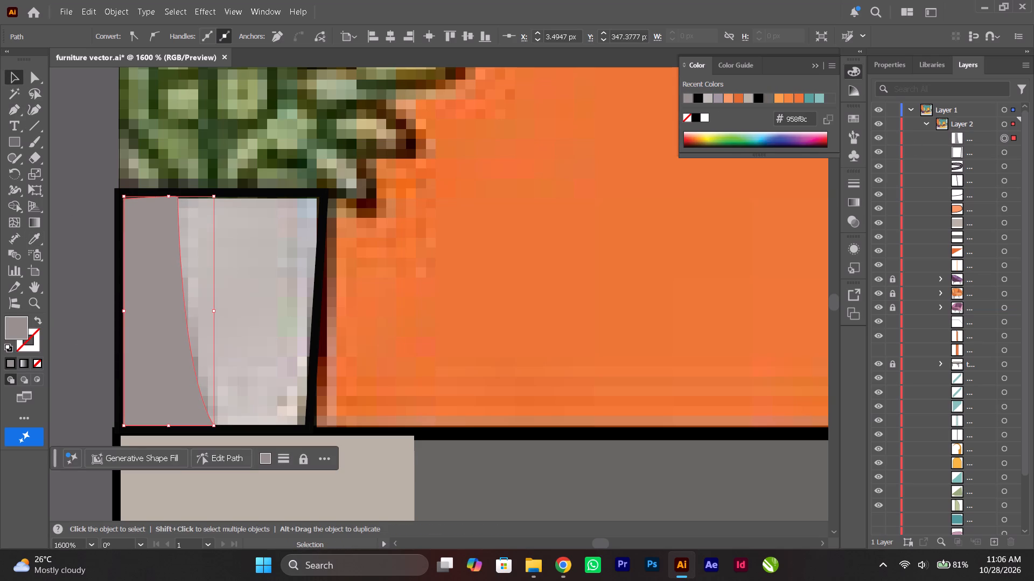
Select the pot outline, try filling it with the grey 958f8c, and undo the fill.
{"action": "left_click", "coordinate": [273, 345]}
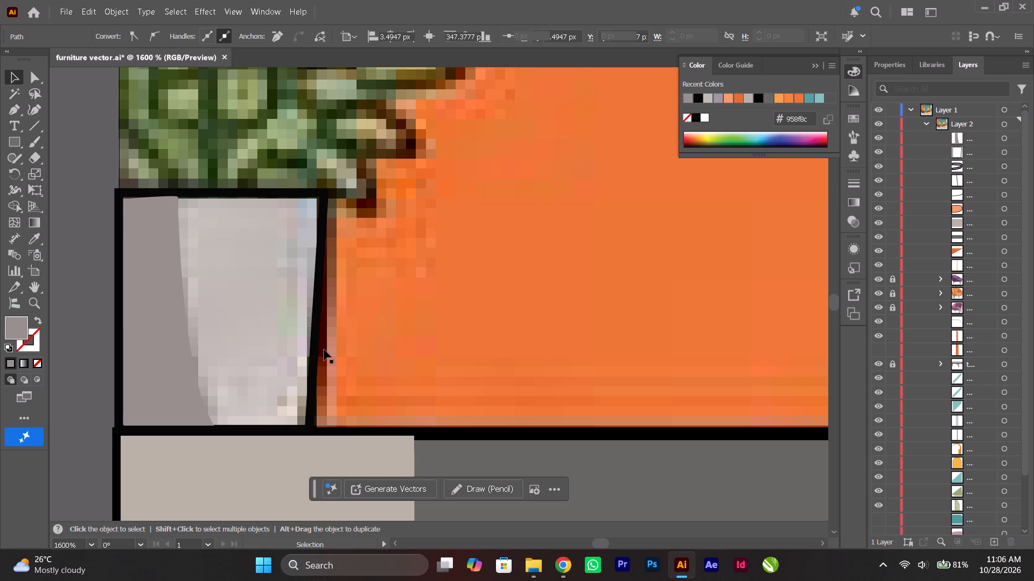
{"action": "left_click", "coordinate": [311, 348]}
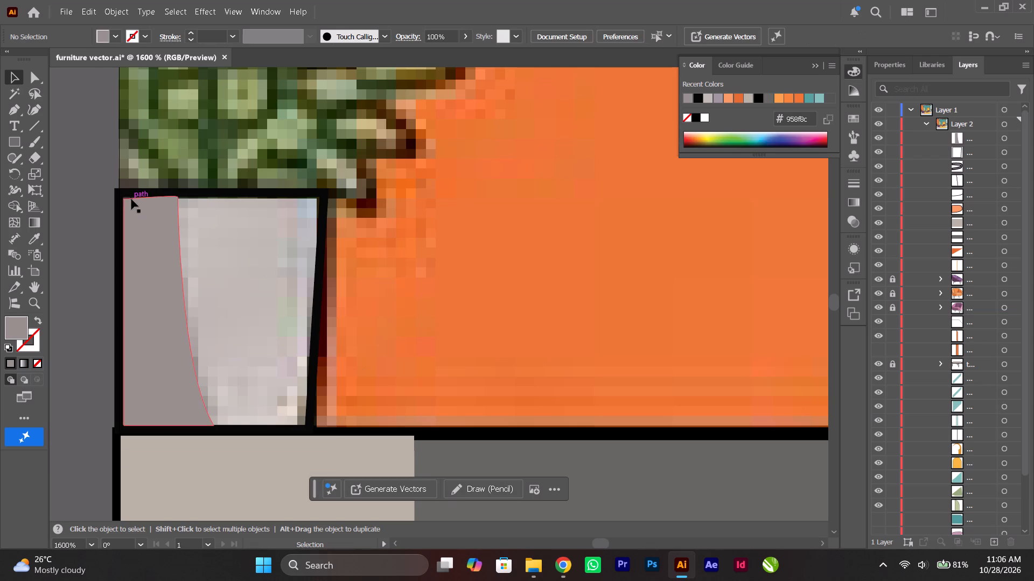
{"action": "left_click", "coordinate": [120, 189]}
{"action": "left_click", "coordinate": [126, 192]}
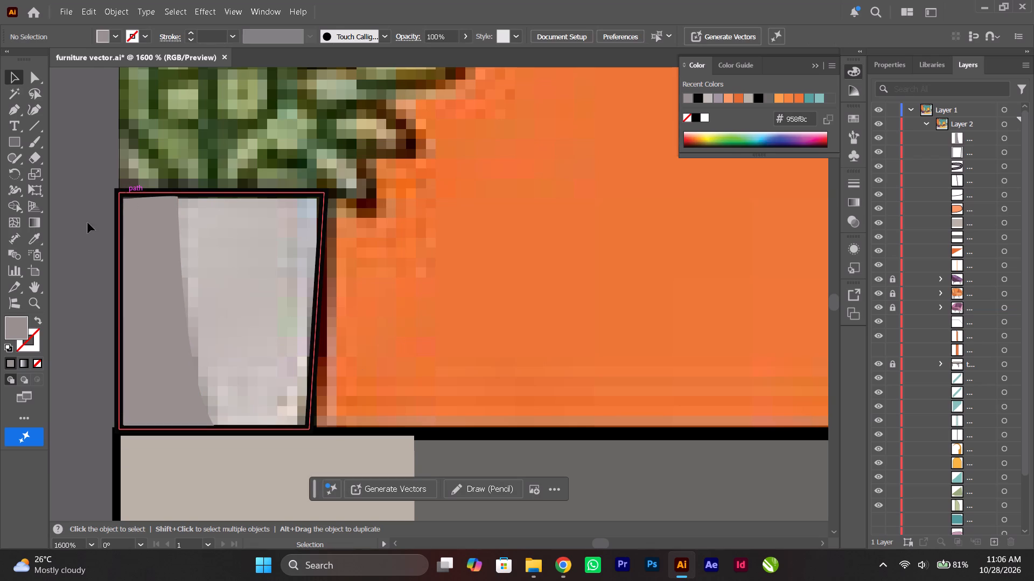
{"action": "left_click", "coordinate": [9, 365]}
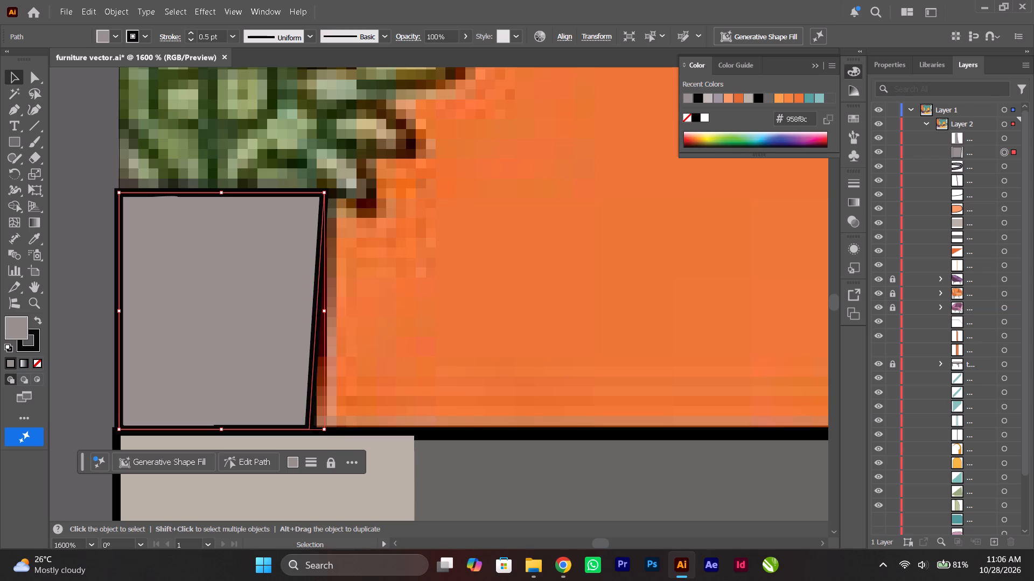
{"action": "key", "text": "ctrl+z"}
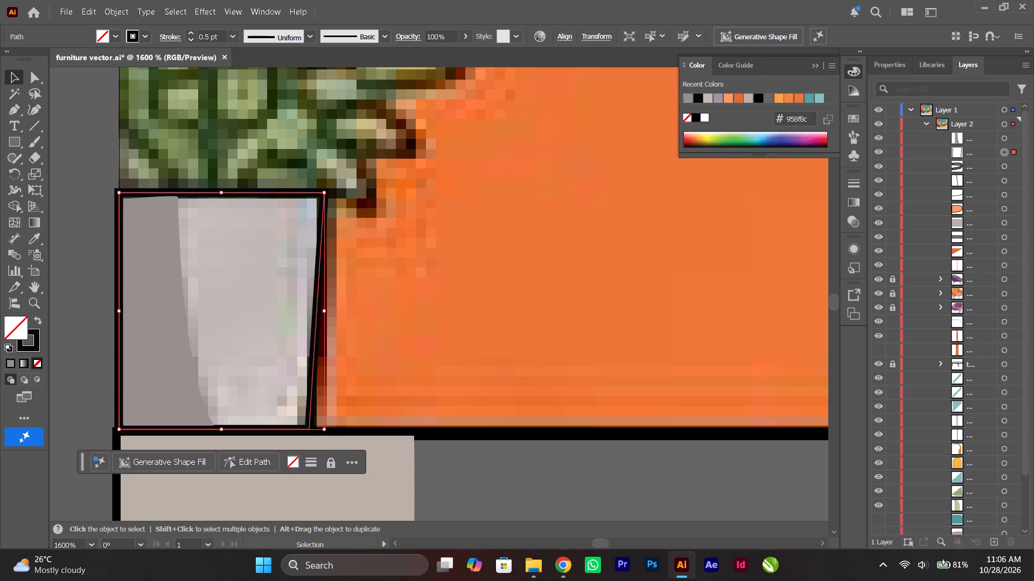
Fill the pot outline shape with the lighter grey sampled from the pot in the image, bfbab4.
{"action": "left_click", "coordinate": [37, 239]}
{"action": "left_click", "coordinate": [233, 260]}
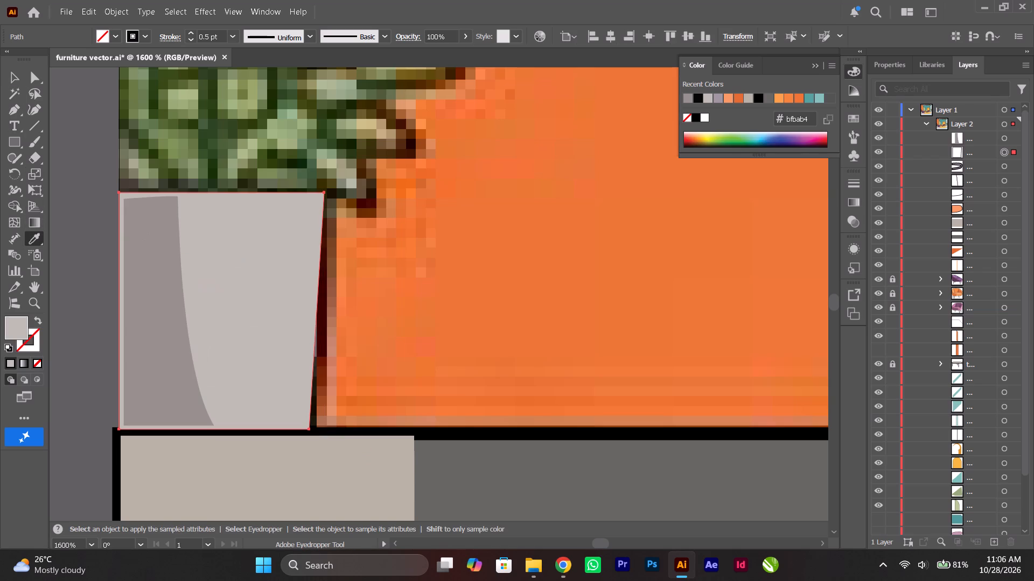
{"action": "left_click", "coordinate": [18, 70]}
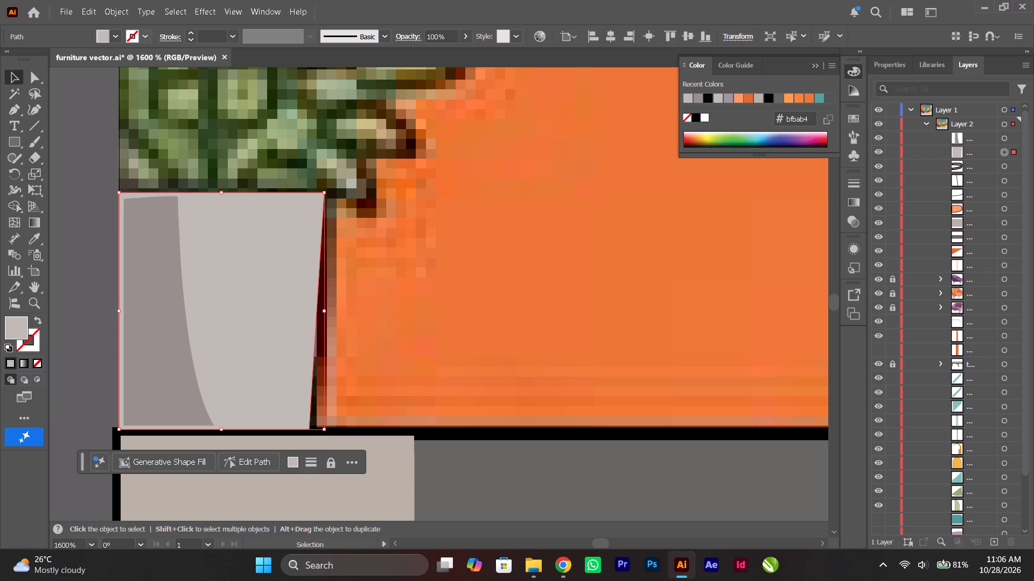
Give the pot outline shape a black 0.5 pt stroke and deselect it.
{"action": "left_click", "coordinate": [141, 34]}
{"action": "left_click", "coordinate": [29, 103]}
{"action": "left_click", "coordinate": [71, 235]}
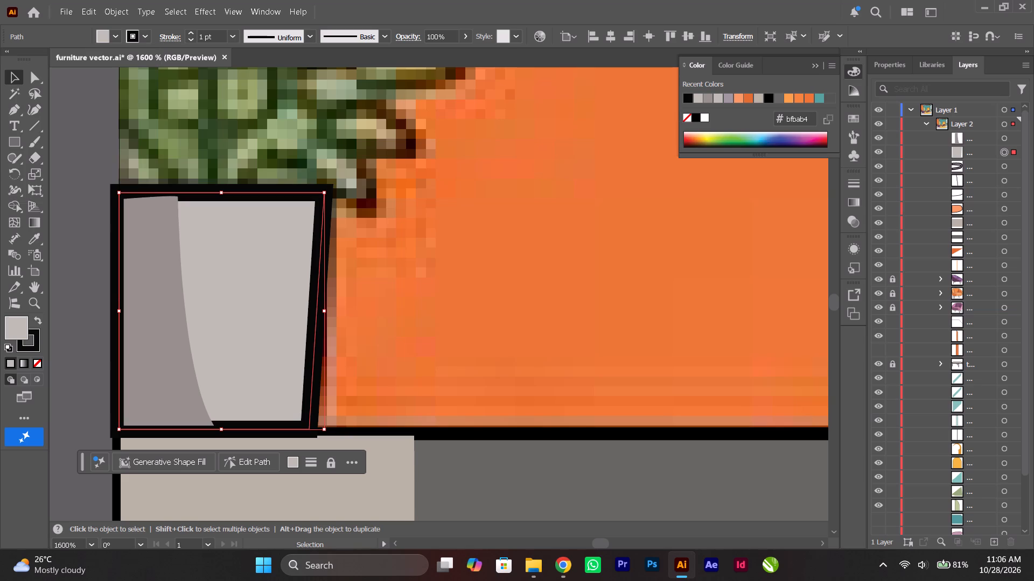
{"action": "left_click", "coordinate": [191, 36]}
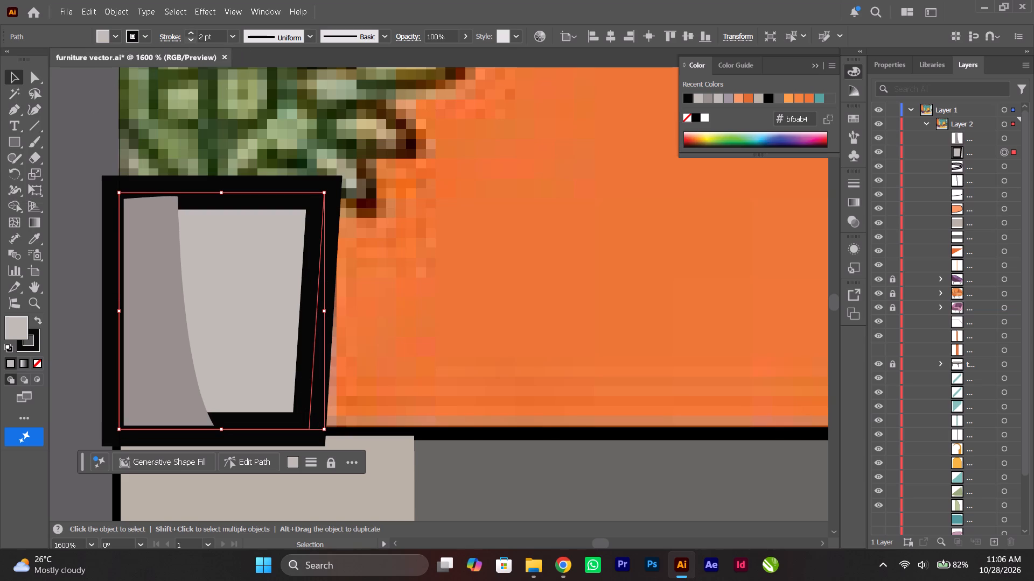
{"action": "triple_click", "coordinate": [191, 38]}
{"action": "left_click", "coordinate": [55, 150]}
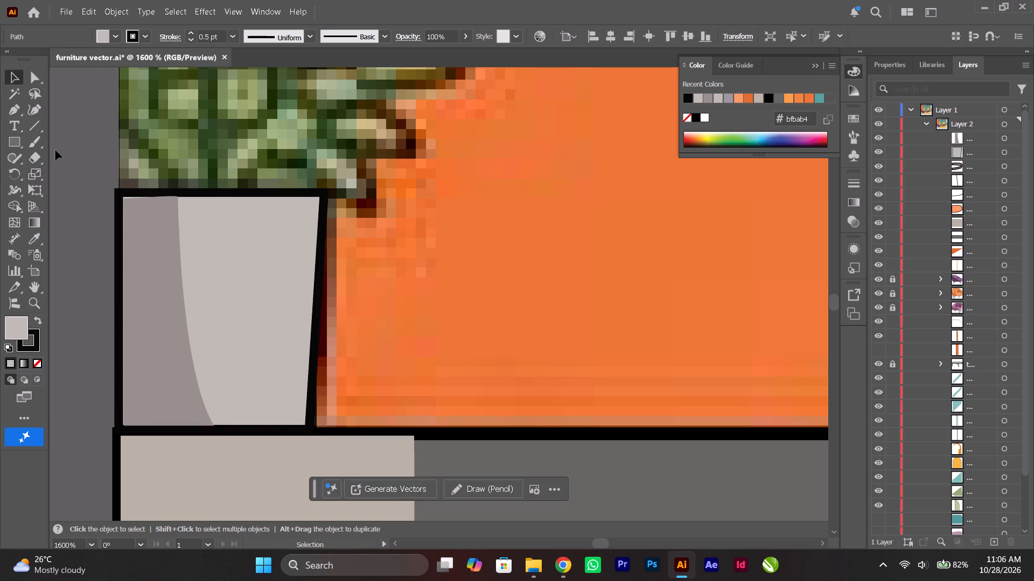
Save the illustration file.
{"action": "scroll", "coordinate": [55, 150], "scroll_direction": "down", "scroll_amount": 7, "text": "alt"}
{"action": "scroll", "coordinate": [99, 201], "scroll_direction": "up", "scroll_amount": 7, "text": "ctrl"}
{"action": "scroll", "coordinate": [127, 181], "scroll_direction": "up", "scroll_amount": 6}
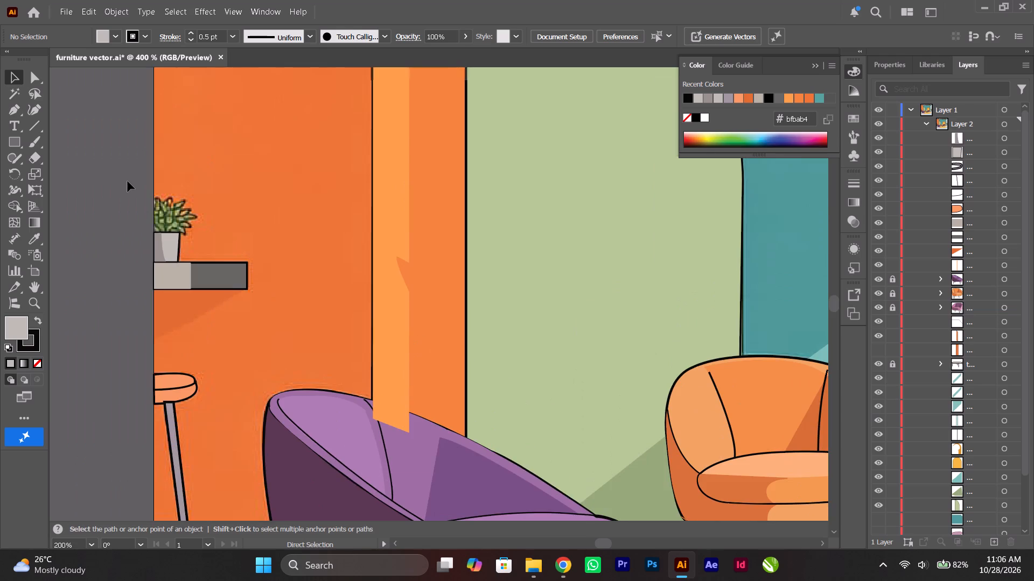
{"action": "scroll", "coordinate": [128, 181], "scroll_direction": "down", "scroll_amount": 2, "text": "alt"}
{"action": "scroll", "coordinate": [128, 181], "scroll_direction": "down", "scroll_amount": 4, "text": "ctrl"}
{"action": "key", "text": "ctrl+s"}
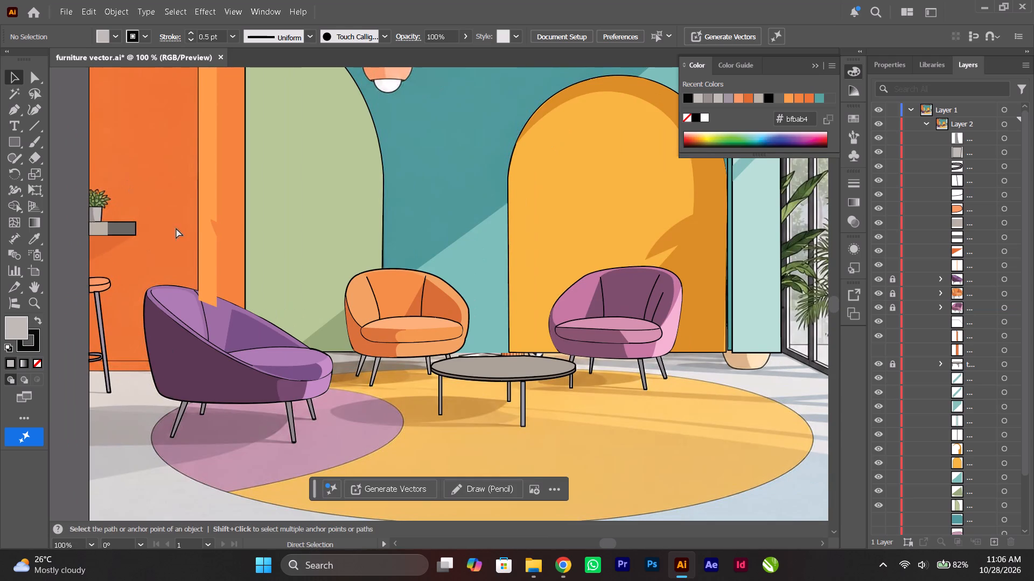
{"action": "scroll", "coordinate": [373, 400], "scroll_direction": "down", "scroll_amount": 1}
{"action": "scroll", "coordinate": [372, 400], "scroll_direction": "up", "scroll_amount": 5}
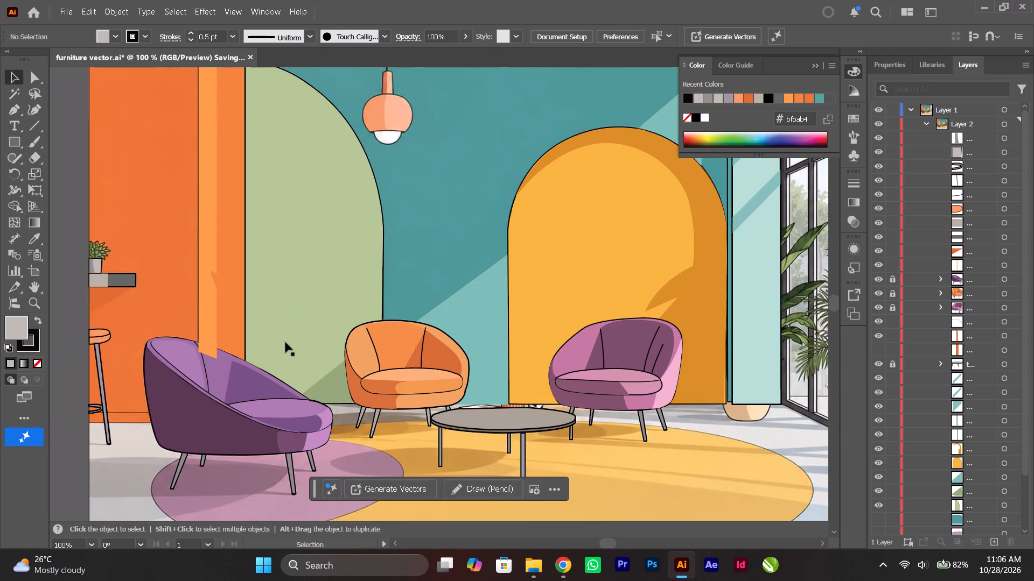
Move the light-orange wall strip below the three armchair groups in Layer 2's stacking order.
{"action": "left_click", "coordinate": [209, 341]}
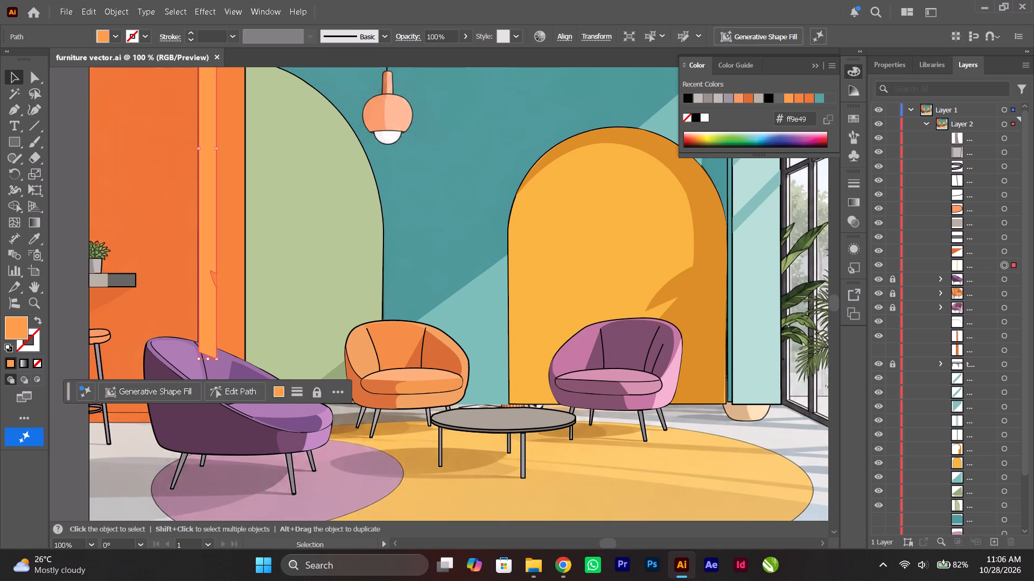
{"action": "left_click_drag", "start_coordinate": [972, 266], "coordinate": [971, 314]}
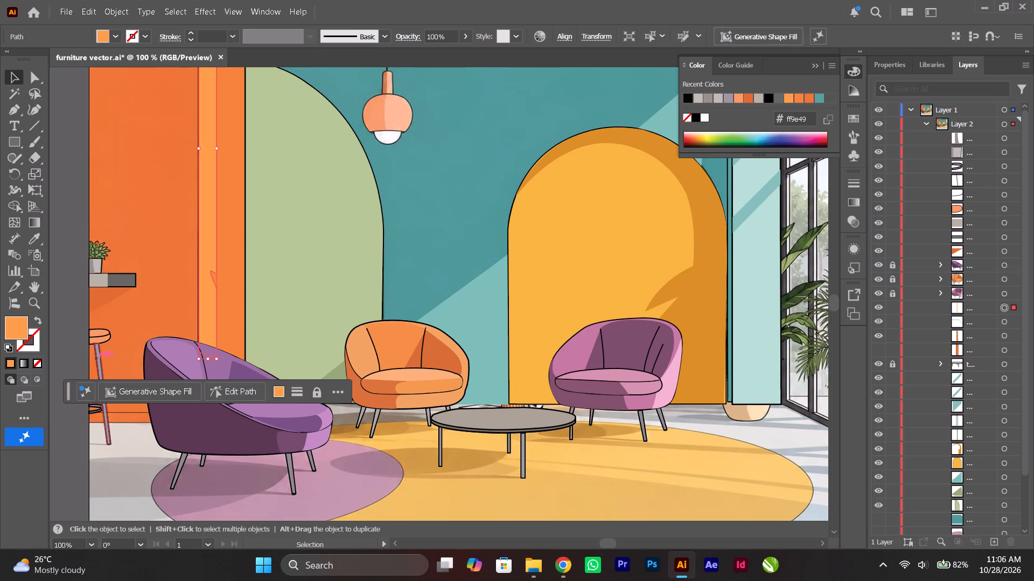
Unlock the three armchair groups and move them together to the top of Layer 2.
{"action": "left_click", "coordinate": [1002, 263]}
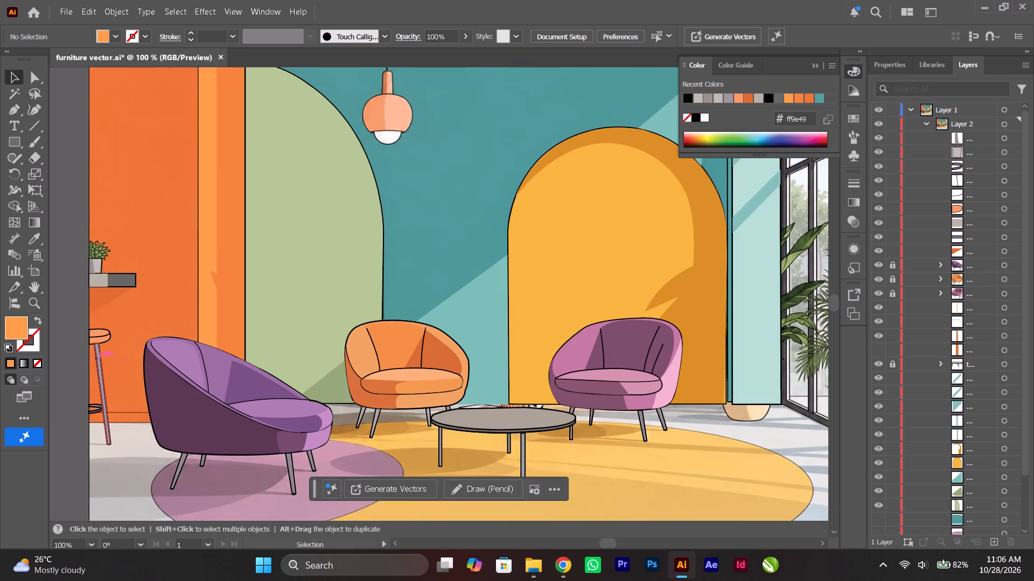
{"action": "left_click", "coordinate": [1004, 295], "text": "shift"}
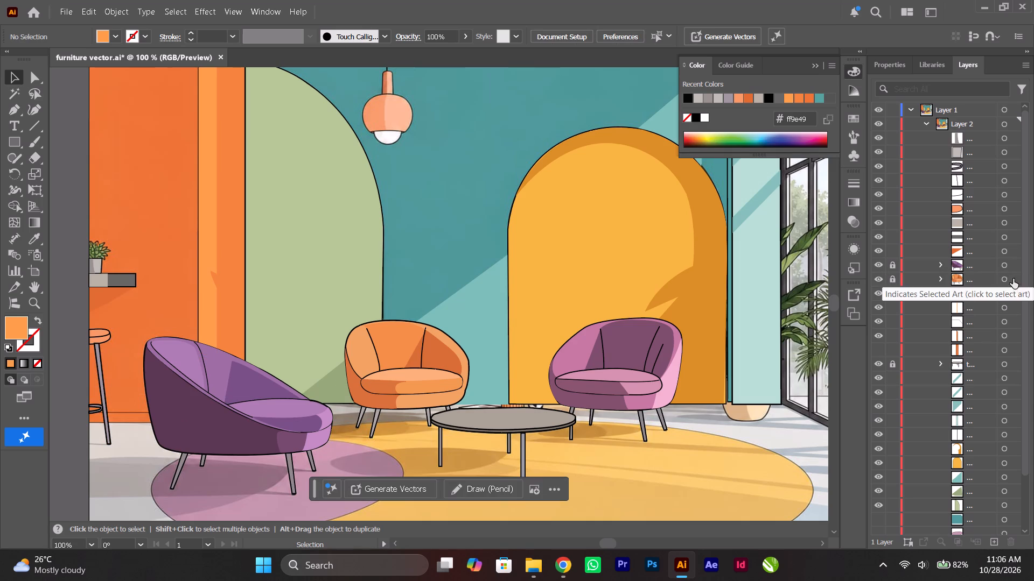
{"action": "left_click", "coordinate": [893, 264]}
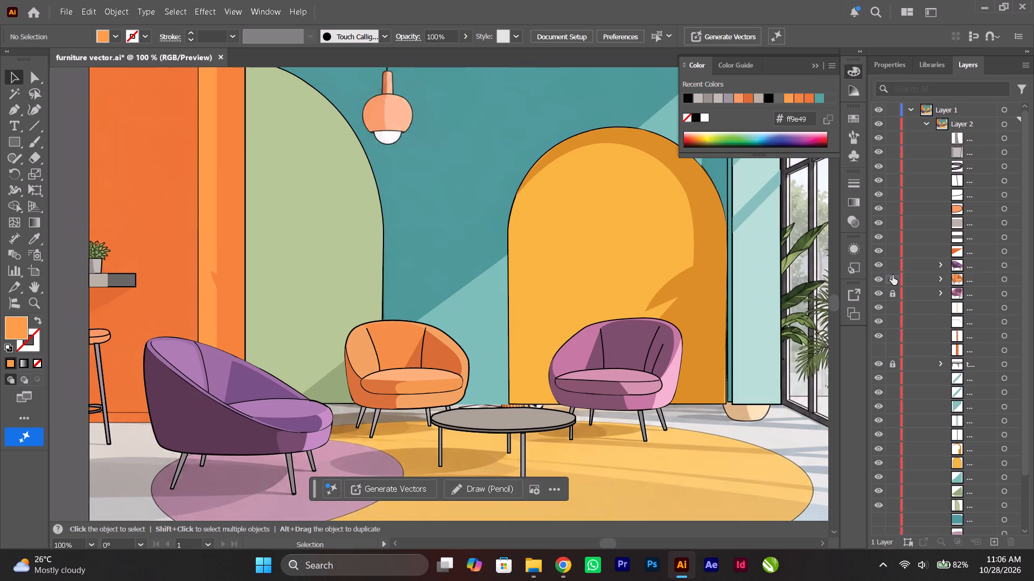
{"action": "left_click", "coordinate": [892, 275]}
{"action": "left_click", "coordinate": [896, 293]}
{"action": "left_click", "coordinate": [1005, 264], "text": "shift"}
{"action": "left_click", "coordinate": [1001, 294], "text": "shift"}
{"action": "left_click", "coordinate": [977, 257]}
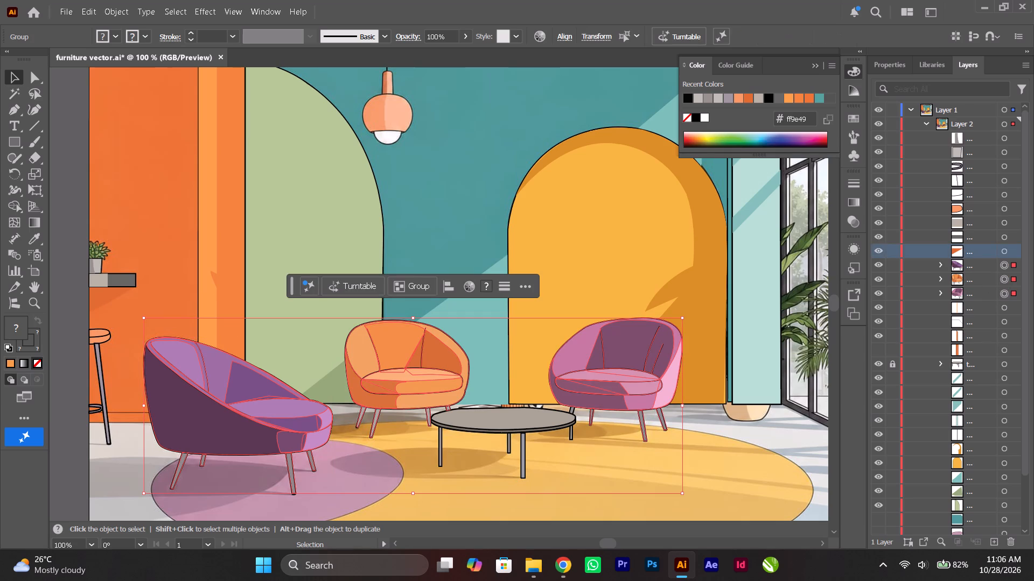
{"action": "left_click", "coordinate": [978, 265]}
{"action": "left_click", "coordinate": [972, 297], "text": "shift"}
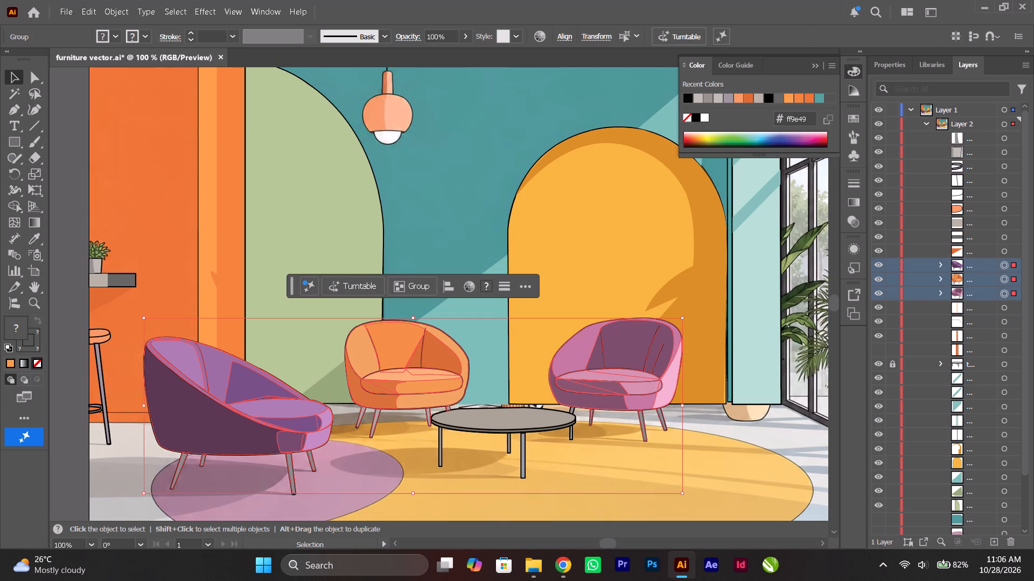
{"action": "left_click_drag", "start_coordinate": [975, 267], "coordinate": [962, 131]}
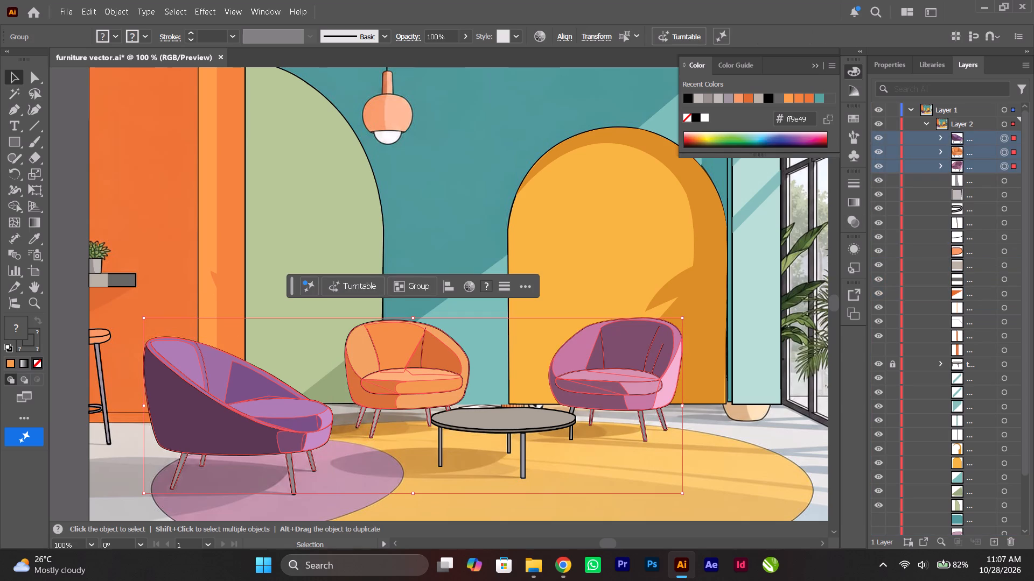
Lock the three armchair groups again and clear the selection.
{"action": "left_click_drag", "start_coordinate": [894, 137], "coordinate": [894, 168]}
{"action": "left_click", "coordinate": [668, 302]}
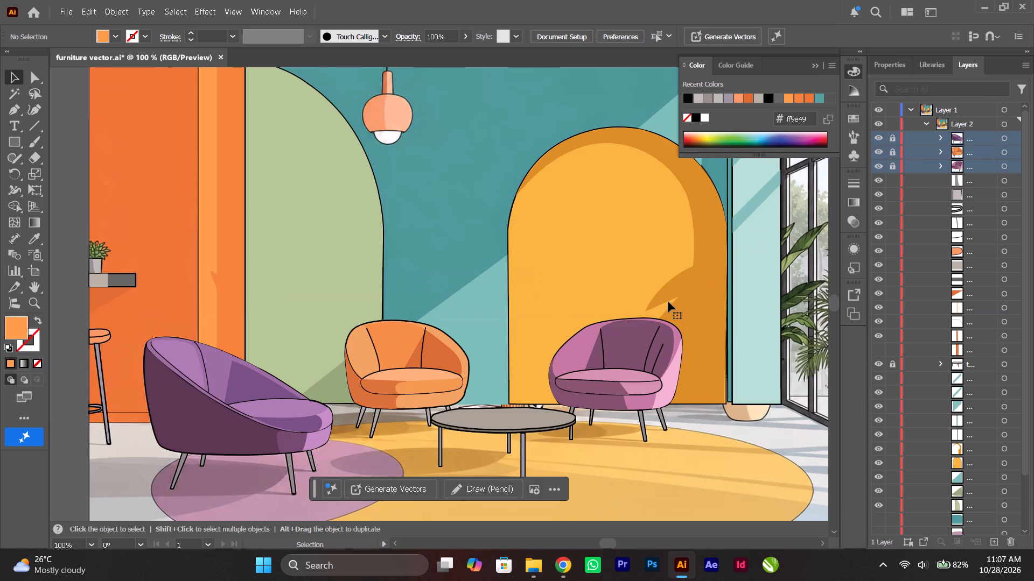
{"action": "left_click", "coordinate": [588, 291]}
{"action": "left_click", "coordinate": [437, 288]}
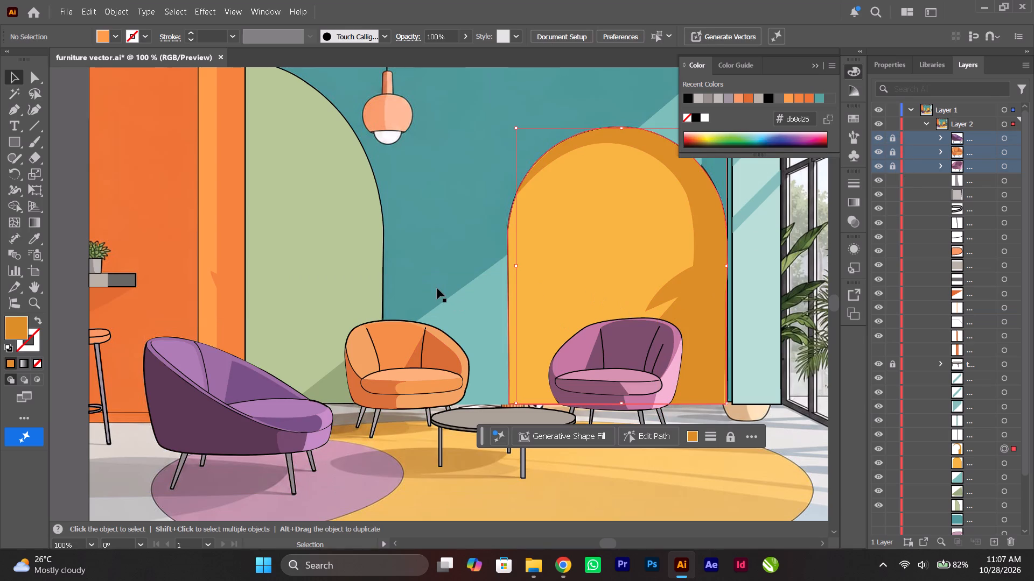
Draw the pendant lamp's cord with the Pen as an unfilled vertical line about 169 px long, from the artboard's top edge to the lamp's neck.
{"action": "scroll", "coordinate": [437, 288], "scroll_direction": "up", "scroll_amount": 4}
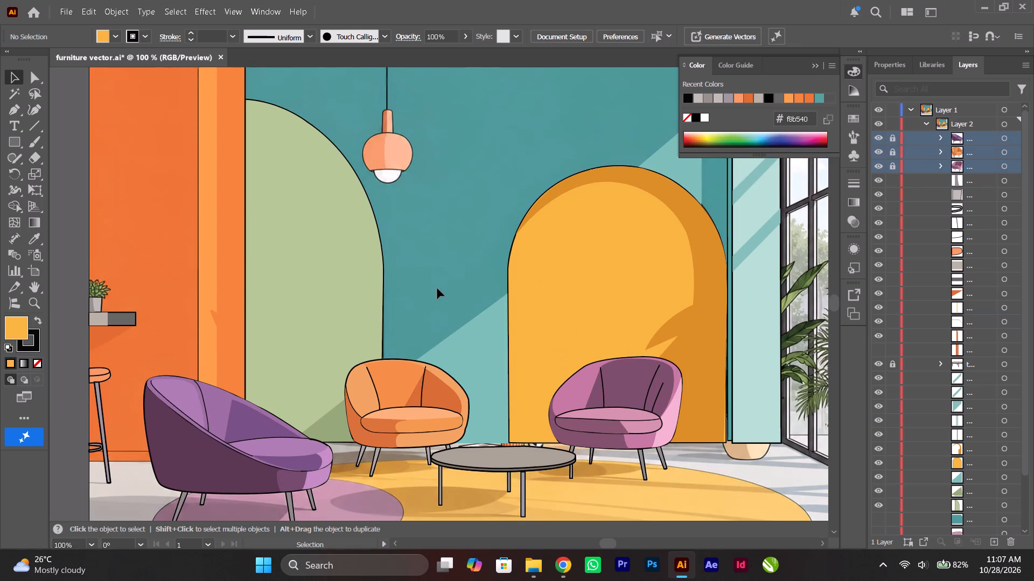
{"action": "scroll", "coordinate": [437, 288], "scroll_direction": "down", "scroll_amount": 1, "text": "alt"}
{"action": "scroll", "coordinate": [437, 288], "scroll_direction": "down", "scroll_amount": 3}
{"action": "scroll", "coordinate": [400, 266], "scroll_direction": "up", "scroll_amount": 6}
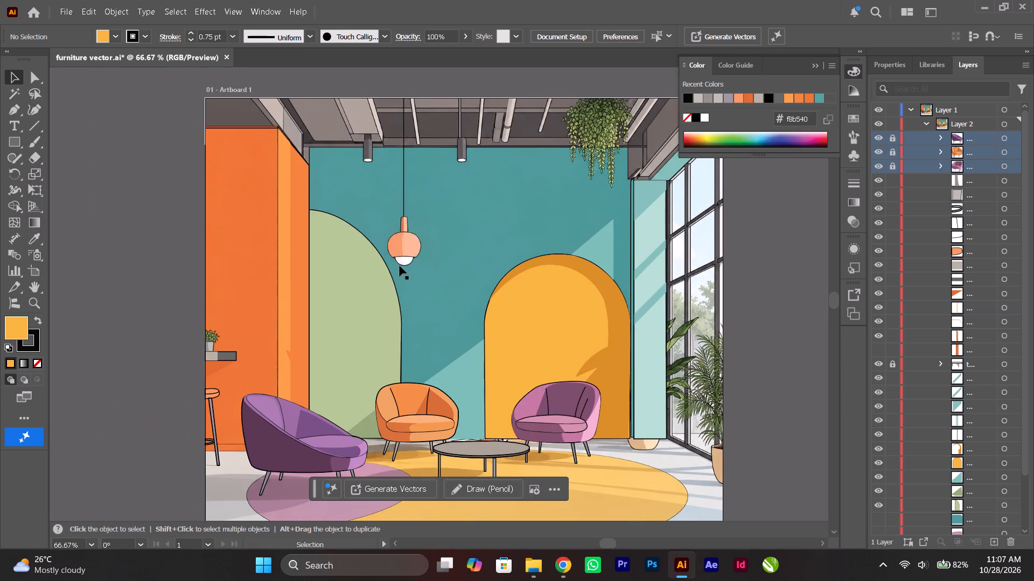
{"action": "scroll", "coordinate": [405, 110], "scroll_direction": "up", "scroll_amount": 2}
{"action": "scroll", "coordinate": [400, 126], "scroll_direction": "up", "scroll_amount": 2, "text": "alt"}
{"action": "scroll", "coordinate": [400, 126], "scroll_direction": "down", "scroll_amount": 3}
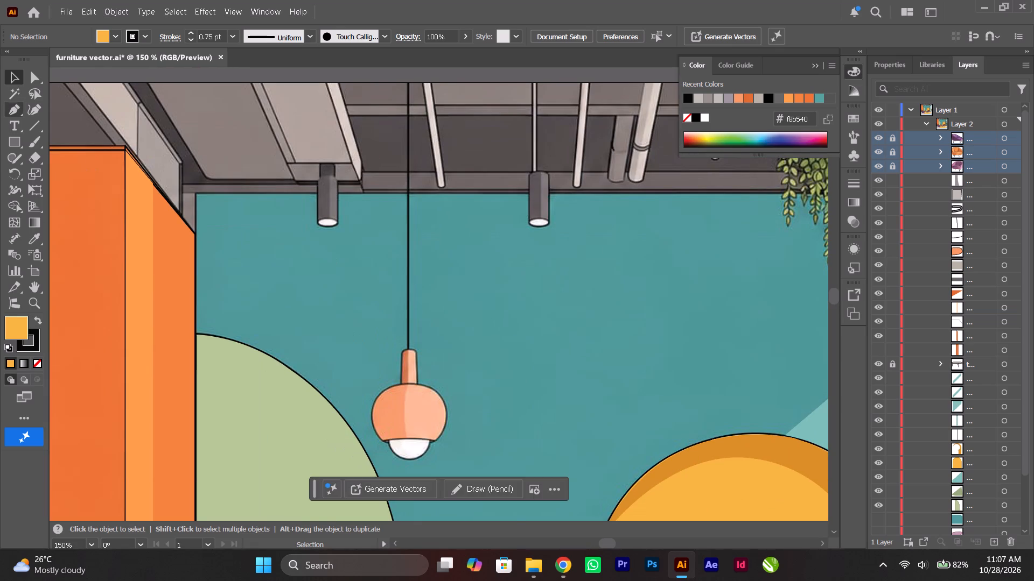
{"action": "left_click", "coordinate": [15, 115]}
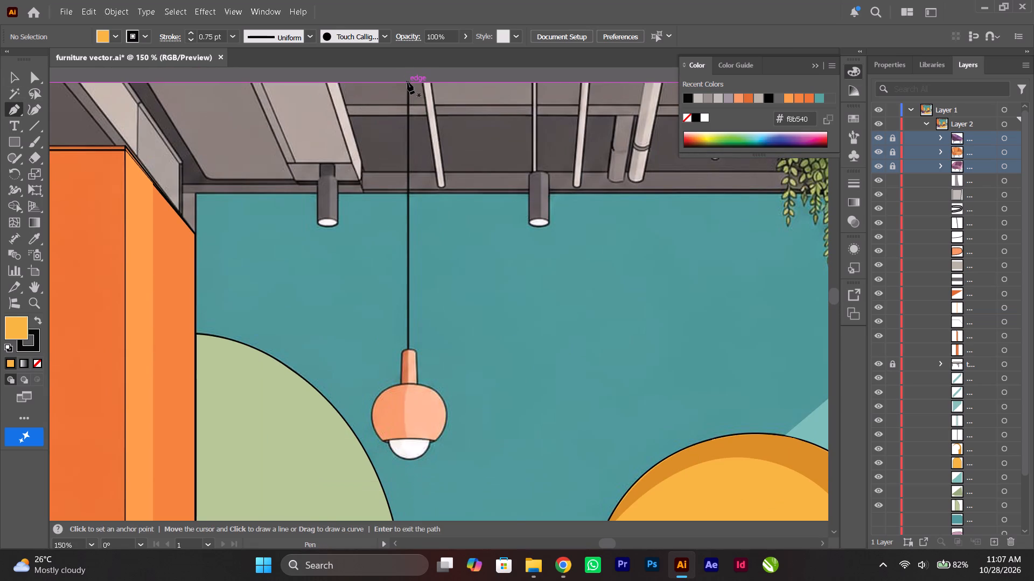
{"action": "left_click", "coordinate": [408, 82]}
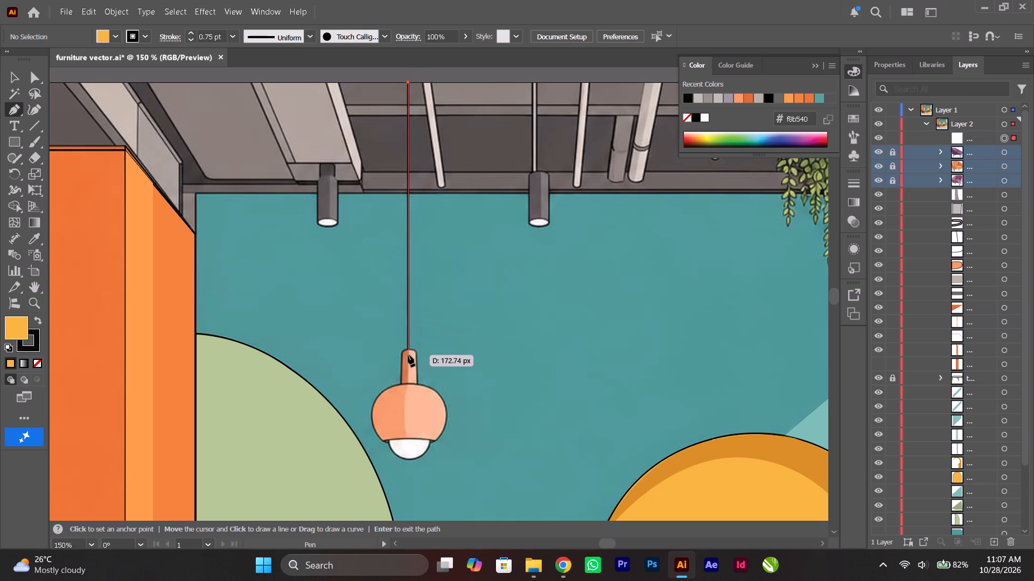
{"action": "left_click", "coordinate": [409, 346], "text": "shift"}
{"action": "key", "text": "ctrl+z"}
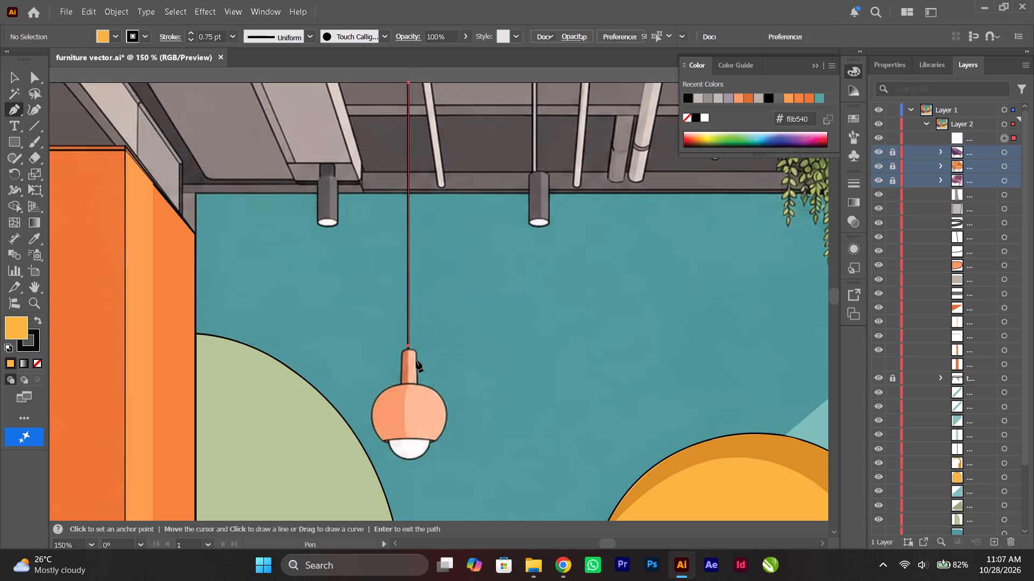
{"action": "scroll", "coordinate": [409, 352], "scroll_direction": "up", "scroll_amount": 4, "text": "alt"}
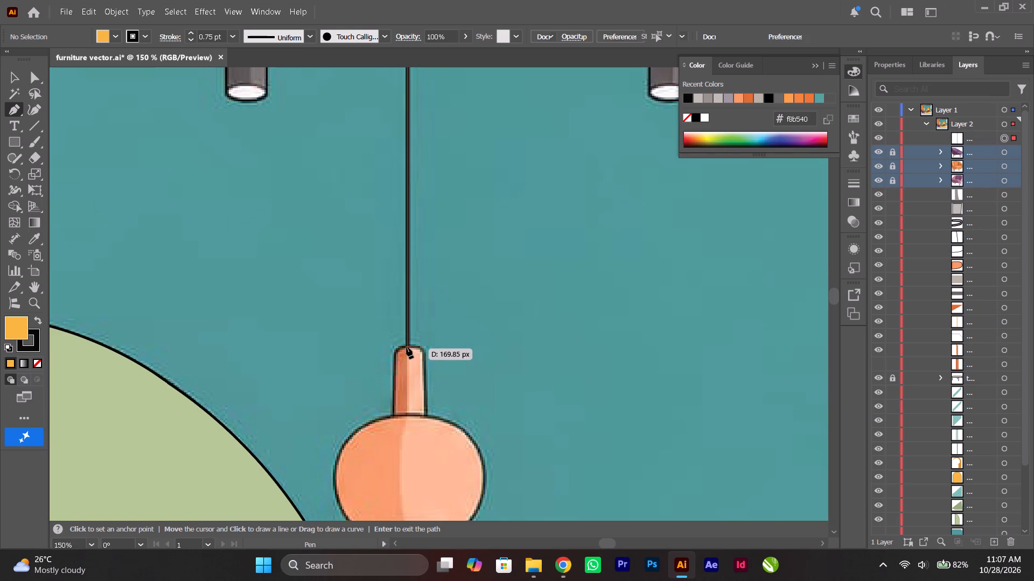
{"action": "left_click", "coordinate": [407, 345], "text": "shift"}
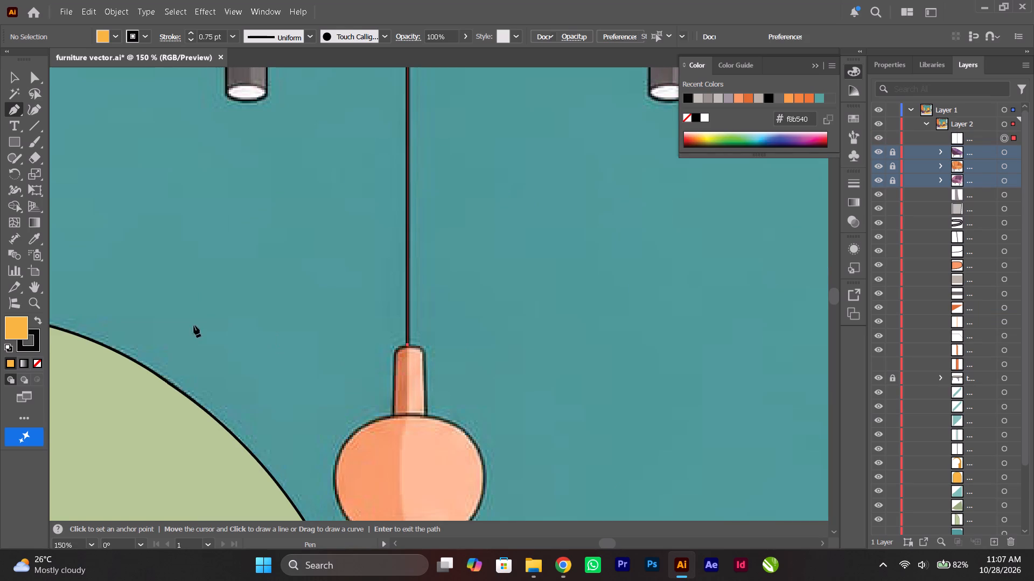
{"action": "left_click", "coordinate": [22, 332]}
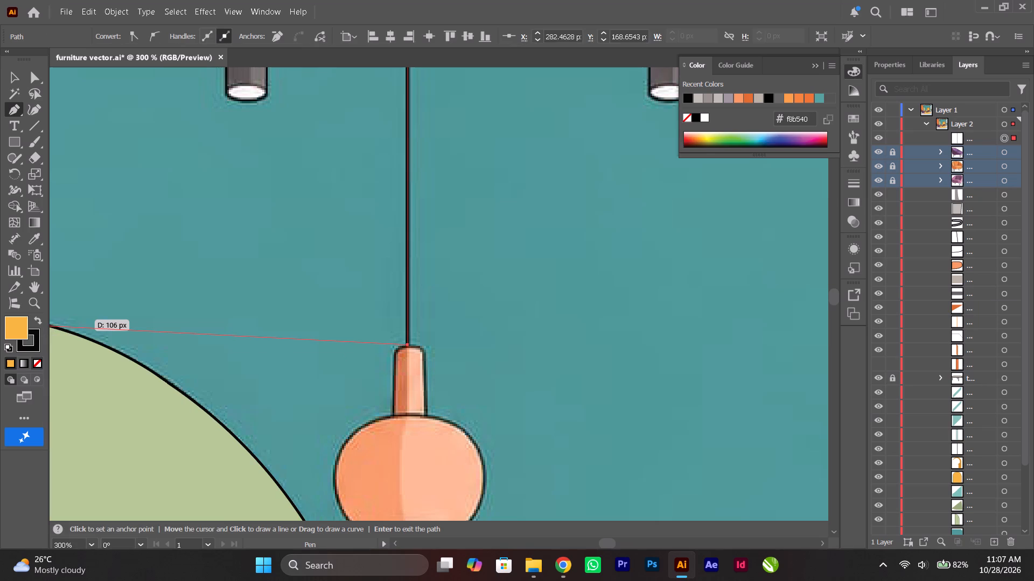
{"action": "left_click", "coordinate": [40, 365]}
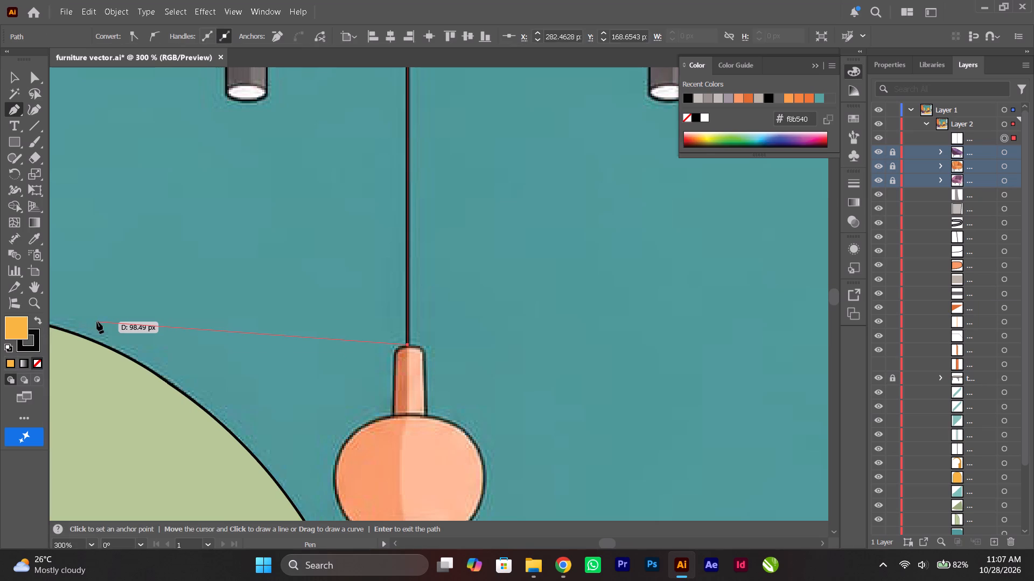
{"action": "key", "text": "Escape"}
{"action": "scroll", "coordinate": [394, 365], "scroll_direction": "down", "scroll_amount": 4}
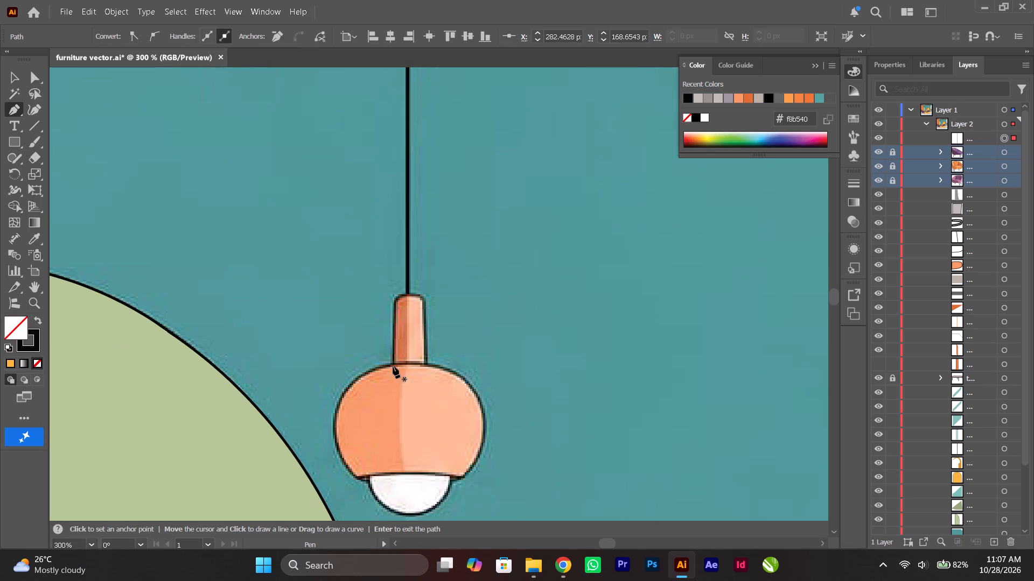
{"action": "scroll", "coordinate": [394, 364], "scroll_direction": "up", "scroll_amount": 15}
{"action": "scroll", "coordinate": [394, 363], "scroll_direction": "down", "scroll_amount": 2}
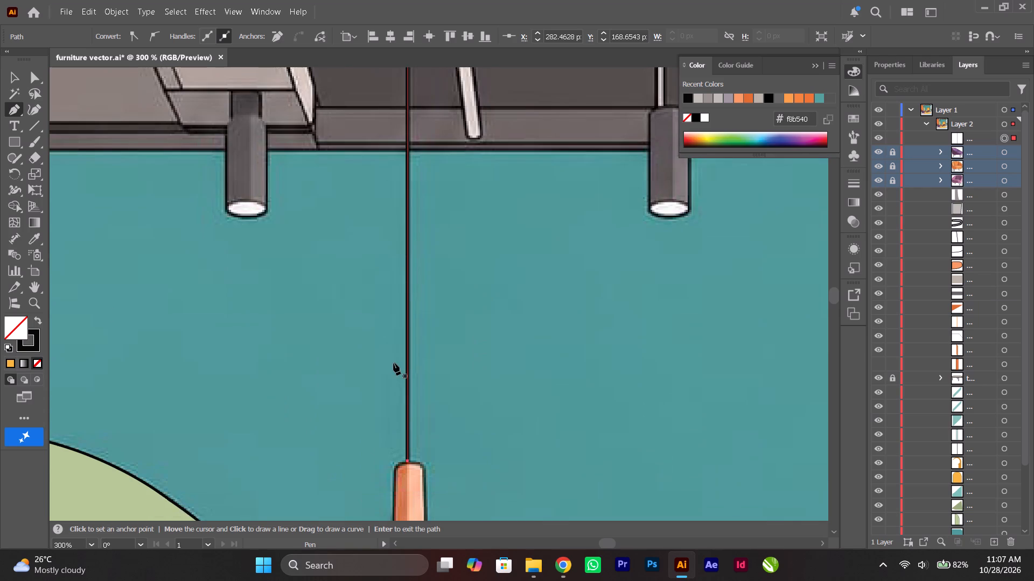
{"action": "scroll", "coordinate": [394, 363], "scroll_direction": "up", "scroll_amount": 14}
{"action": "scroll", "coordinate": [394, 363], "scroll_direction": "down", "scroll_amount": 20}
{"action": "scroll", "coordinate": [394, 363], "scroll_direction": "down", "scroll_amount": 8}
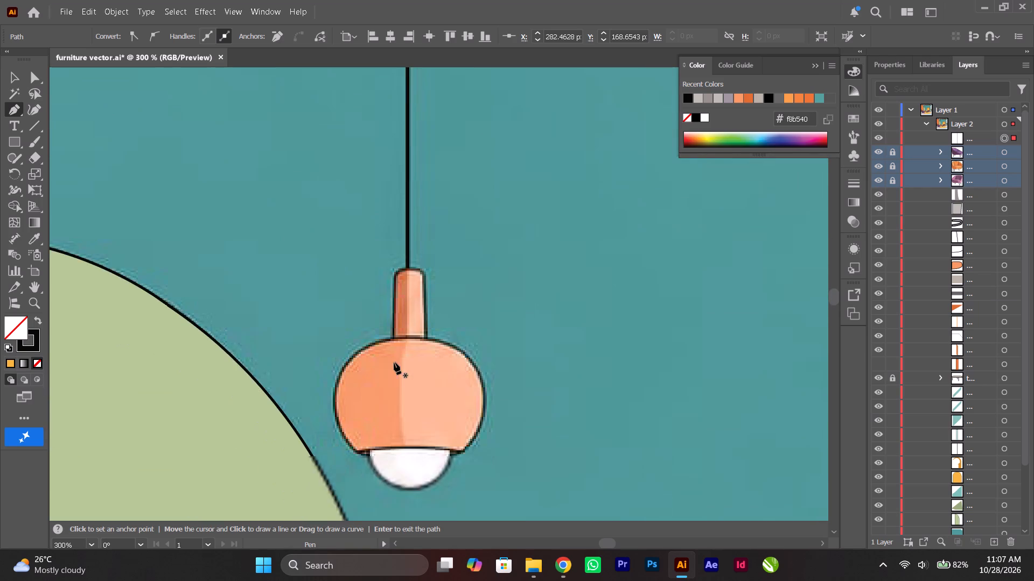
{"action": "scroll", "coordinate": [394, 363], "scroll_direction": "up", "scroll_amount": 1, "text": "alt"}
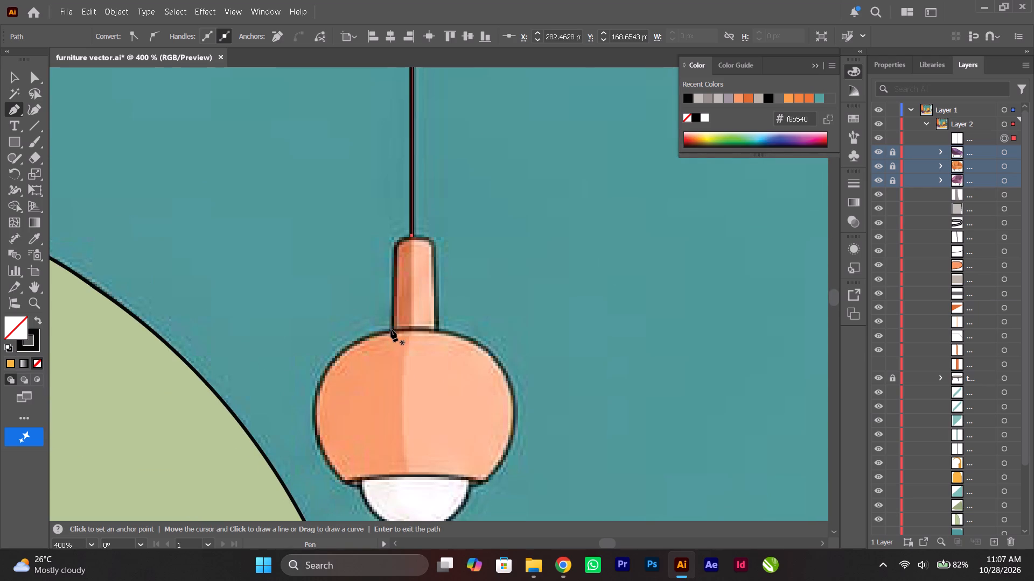
Trace the pendant lamp's neck with the Pen as a closed, round-topped shape about 10 px wide with sides about 20 px long.
{"action": "left_click", "coordinate": [392, 330]}
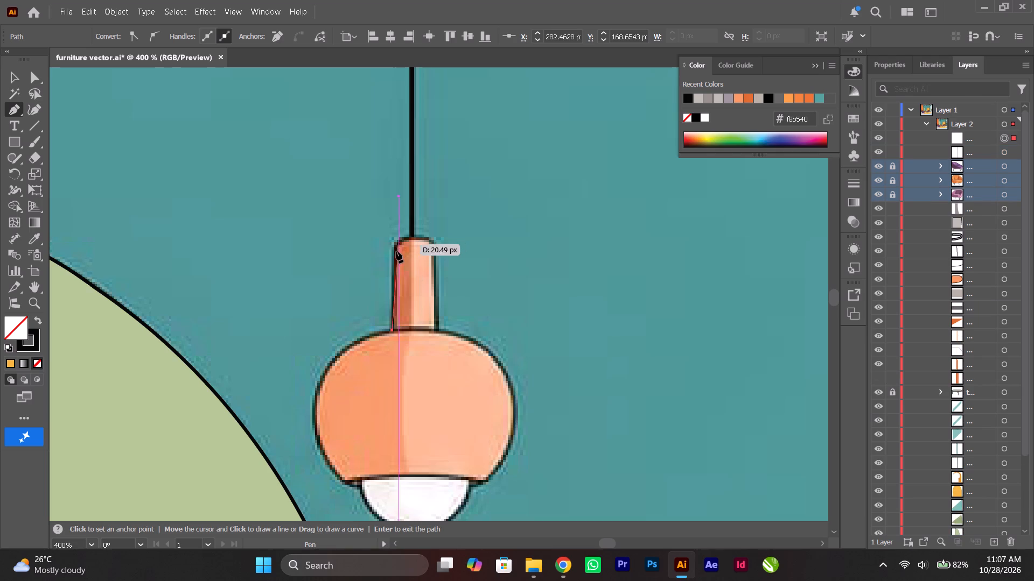
{"action": "left_click", "coordinate": [394, 250]}
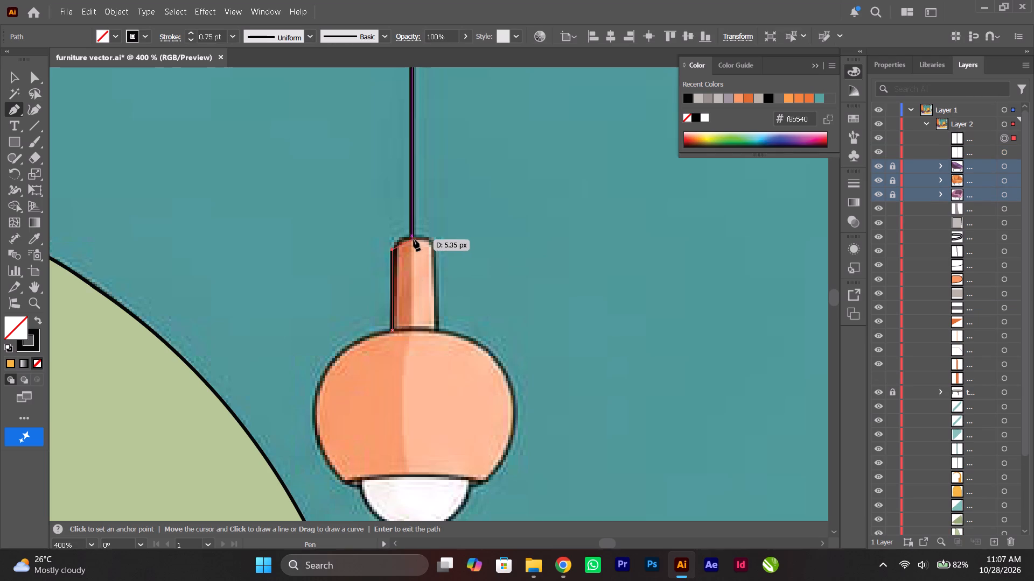
{"action": "left_click_drag", "start_coordinate": [415, 240], "coordinate": [430, 243]}
{"action": "key", "text": "ctrl+z"}
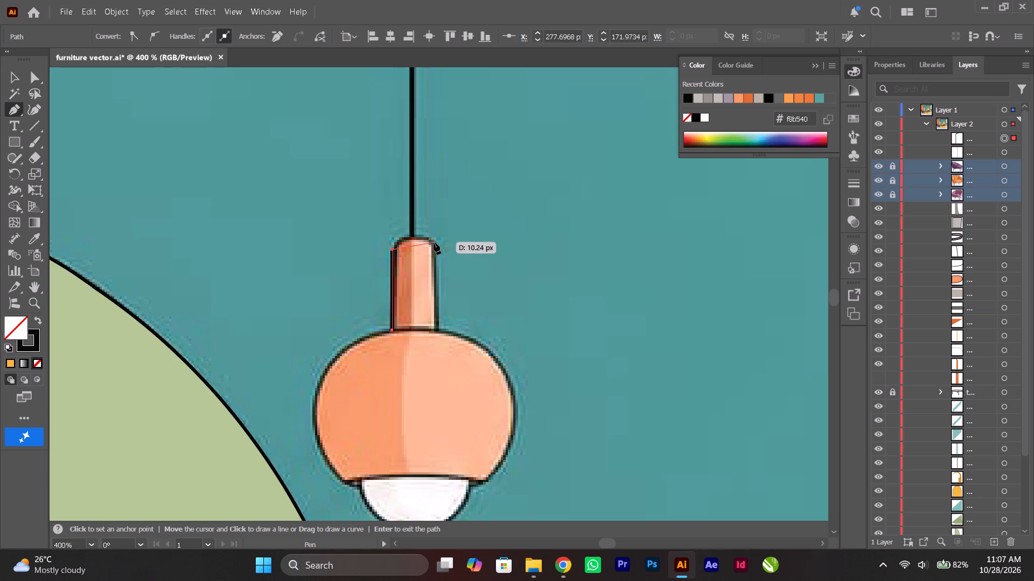
{"action": "left_click_drag", "start_coordinate": [435, 244], "coordinate": [461, 254]}
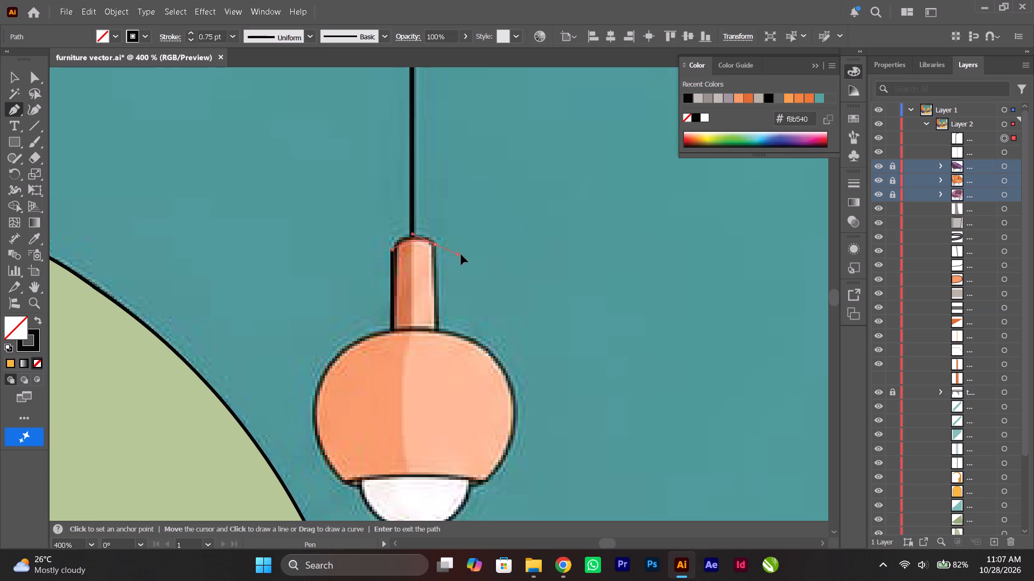
{"action": "left_click_drag", "start_coordinate": [461, 254], "coordinate": [464, 262]}
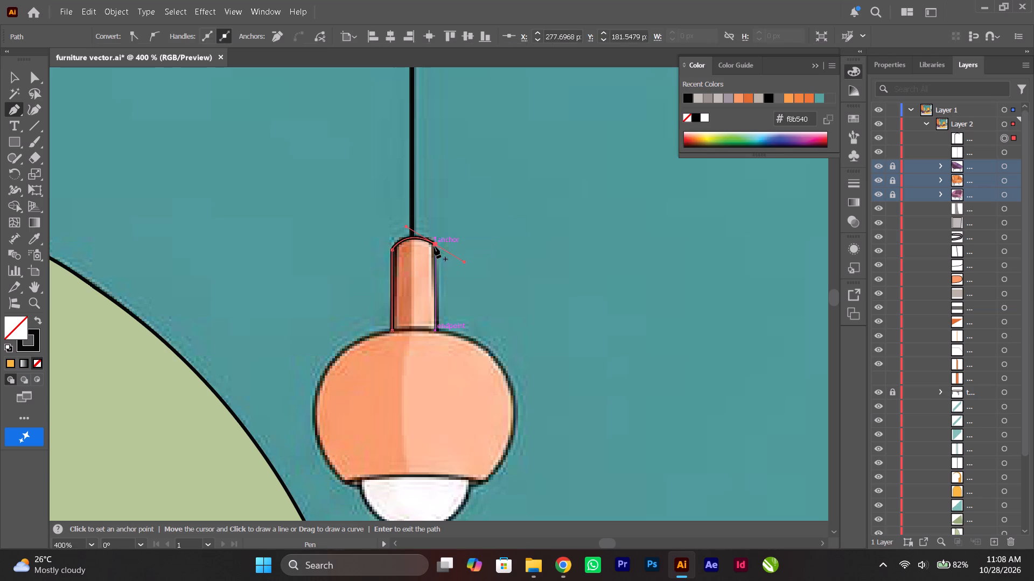
{"action": "left_click", "coordinate": [435, 243]}
{"action": "left_click", "coordinate": [435, 330]}
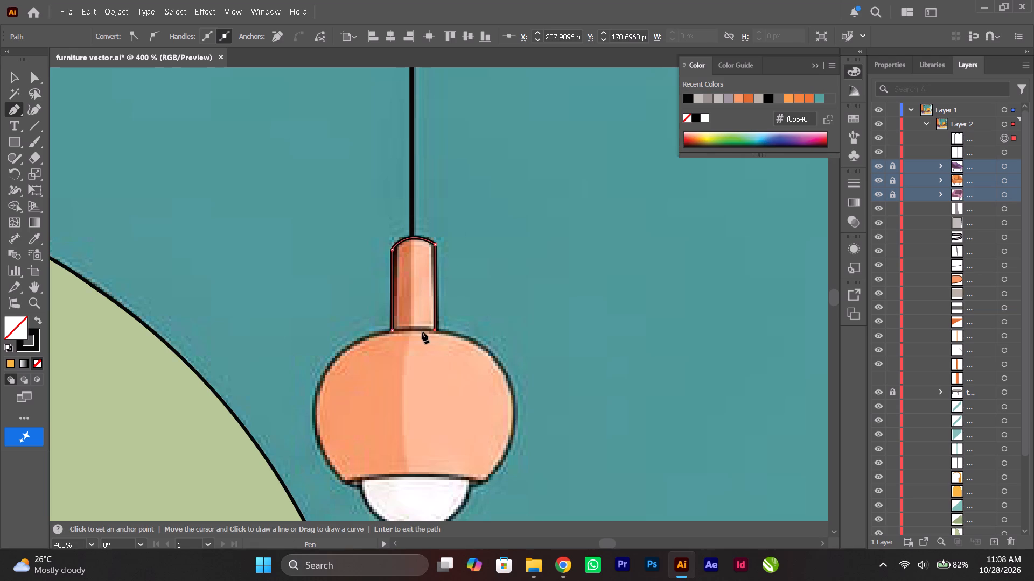
{"action": "left_click", "coordinate": [392, 329]}
Fill the lamp neck with the light peach #fab38f sampled from the reference image and deselect it.
{"action": "left_click", "coordinate": [32, 238]}
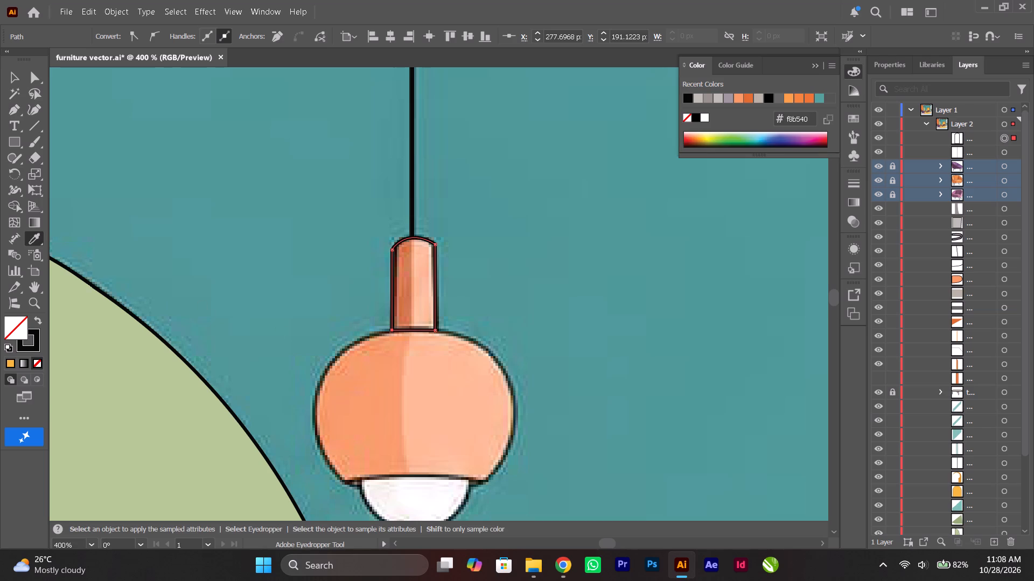
{"action": "left_click", "coordinate": [425, 266]}
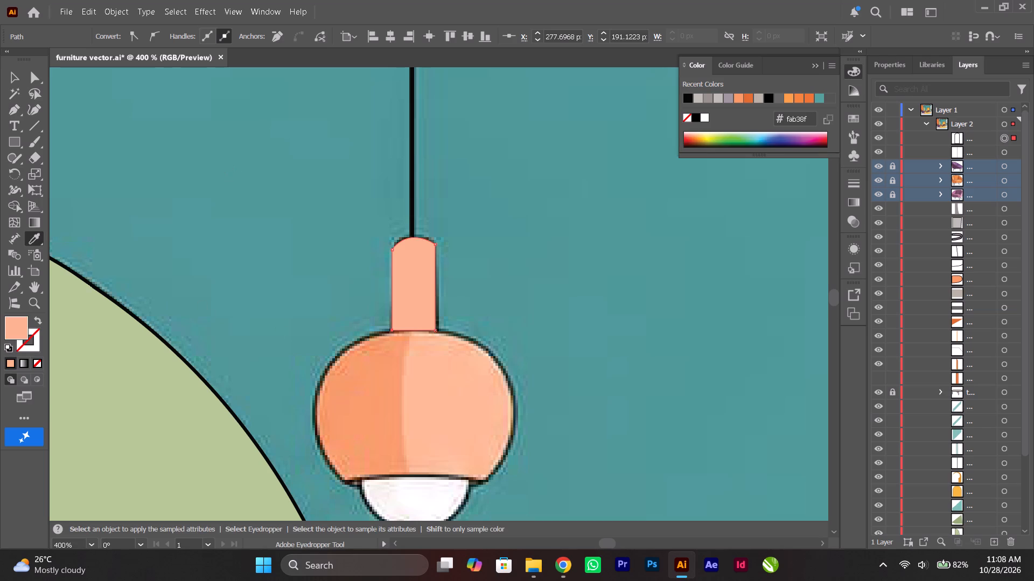
{"action": "left_click", "coordinate": [12, 79]}
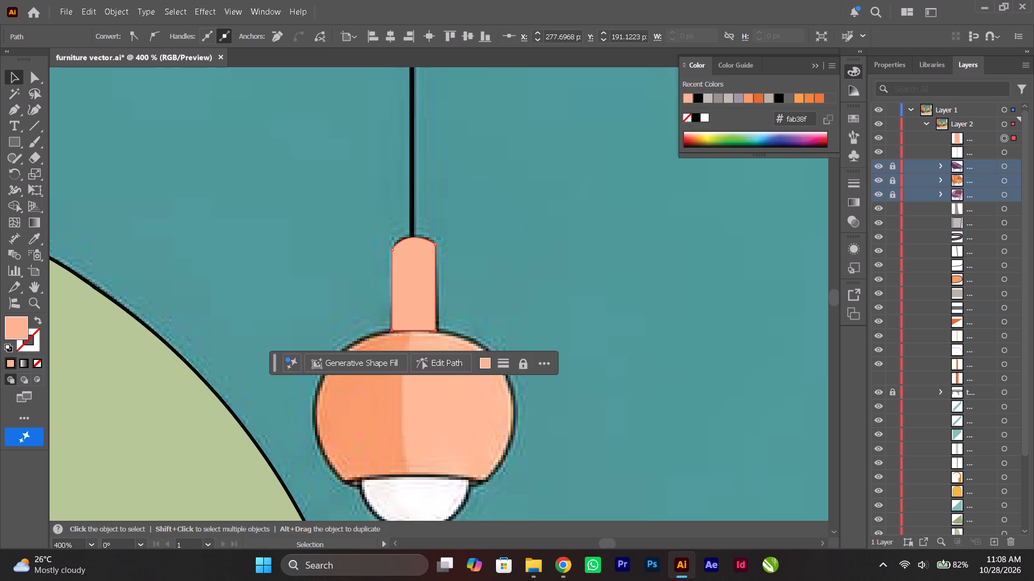
{"action": "left_click", "coordinate": [90, 219]}
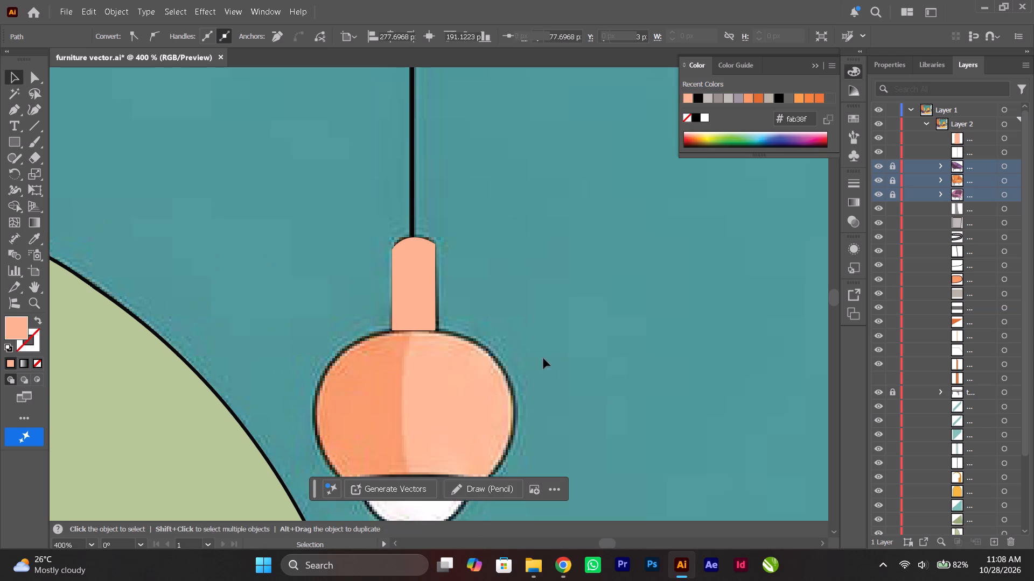
Give the lamp neck a black 0.75 pt stroke and deselect it.
{"action": "left_click", "coordinate": [422, 302]}
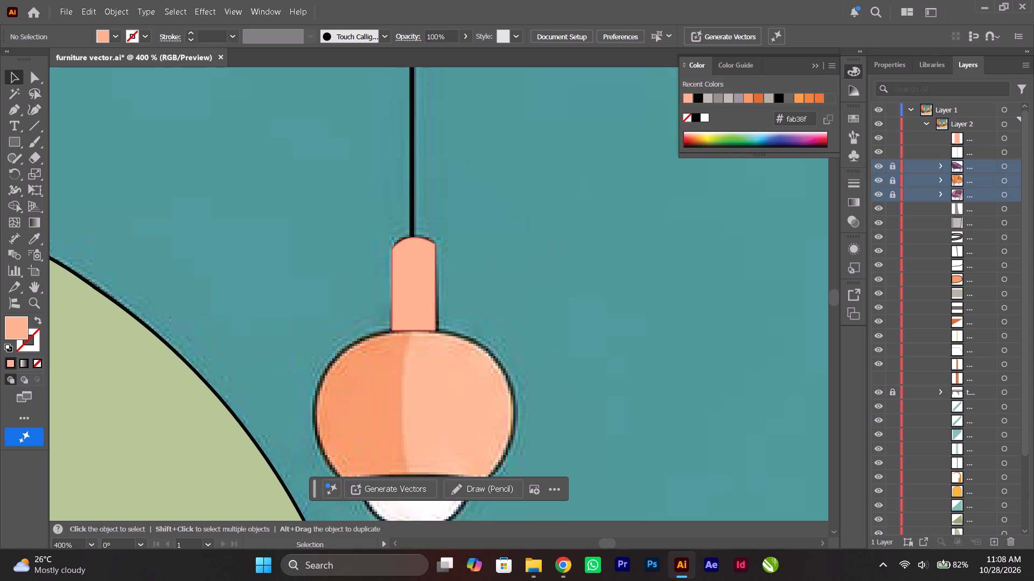
{"action": "left_click", "coordinate": [145, 41]}
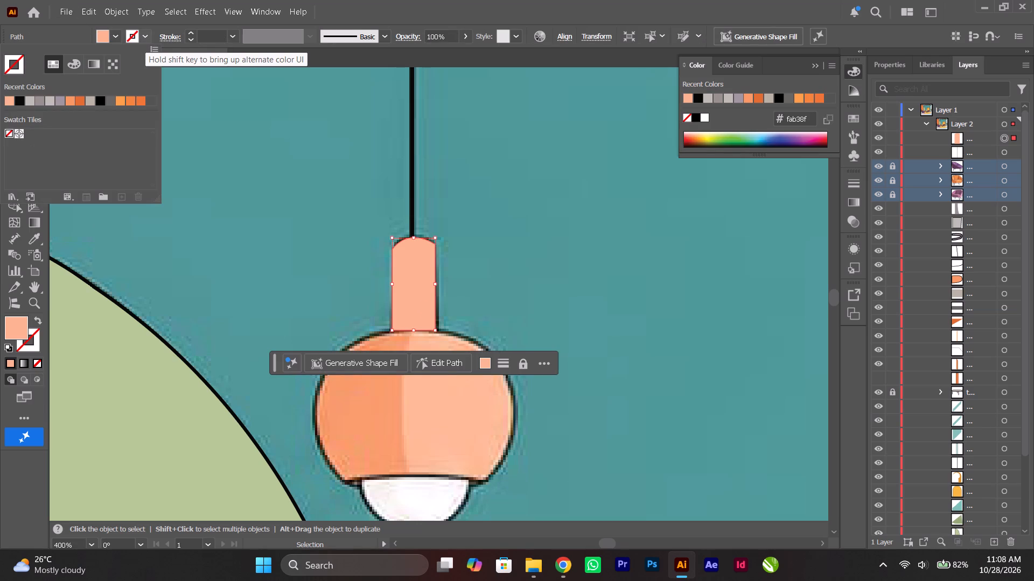
{"action": "left_click", "coordinate": [20, 105]}
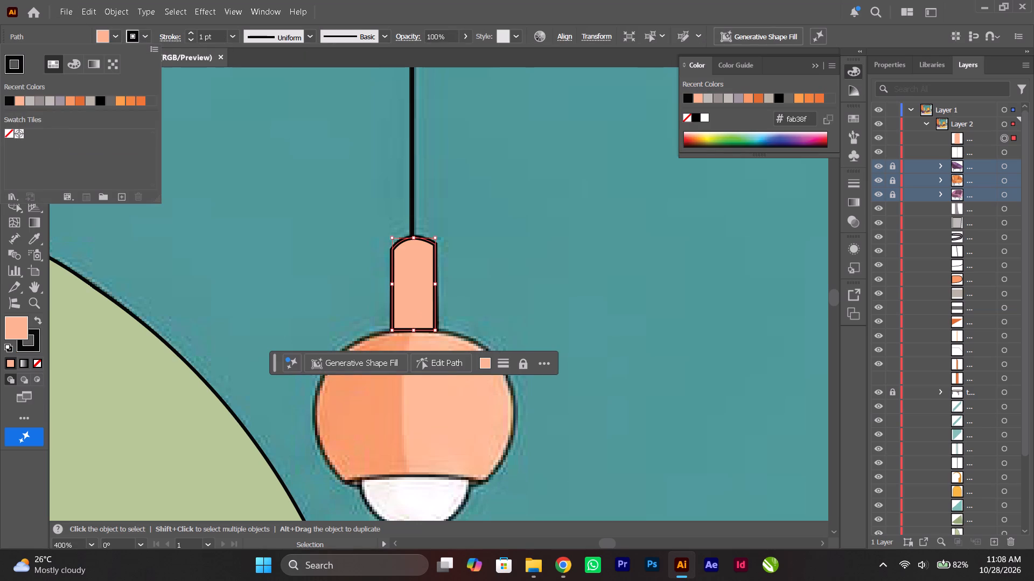
{"action": "left_click", "coordinate": [218, 232]}
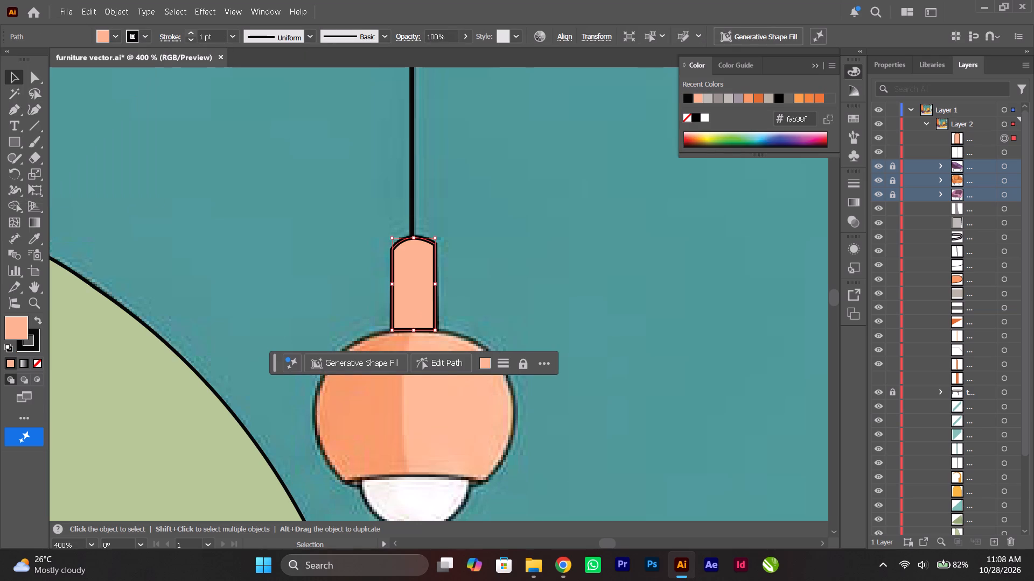
{"action": "left_click", "coordinate": [191, 38]}
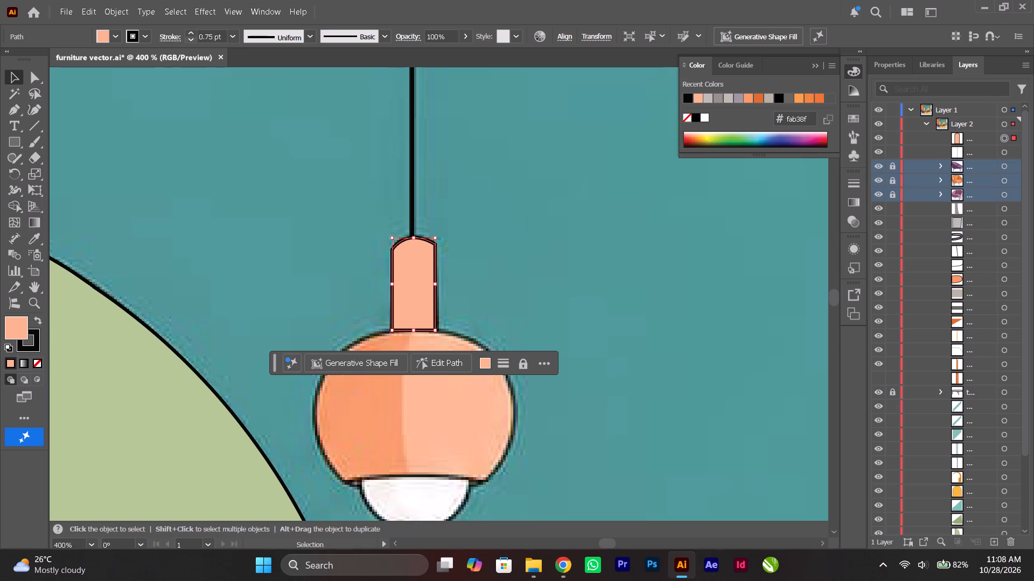
{"action": "left_click", "coordinate": [290, 267]}
Trace the rounded lampshade below the neck with the Pen as a closed, unfilled shape with a slightly curved bottom edge about 34 px wide.
{"action": "scroll", "coordinate": [263, 294], "scroll_direction": "down", "scroll_amount": 6}
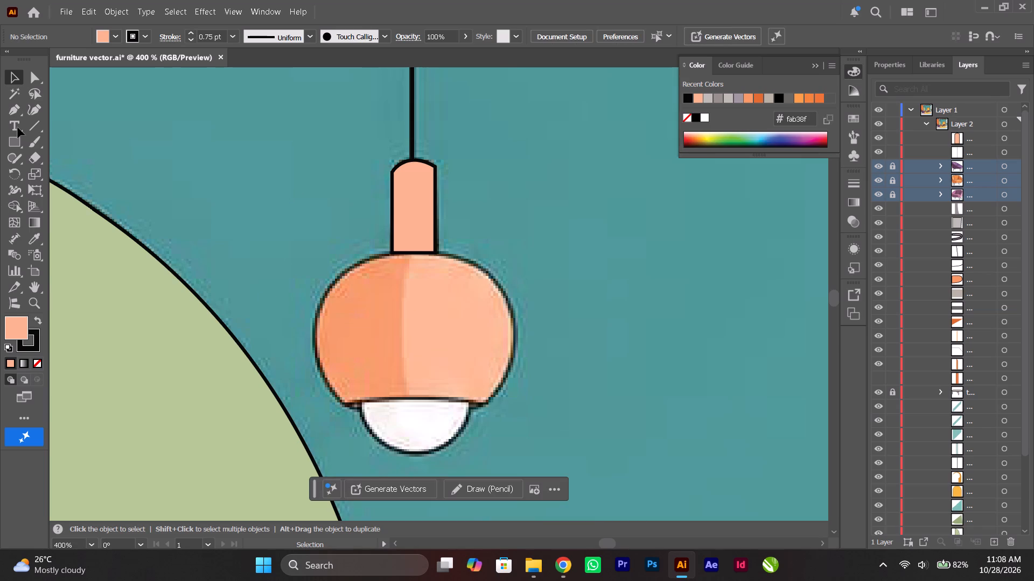
{"action": "left_click", "coordinate": [14, 114]}
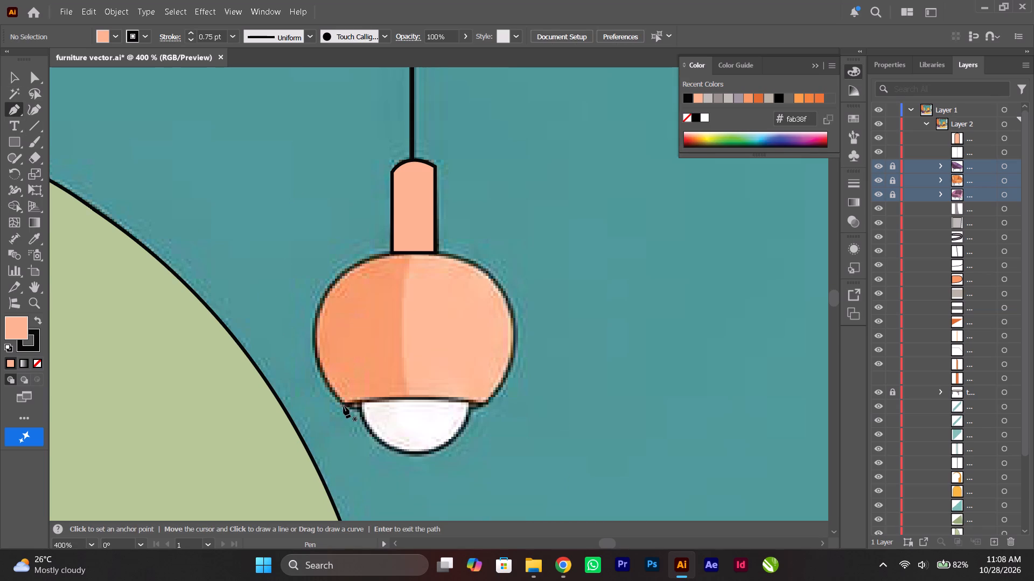
{"action": "left_click", "coordinate": [344, 405]}
{"action": "left_click_drag", "start_coordinate": [334, 282], "coordinate": [369, 229]}
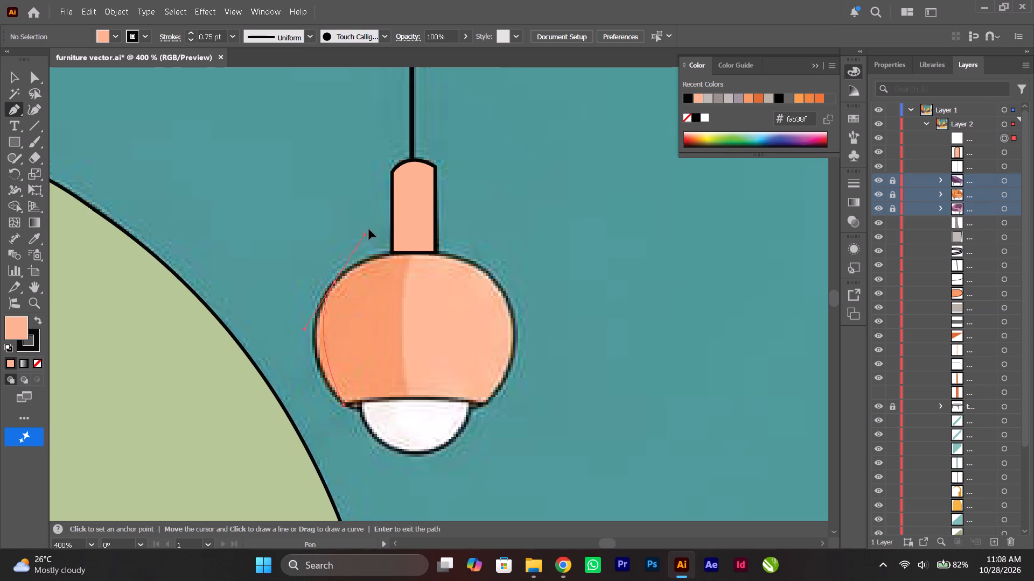
{"action": "left_click_drag", "start_coordinate": [369, 229], "coordinate": [380, 216]}
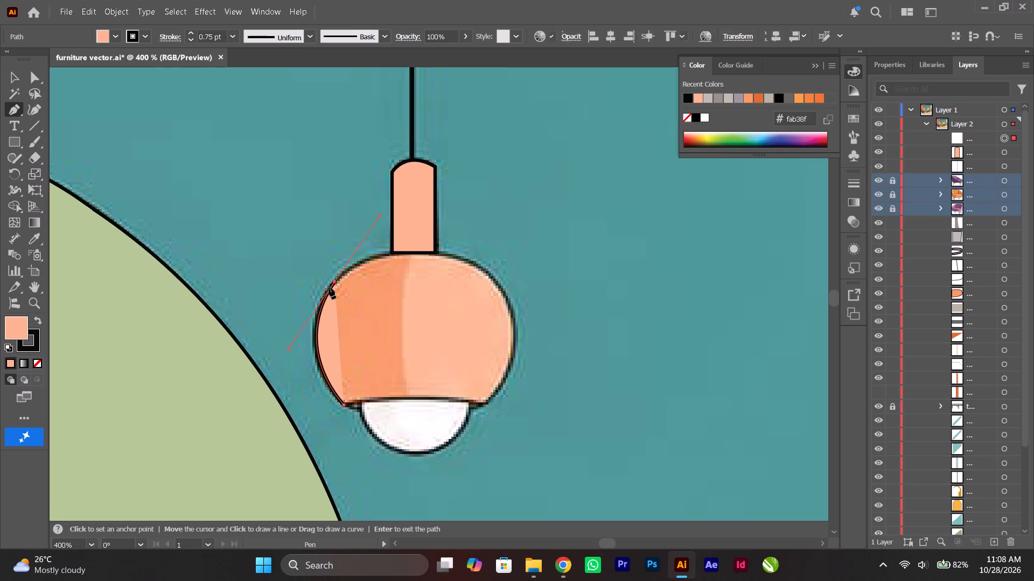
{"action": "left_click", "coordinate": [334, 282]}
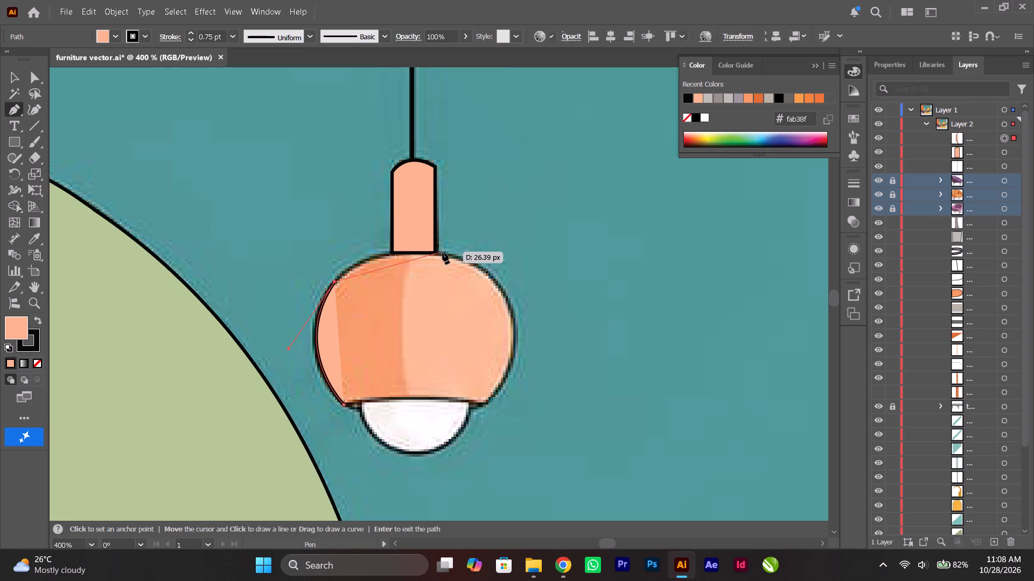
{"action": "left_click_drag", "start_coordinate": [450, 255], "coordinate": [453, 256]}
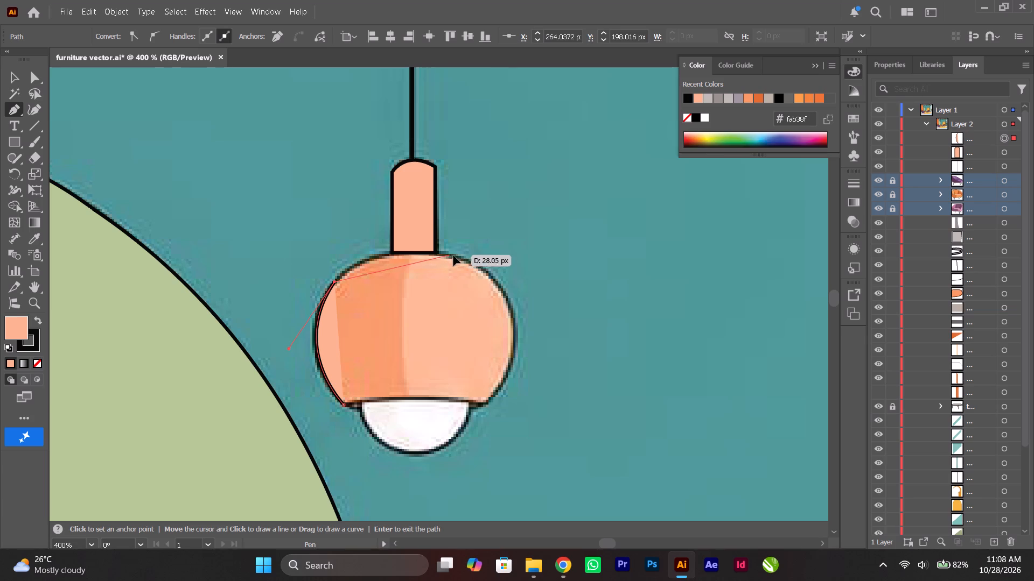
{"action": "left_click_drag", "start_coordinate": [453, 256], "coordinate": [539, 270]}
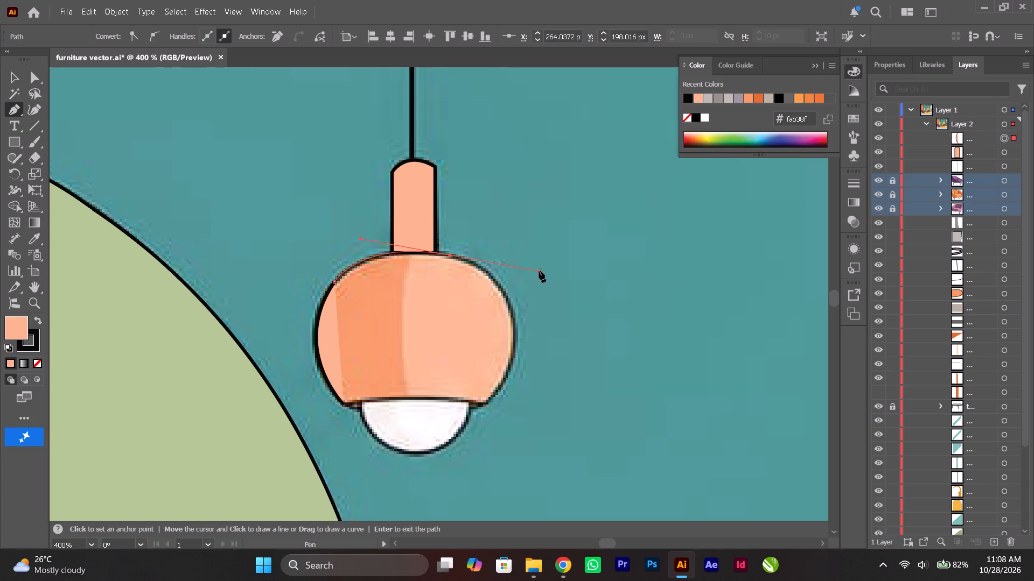
{"action": "left_click", "coordinate": [448, 254]}
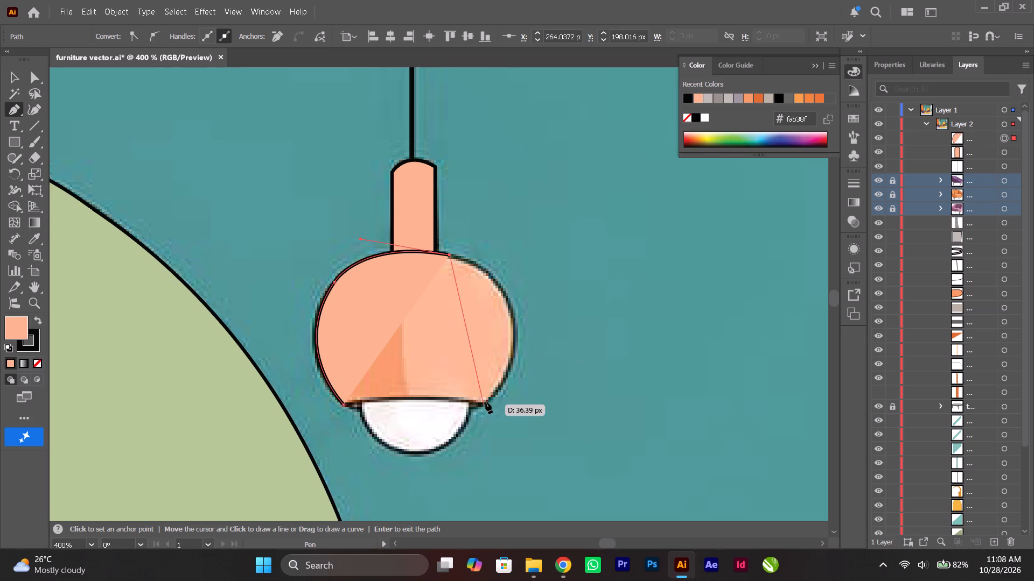
{"action": "left_click_drag", "start_coordinate": [486, 402], "coordinate": [419, 513]}
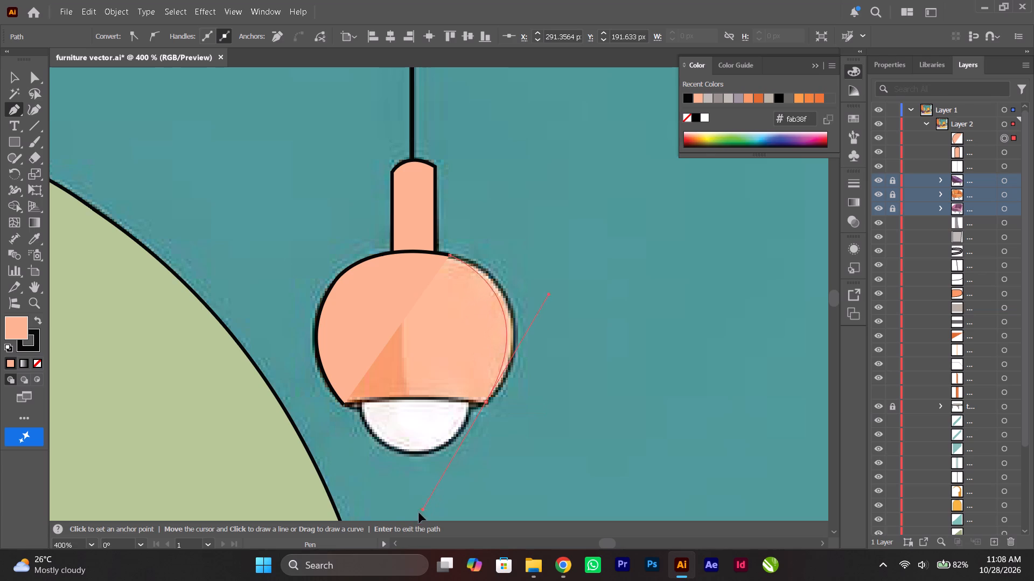
{"action": "left_click_drag", "start_coordinate": [419, 513], "coordinate": [409, 440]}
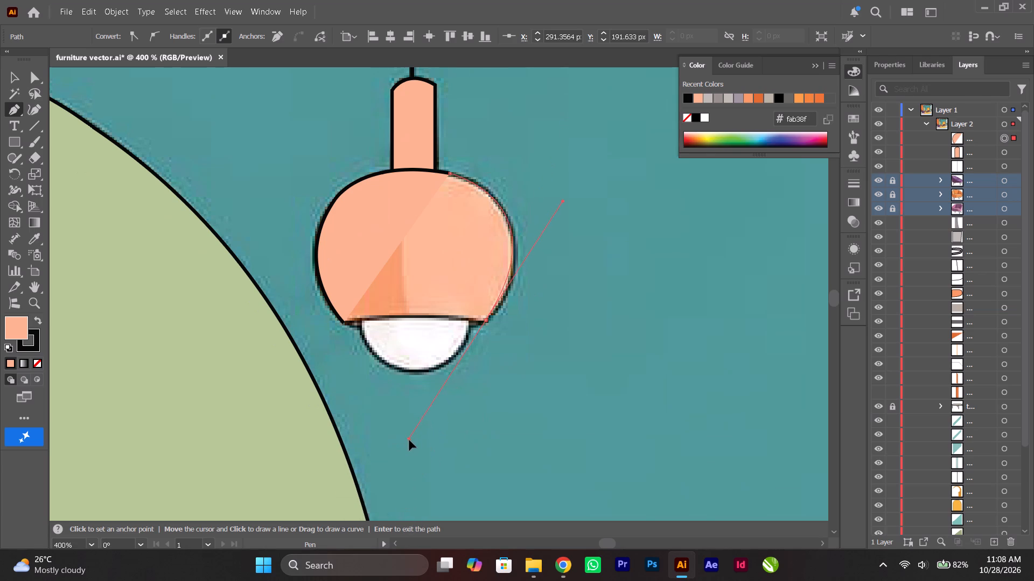
{"action": "left_click_drag", "start_coordinate": [409, 440], "coordinate": [409, 433]}
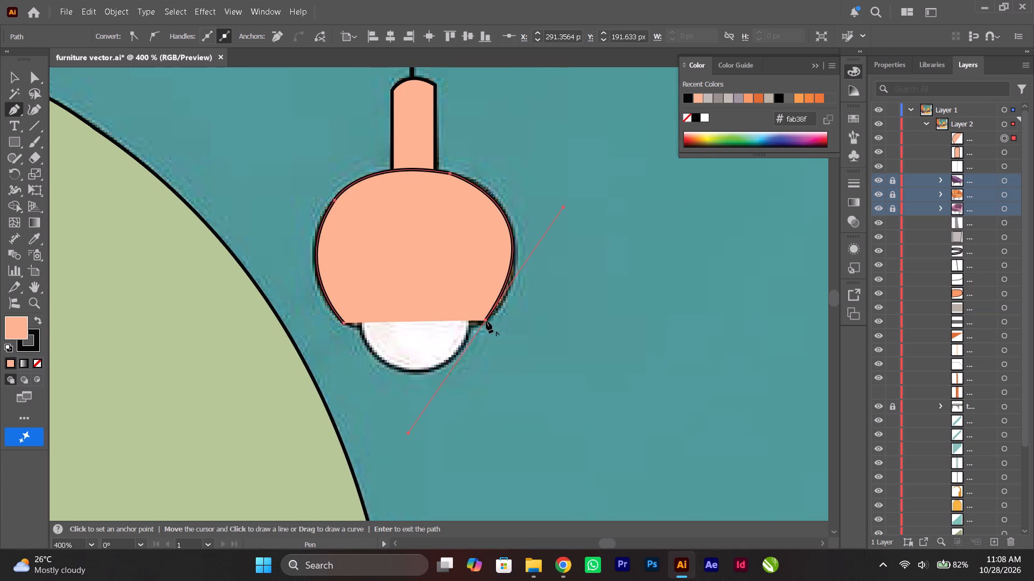
{"action": "left_click", "coordinate": [486, 321]}
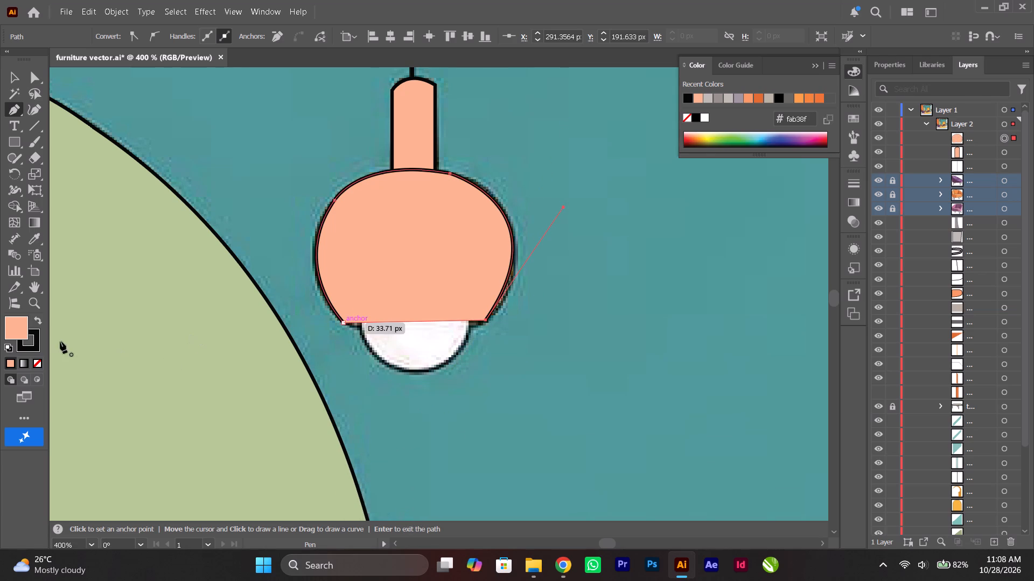
{"action": "left_click", "coordinate": [39, 364]}
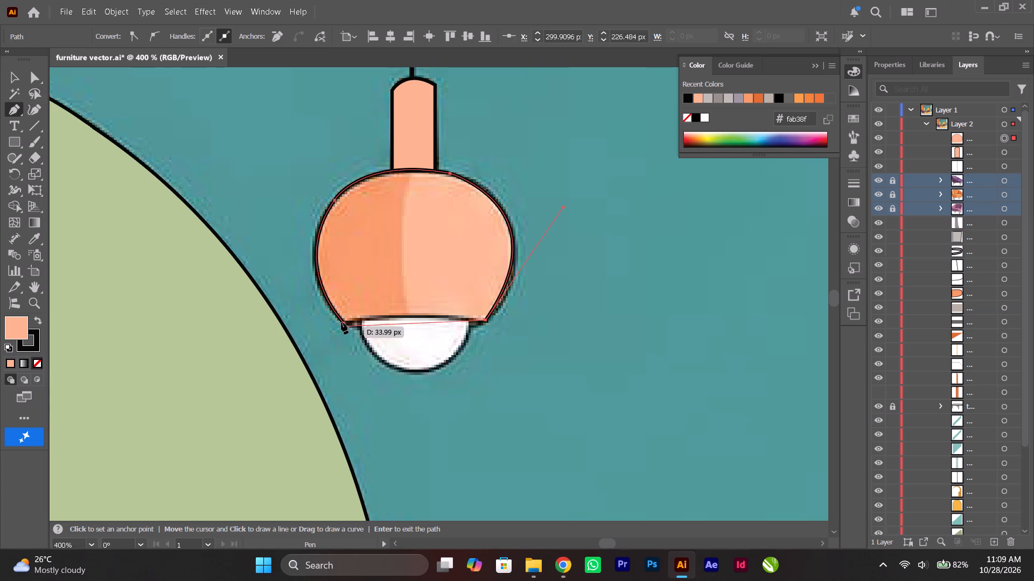
{"action": "left_click_drag", "start_coordinate": [346, 322], "coordinate": [281, 329]}
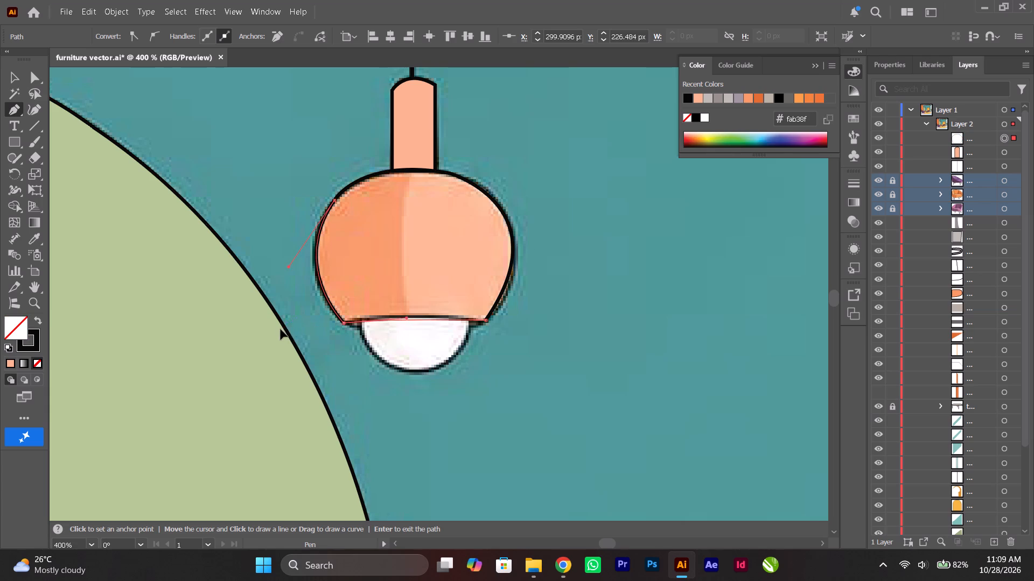
{"action": "left_click_drag", "start_coordinate": [281, 329], "coordinate": [287, 335]}
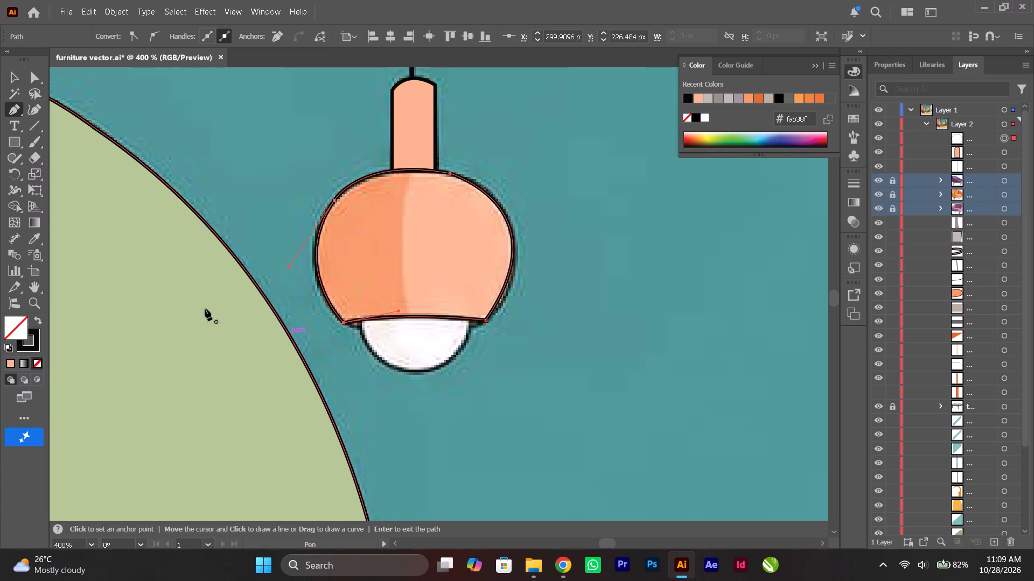
Fill the lampshade shape with the light peach #feba95 sampled from the reference shade's lighter half.
{"action": "left_click", "coordinate": [34, 242]}
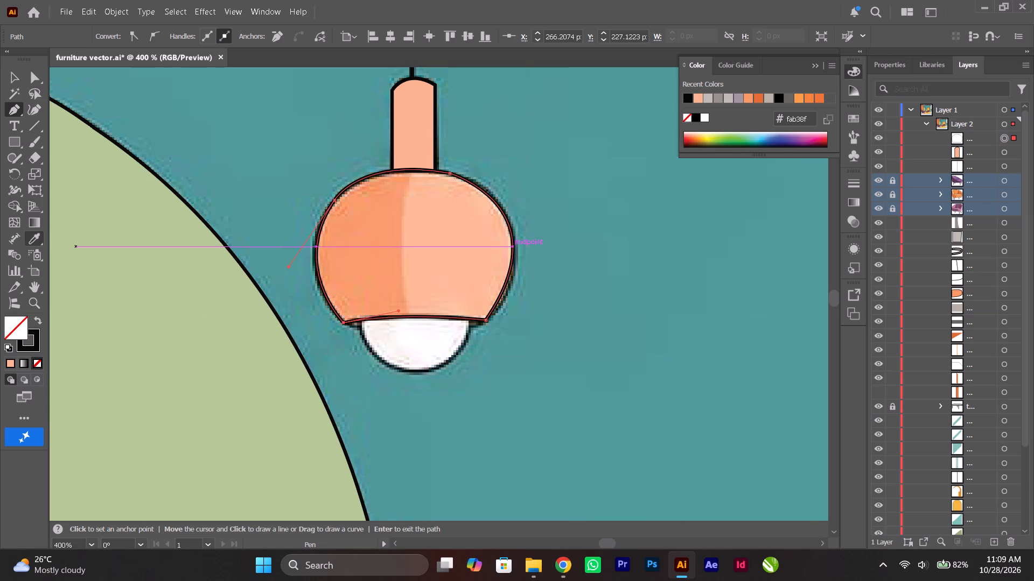
{"action": "left_click", "coordinate": [435, 229]}
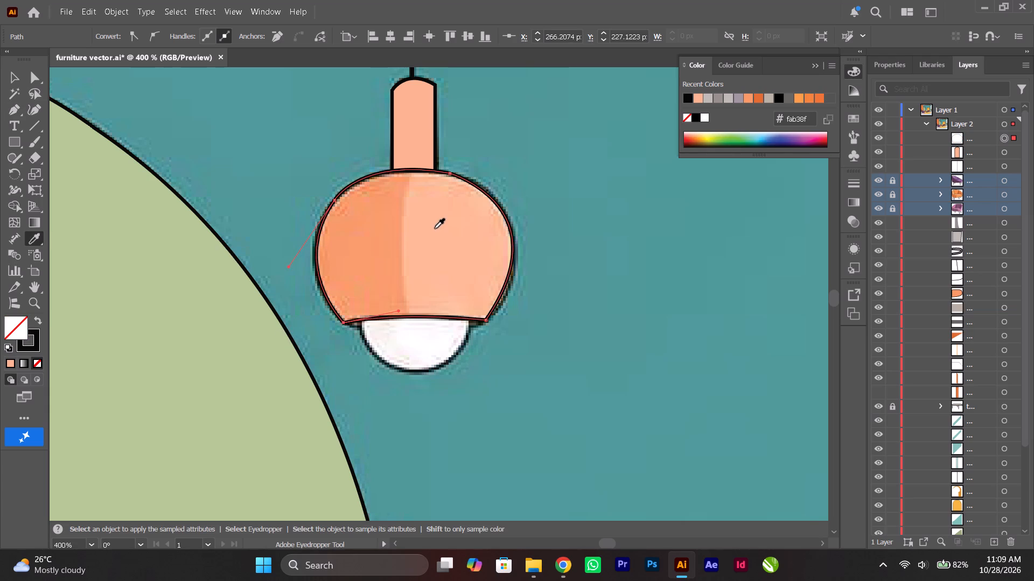
Give the rounded lampshade a black 0.75 pt stroke and deselect it.
{"action": "left_click", "coordinate": [17, 73]}
{"action": "left_click", "coordinate": [195, 109]}
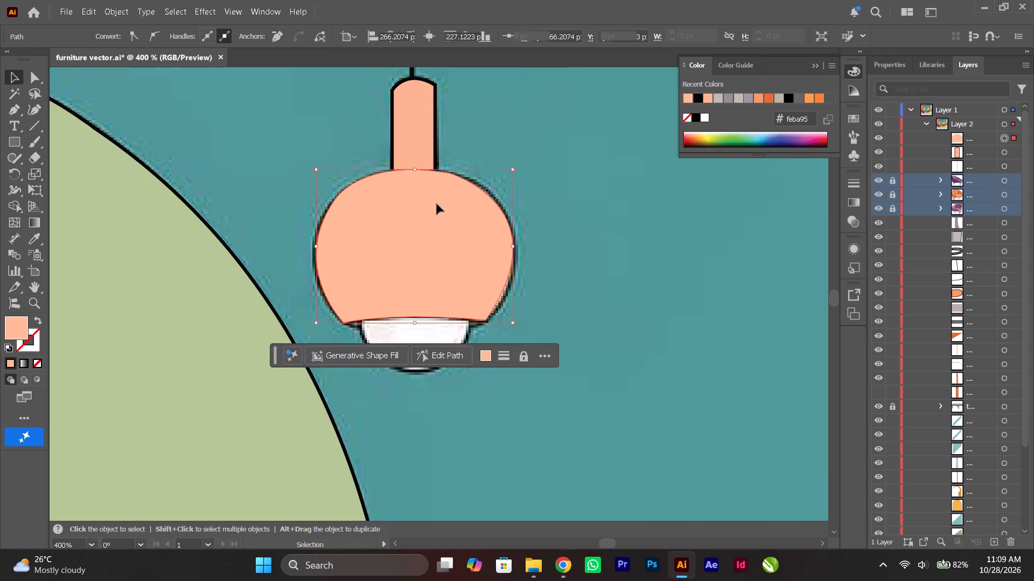
{"action": "left_click", "coordinate": [431, 222]}
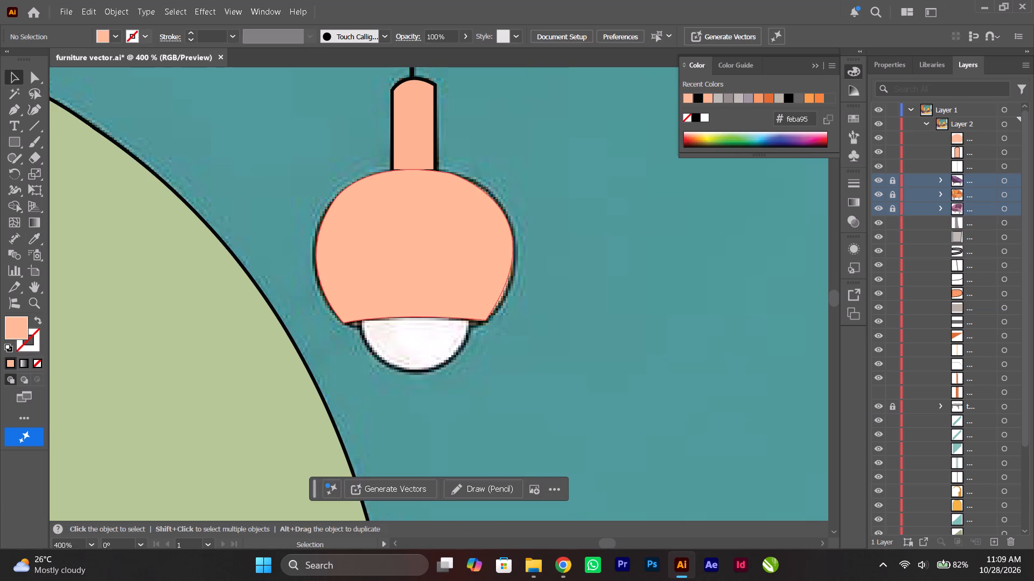
{"action": "left_click", "coordinate": [148, 33]}
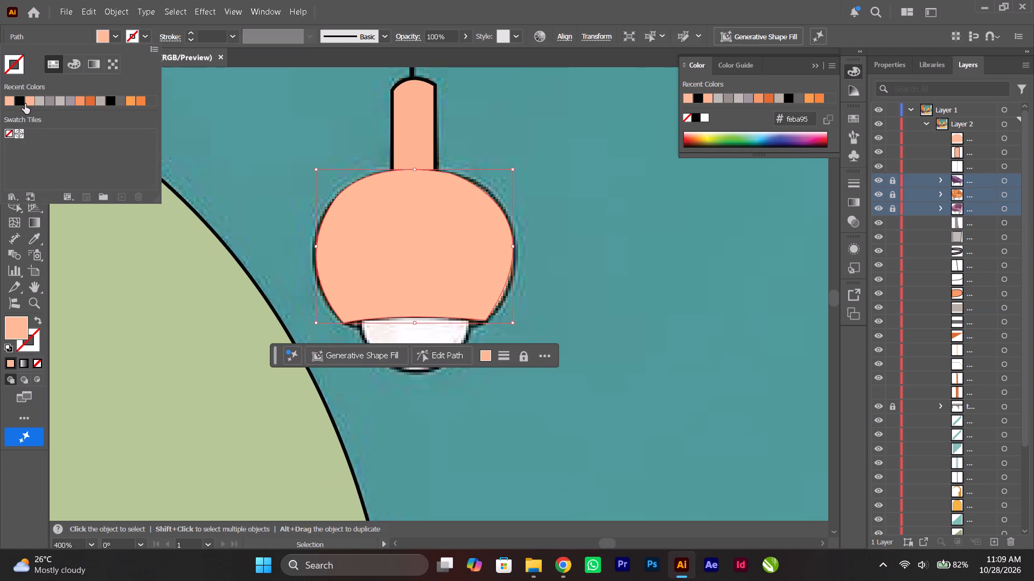
{"action": "left_click", "coordinate": [20, 102]}
{"action": "left_click", "coordinate": [199, 117]}
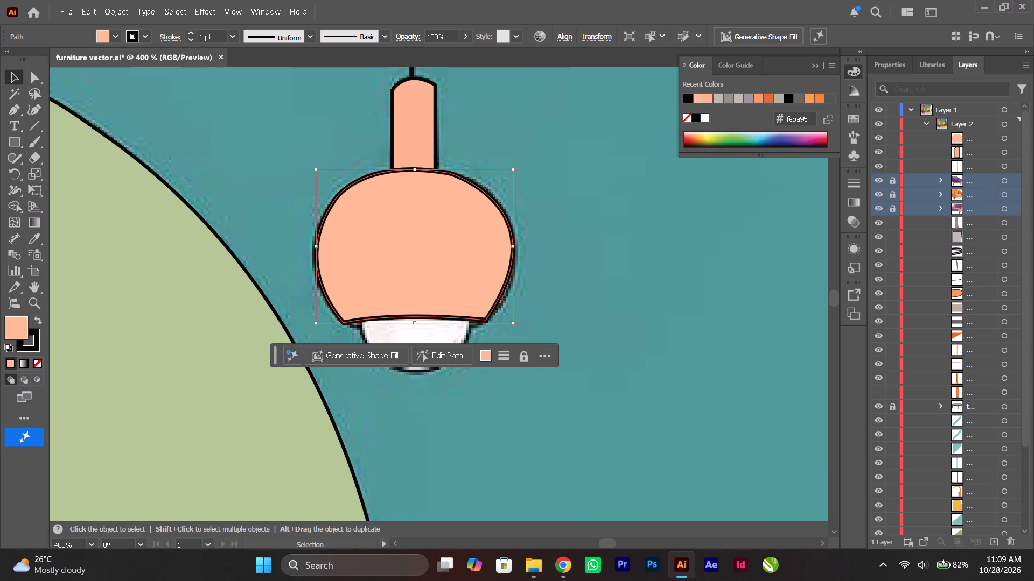
{"action": "left_click", "coordinate": [188, 41]}
{"action": "left_click", "coordinate": [191, 174]}
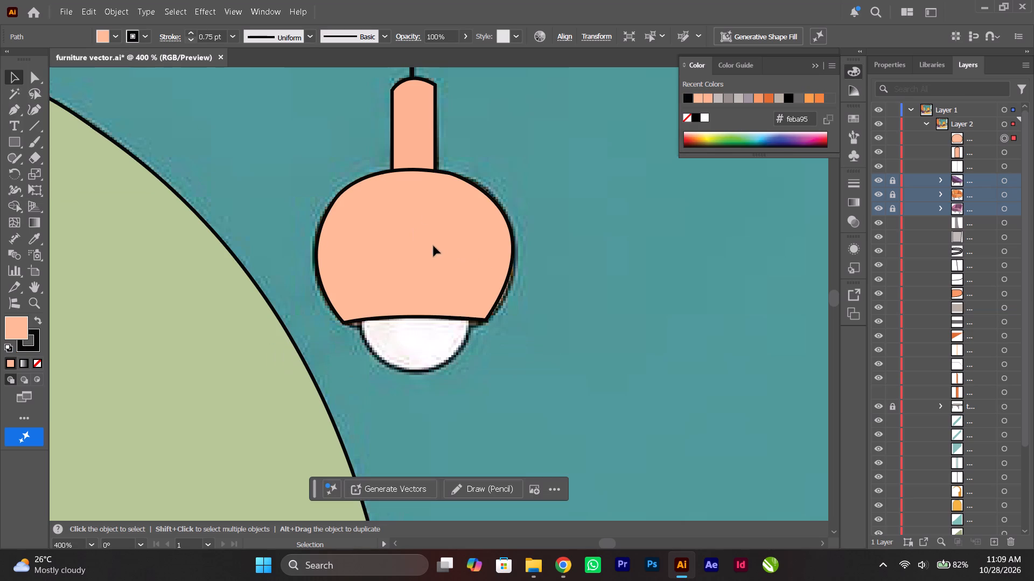
Remove the fill from the lamp neck to expose the reference shading beneath it.
{"action": "left_click", "coordinate": [403, 133]}
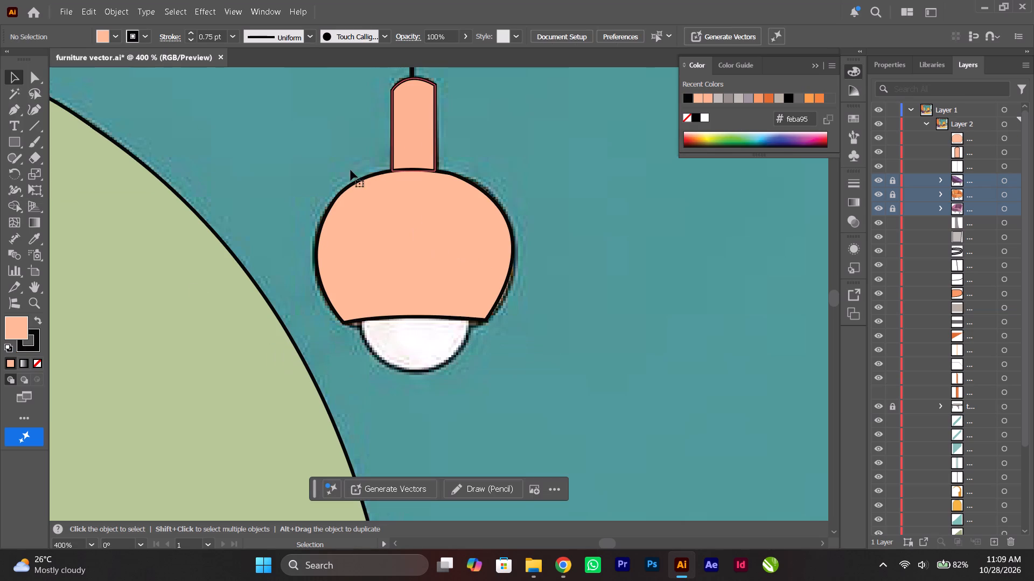
{"action": "left_click", "coordinate": [40, 364]}
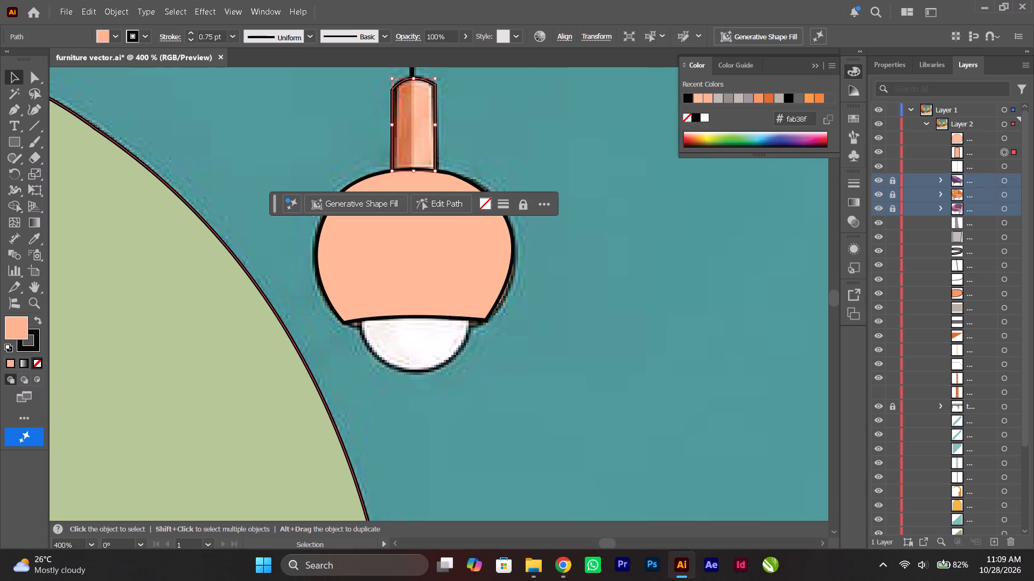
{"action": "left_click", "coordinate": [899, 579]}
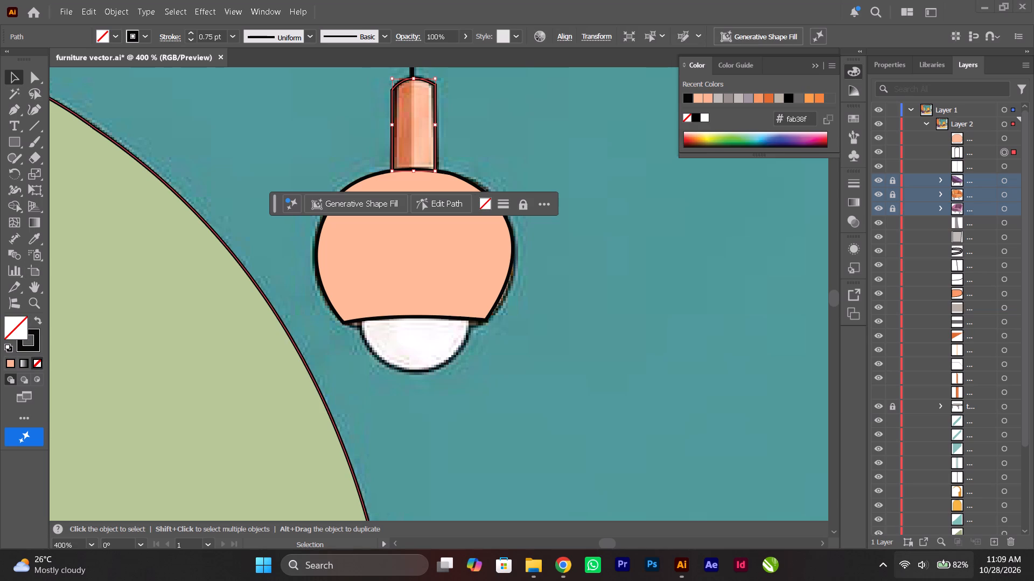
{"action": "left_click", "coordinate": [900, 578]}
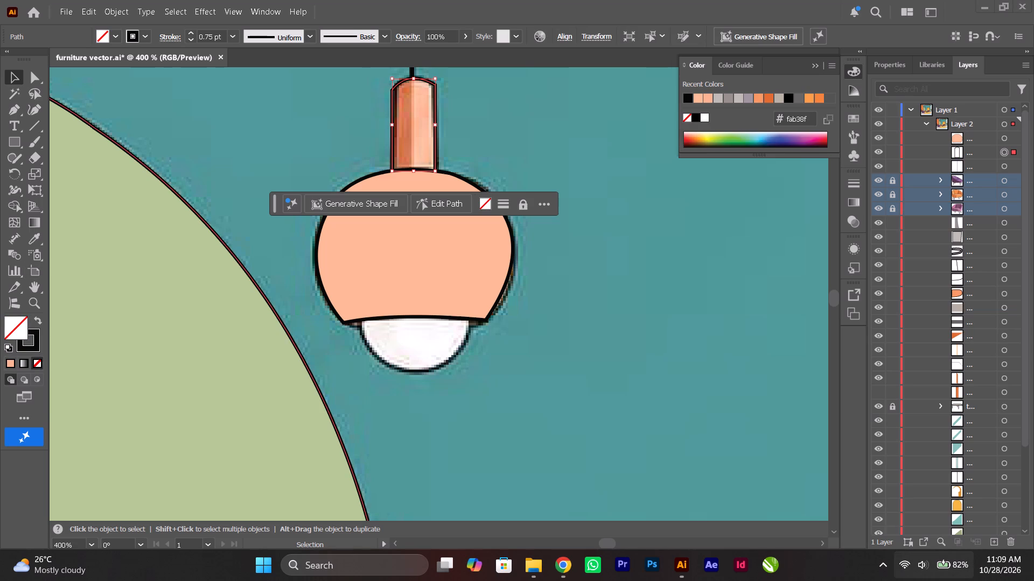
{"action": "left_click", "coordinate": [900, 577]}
Trace the darker left half of the lamp neck with the Pen as a closed, unfilled shape about 21 px tall with a curved top.
{"action": "left_click", "coordinate": [18, 110]}
{"action": "scroll", "coordinate": [399, 102], "scroll_direction": "up", "scroll_amount": 3, "text": "alt"}
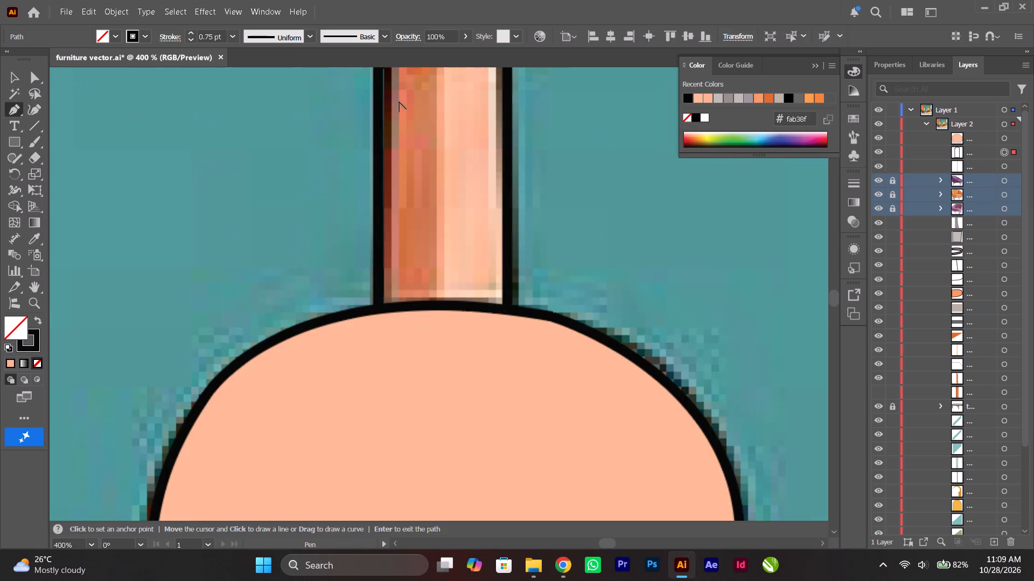
{"action": "scroll", "coordinate": [399, 102], "scroll_direction": "up", "scroll_amount": 7}
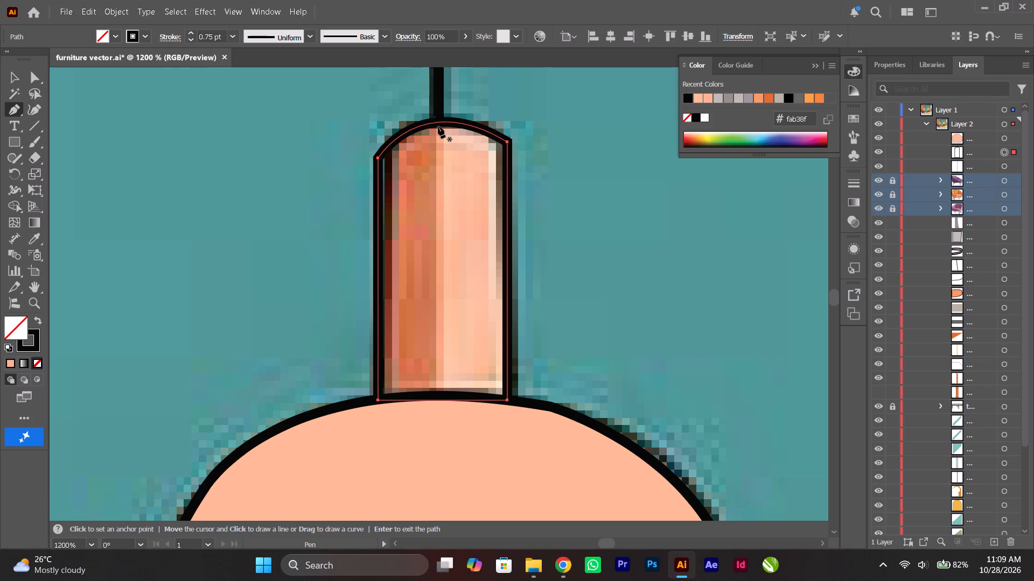
{"action": "left_click", "coordinate": [438, 126]}
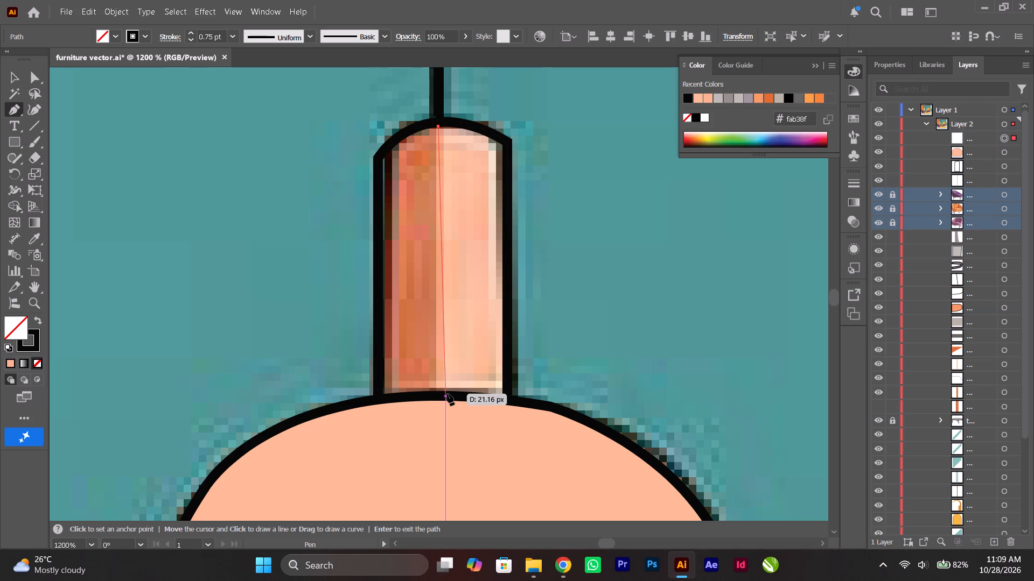
{"action": "left_click", "coordinate": [435, 387]}
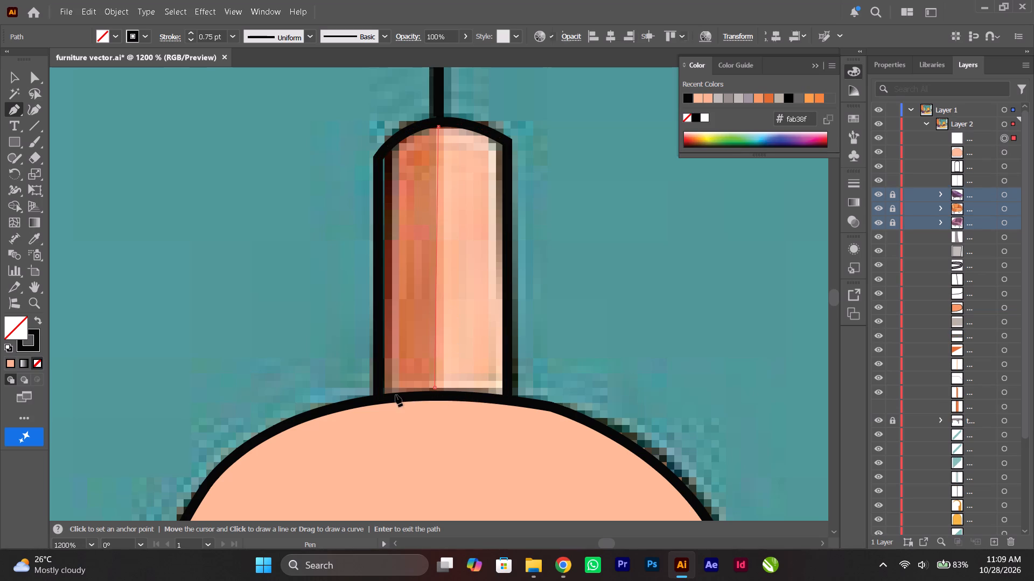
{"action": "left_click", "coordinate": [383, 396]}
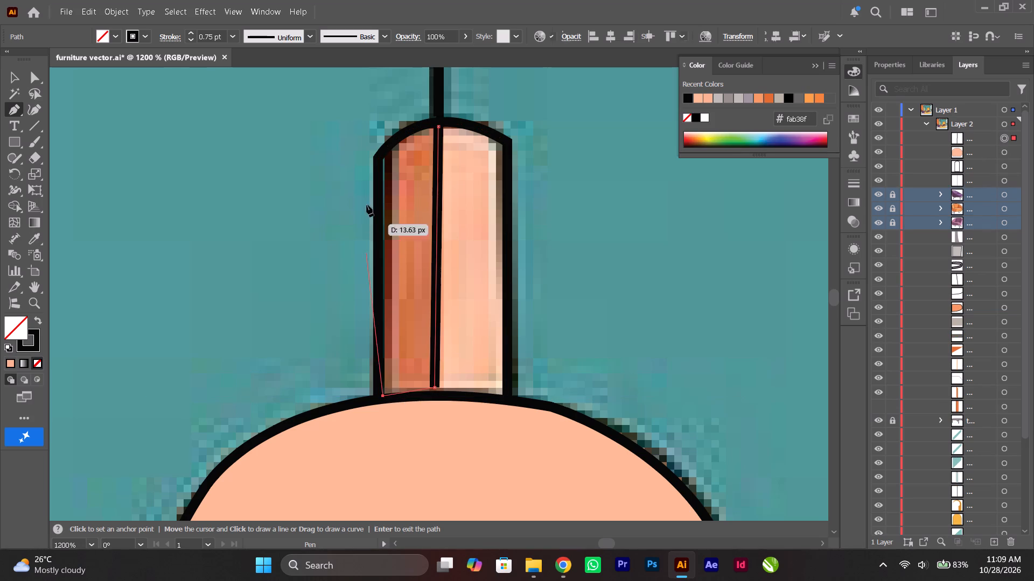
{"action": "left_click", "coordinate": [379, 157]}
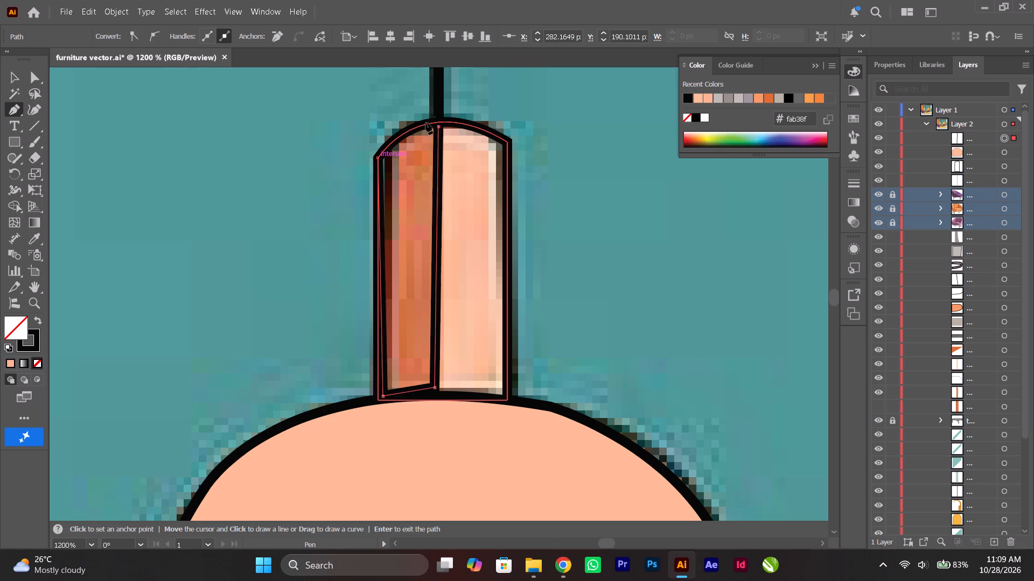
{"action": "left_click_drag", "start_coordinate": [438, 126], "coordinate": [461, 129]}
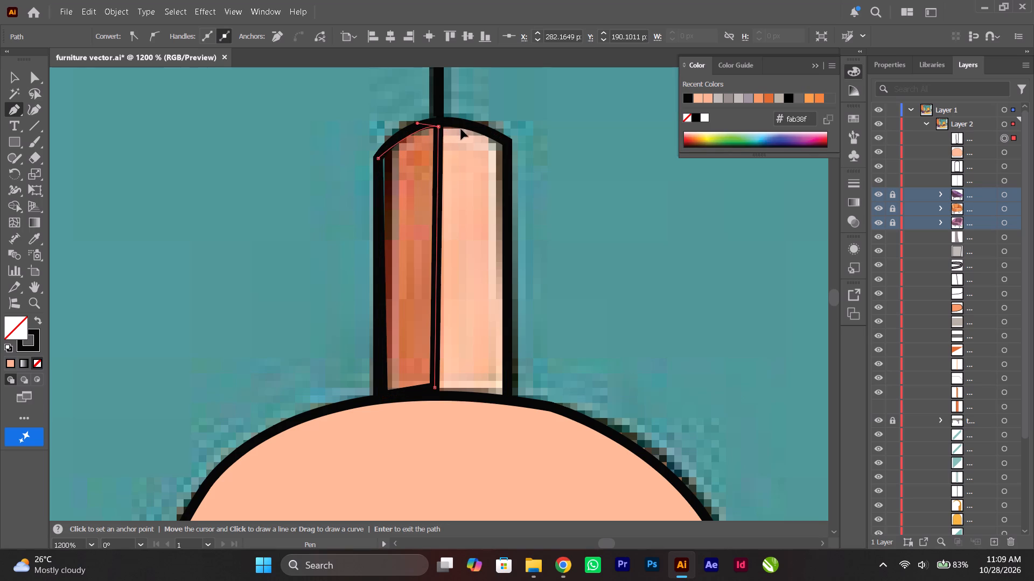
{"action": "left_click_drag", "start_coordinate": [461, 129], "coordinate": [474, 128]}
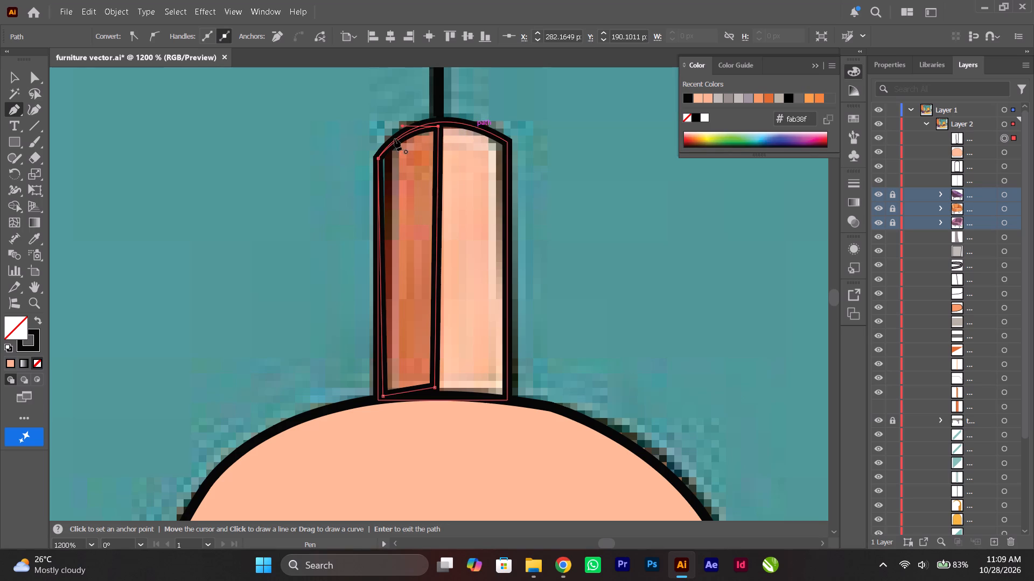
Fill the neck's left-half shading shape with the brownish orange #d3845c sampled from the reference's darker side and deselect it.
{"action": "left_click", "coordinate": [31, 242]}
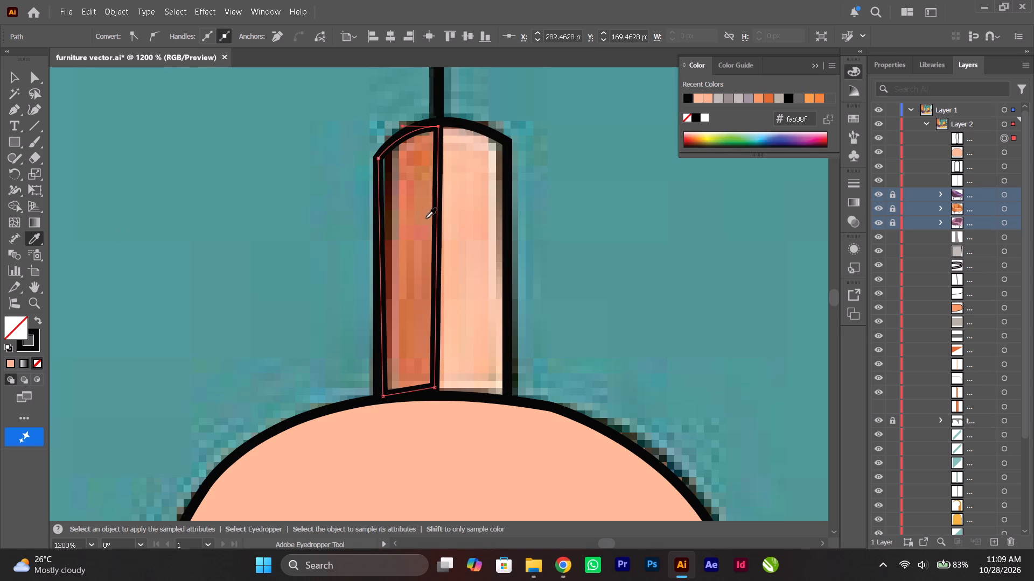
{"action": "left_click", "coordinate": [426, 218]}
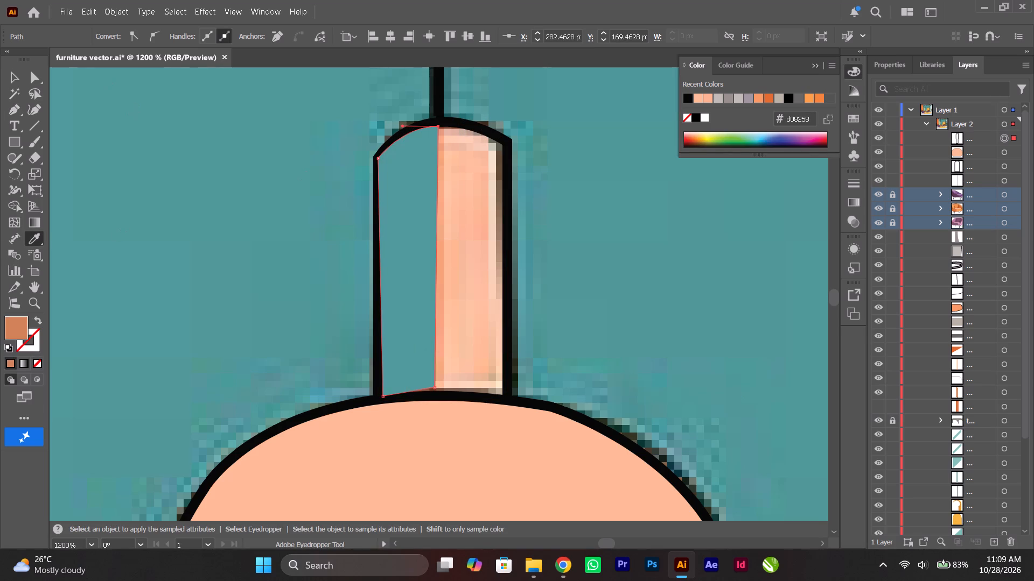
{"action": "key", "text": "ctrl+z"}
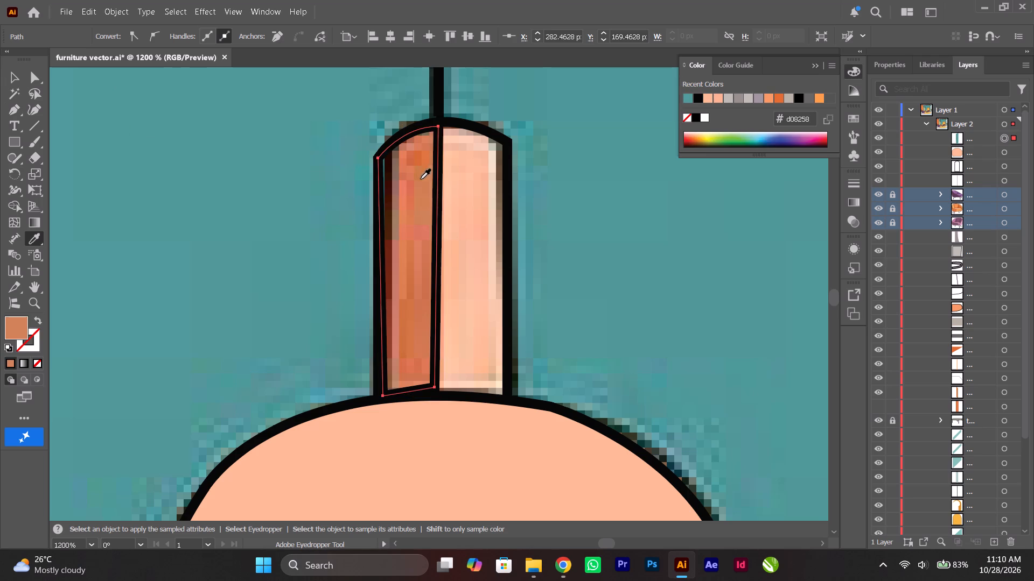
{"action": "left_click", "coordinate": [425, 195]}
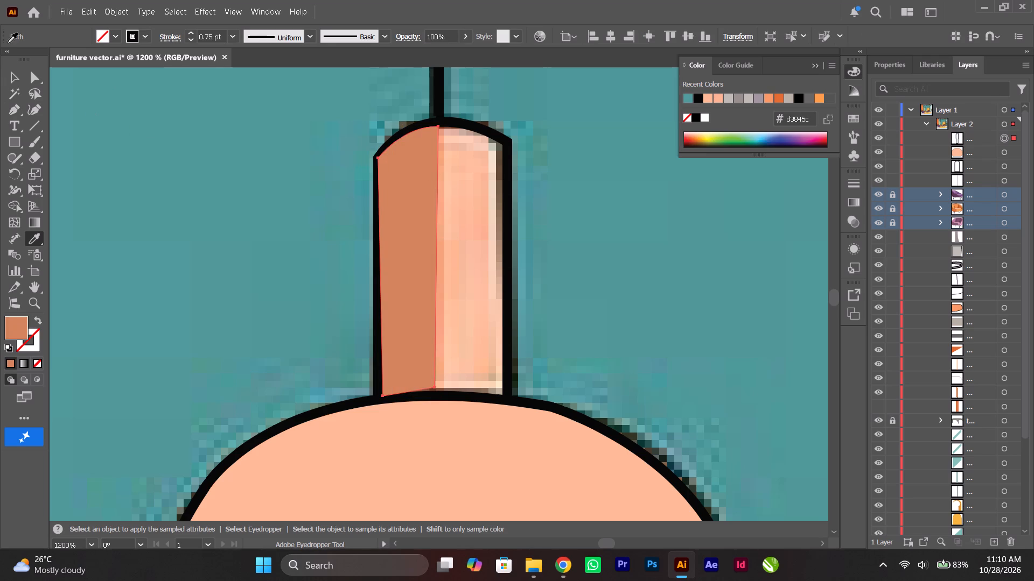
{"action": "left_click", "coordinate": [15, 76]}
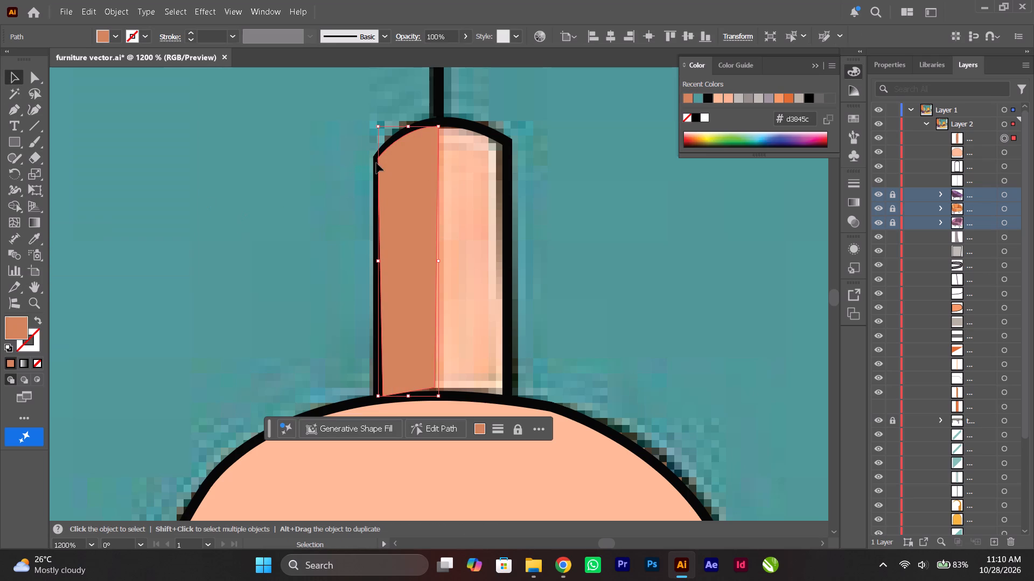
{"action": "left_click", "coordinate": [302, 194]}
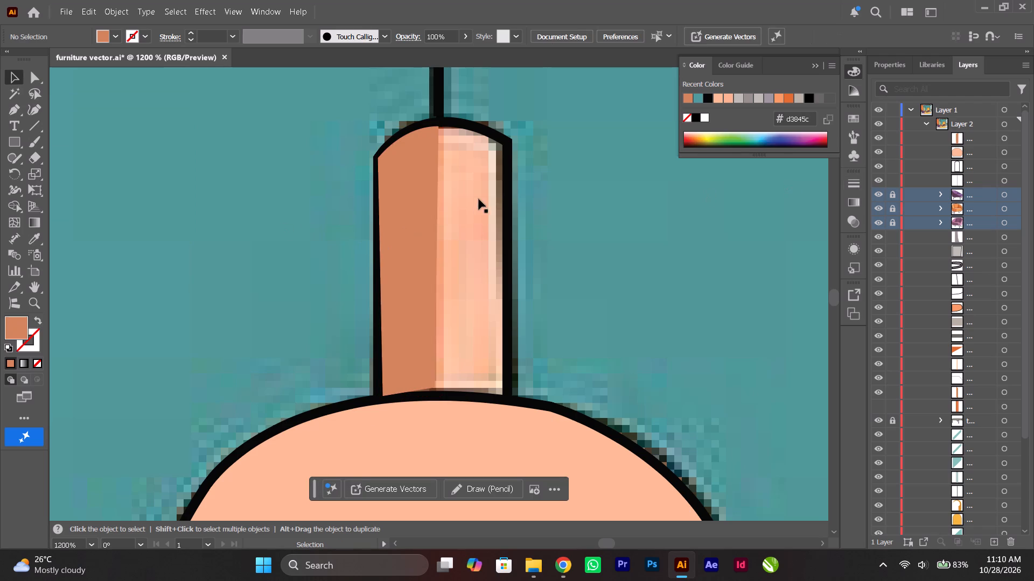
Select the unfilled lamp neck outline and ready the Eyedropper to sample a fill colour for it.
{"action": "left_click", "coordinate": [508, 199]}
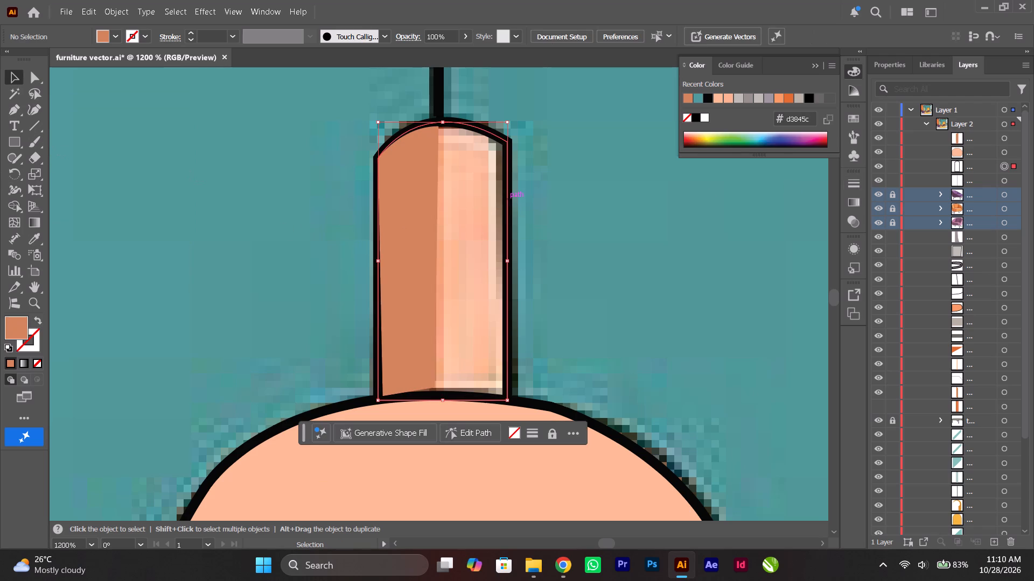
{"action": "left_click", "coordinate": [33, 240]}
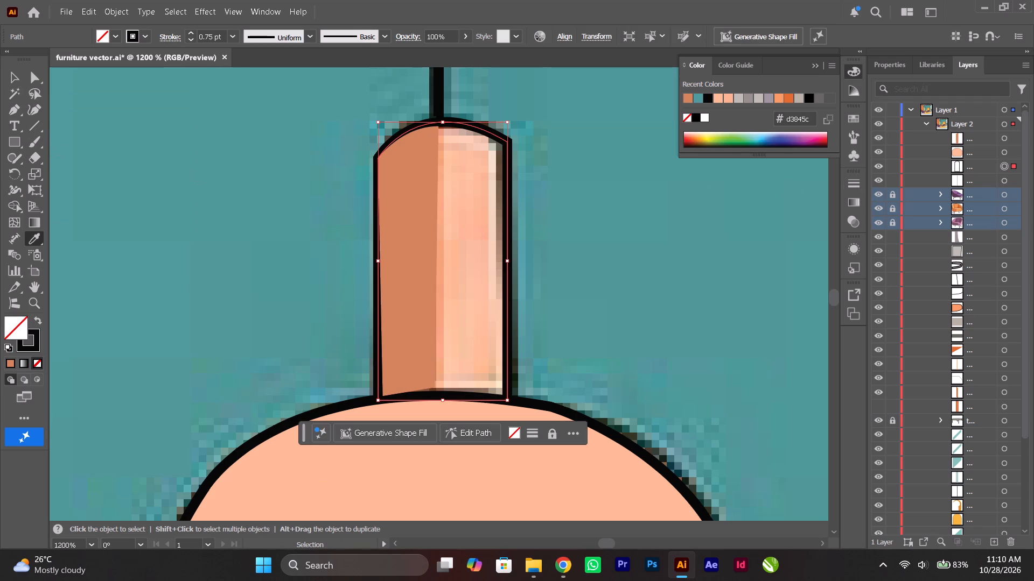
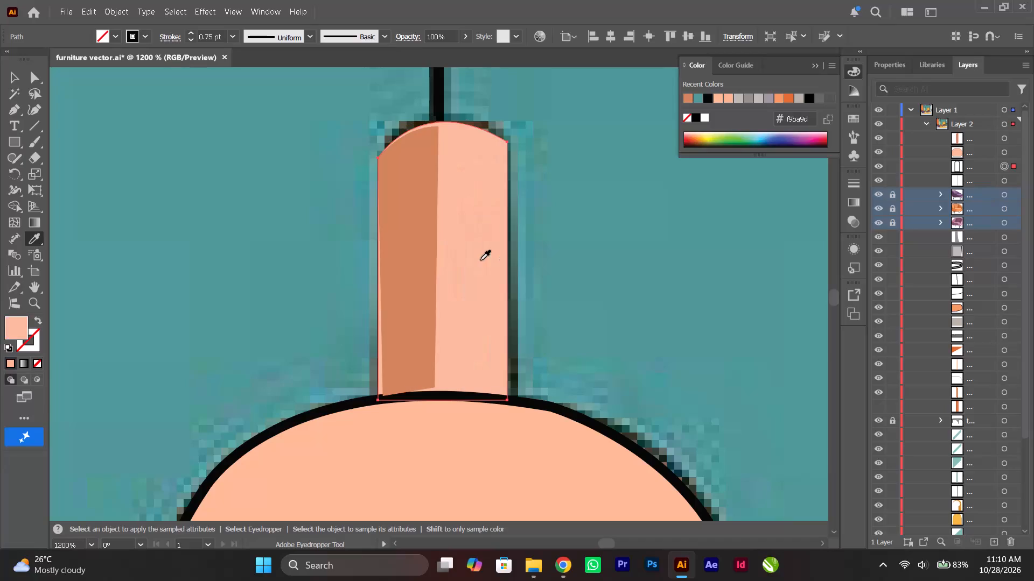
Give the newly filled lamp neck a black 1 pt stroke and deselect it.
{"action": "left_click", "coordinate": [14, 80]}
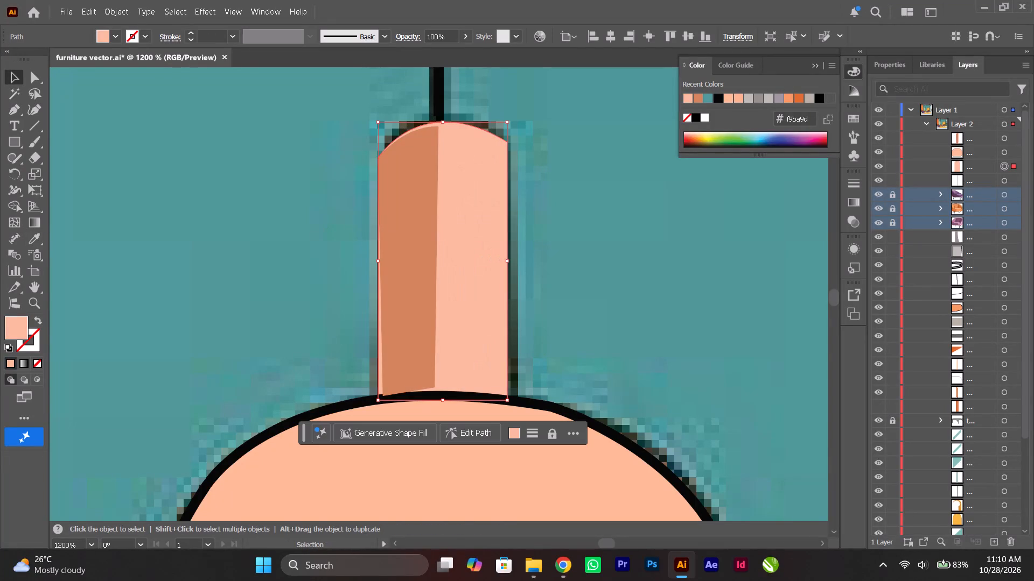
{"action": "left_click", "coordinate": [149, 37]}
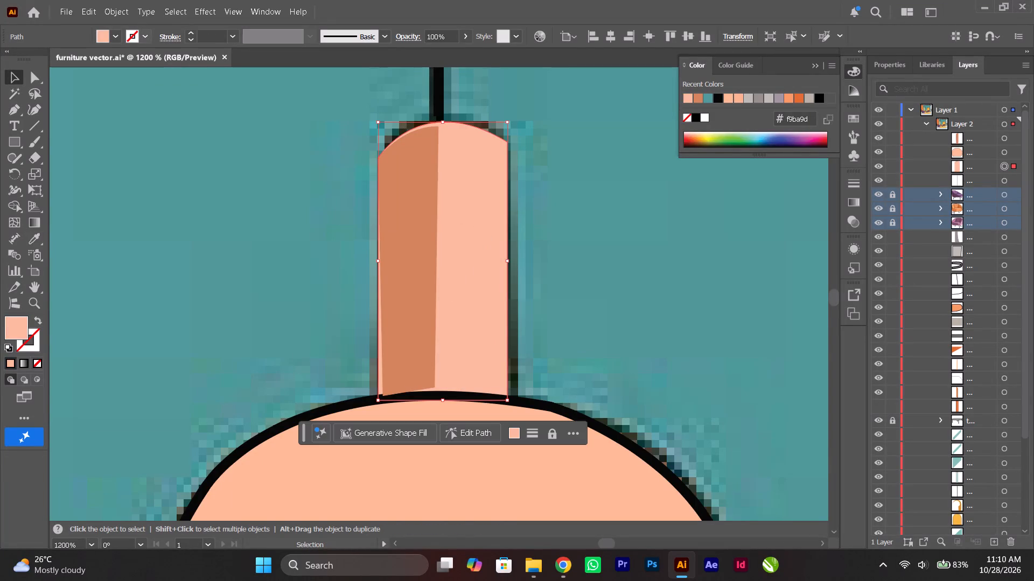
{"action": "left_click", "coordinate": [40, 101]}
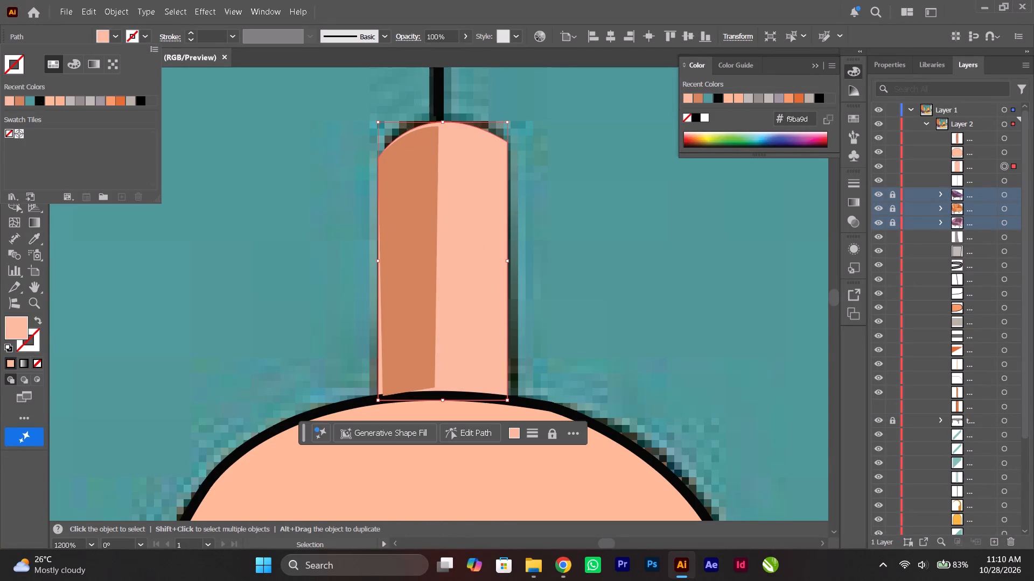
{"action": "left_click", "coordinate": [152, 276]}
{"action": "left_click", "coordinate": [152, 276]}
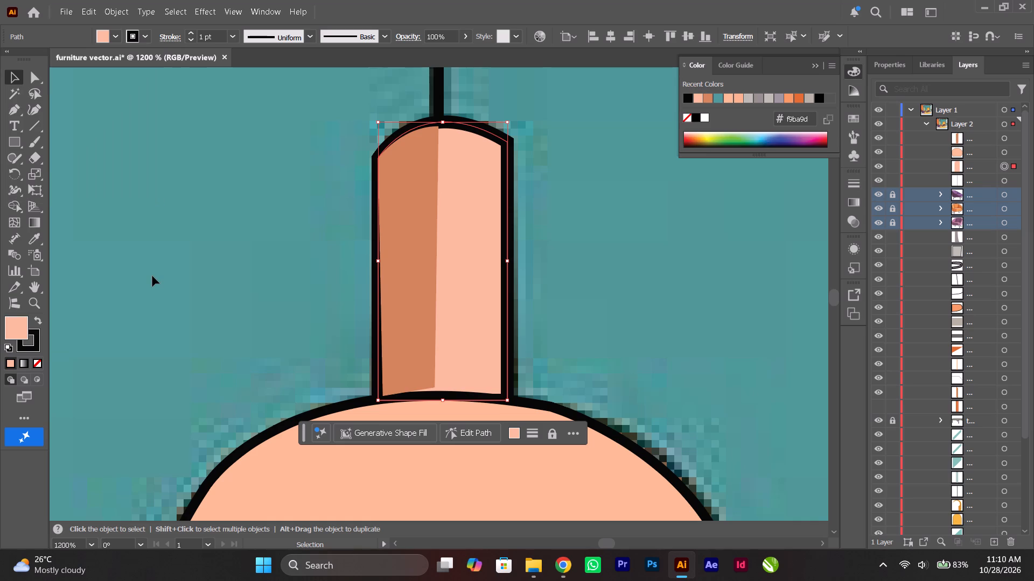
Remove the fill from the round lamp shade to expose the reference shading beneath it.
{"action": "scroll", "coordinate": [152, 276], "scroll_direction": "down", "scroll_amount": 16, "text": "alt"}
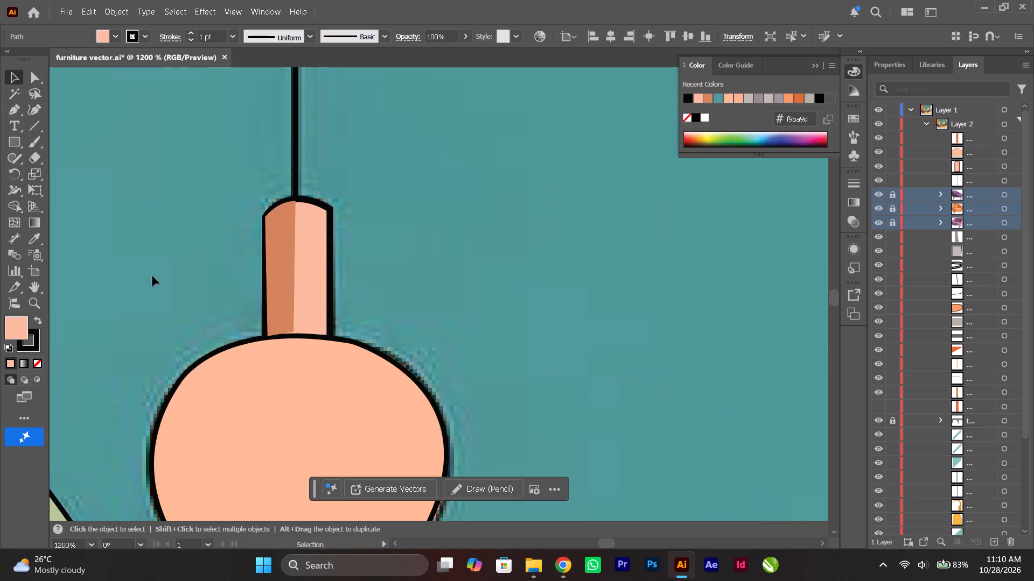
{"action": "scroll", "coordinate": [152, 276], "scroll_direction": "down", "scroll_amount": 2, "text": "alt"}
{"action": "scroll", "coordinate": [152, 276], "scroll_direction": "up", "scroll_amount": 3, "text": "ctrl"}
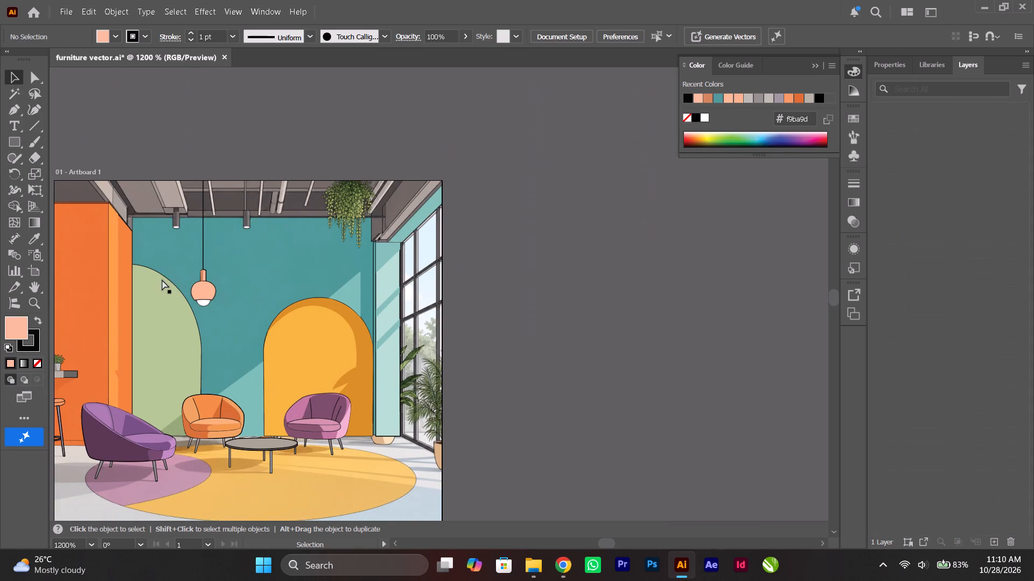
{"action": "scroll", "coordinate": [162, 280], "scroll_direction": "up", "scroll_amount": 4, "text": "ctrl"}
{"action": "scroll", "coordinate": [256, 278], "scroll_direction": "up", "scroll_amount": 3, "text": "alt"}
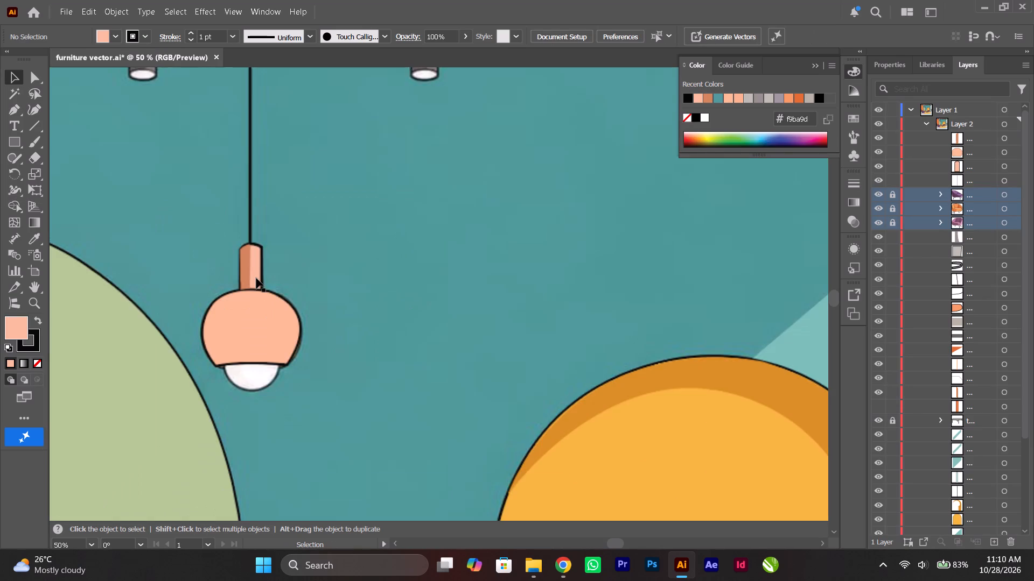
{"action": "scroll", "coordinate": [256, 278], "scroll_direction": "up", "scroll_amount": 1, "text": "alt"}
{"action": "scroll", "coordinate": [256, 278], "scroll_direction": "up", "scroll_amount": 4, "text": "ctrl"}
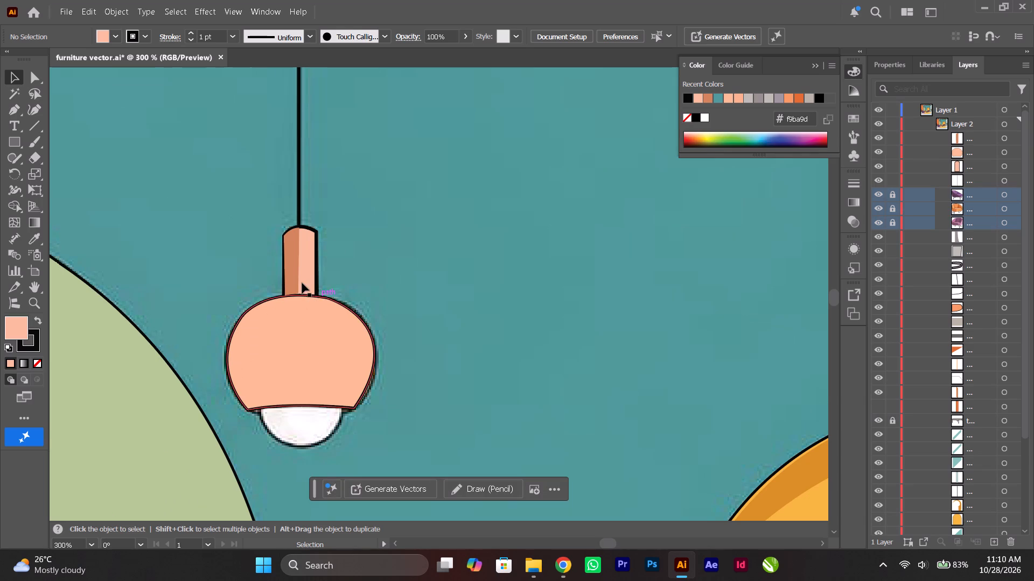
{"action": "scroll", "coordinate": [308, 314], "scroll_direction": "down", "scroll_amount": 4}
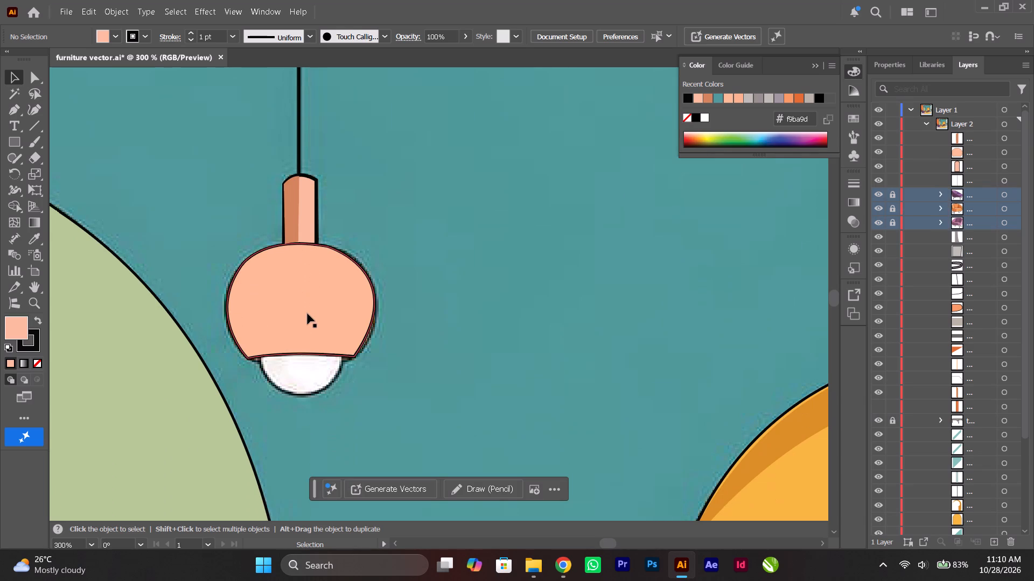
{"action": "scroll", "coordinate": [302, 317], "scroll_direction": "up", "scroll_amount": 1, "text": "alt"}
{"action": "left_click", "coordinate": [302, 317]}
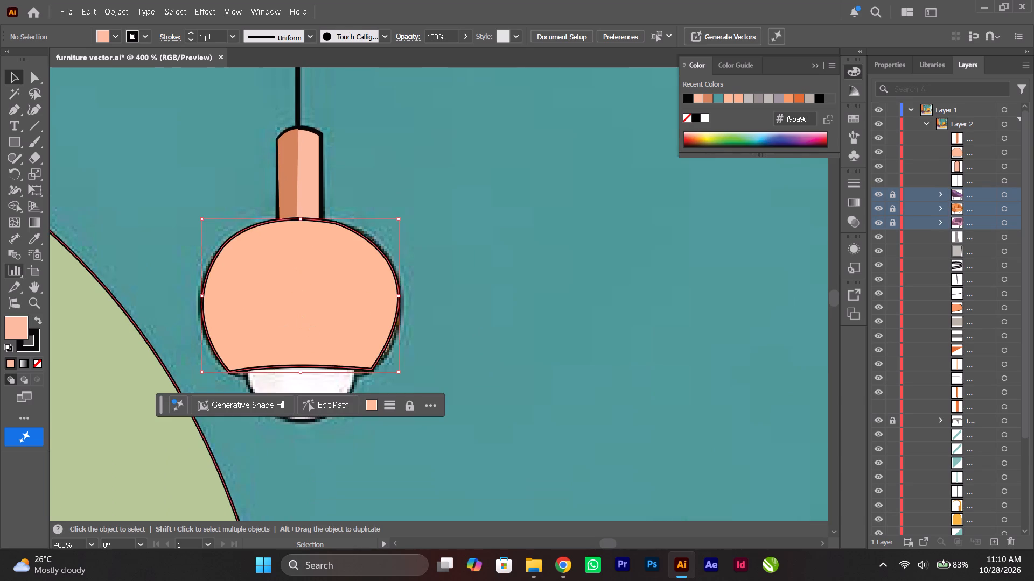
{"action": "left_click", "coordinate": [37, 369]}
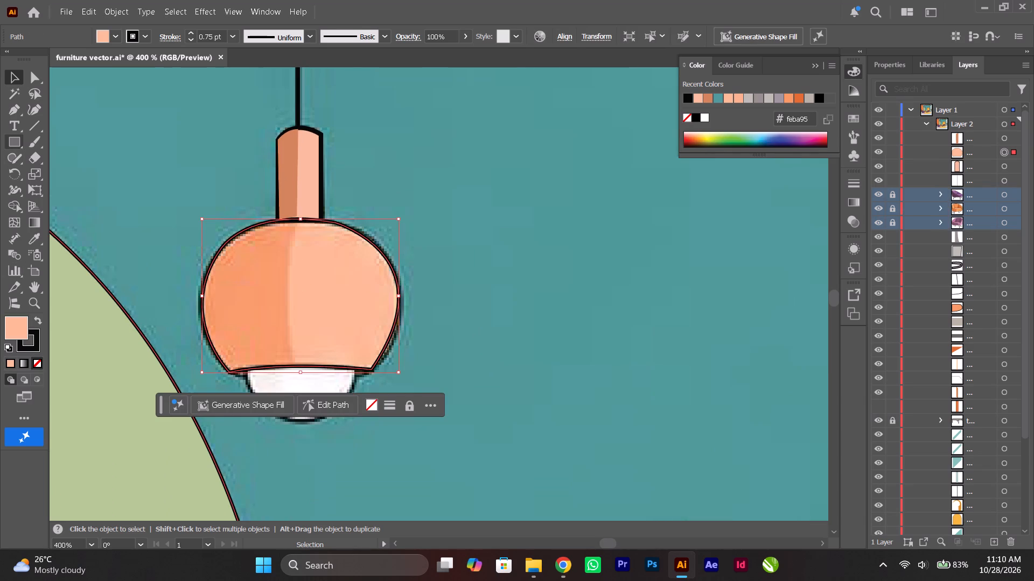
With the Pen, trace the shade's curved shading boundary about 34 px from top to bottom, continuing along the bottom edge to the left corner.
{"action": "left_click", "coordinate": [13, 109]}
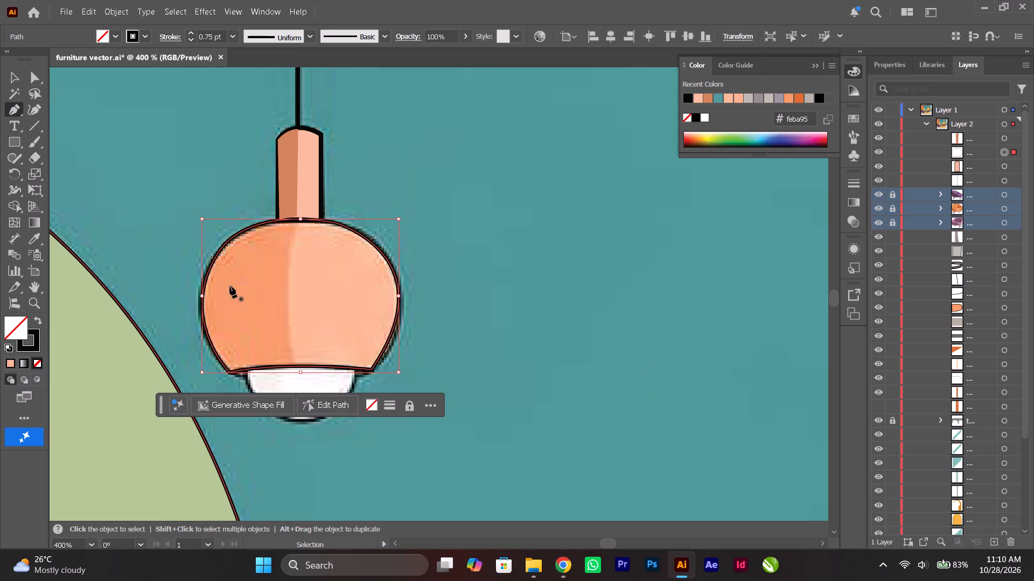
{"action": "scroll", "coordinate": [301, 265], "scroll_direction": "up", "scroll_amount": 1, "text": "alt"}
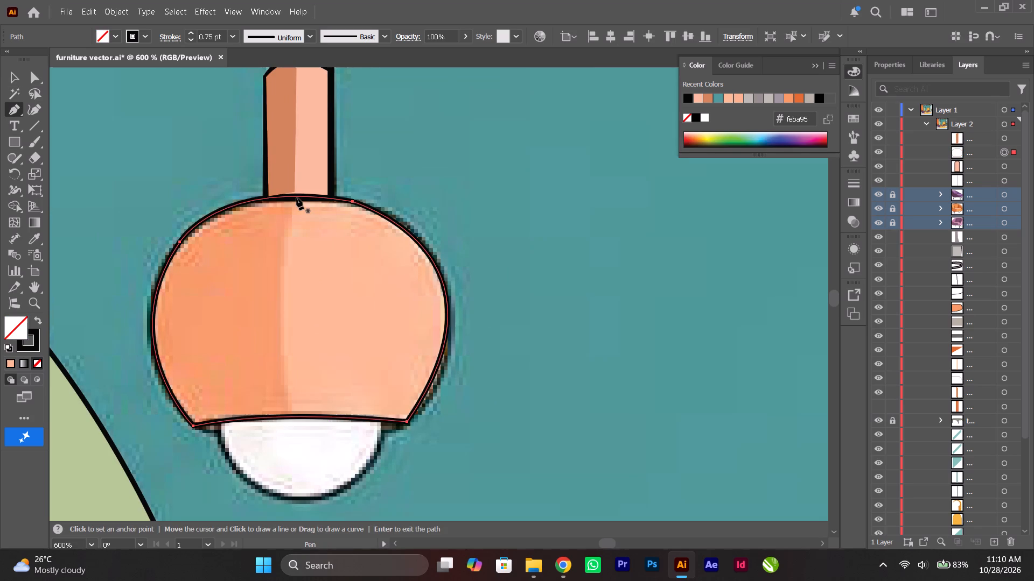
{"action": "left_click", "coordinate": [297, 198]}
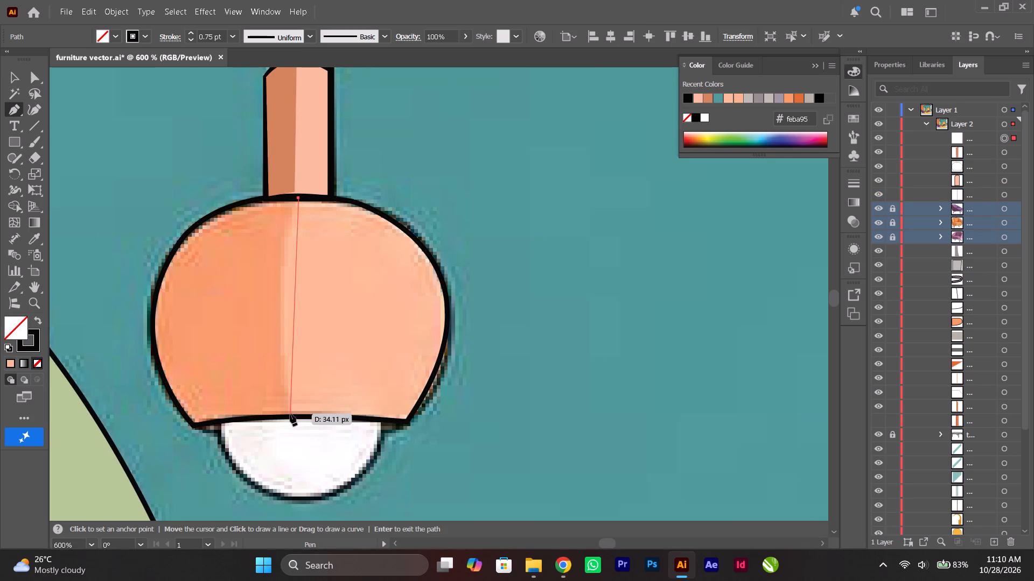
{"action": "left_click_drag", "start_coordinate": [291, 414], "coordinate": [322, 516]}
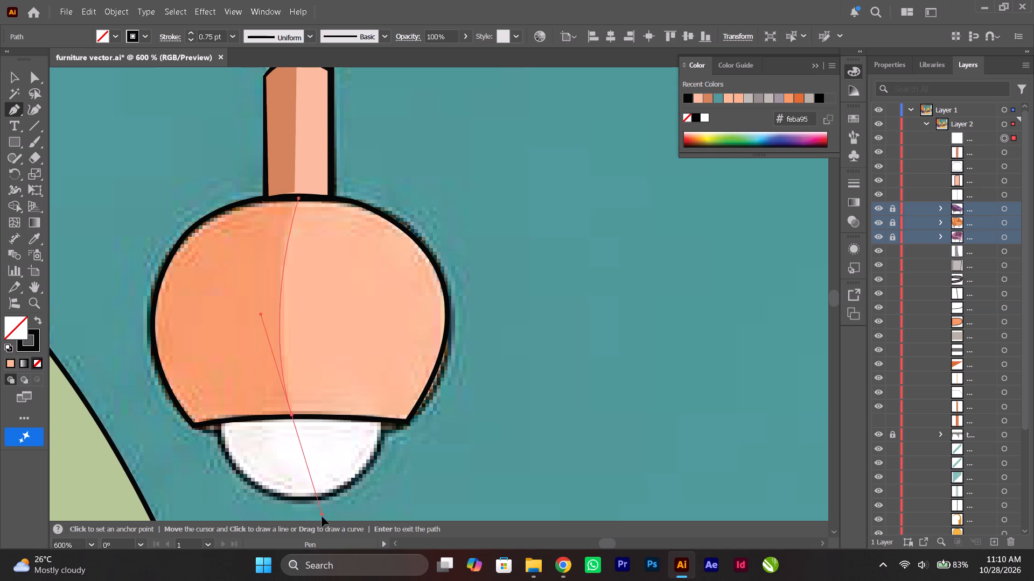
{"action": "left_click_drag", "start_coordinate": [322, 516], "coordinate": [318, 495]}
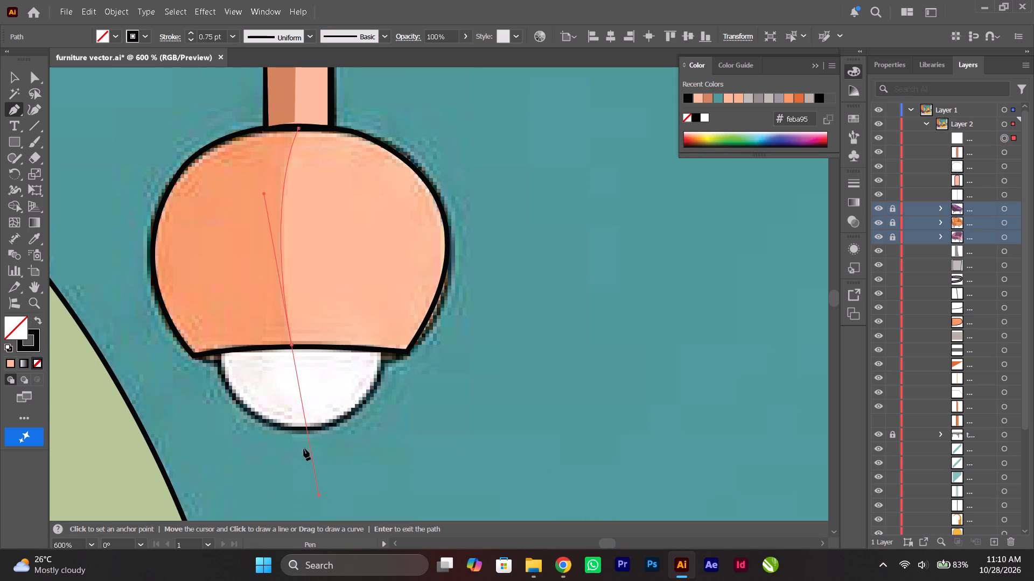
{"action": "left_click", "coordinate": [290, 345]}
{"action": "scroll", "coordinate": [204, 351], "scroll_direction": "up", "scroll_amount": 2, "text": "alt"}
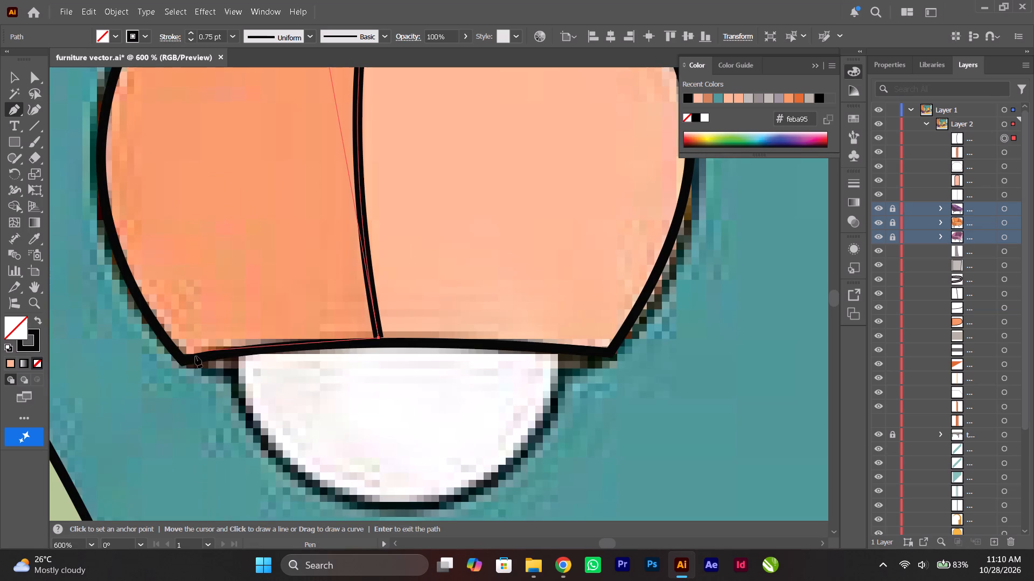
{"action": "left_click_drag", "start_coordinate": [184, 358], "coordinate": [185, 356]}
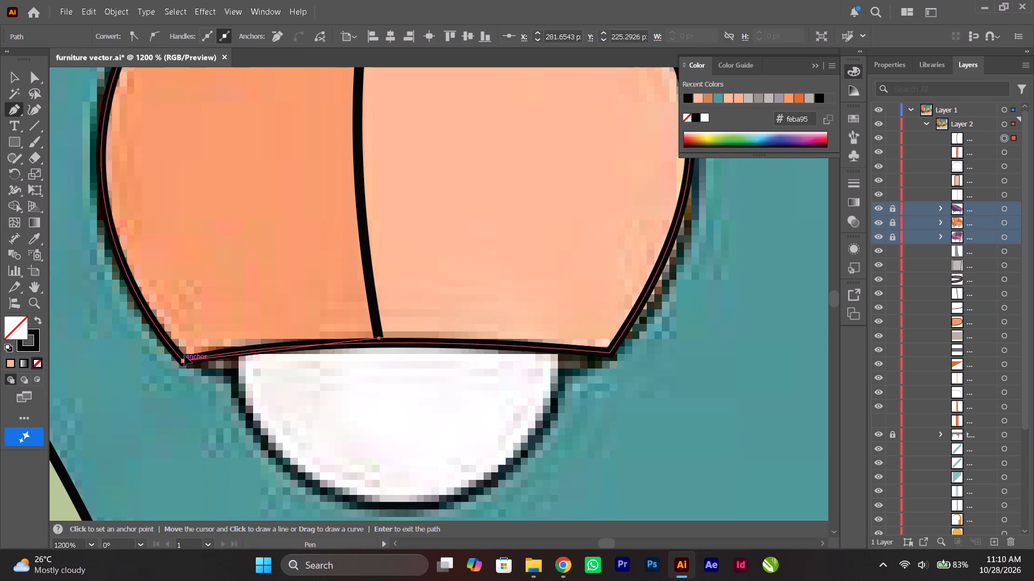
{"action": "left_click_drag", "start_coordinate": [185, 356], "coordinate": [148, 369]}
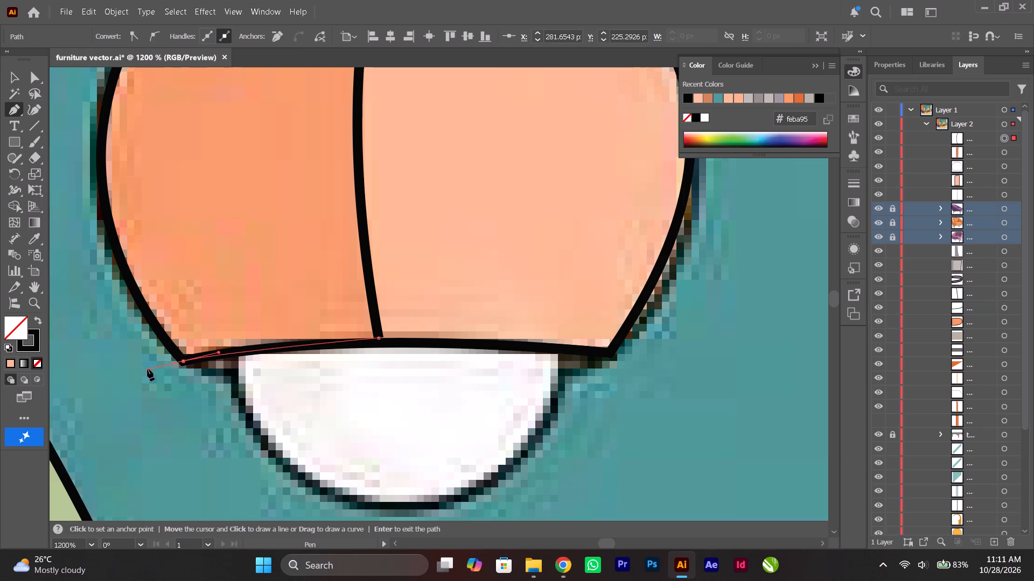
{"action": "left_click", "coordinate": [183, 361]}
Continue the path with curves up the shade's left outer edge and close it at the starting anchor below the neck.
{"action": "scroll", "coordinate": [183, 361], "scroll_direction": "up", "scroll_amount": 9}
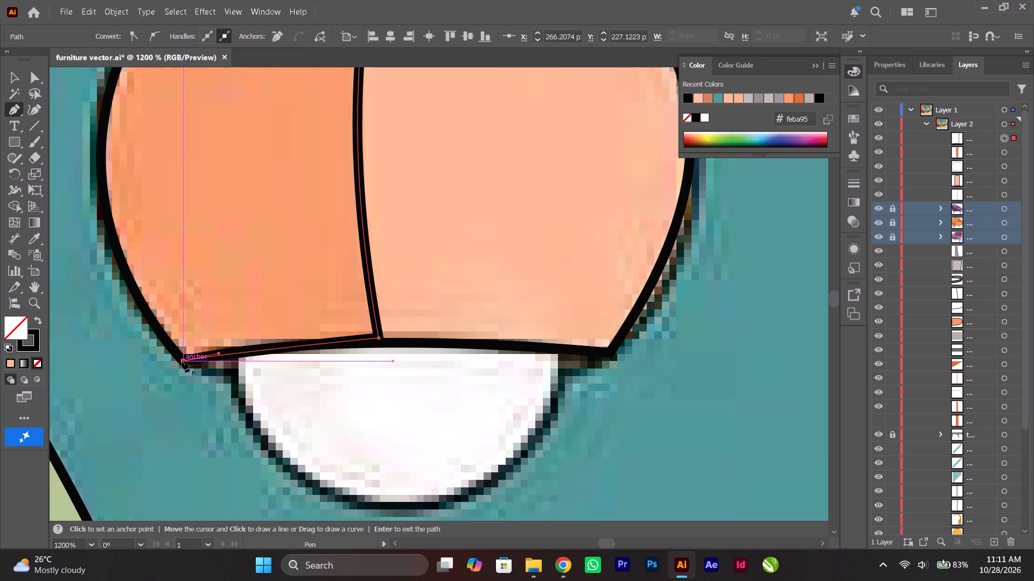
{"action": "scroll", "coordinate": [117, 296], "scroll_direction": "up", "scroll_amount": 3}
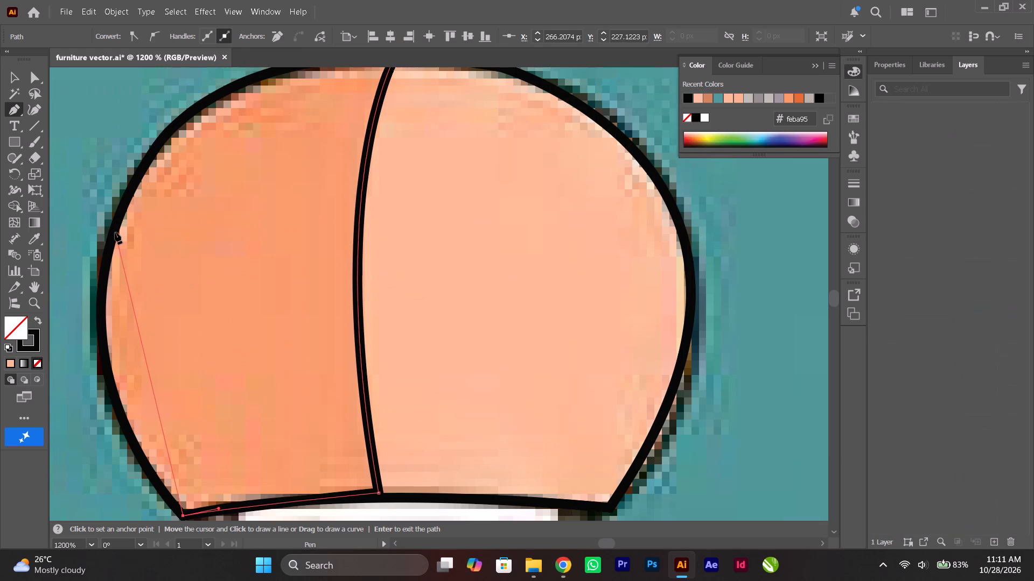
{"action": "left_click_drag", "start_coordinate": [115, 232], "coordinate": [136, 65]}
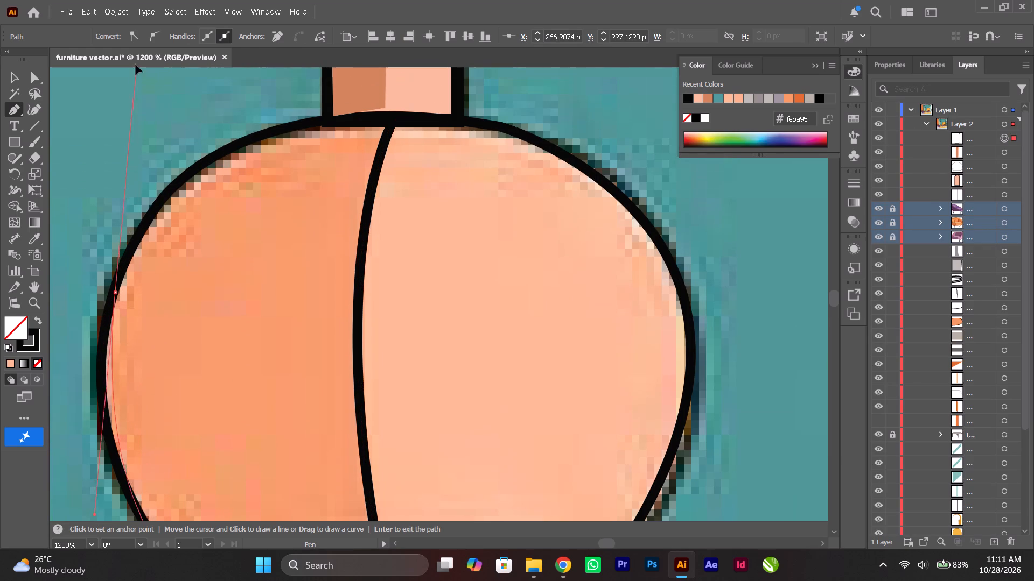
{"action": "left_click_drag", "start_coordinate": [136, 65], "coordinate": [162, 141]}
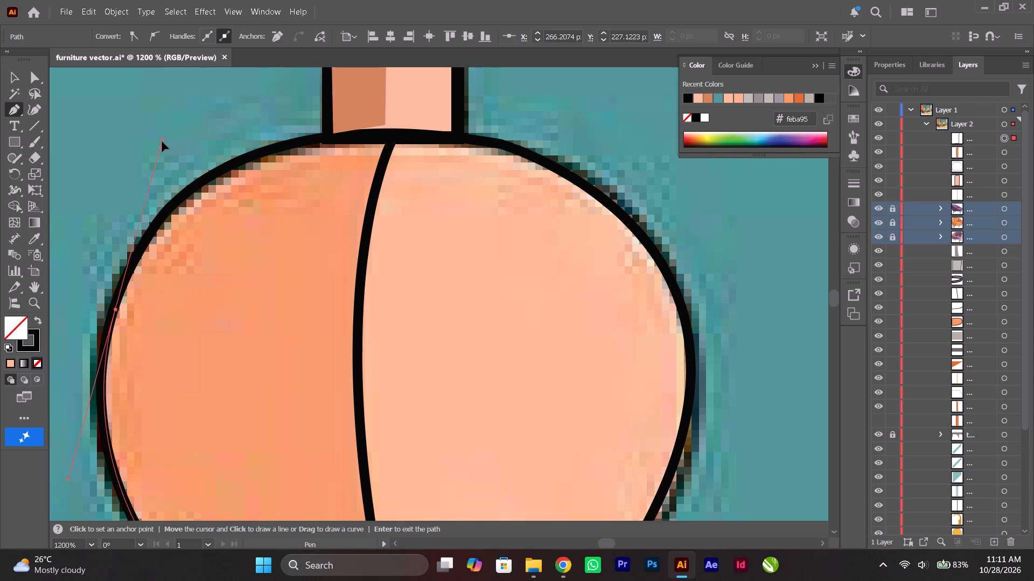
{"action": "left_click_drag", "start_coordinate": [162, 141], "coordinate": [169, 159]}
{"action": "scroll", "coordinate": [186, 371], "scroll_direction": "down", "scroll_amount": 4}
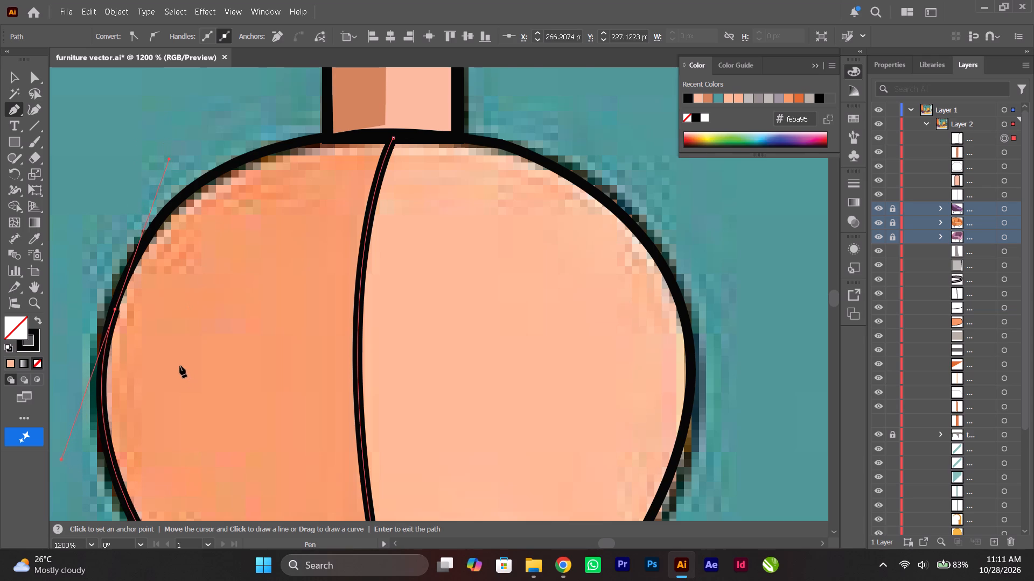
{"action": "scroll", "coordinate": [179, 364], "scroll_direction": "down", "scroll_amount": 6}
{"action": "scroll", "coordinate": [178, 359], "scroll_direction": "up", "scroll_amount": 8}
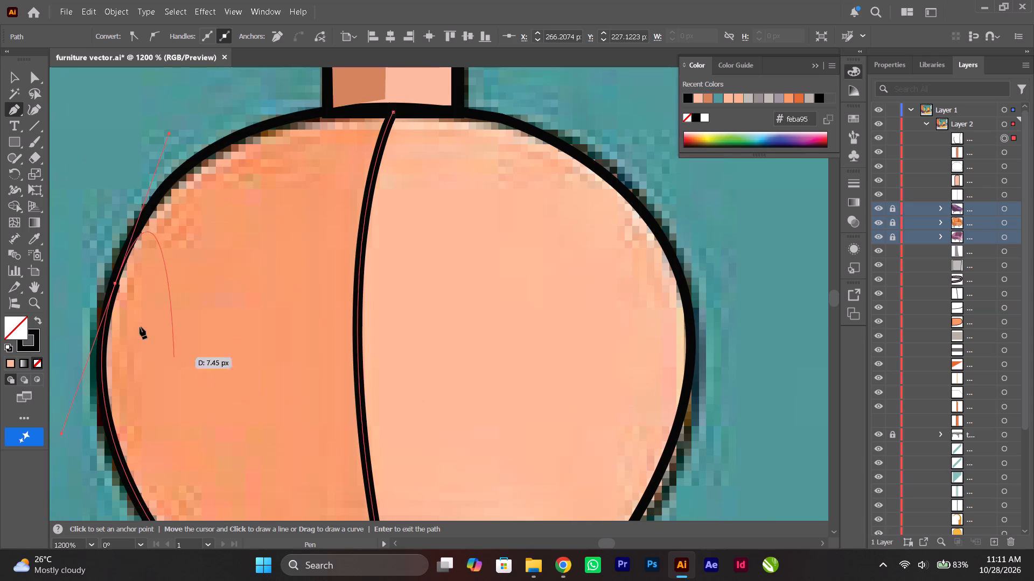
{"action": "left_click", "coordinate": [116, 283]}
{"action": "scroll", "coordinate": [117, 283], "scroll_direction": "up", "scroll_amount": 7}
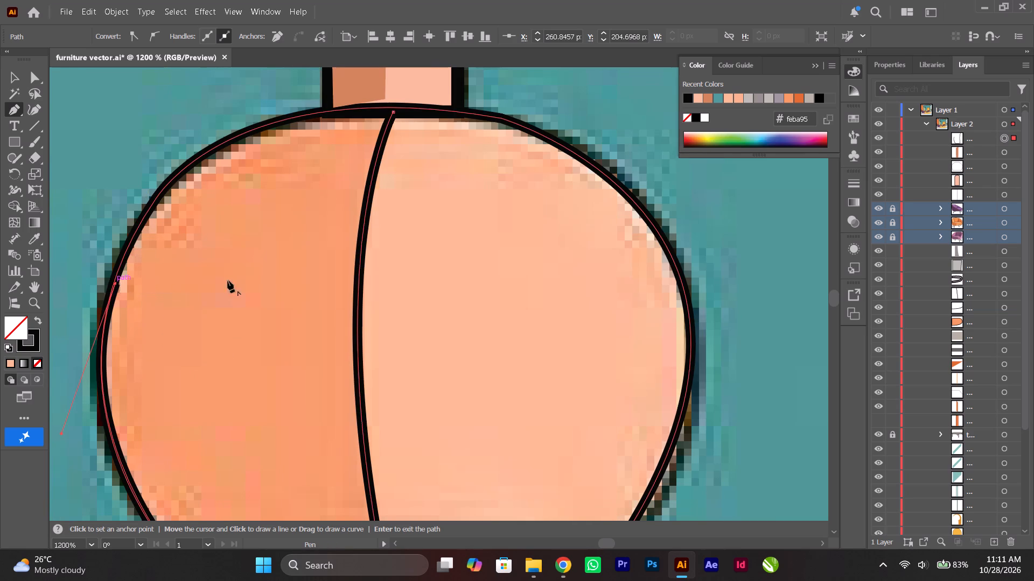
{"action": "left_click_drag", "start_coordinate": [394, 202], "coordinate": [640, 204]}
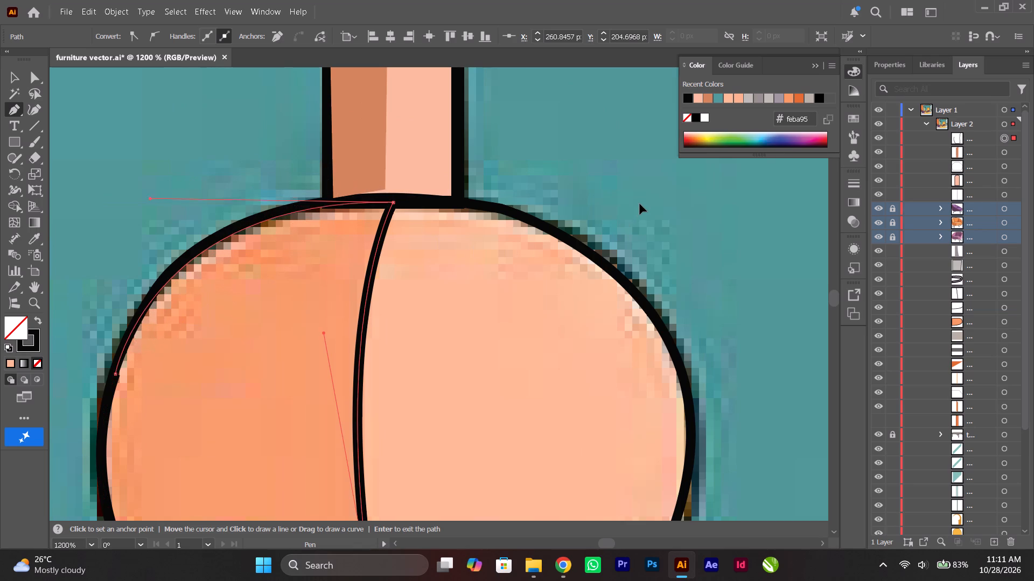
{"action": "left_click_drag", "start_coordinate": [640, 204], "coordinate": [639, 208]}
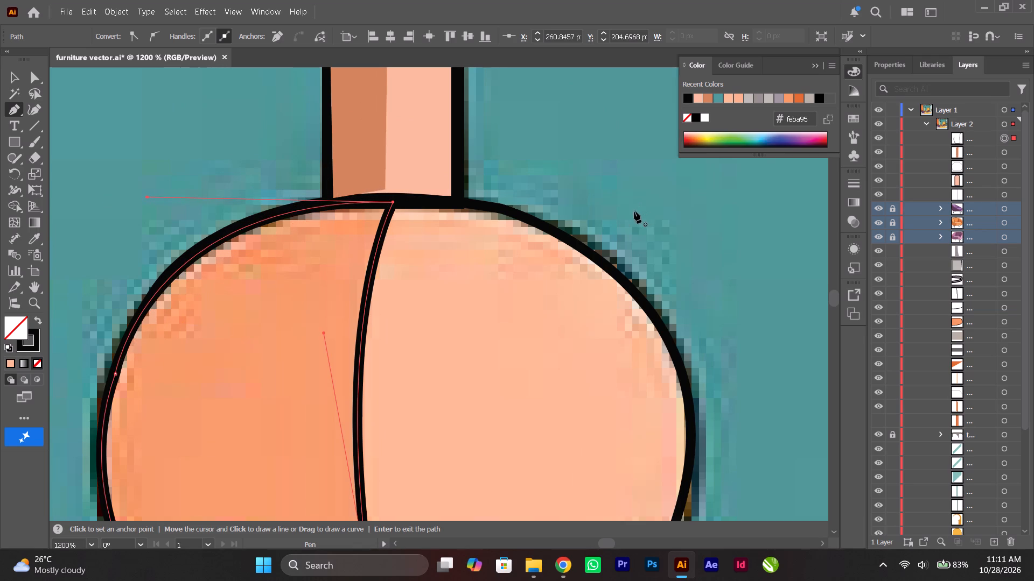
Fill the shade's left-half shading shape with the orange #f69d6d sampled from the reference's darker side.
{"action": "left_click", "coordinate": [34, 234]}
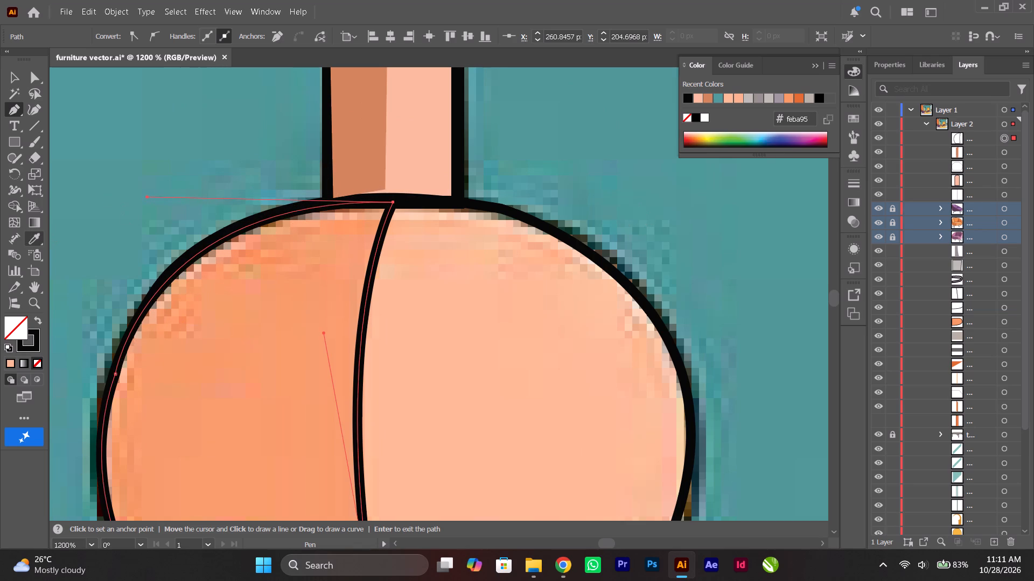
{"action": "left_click", "coordinate": [270, 342]}
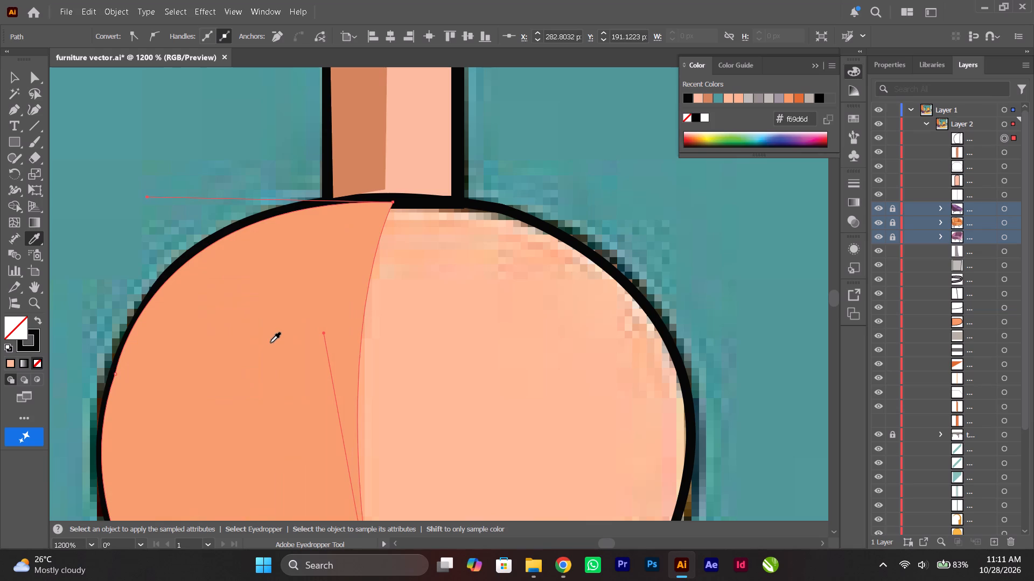
Nudge the shading shape's top anchor point 1 px to the right and deselect the shape.
{"action": "scroll", "coordinate": [270, 343], "scroll_direction": "down", "scroll_amount": 1, "text": "alt"}
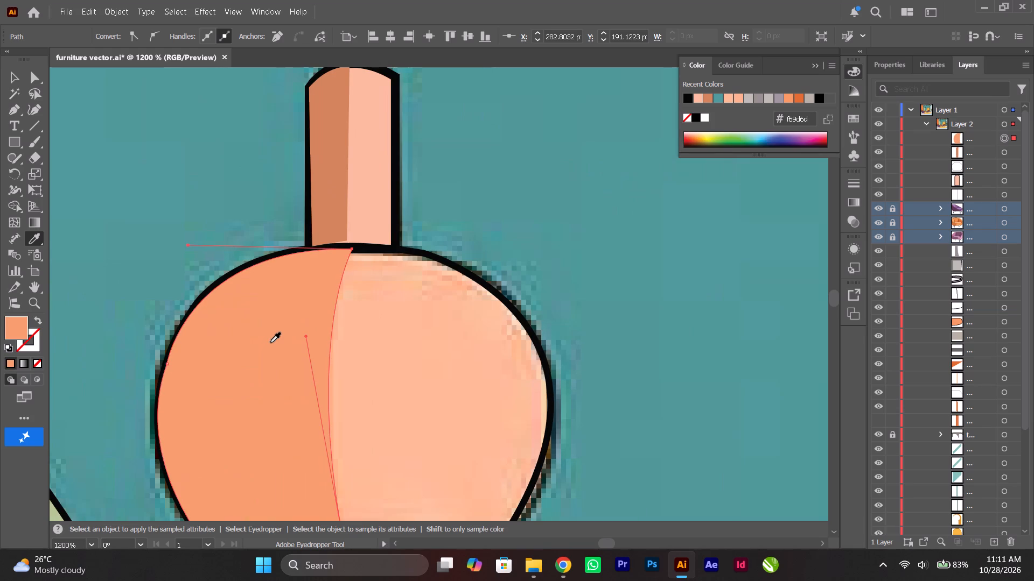
{"action": "left_click", "coordinate": [10, 81]}
{"action": "scroll", "coordinate": [271, 363], "scroll_direction": "down", "scroll_amount": 6}
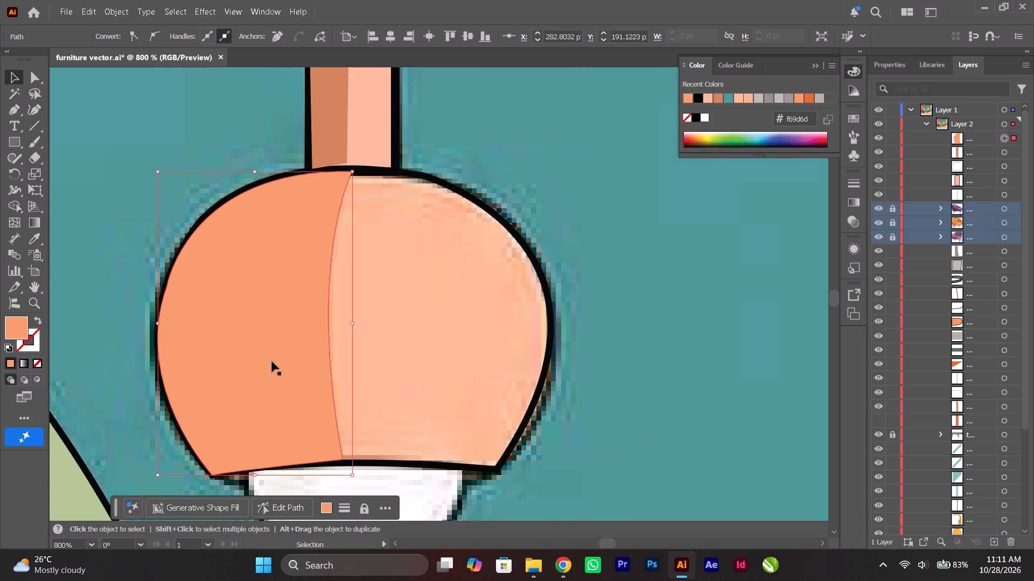
{"action": "key", "text": "Right"}
{"action": "key", "text": "Right"}
{"action": "key", "text": "Right"}
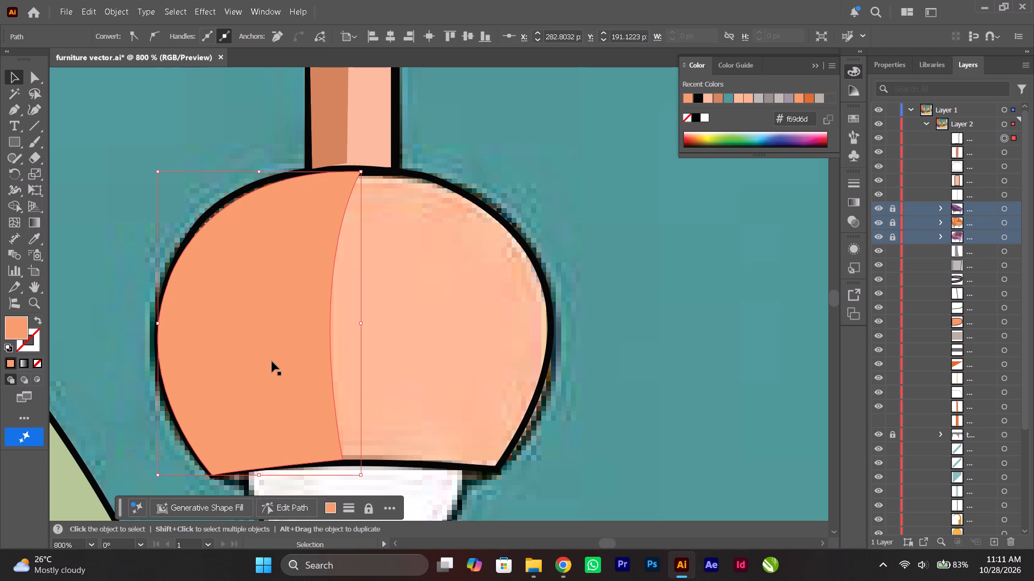
{"action": "key", "text": "Left"}
{"action": "key", "text": "Left"}
{"action": "left_click", "coordinate": [93, 343]}
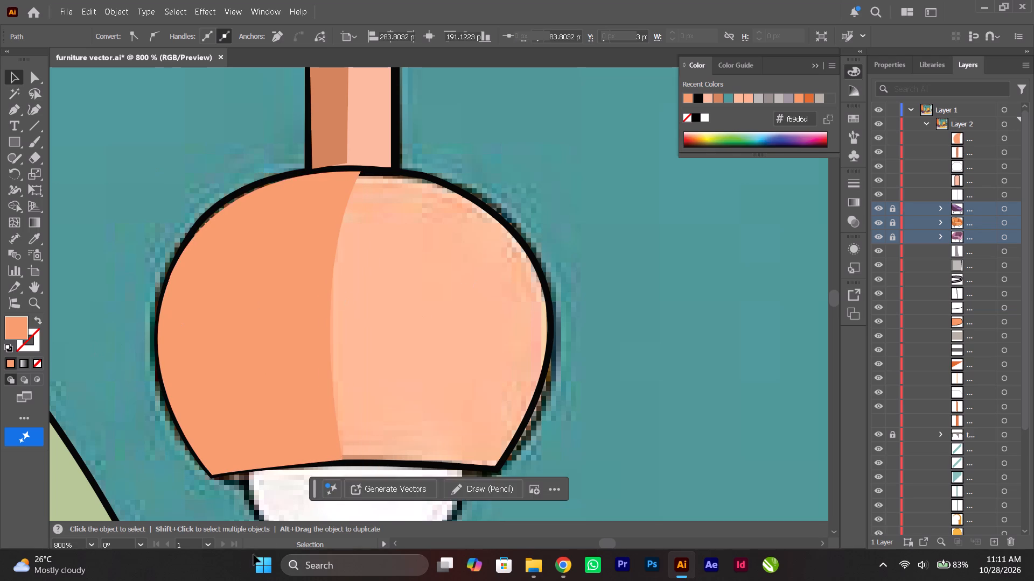
Fill the lamp's full round shade shape with the peach #feba95 sampled from the reference's lighter half.
{"action": "left_click", "coordinate": [525, 250]}
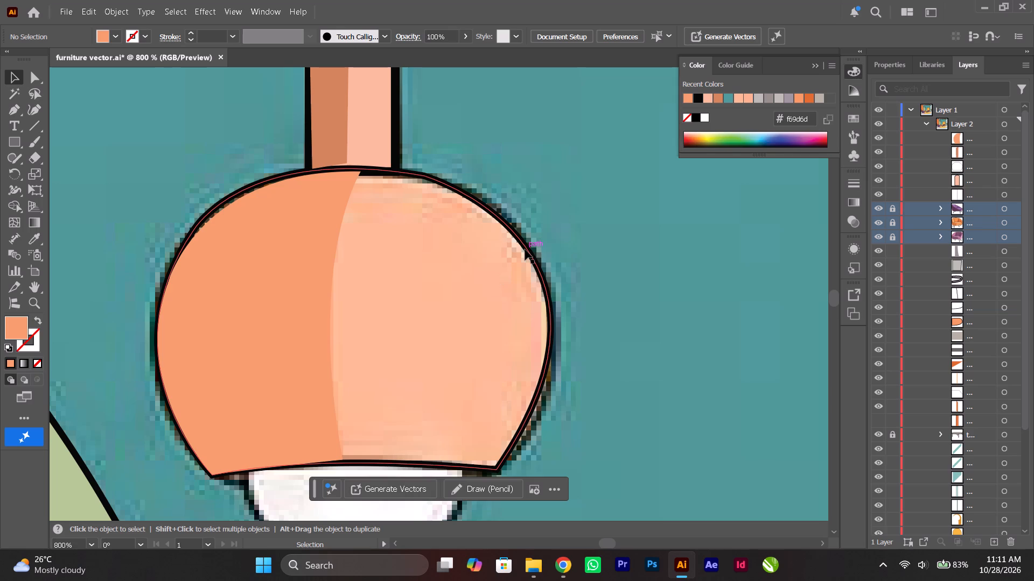
{"action": "left_click", "coordinate": [36, 232]}
{"action": "left_click", "coordinate": [385, 258]}
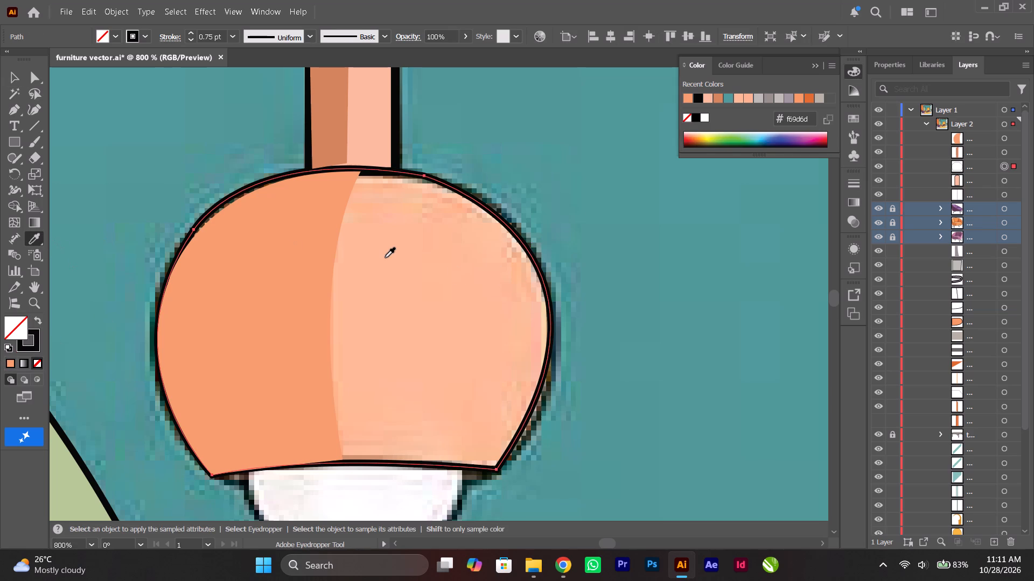
Give the peach shade shape a black 1 pt outline and deselect it.
{"action": "left_click", "coordinate": [16, 70]}
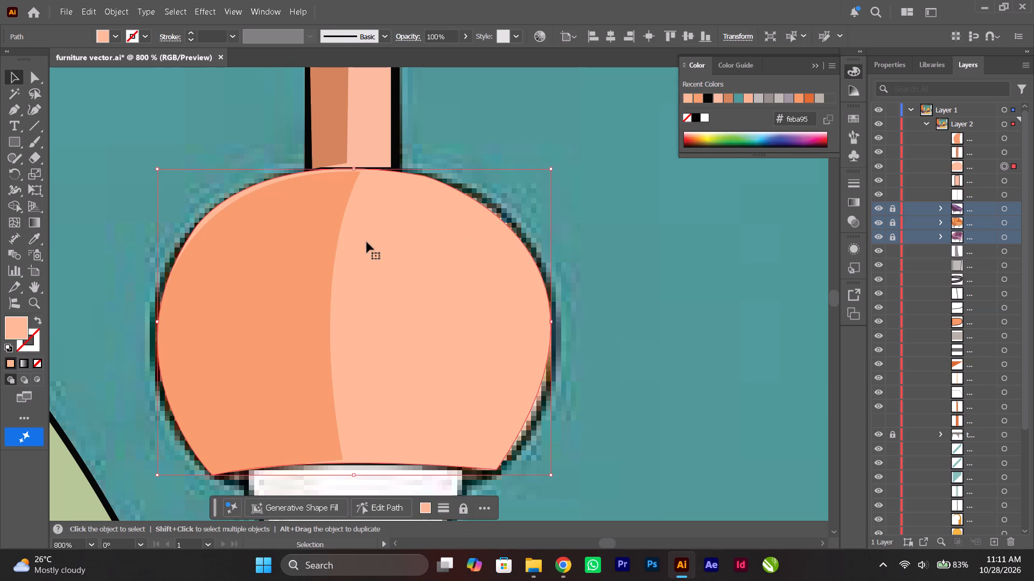
{"action": "left_click", "coordinate": [149, 38]}
{"action": "left_click", "coordinate": [32, 97]}
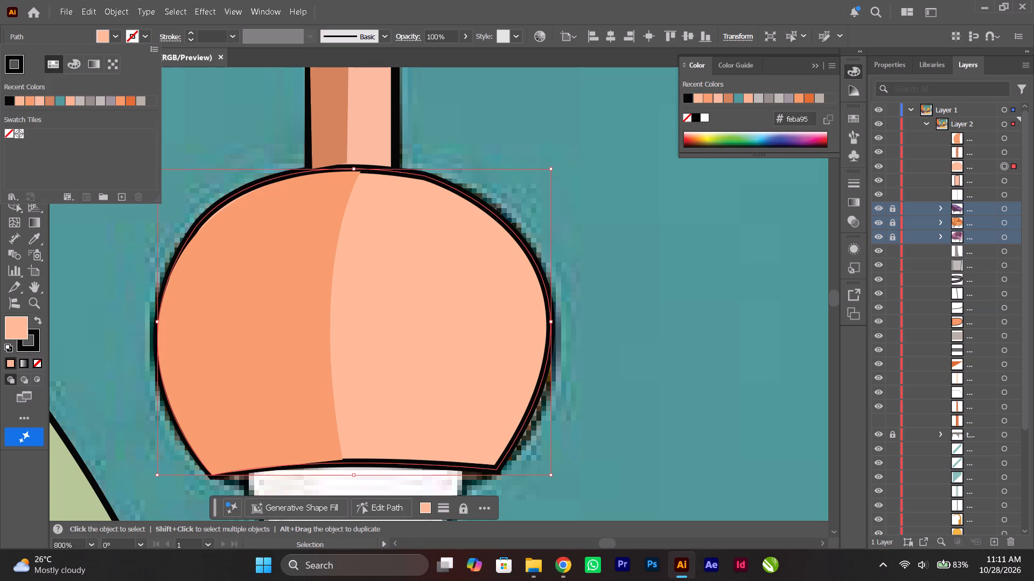
{"action": "left_click", "coordinate": [74, 236]}
{"action": "left_click", "coordinate": [74, 236]}
Raise the orange shading shape's lower-left corner and bend its bottom edge upward with the Curvature tool to follow the shade's outline.
{"action": "scroll", "coordinate": [75, 236], "scroll_direction": "down", "scroll_amount": 5, "text": "alt"}
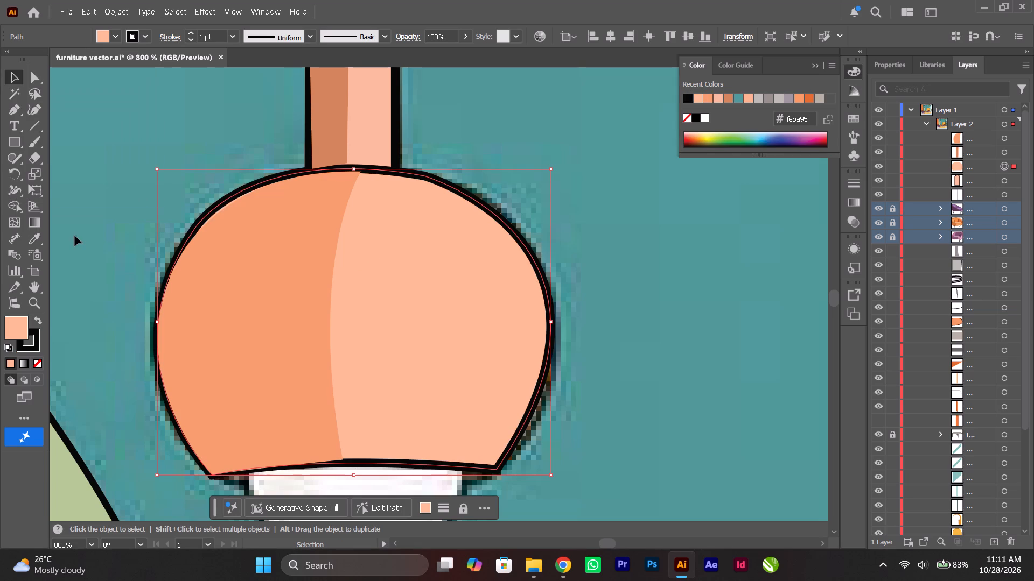
{"action": "scroll", "coordinate": [75, 236], "scroll_direction": "down", "scroll_amount": 4, "text": "alt"}
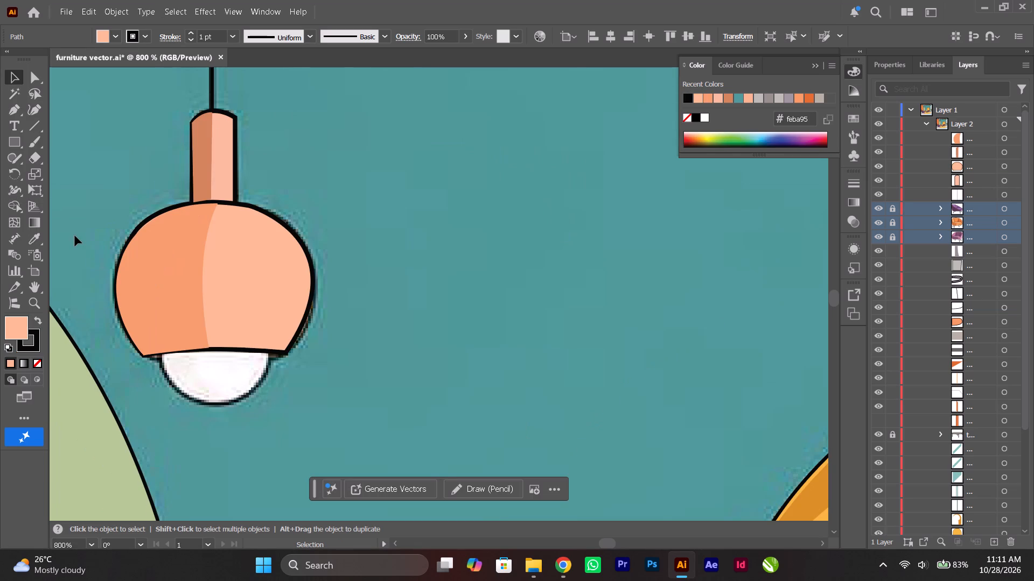
{"action": "scroll", "coordinate": [75, 236], "scroll_direction": "up", "scroll_amount": 10, "text": "ctrl"}
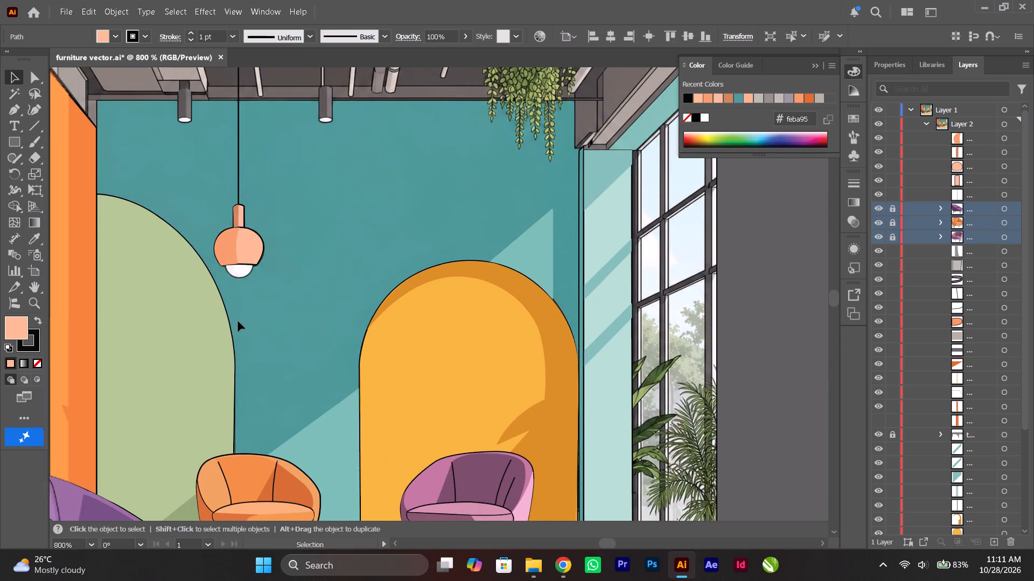
{"action": "scroll", "coordinate": [238, 321], "scroll_direction": "up", "scroll_amount": 5, "text": "ctrl"}
{"action": "scroll", "coordinate": [294, 263], "scroll_direction": "up", "scroll_amount": 6, "text": "alt"}
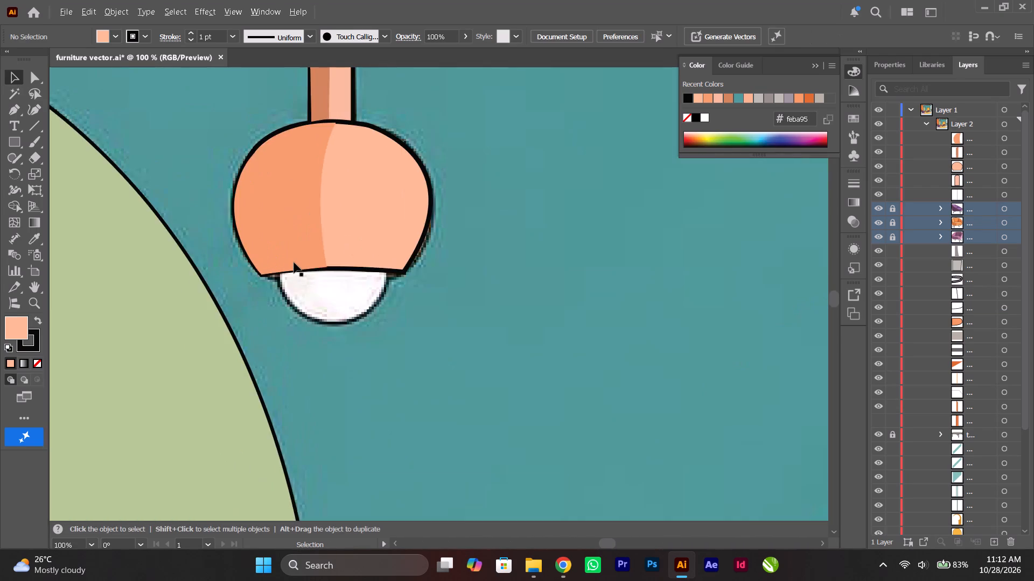
{"action": "scroll", "coordinate": [294, 263], "scroll_direction": "up", "scroll_amount": 4, "text": "alt"}
{"action": "left_click", "coordinate": [291, 264]}
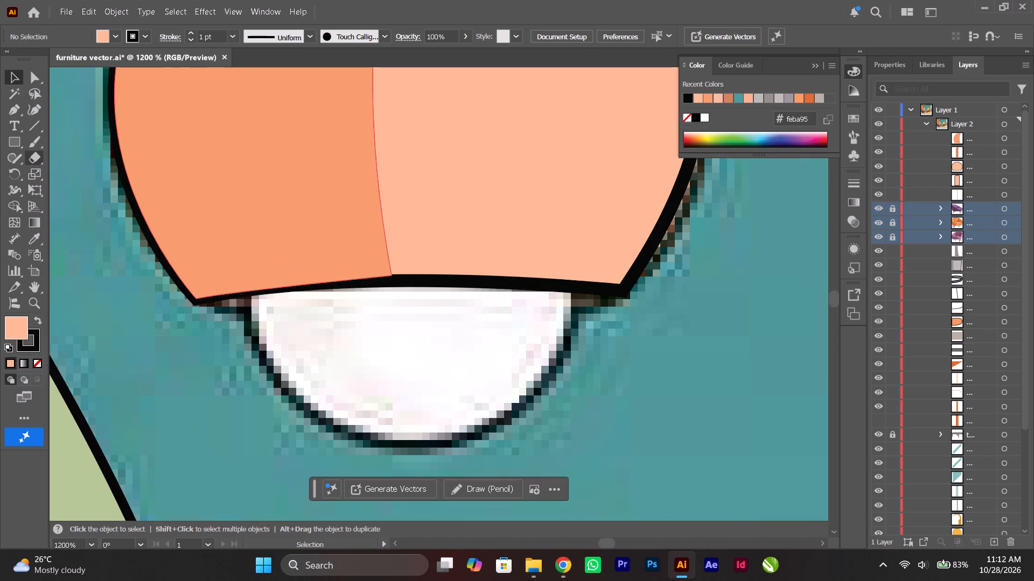
{"action": "left_click", "coordinate": [33, 112]}
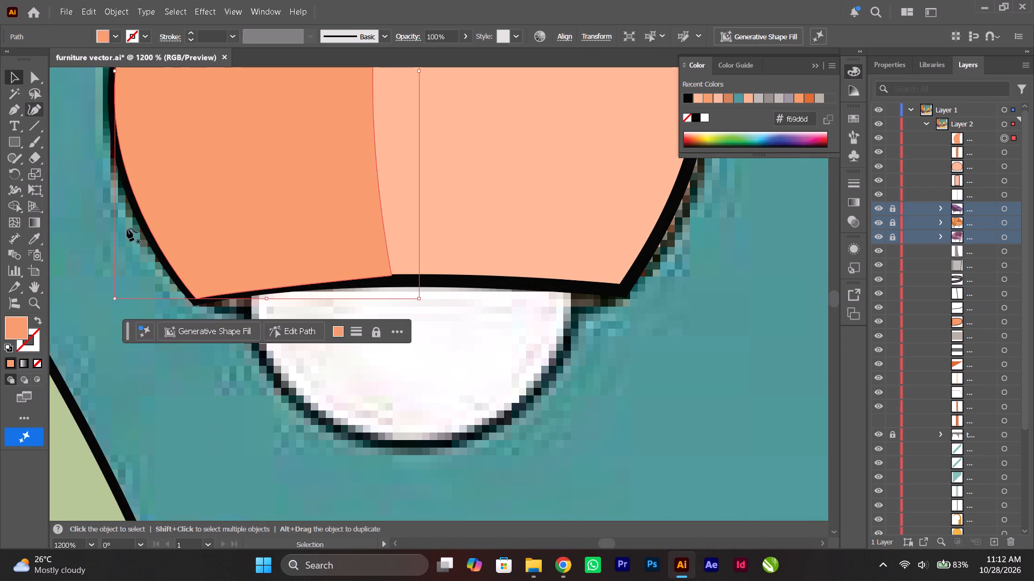
{"action": "left_click", "coordinate": [197, 296]}
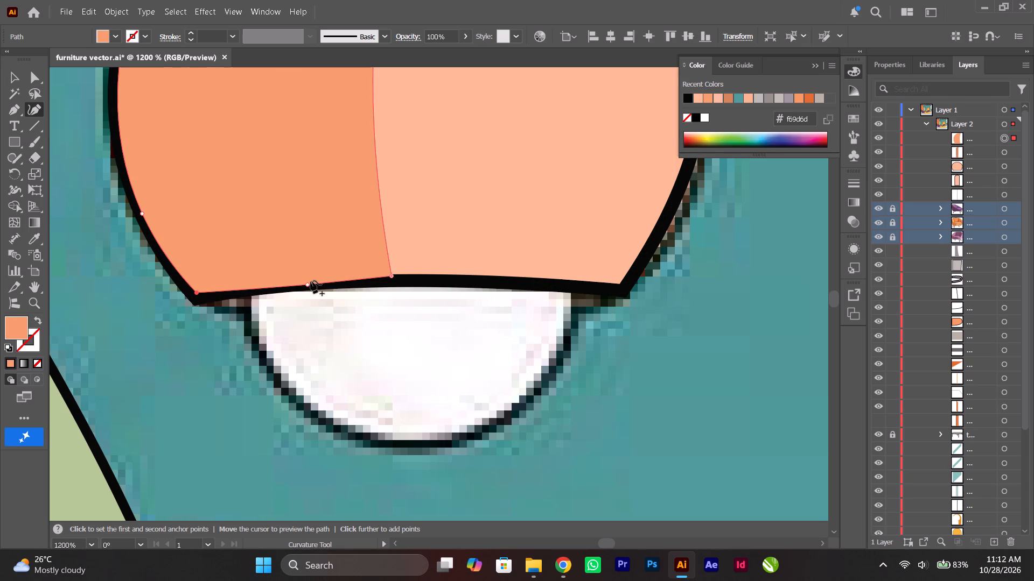
{"action": "left_click_drag", "start_coordinate": [309, 284], "coordinate": [309, 276]}
Pull the shading shape's upper-left curve point outward to close the gap along the shade's black outline.
{"action": "scroll", "coordinate": [136, 235], "scroll_direction": "up", "scroll_amount": 13}
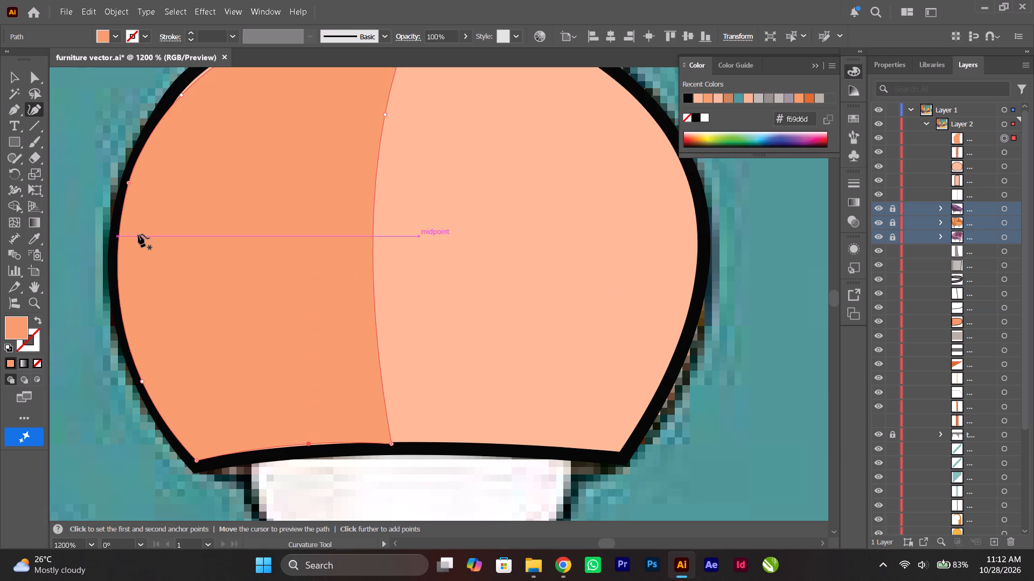
{"action": "scroll", "coordinate": [138, 235], "scroll_direction": "down", "scroll_amount": 13}
{"action": "scroll", "coordinate": [138, 235], "scroll_direction": "up", "scroll_amount": 20}
{"action": "scroll", "coordinate": [138, 235], "scroll_direction": "up", "scroll_amount": 3}
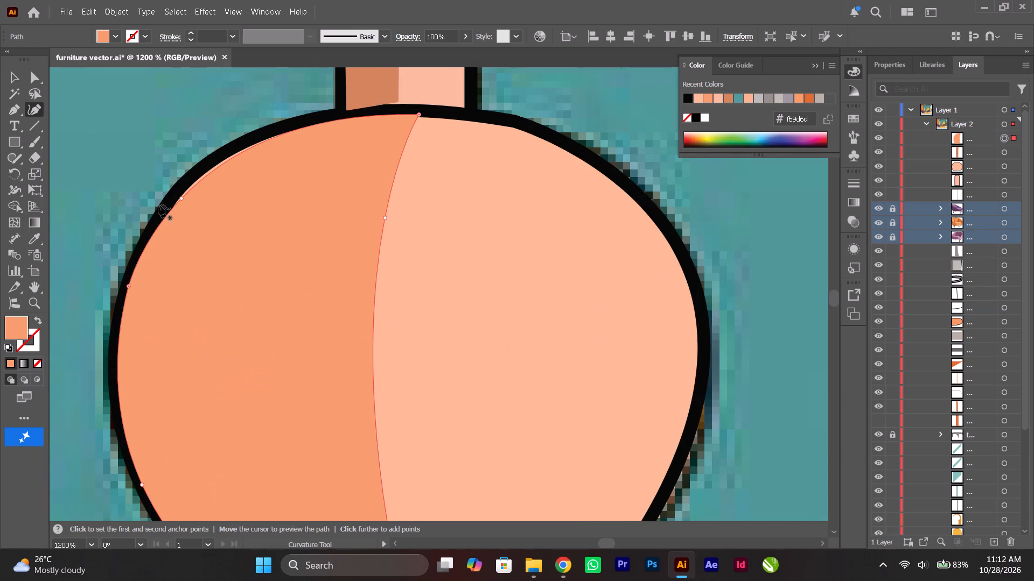
{"action": "left_click_drag", "start_coordinate": [183, 199], "coordinate": [192, 187]}
With the Pen, trace the bulb from the shade's lower right edge around its rounded bottom and up its left side.
{"action": "scroll", "coordinate": [189, 188], "scroll_direction": "down", "scroll_amount": 20}
{"action": "scroll", "coordinate": [189, 188], "scroll_direction": "down", "scroll_amount": 2}
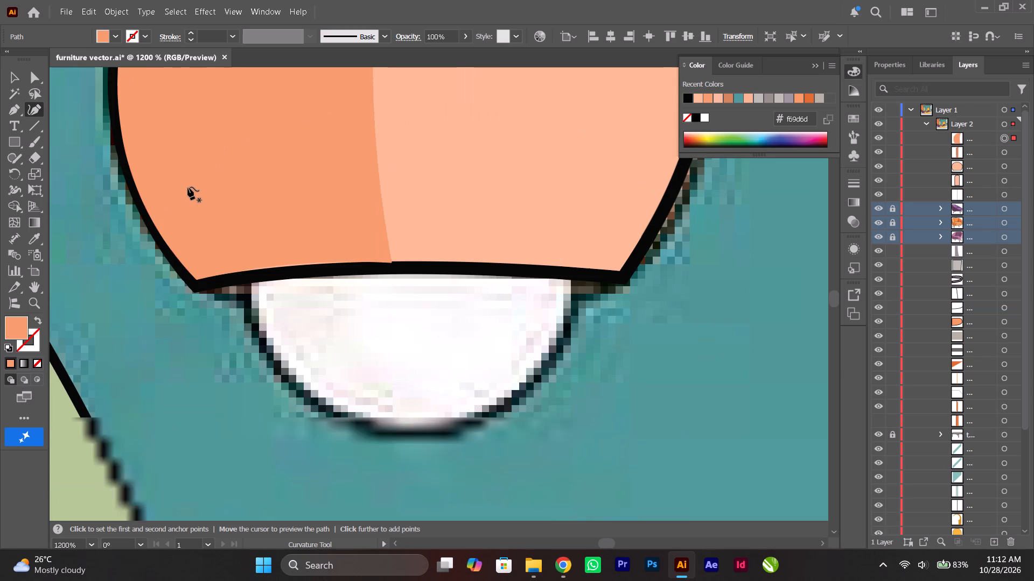
{"action": "left_click", "coordinate": [17, 104]}
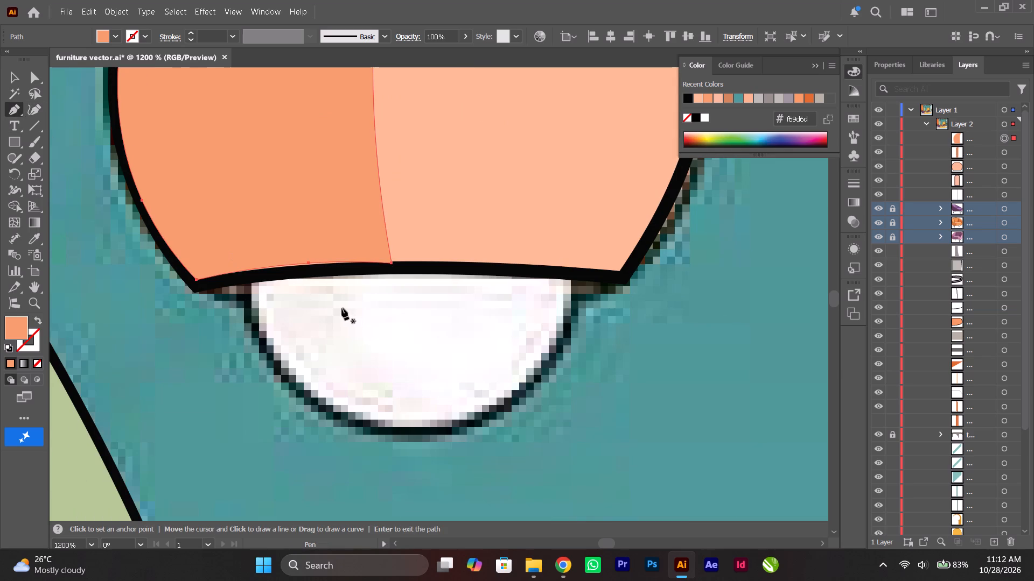
{"action": "left_click", "coordinate": [603, 278]}
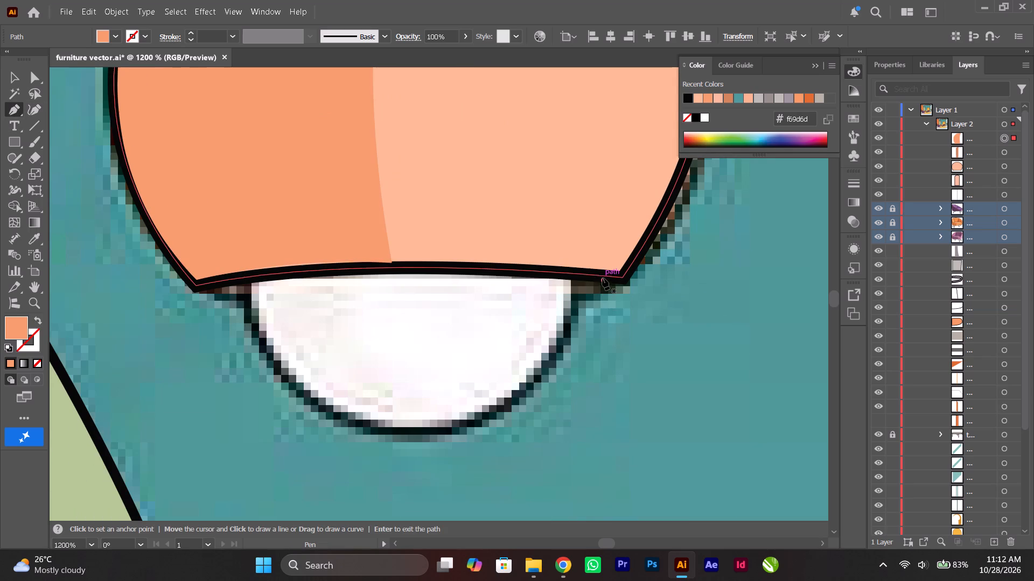
{"action": "left_click_drag", "start_coordinate": [416, 430], "coordinate": [334, 444]}
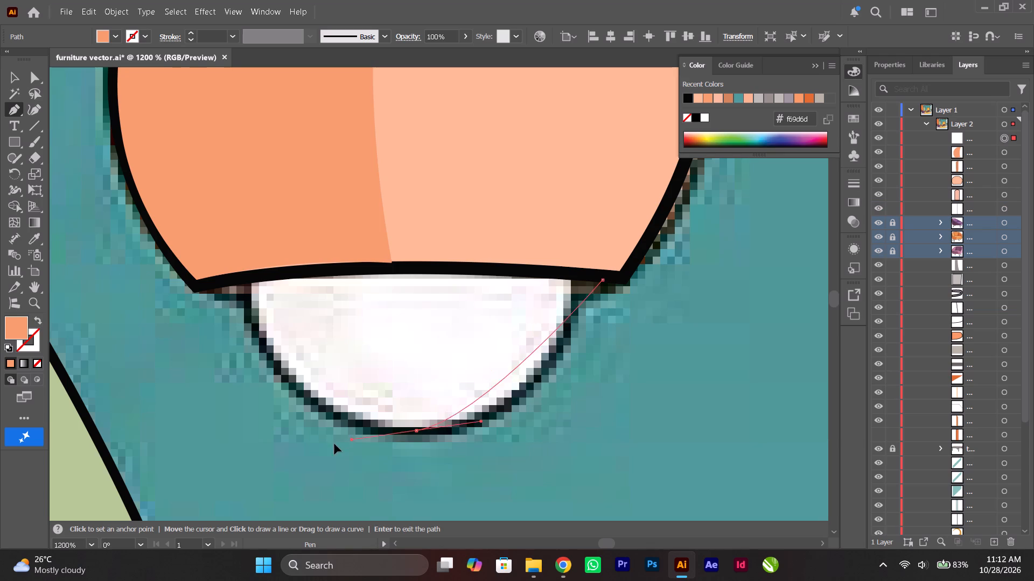
{"action": "left_click_drag", "start_coordinate": [334, 444], "coordinate": [276, 429]}
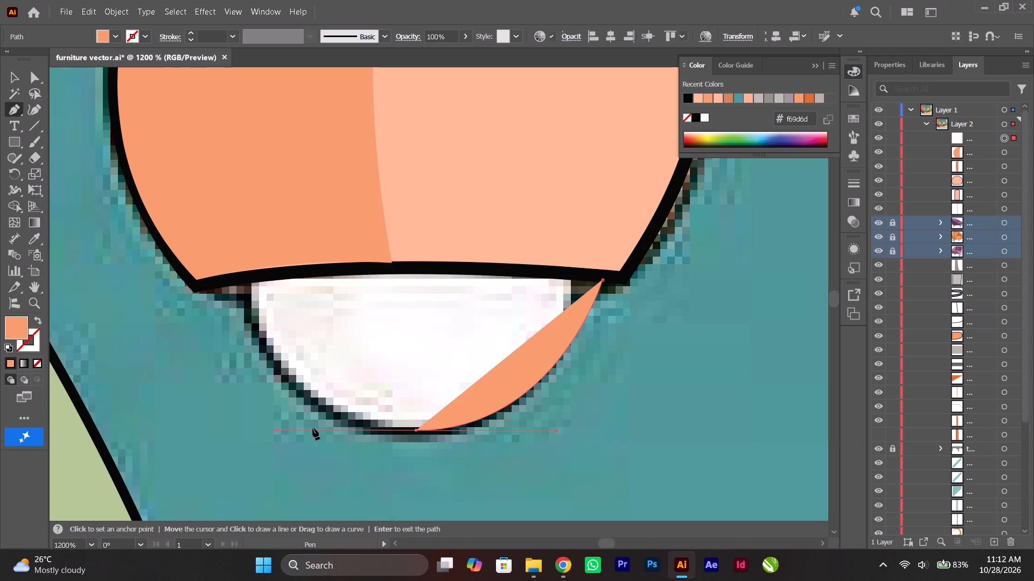
{"action": "left_click", "coordinate": [417, 430]}
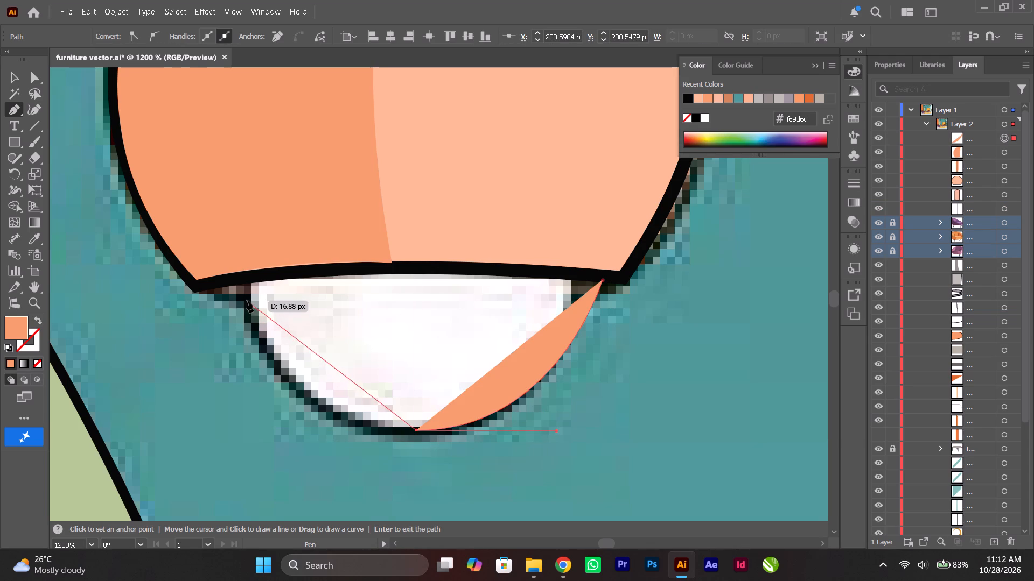
{"action": "left_click_drag", "start_coordinate": [246, 301], "coordinate": [219, 173]}
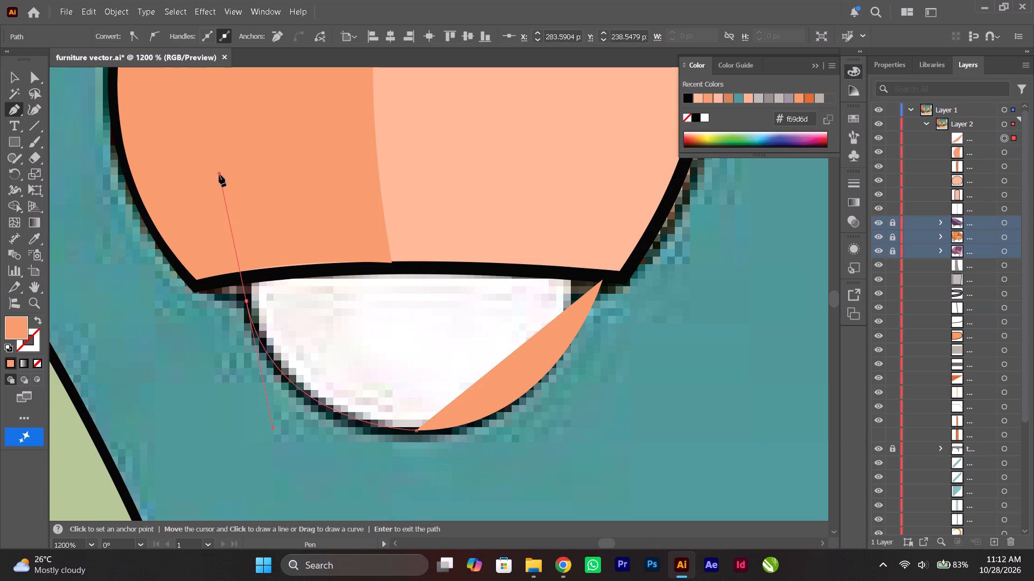
{"action": "left_click", "coordinate": [246, 300]}
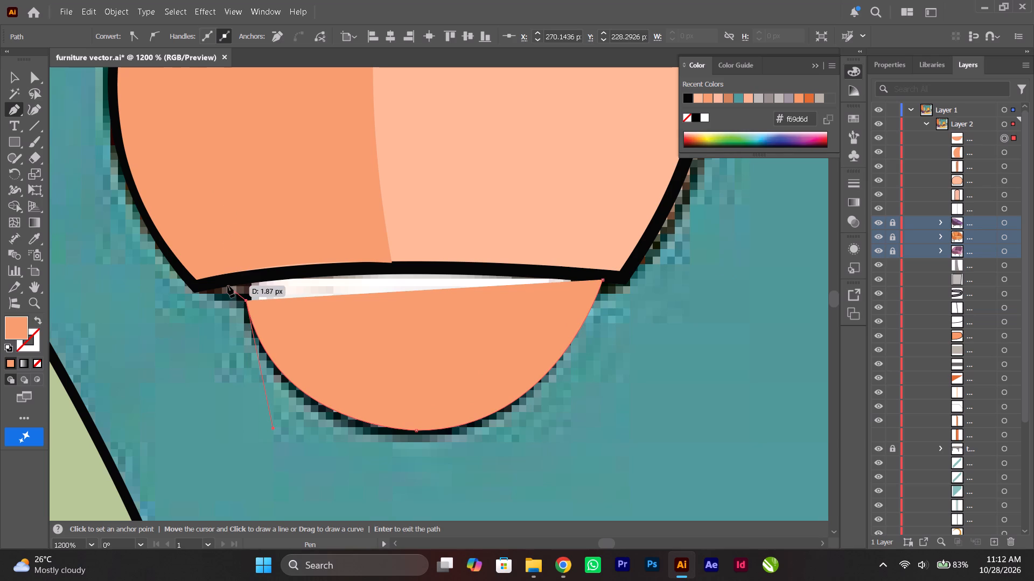
{"action": "left_click", "coordinate": [227, 284]}
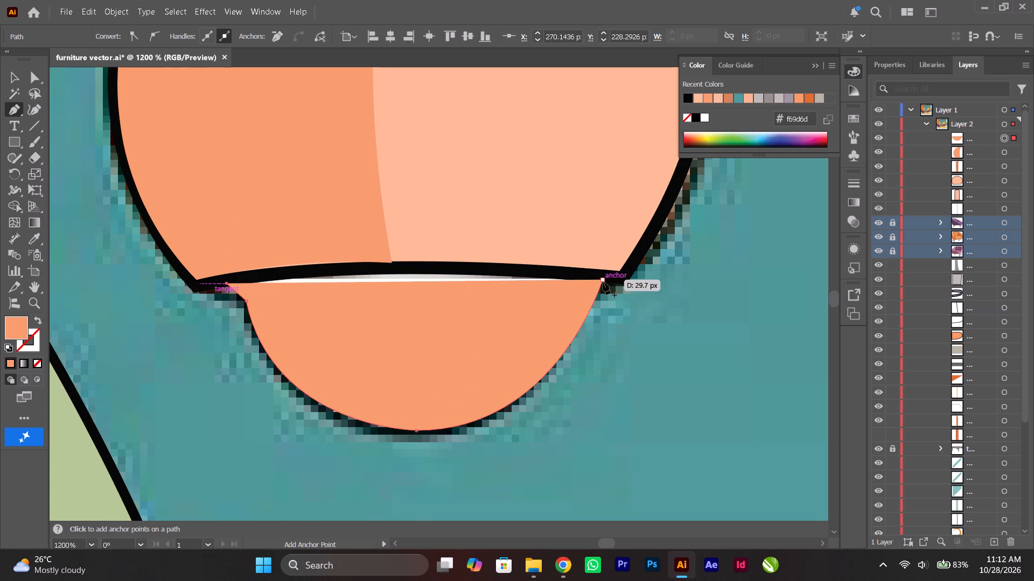
Close the roughly 30 px wide bulb path at its starting anchor with a top edge curved along the shade's bottom rim.
{"action": "left_click_drag", "start_coordinate": [602, 282], "coordinate": [710, 330]}
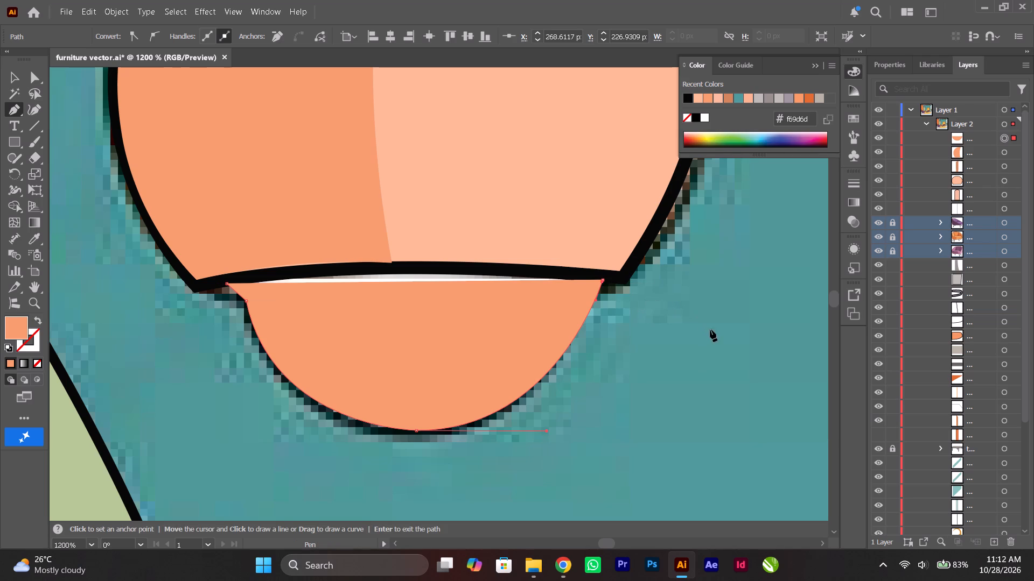
{"action": "left_click_drag", "start_coordinate": [710, 330], "coordinate": [588, 369]}
{"action": "key", "text": "ctrl+z"}
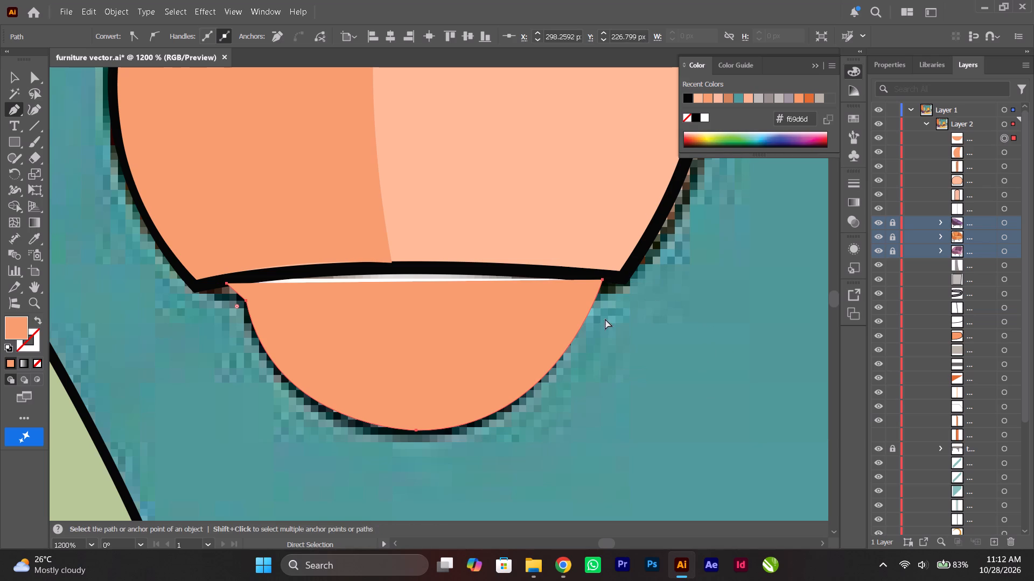
{"action": "left_click_drag", "start_coordinate": [604, 279], "coordinate": [617, 284]}
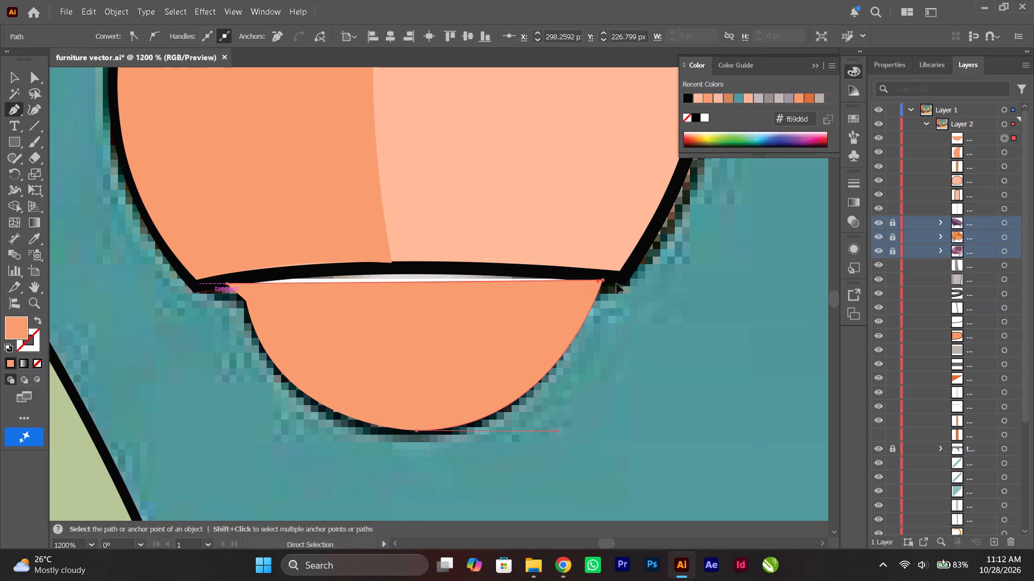
{"action": "left_click_drag", "start_coordinate": [617, 284], "coordinate": [767, 312]}
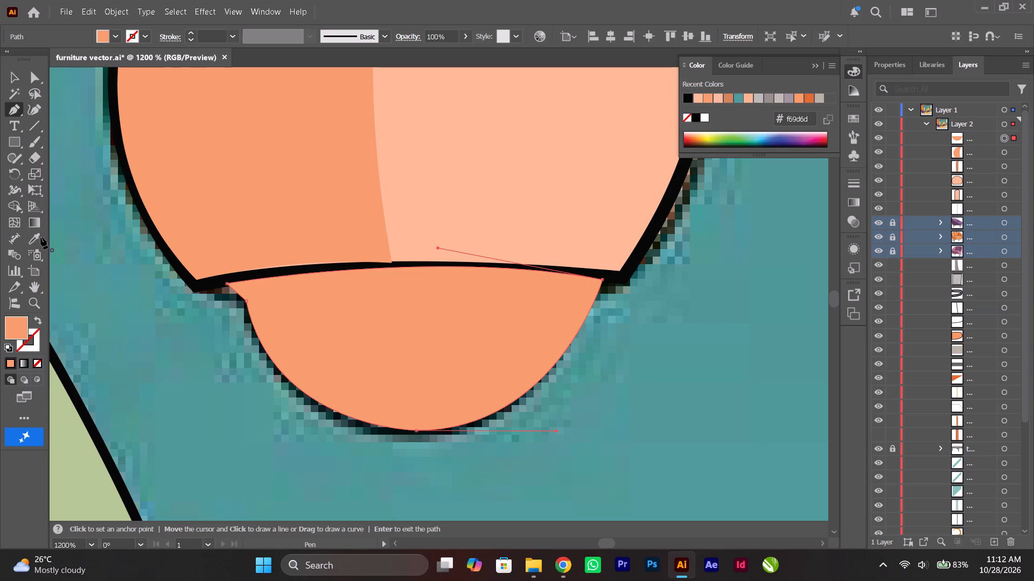
Clear the bulb shape's orange fill and fill it with white #ffffff sampled from the reference bulb.
{"action": "left_click", "coordinate": [38, 366]}
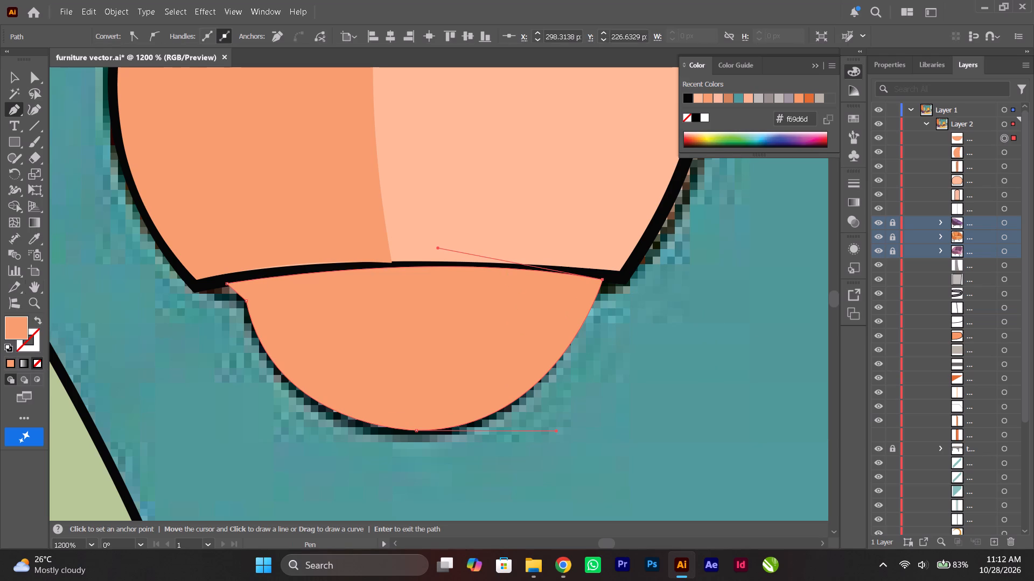
{"action": "left_click", "coordinate": [41, 236]}
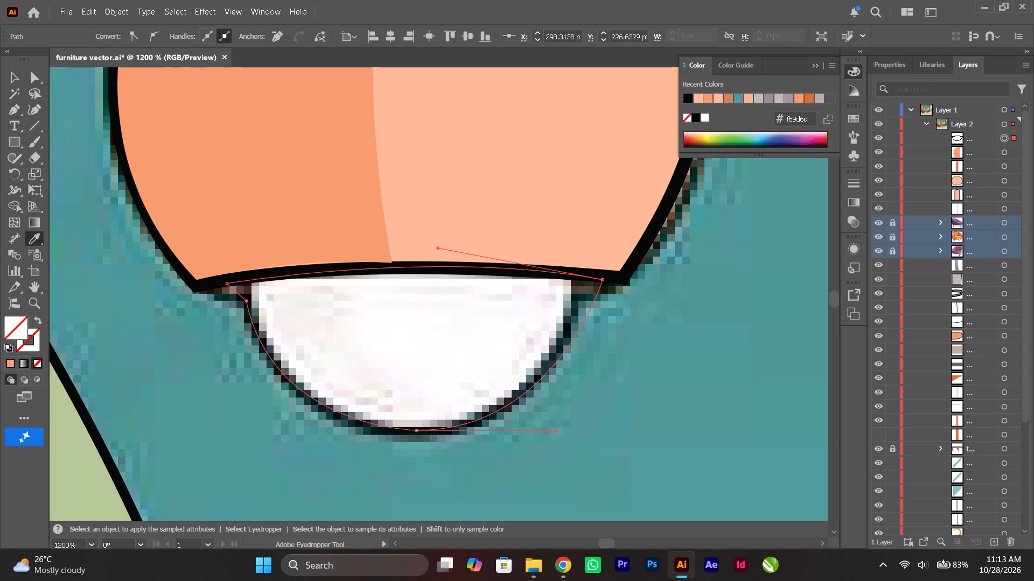
{"action": "left_click", "coordinate": [401, 341]}
Move the white bulb shape beneath the lamp's shade and neck shapes in the stacking order and deselect it.
{"action": "left_click", "coordinate": [12, 80]}
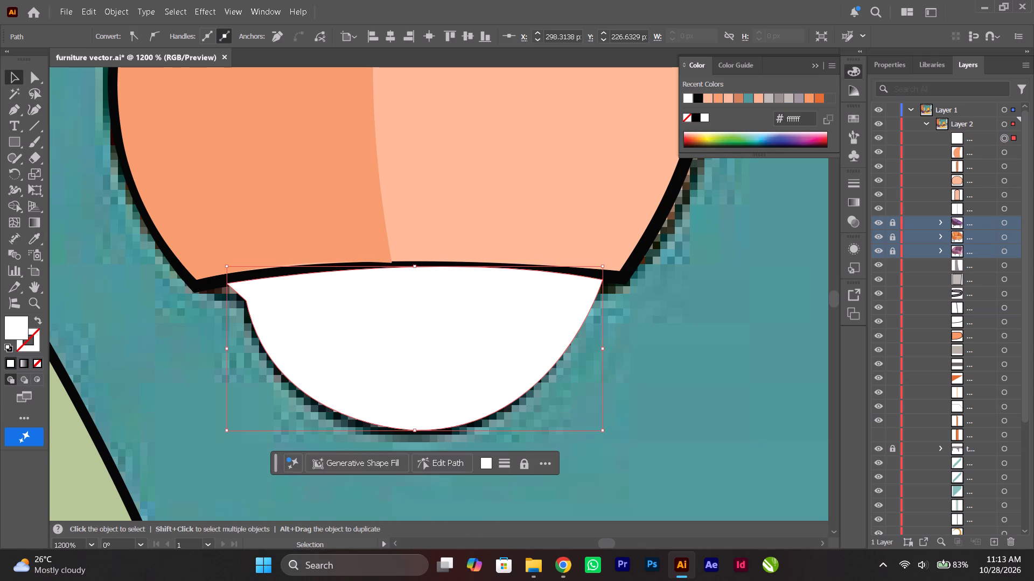
{"action": "left_click_drag", "start_coordinate": [973, 133], "coordinate": [979, 200]}
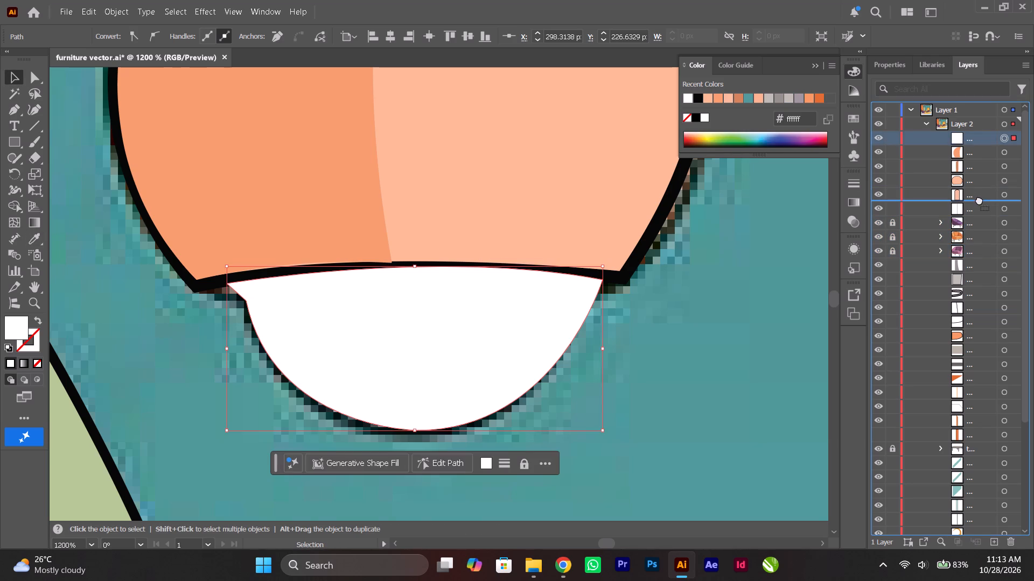
{"action": "left_click", "coordinate": [770, 266]}
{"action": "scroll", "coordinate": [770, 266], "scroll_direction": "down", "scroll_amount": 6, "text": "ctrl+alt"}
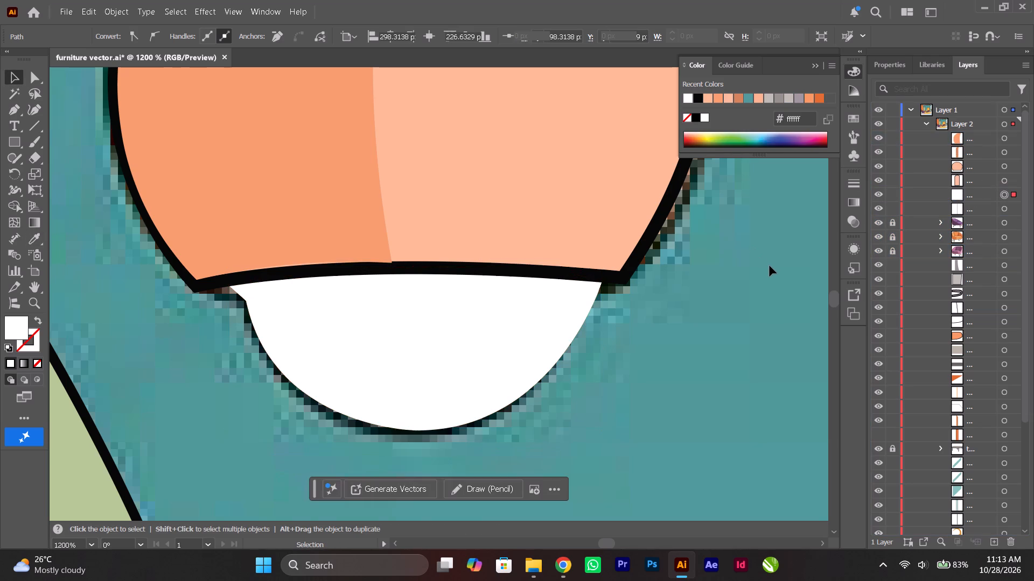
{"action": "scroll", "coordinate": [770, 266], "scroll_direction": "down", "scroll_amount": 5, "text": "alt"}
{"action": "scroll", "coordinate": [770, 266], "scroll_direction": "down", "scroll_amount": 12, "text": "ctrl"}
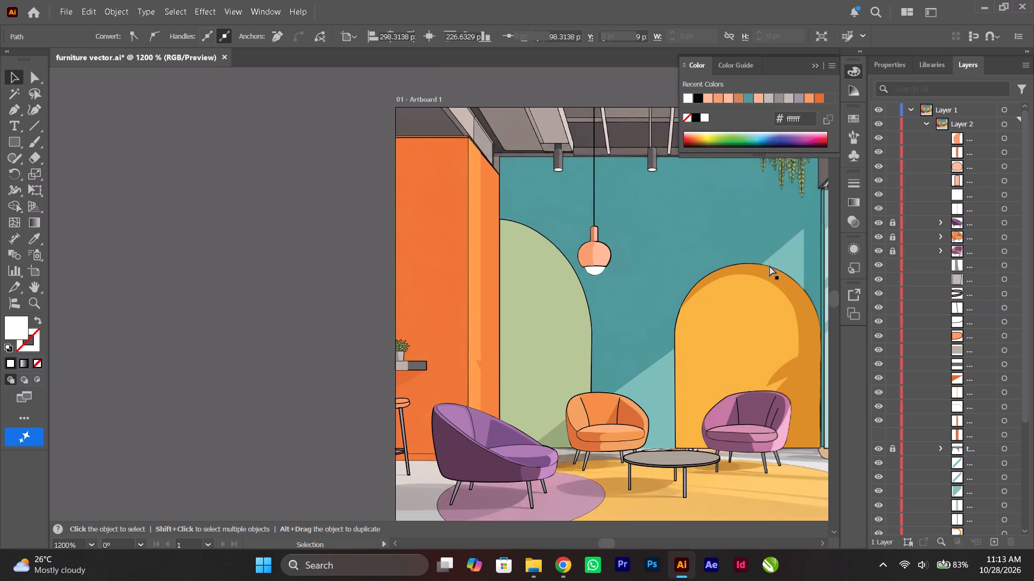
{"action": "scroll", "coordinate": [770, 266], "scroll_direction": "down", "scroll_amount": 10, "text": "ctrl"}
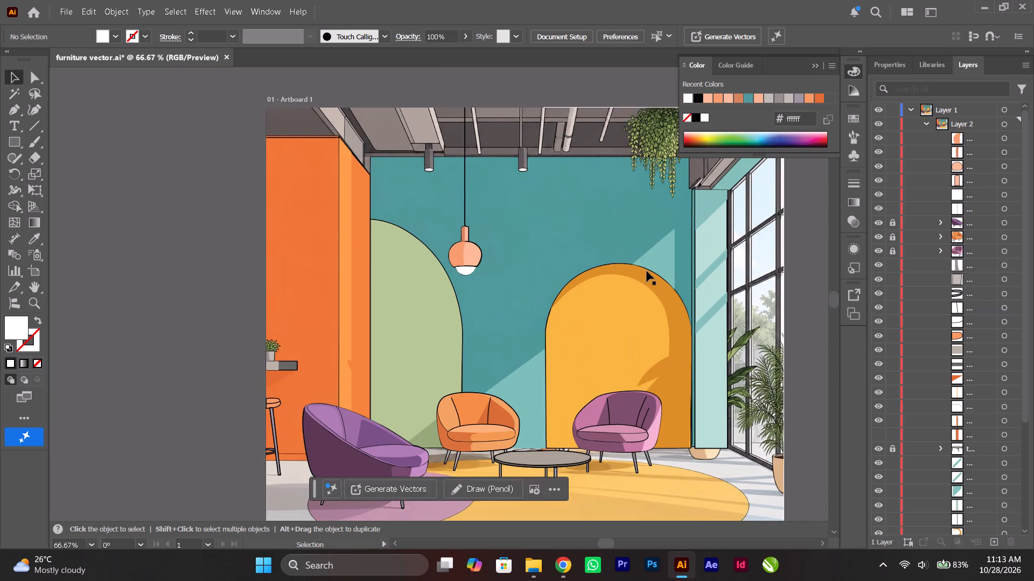
Save the document.
{"action": "scroll", "coordinate": [647, 271], "scroll_direction": "down", "scroll_amount": 1, "text": "alt"}
{"action": "scroll", "coordinate": [647, 271], "scroll_direction": "down", "scroll_amount": 5}
{"action": "key", "text": "ctrl+s"}
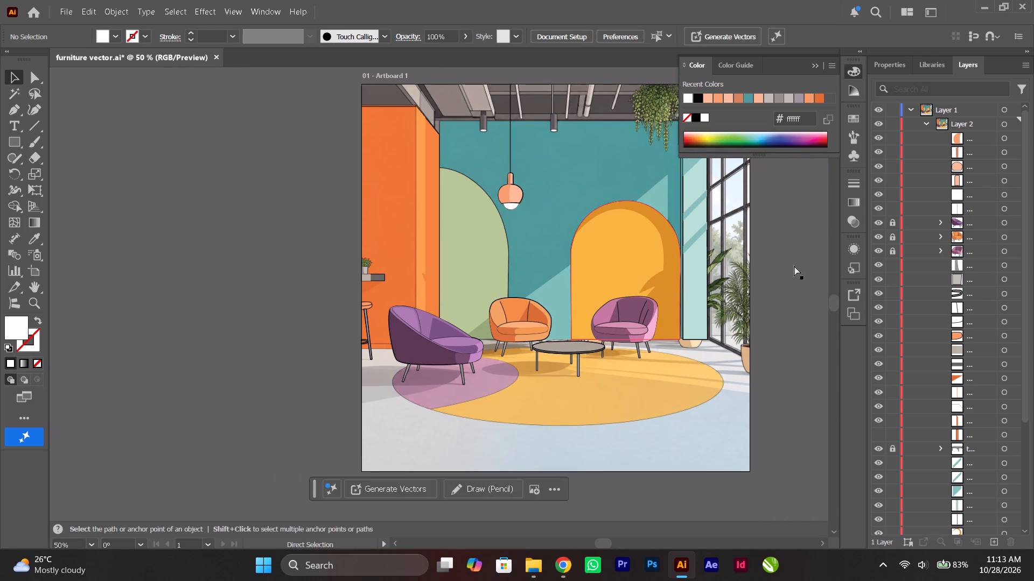
Move the pendant lamp's six paths beneath the three locked armchair groups in the stacking order and deselect them.
{"action": "left_click", "coordinate": [1006, 210]}
{"action": "left_click", "coordinate": [1002, 140], "text": "shift"}
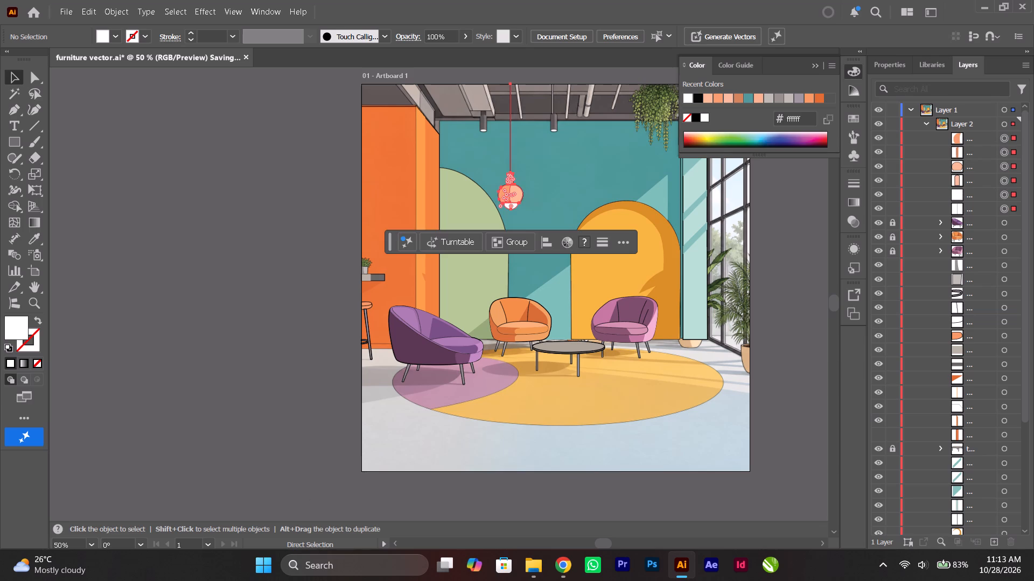
{"action": "left_click", "coordinate": [980, 137]}
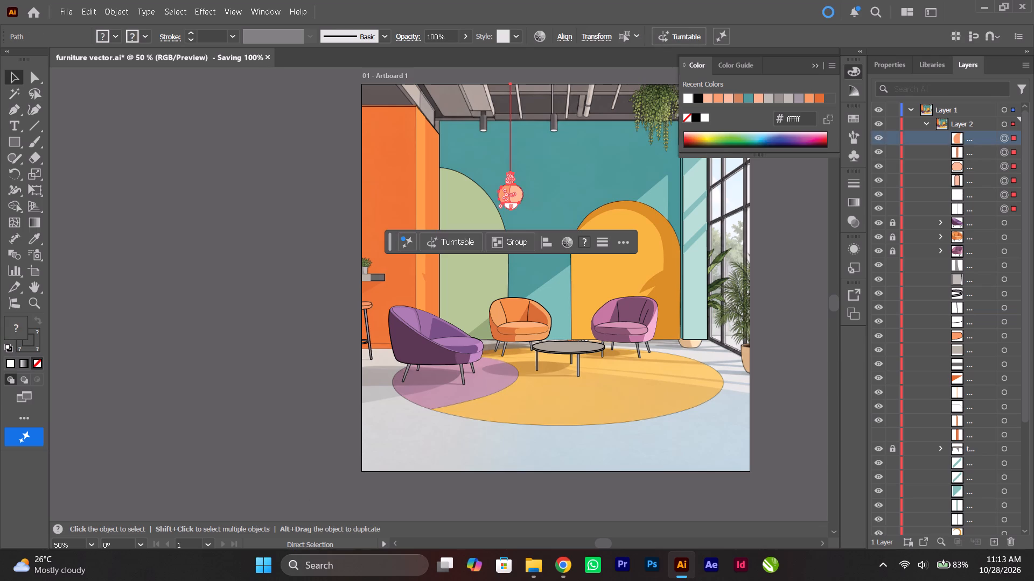
{"action": "left_click", "coordinate": [974, 210], "text": "shift"}
{"action": "left_click_drag", "start_coordinate": [982, 139], "coordinate": [982, 138]}
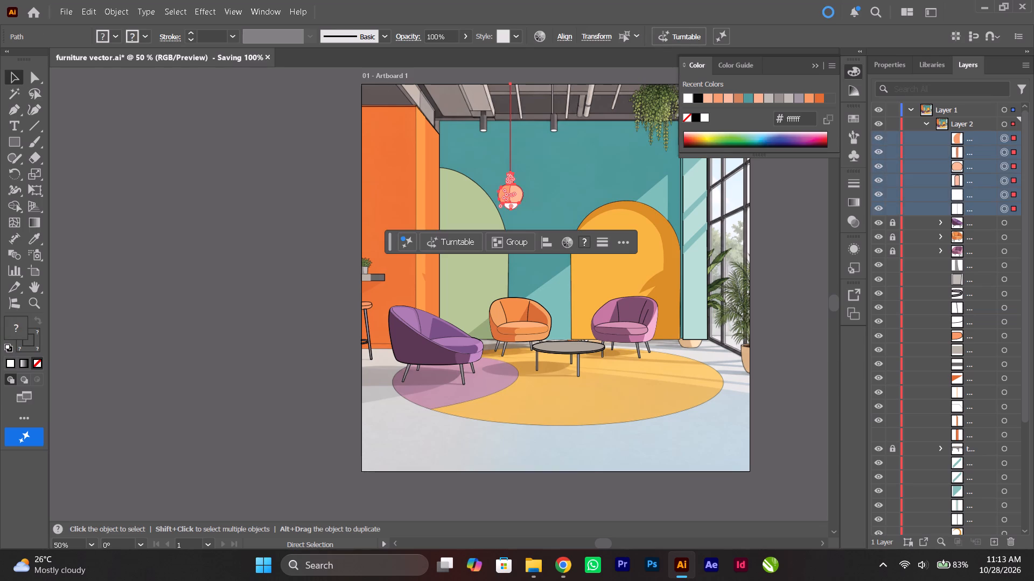
{"action": "left_click_drag", "start_coordinate": [982, 138], "coordinate": [982, 255]}
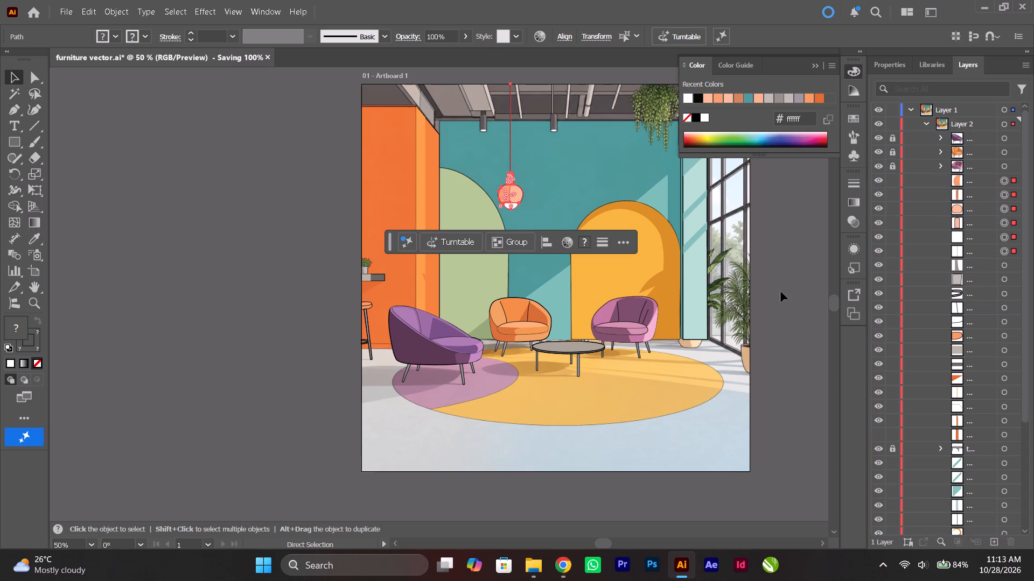
{"action": "left_click", "coordinate": [784, 265]}
{"action": "left_click", "coordinate": [786, 263]}
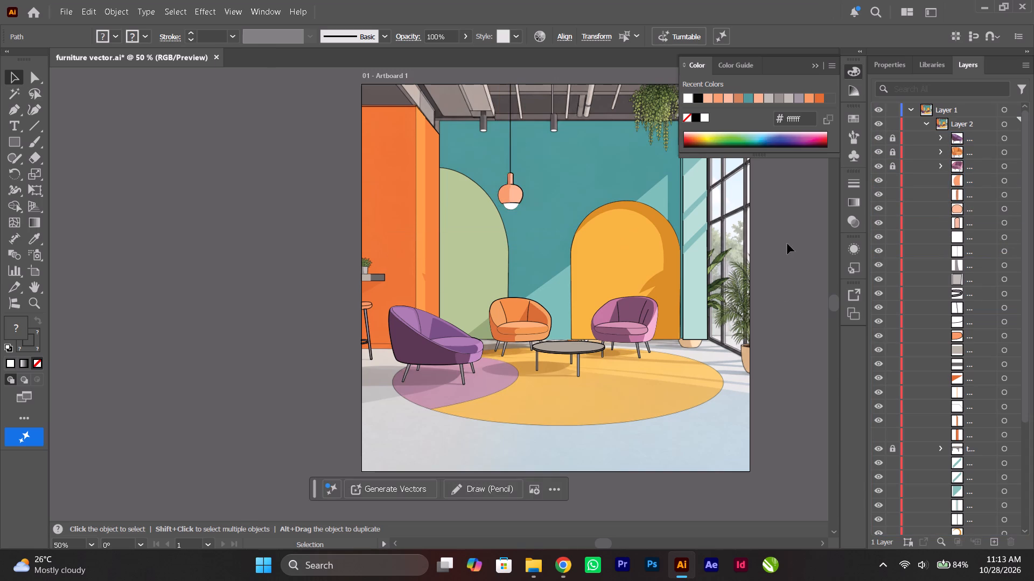
Collapse the floating colour controls.
{"action": "left_click", "coordinate": [816, 65]}
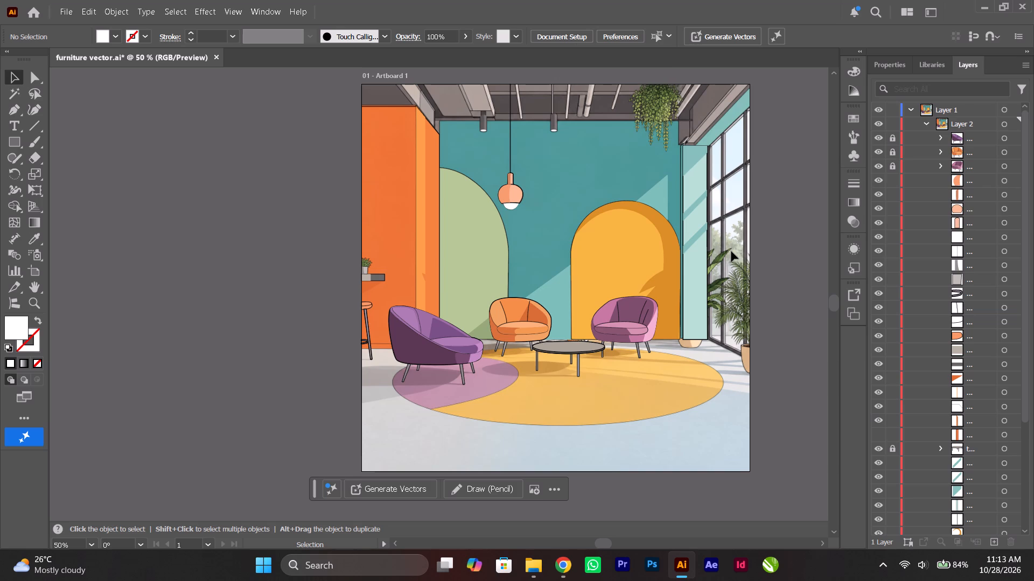
Toggle the hidden orange front wall shape on and off to compare it with the reference, leaving it hidden.
{"action": "left_click", "coordinate": [875, 433]}
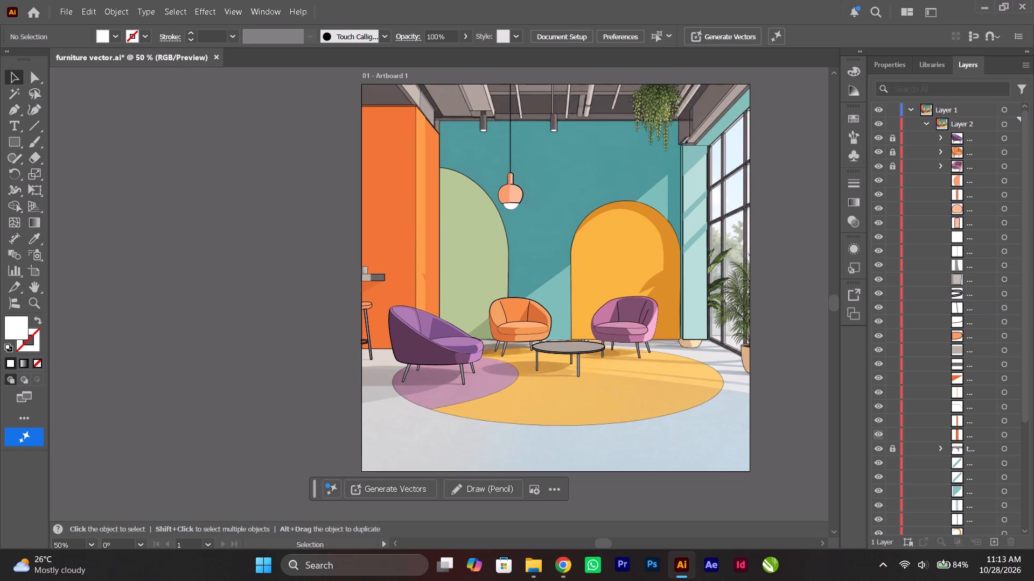
{"action": "left_click", "coordinate": [870, 435]}
{"action": "left_click", "coordinate": [869, 436]}
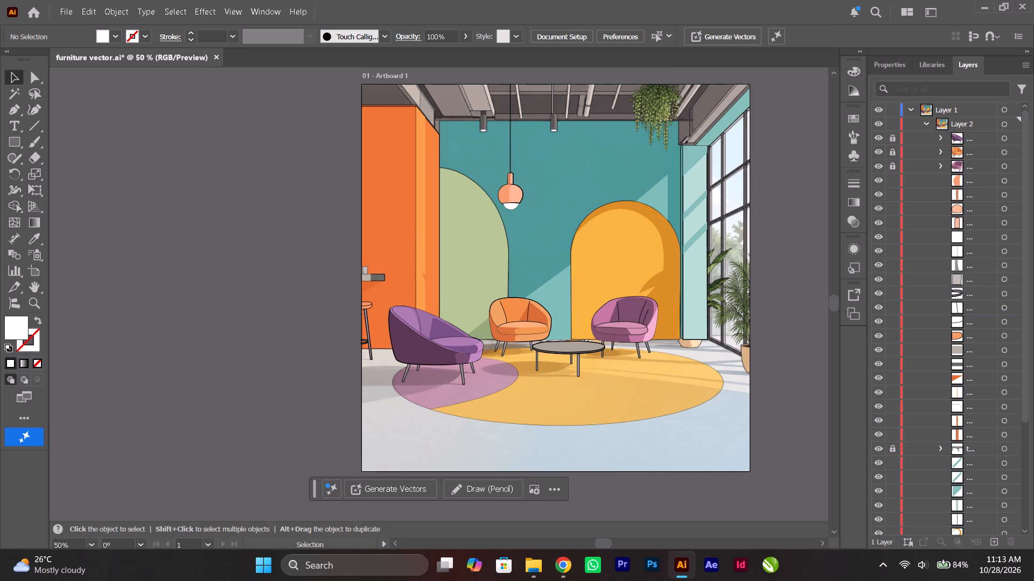
{"action": "left_click", "coordinate": [867, 436]}
{"action": "left_click", "coordinate": [876, 433]}
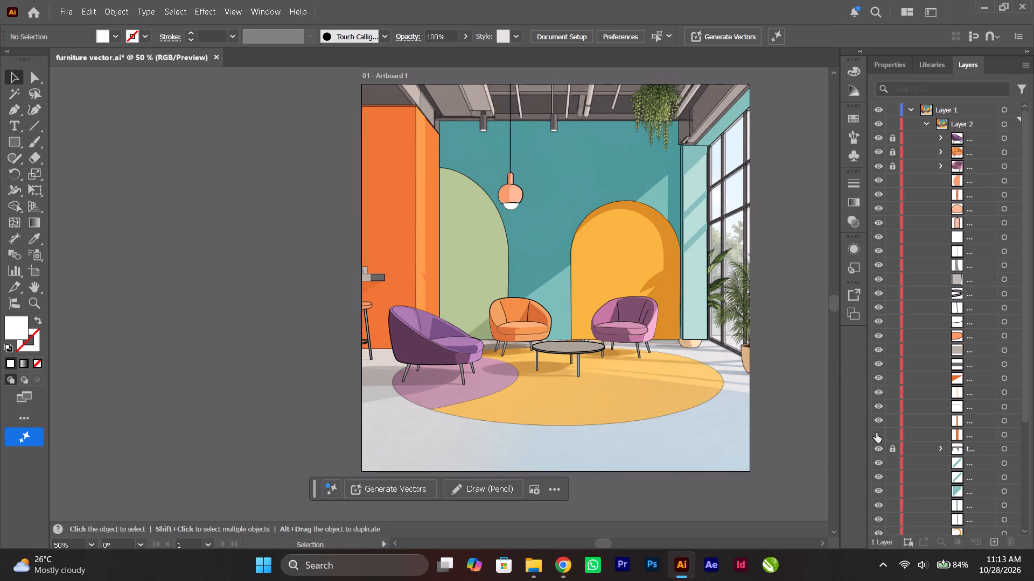
{"action": "left_click", "coordinate": [876, 433]}
{"action": "left_click", "coordinate": [876, 433]}
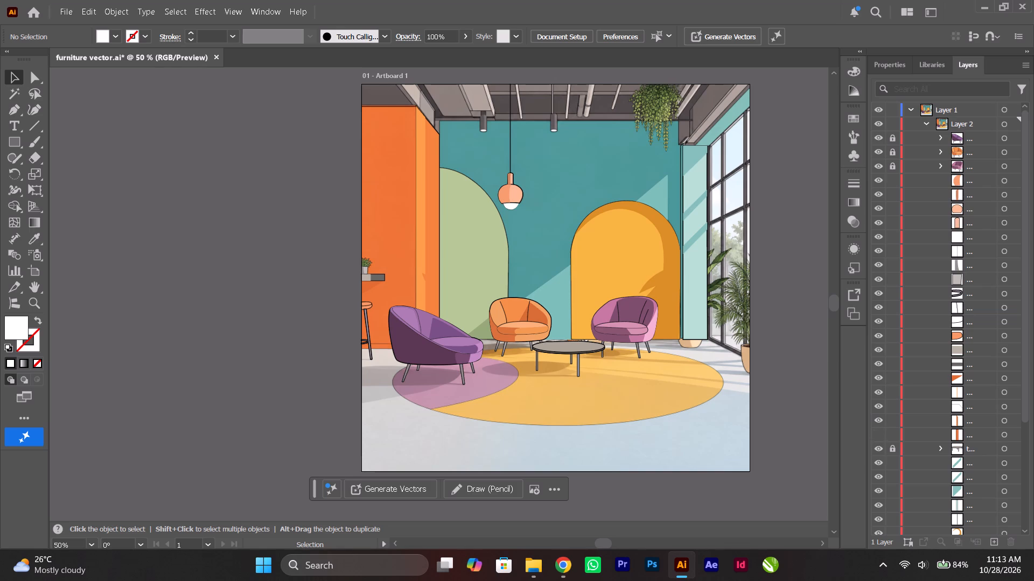
{"action": "left_click", "coordinate": [868, 438]}
Hide the reference image briefly to examine the traced shapes on their own.
{"action": "scroll", "coordinate": [938, 477], "scroll_direction": "down", "scroll_amount": 20}
{"action": "scroll", "coordinate": [938, 477], "scroll_direction": "down", "scroll_amount": 4}
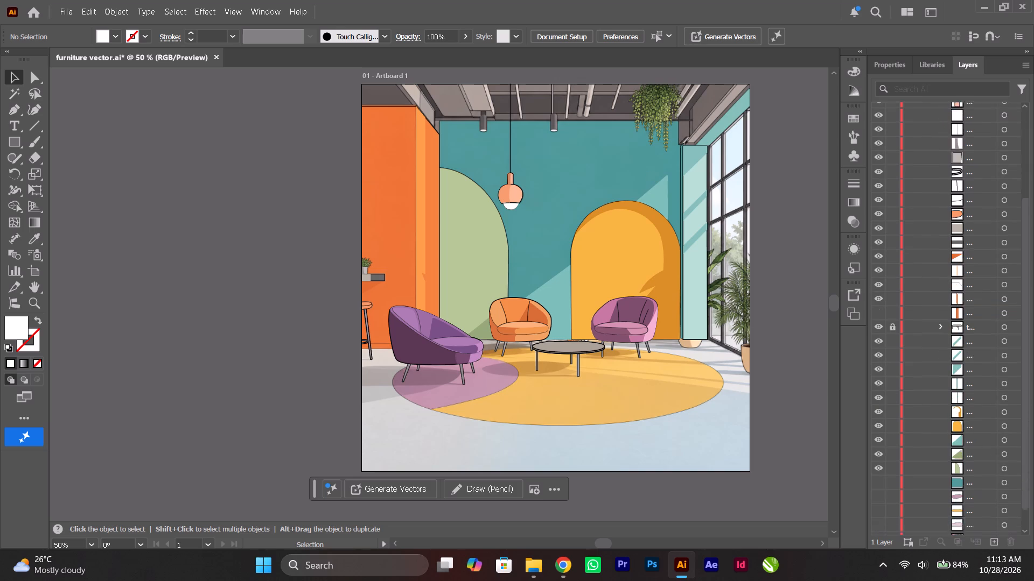
{"action": "scroll", "coordinate": [938, 477], "scroll_direction": "down", "scroll_amount": 17}
{"action": "left_click", "coordinate": [888, 512]}
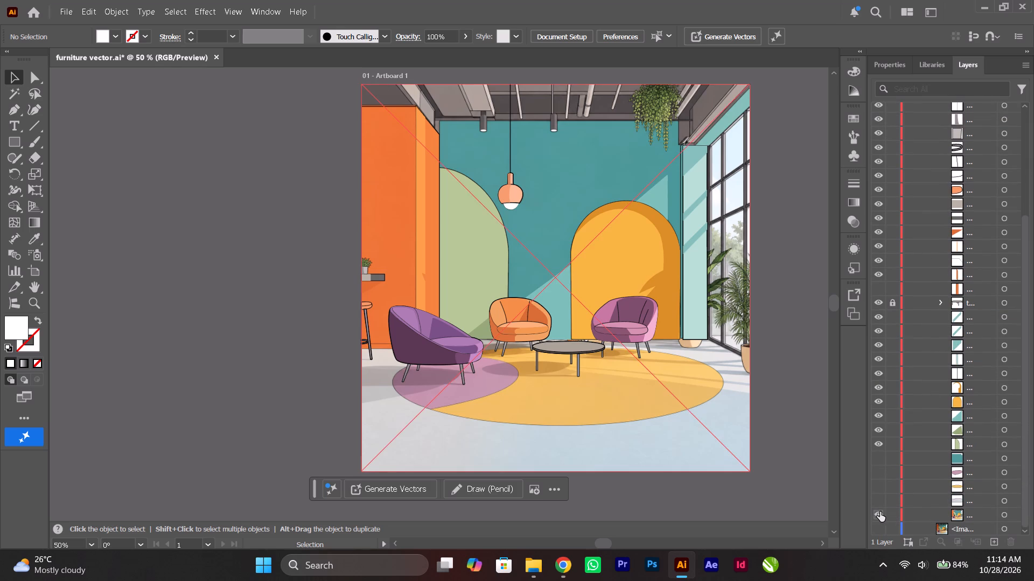
{"action": "left_click", "coordinate": [880, 512]}
{"action": "left_click", "coordinate": [880, 512]}
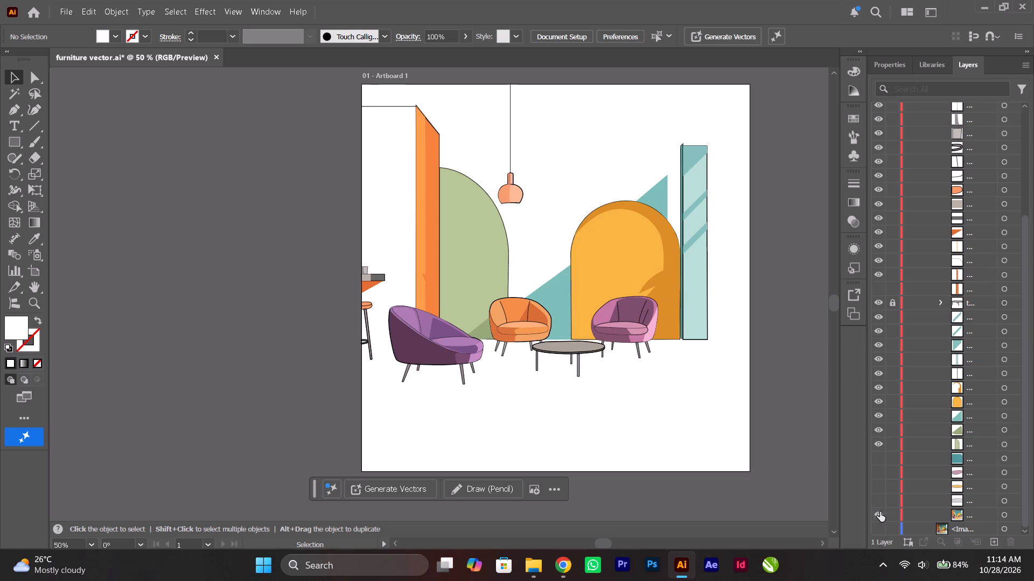
Show the hidden orange front wall, teal back wall, both rugs and floor shapes.
{"action": "left_click", "coordinate": [878, 281]}
{"action": "left_click", "coordinate": [879, 291]}
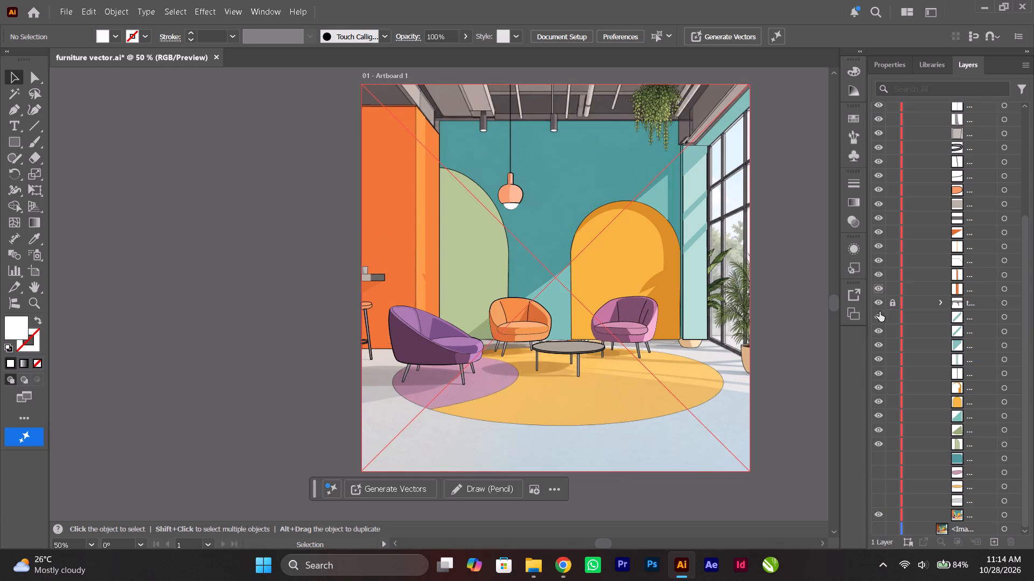
{"action": "left_click_drag", "start_coordinate": [878, 460], "coordinate": [879, 515]}
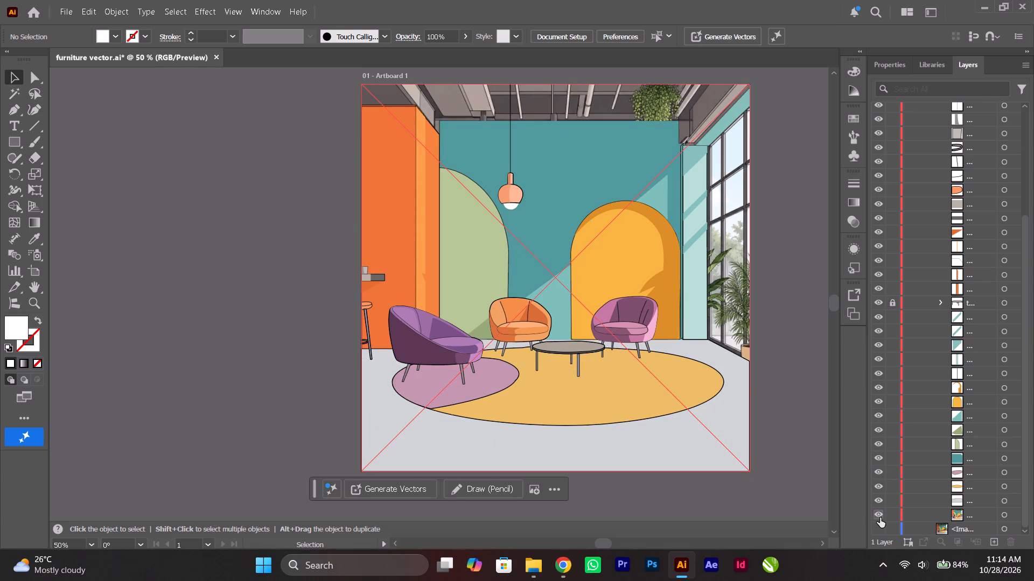
Toggle the reference image off and back on to examine the complete tracing and its remaining untraced areas.
{"action": "left_click", "coordinate": [879, 518]}
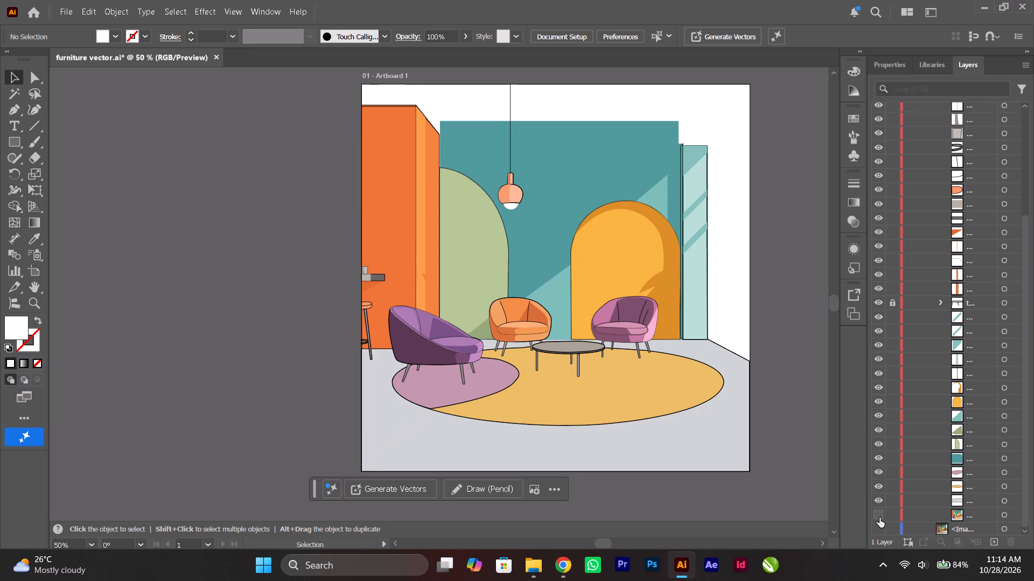
{"action": "left_click", "coordinate": [879, 518]}
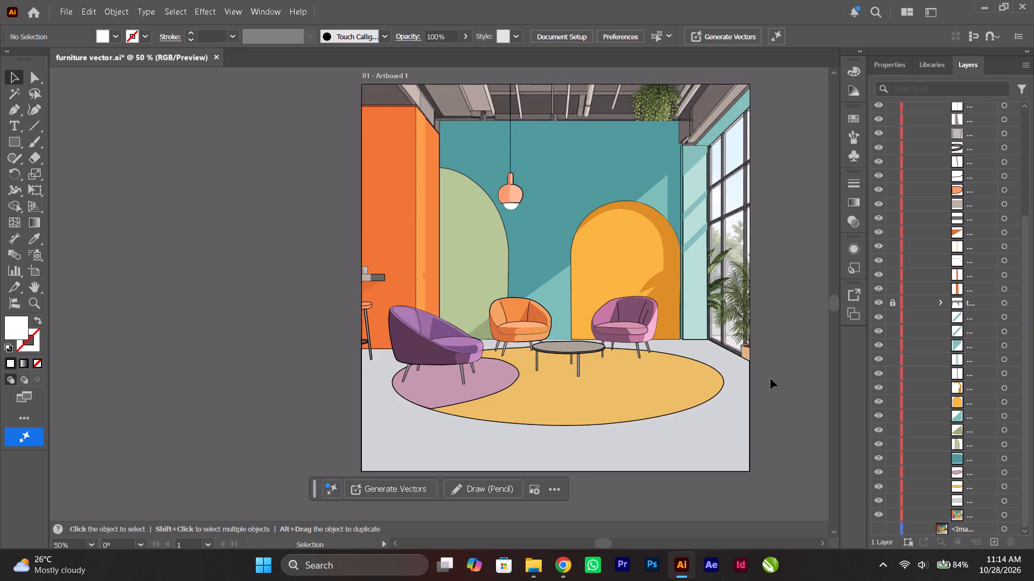
{"action": "scroll", "coordinate": [988, 396], "scroll_direction": "up", "scroll_amount": 20}
{"action": "scroll", "coordinate": [988, 396], "scroll_direction": "up", "scroll_amount": 4}
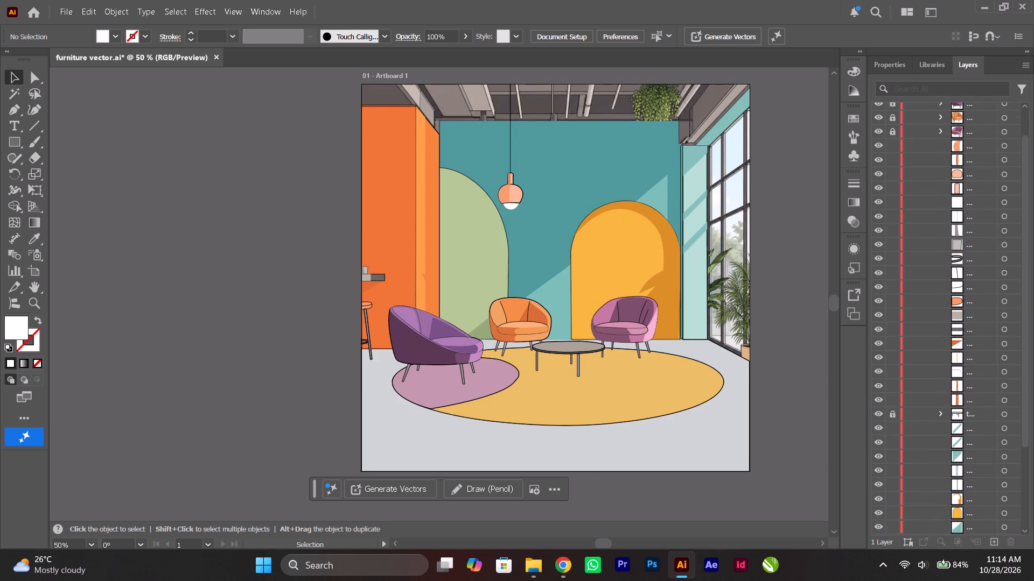
{"action": "scroll", "coordinate": [988, 396], "scroll_direction": "up", "scroll_amount": 16}
{"action": "scroll", "coordinate": [988, 396], "scroll_direction": "down", "scroll_amount": 20}
{"action": "scroll", "coordinate": [988, 396], "scroll_direction": "down", "scroll_amount": 15}
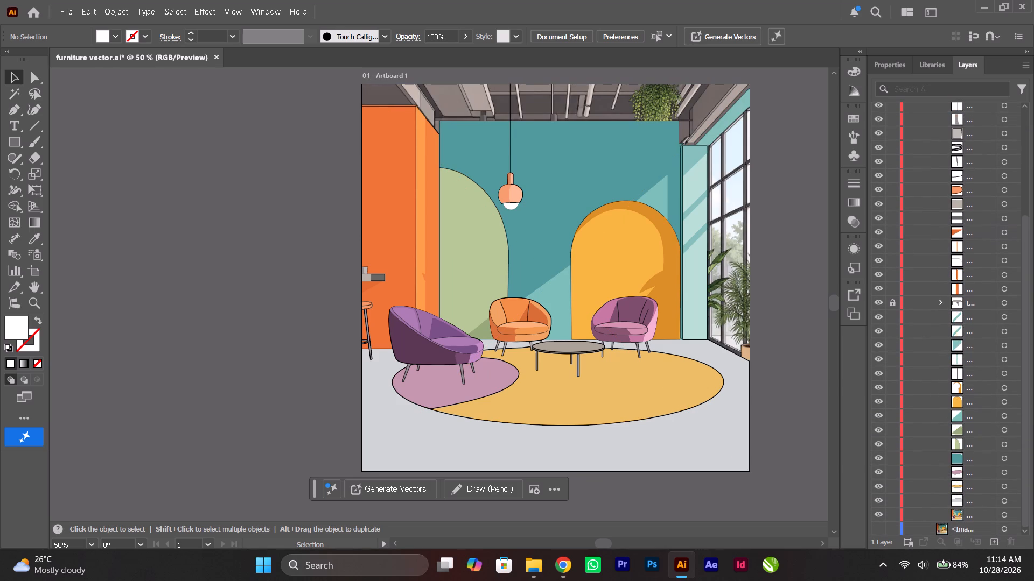
{"action": "scroll", "coordinate": [988, 396], "scroll_direction": "down", "scroll_amount": 2}
{"action": "scroll", "coordinate": [806, 346], "scroll_direction": "up", "scroll_amount": 1}
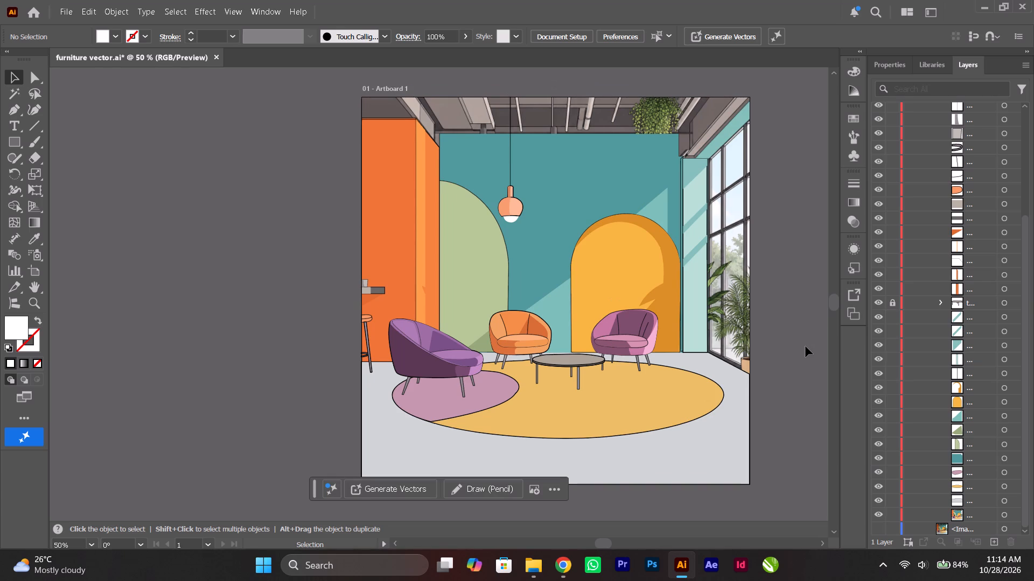
{"action": "scroll", "coordinate": [806, 346], "scroll_direction": "up", "scroll_amount": 1}
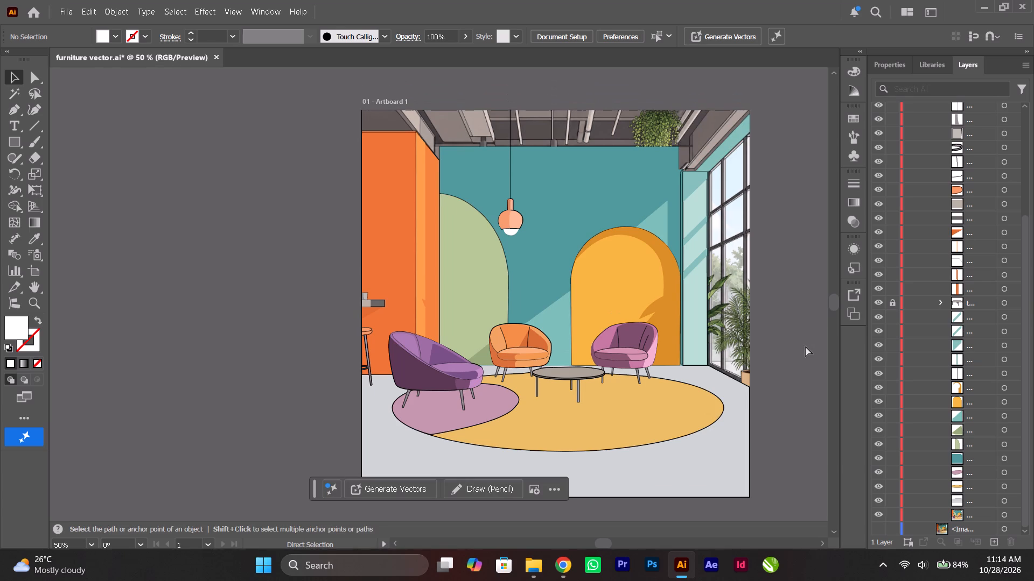
Save the document with the traced wall, rug and floor shapes shown.
{"action": "key", "text": "ctrl+s"}
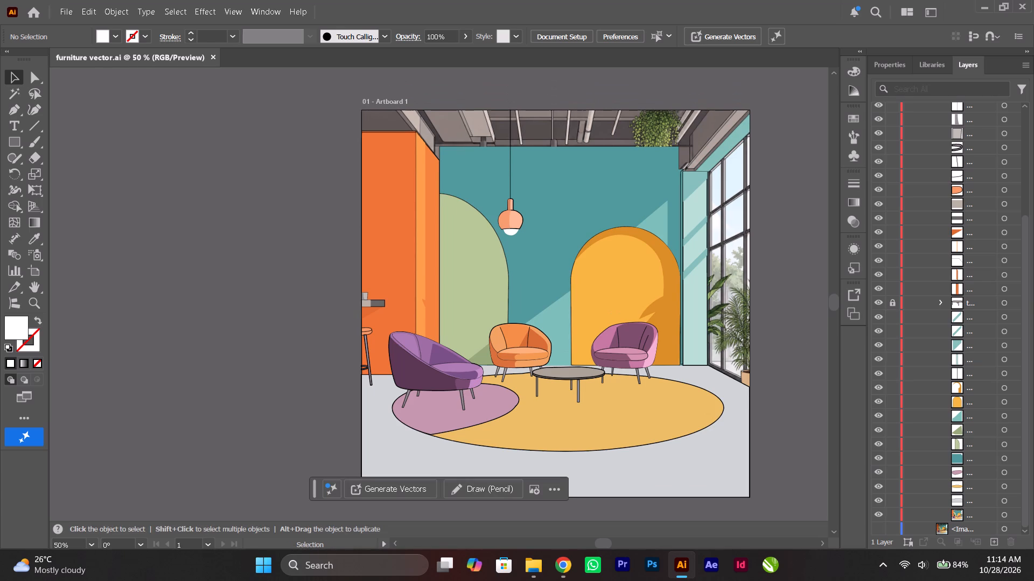
Lock the reference image at the bottom of Layer 2.
{"action": "left_click", "coordinate": [892, 519]}
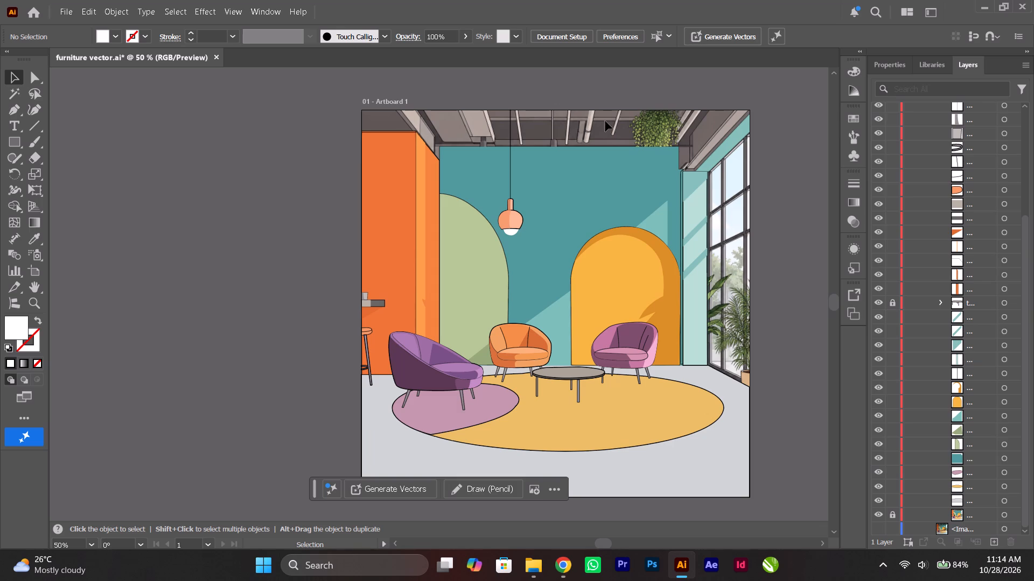
Hide the teal back wall shape so the reference wall and ceiling lights can be traced.
{"action": "left_click", "coordinate": [599, 164]}
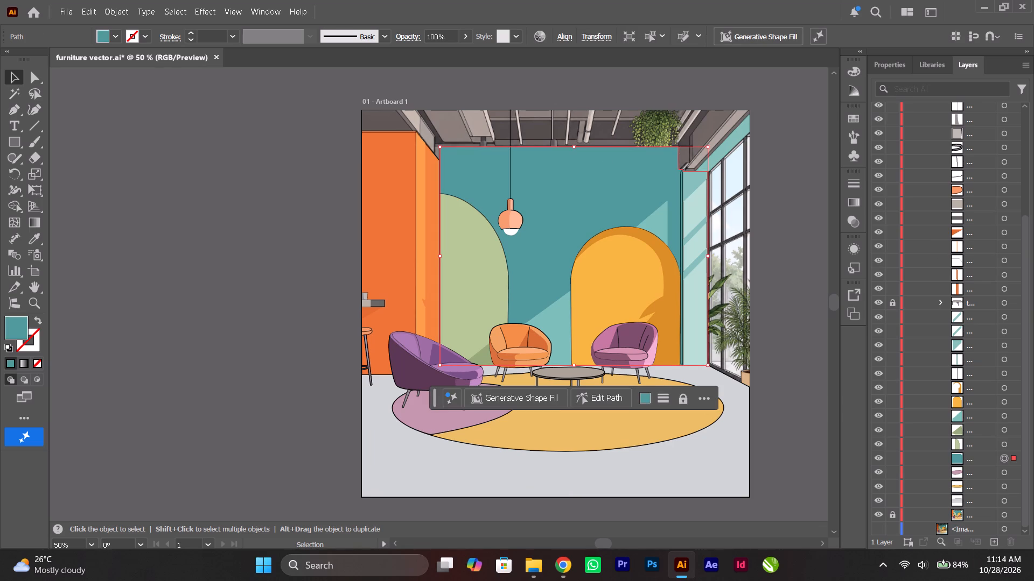
{"action": "left_click", "coordinate": [878, 455]}
{"action": "left_click", "coordinate": [879, 453]}
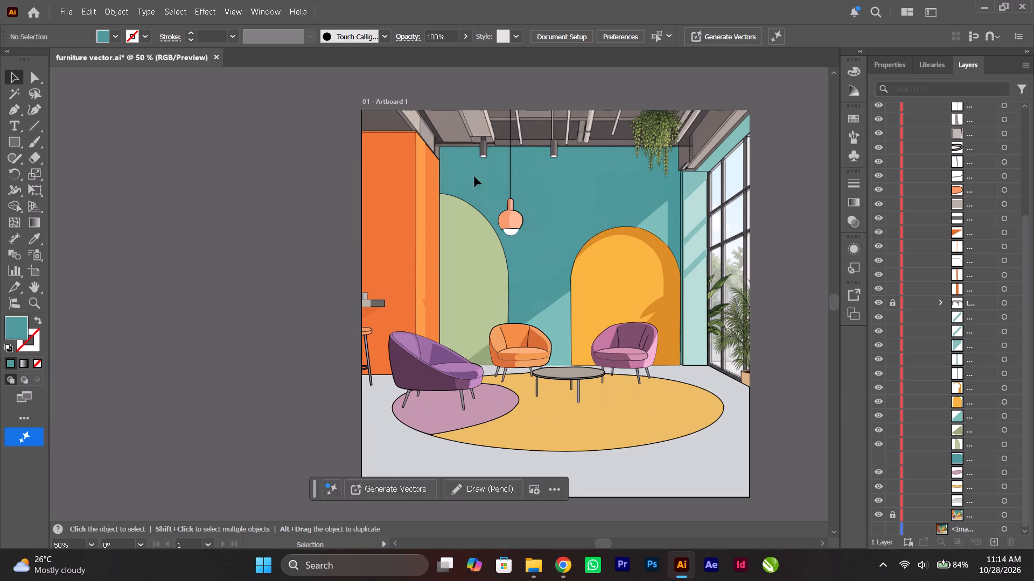
Trace the dark ceiling section above the orange wall with the Pen tool as a closed four-sided shape about 40 px high.
{"action": "scroll", "coordinate": [464, 136], "scroll_direction": "up", "scroll_amount": 6, "text": "alt"}
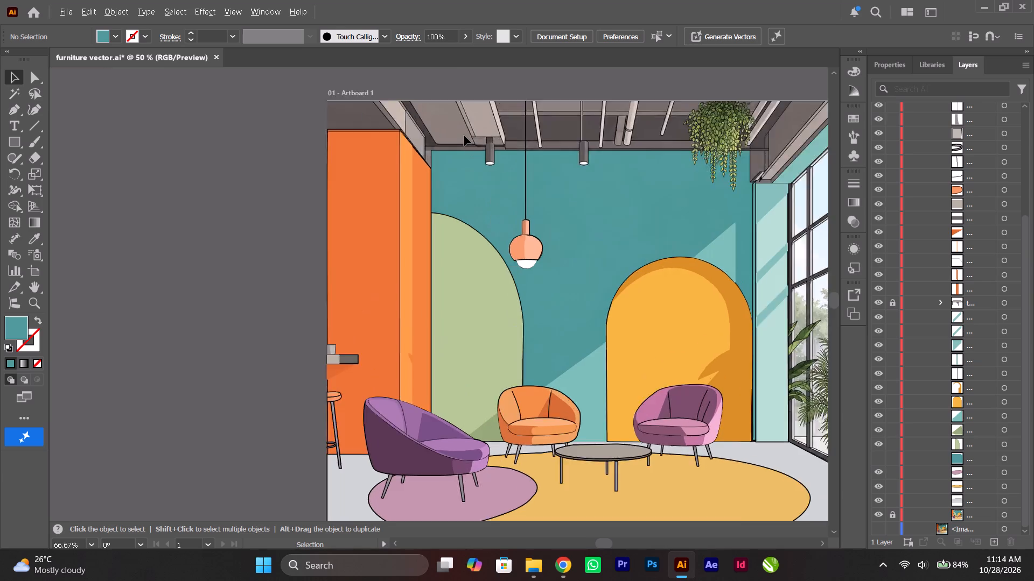
{"action": "scroll", "coordinate": [485, 174], "scroll_direction": "up", "scroll_amount": 20, "text": "ctrl"}
{"action": "scroll", "coordinate": [485, 174], "scroll_direction": "up", "scroll_amount": 6, "text": "ctrl"}
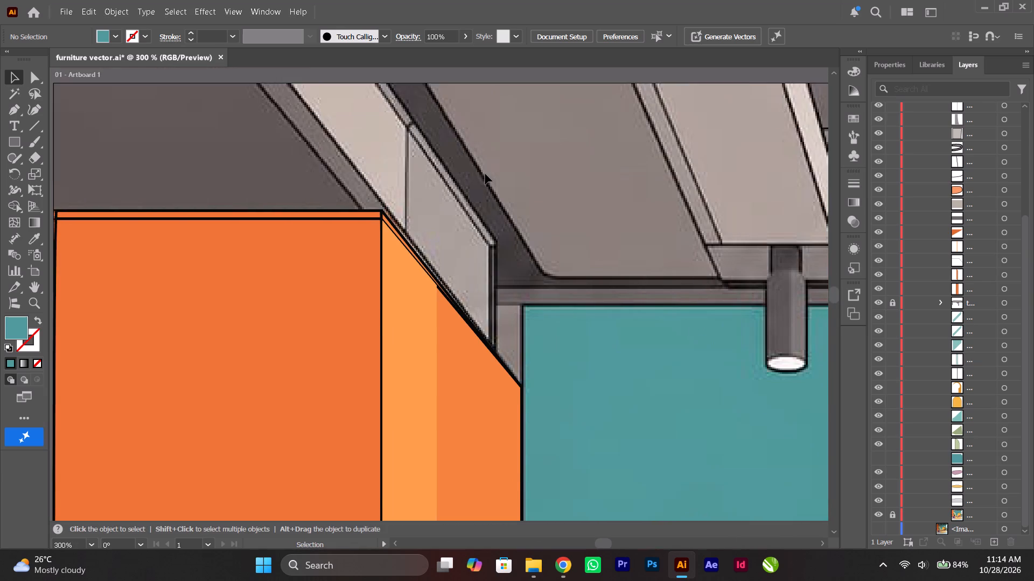
{"action": "scroll", "coordinate": [485, 174], "scroll_direction": "up", "scroll_amount": 13, "text": "ctrl"}
{"action": "scroll", "coordinate": [445, 224], "scroll_direction": "down", "scroll_amount": 2, "text": "alt"}
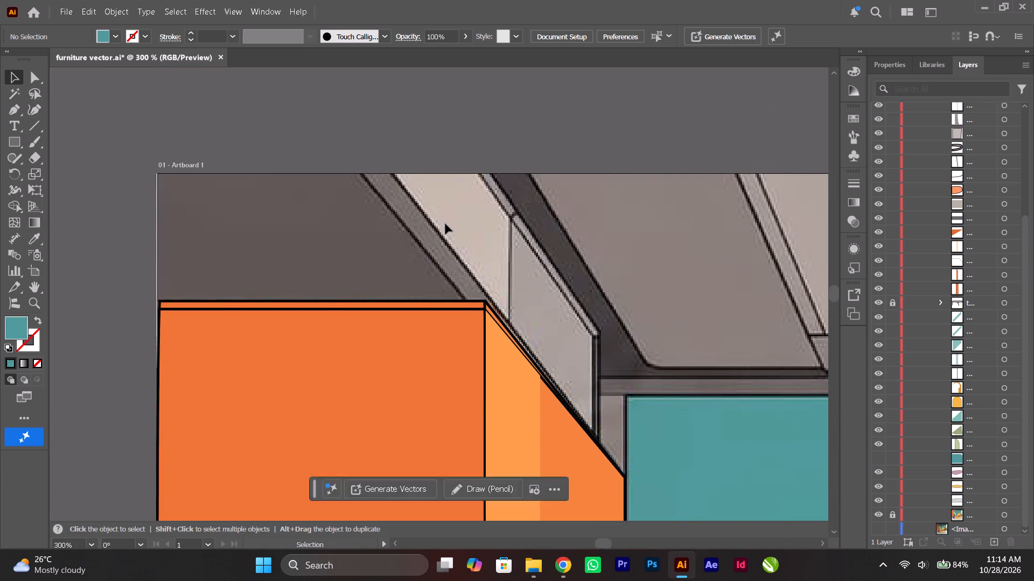
{"action": "scroll", "coordinate": [448, 223], "scroll_direction": "down", "scroll_amount": 3}
{"action": "scroll", "coordinate": [448, 223], "scroll_direction": "down", "scroll_amount": 7, "text": "ctrl"}
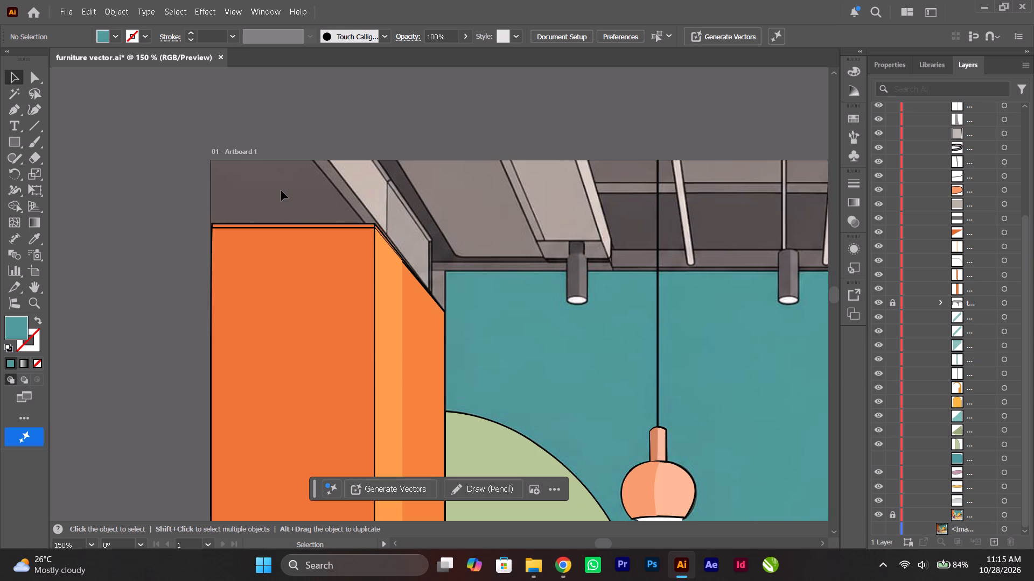
{"action": "left_click", "coordinate": [19, 111]}
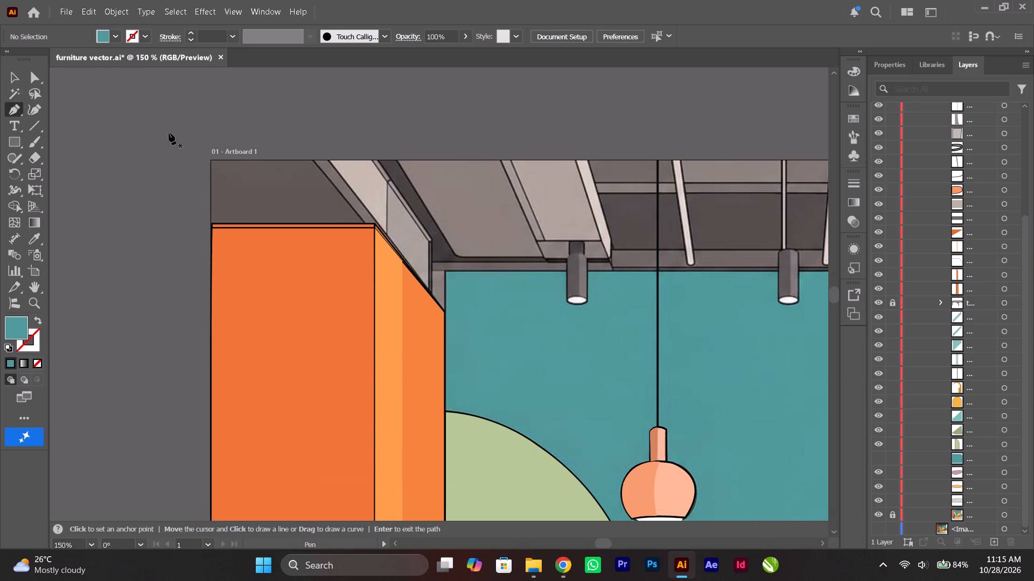
{"action": "scroll", "coordinate": [221, 162], "scroll_direction": "up", "scroll_amount": 3, "text": "alt"}
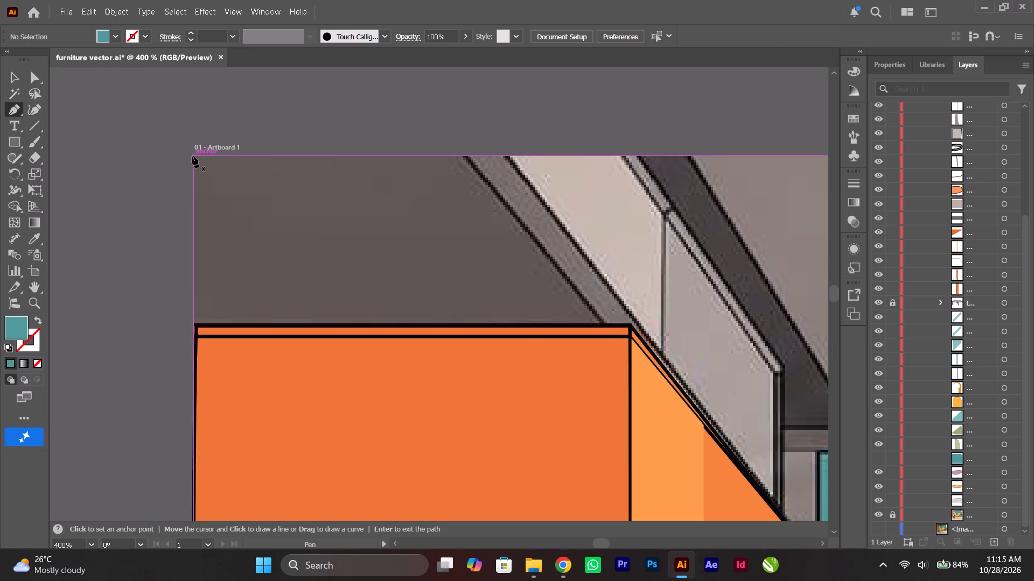
{"action": "left_click", "coordinate": [192, 156]}
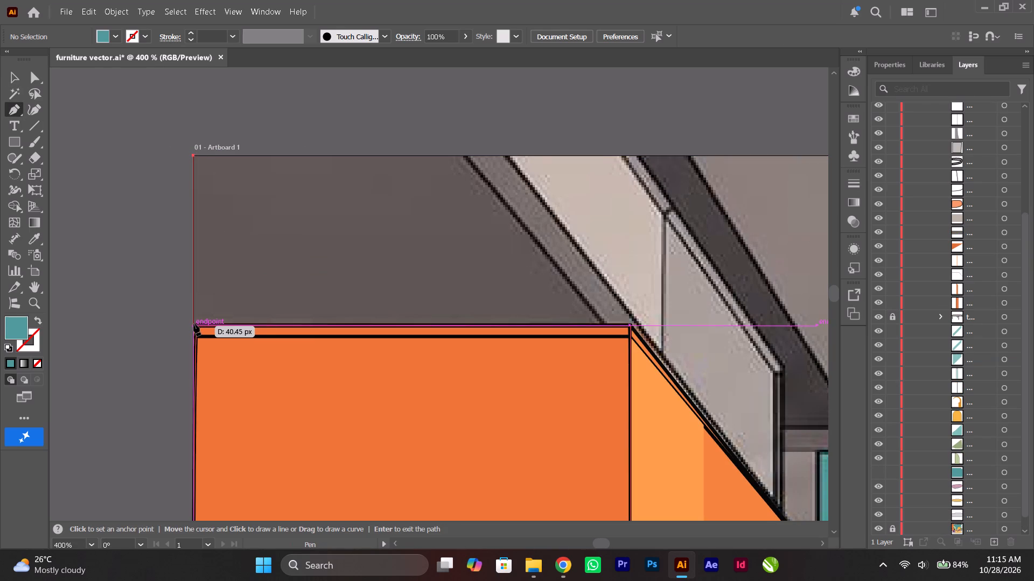
{"action": "left_click", "coordinate": [194, 324], "text": "shift"}
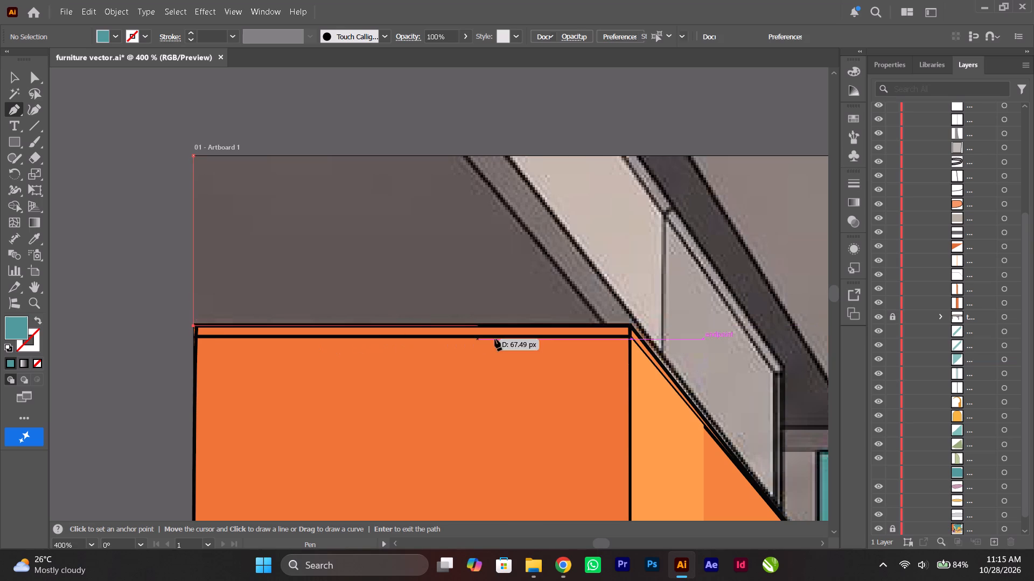
{"action": "left_click", "coordinate": [606, 329], "text": "shift"}
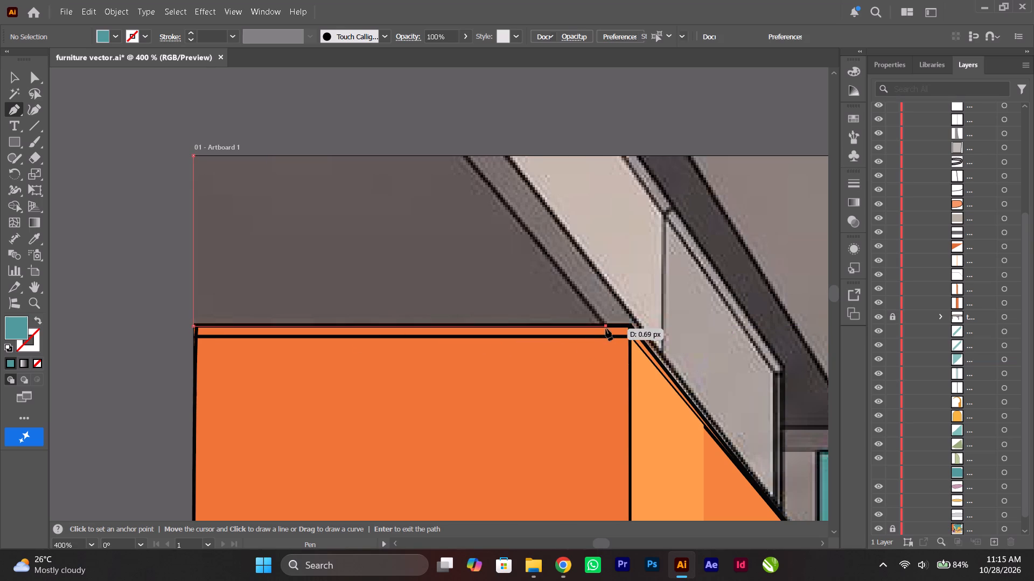
{"action": "left_click", "coordinate": [466, 155]}
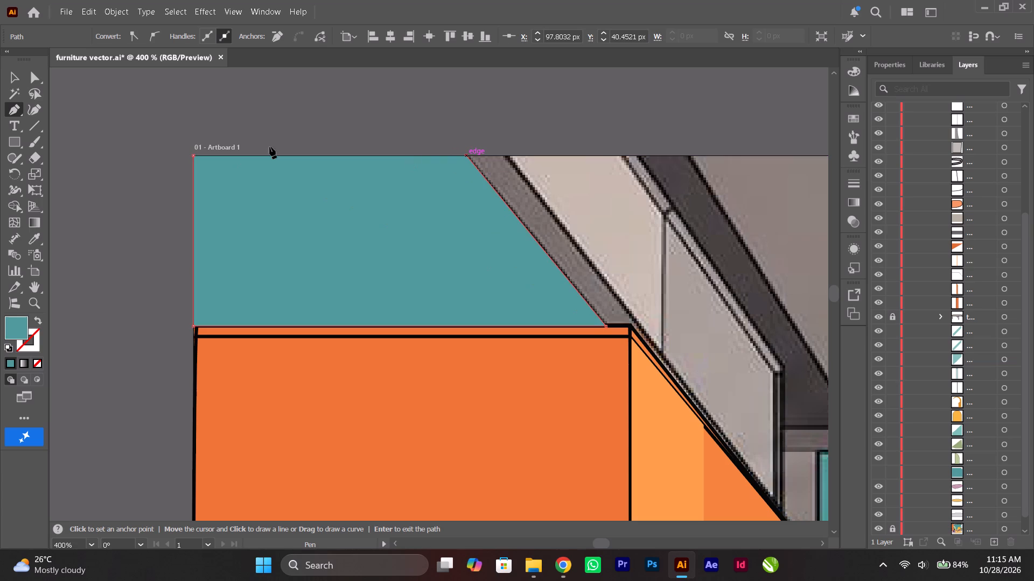
{"action": "left_click", "coordinate": [195, 155], "text": "shift"}
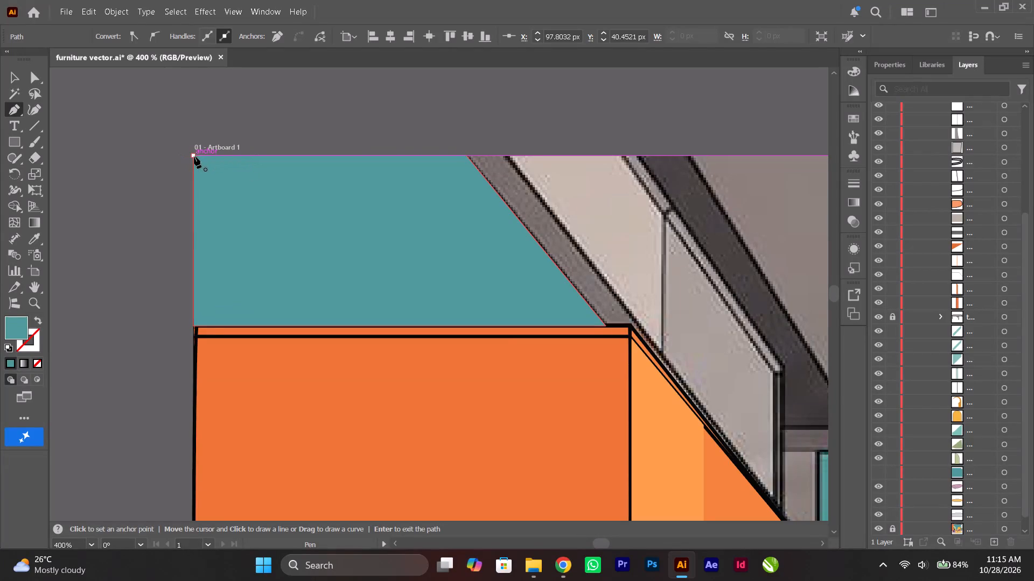
Clear the ceiling section's teal fill and recolour it with the dark brown-grey sampled from the reference image.
{"action": "left_click", "coordinate": [37, 362]}
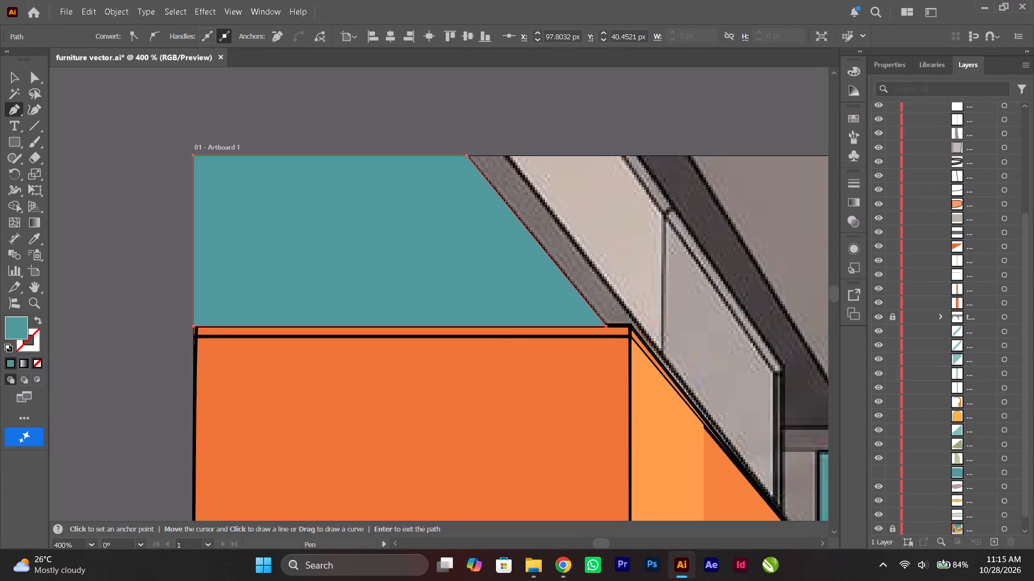
{"action": "left_click", "coordinate": [36, 237]}
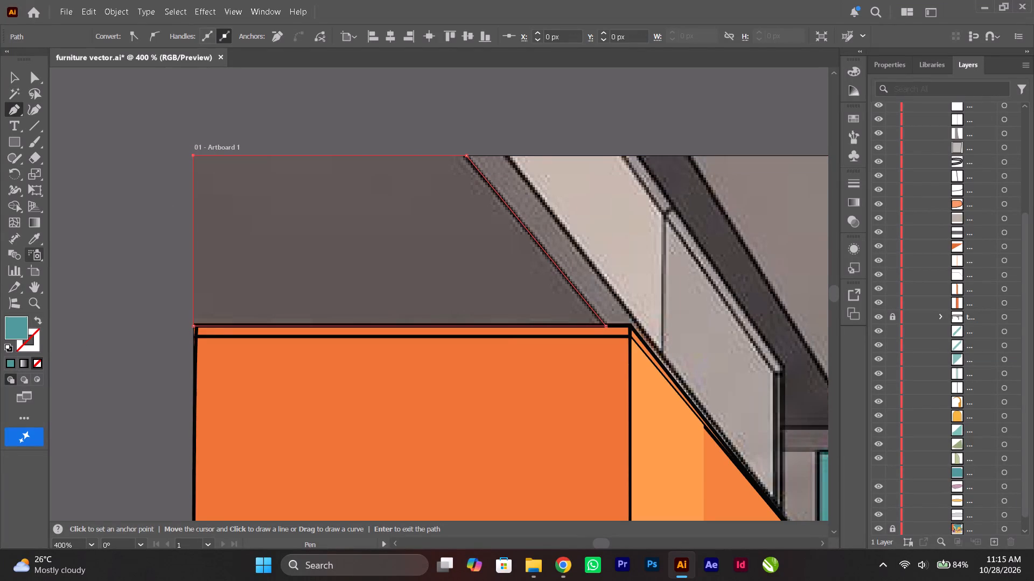
{"action": "left_click", "coordinate": [266, 265]}
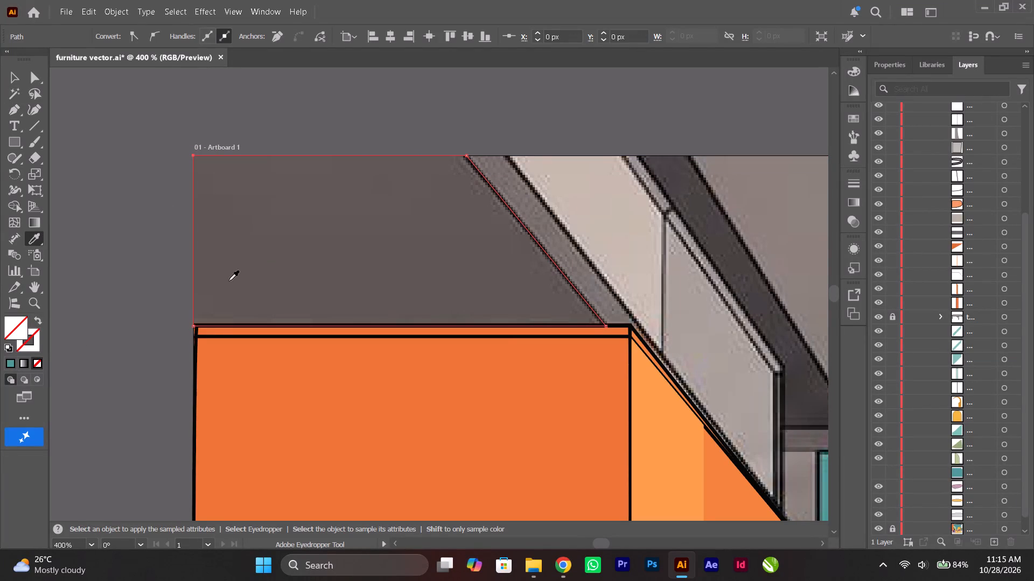
Trace the narrow grey ceiling strip as a closed unfilled shape, from the artboard's top edge down along the orange wall's slanted edge.
{"action": "left_click", "coordinate": [16, 111]}
{"action": "scroll", "coordinate": [607, 233], "scroll_direction": "down", "scroll_amount": 4, "text": "ctrl"}
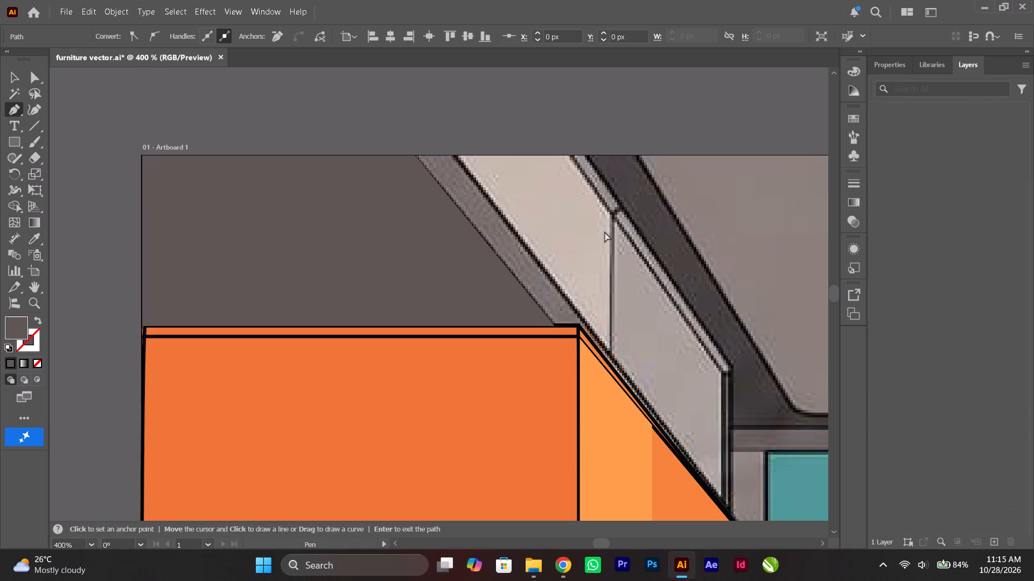
{"action": "scroll", "coordinate": [599, 231], "scroll_direction": "down", "scroll_amount": 4, "text": "ctrl"}
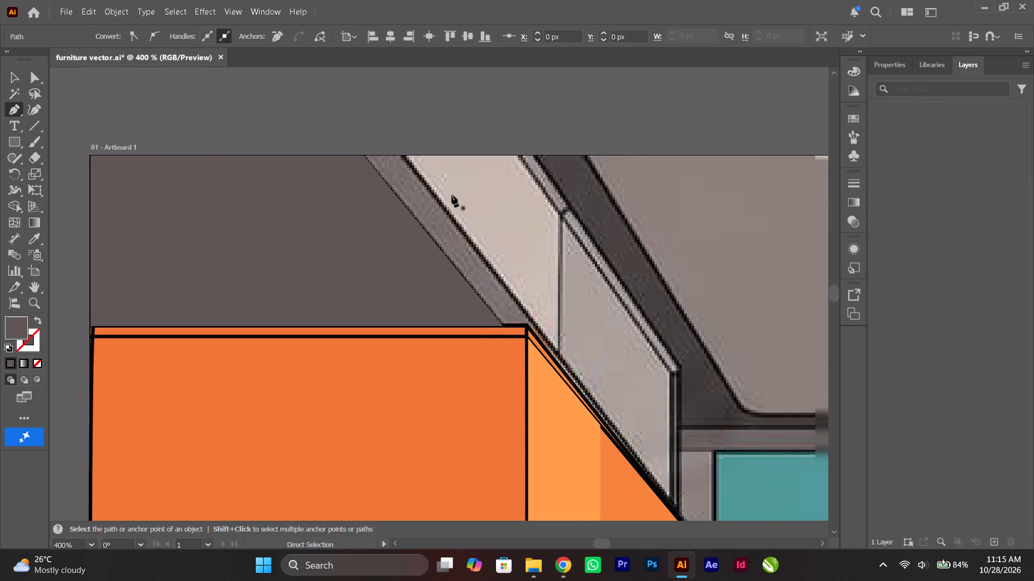
{"action": "scroll", "coordinate": [452, 195], "scroll_direction": "up", "scroll_amount": 1, "text": "alt"}
{"action": "left_click", "coordinate": [379, 136]}
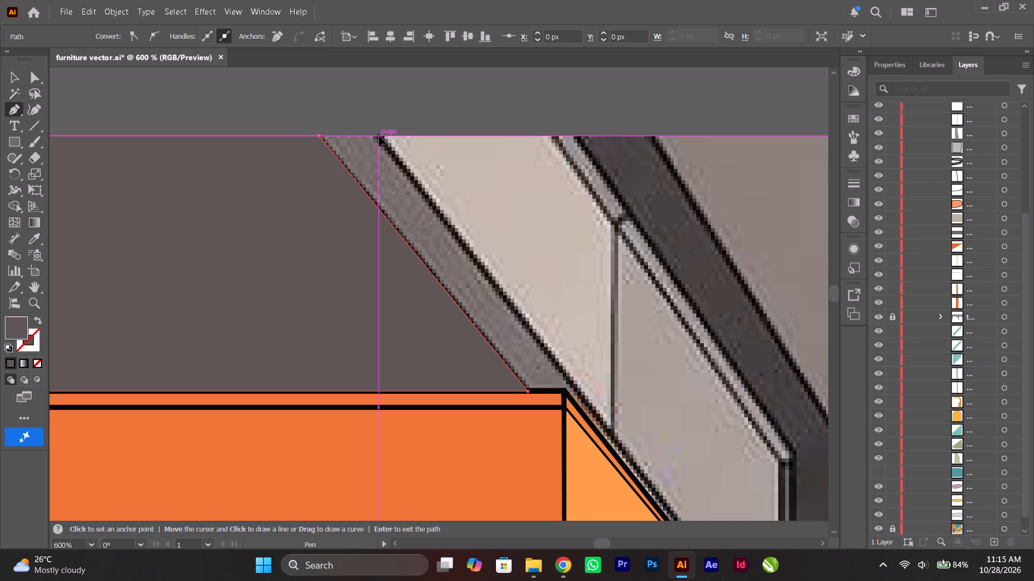
{"action": "left_click", "coordinate": [320, 134], "text": "shift"}
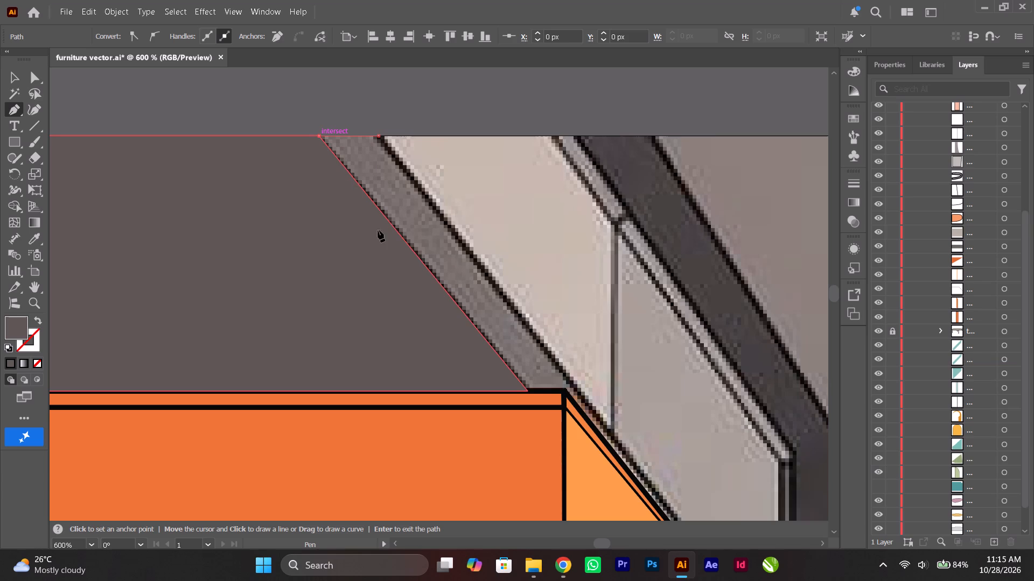
{"action": "left_click", "coordinate": [530, 391]}
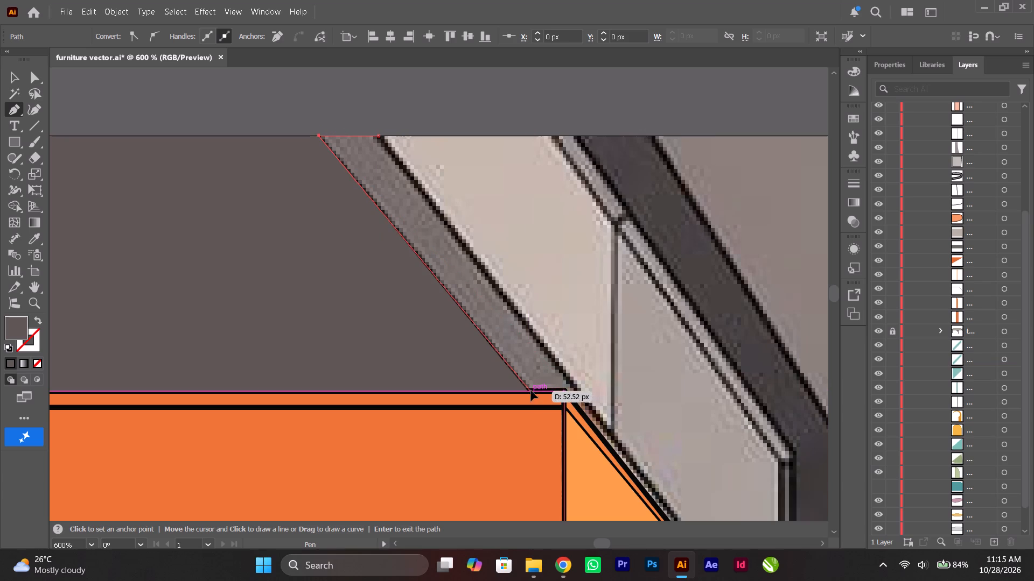
{"action": "left_click", "coordinate": [564, 388]}
{"action": "scroll", "coordinate": [564, 388], "scroll_direction": "down", "scroll_amount": 6}
{"action": "scroll", "coordinate": [564, 388], "scroll_direction": "down", "scroll_amount": 3, "text": "ctrl"}
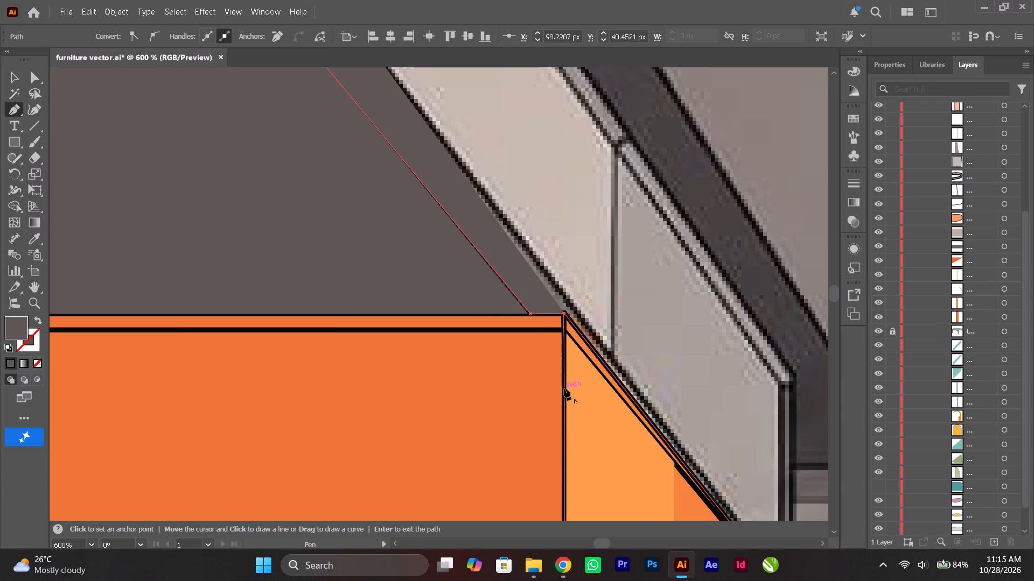
{"action": "scroll", "coordinate": [564, 388], "scroll_direction": "down", "scroll_amount": 5, "text": "ctrl"}
{"action": "scroll", "coordinate": [564, 388], "scroll_direction": "down", "scroll_amount": 6}
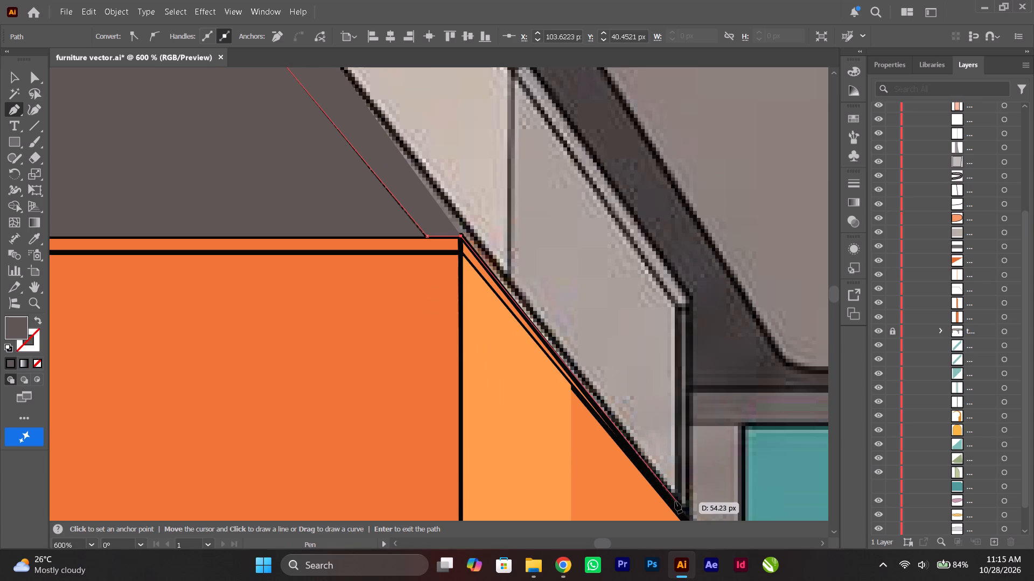
{"action": "scroll", "coordinate": [675, 501], "scroll_direction": "down", "scroll_amount": 5}
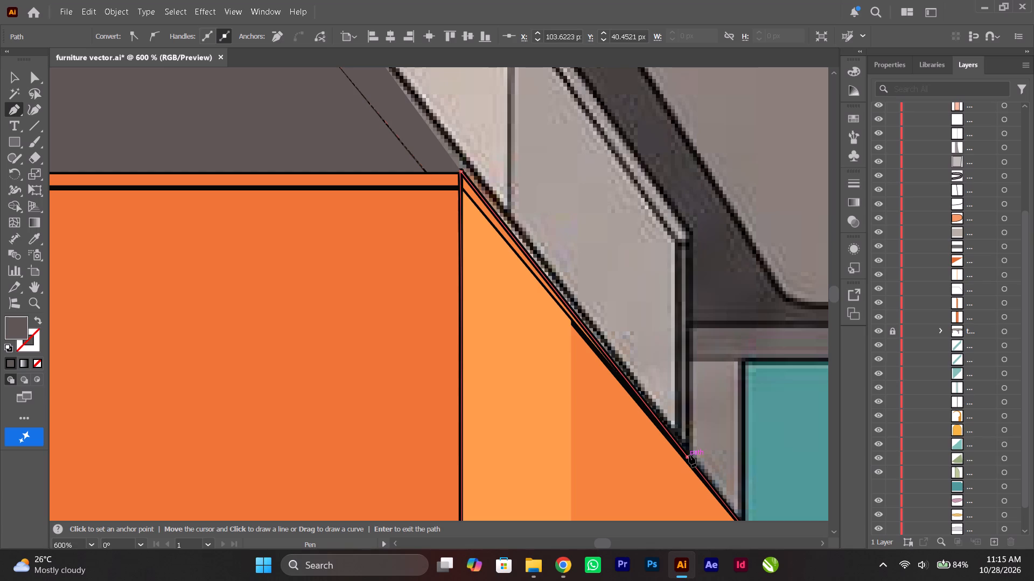
{"action": "left_click", "coordinate": [487, 182]}
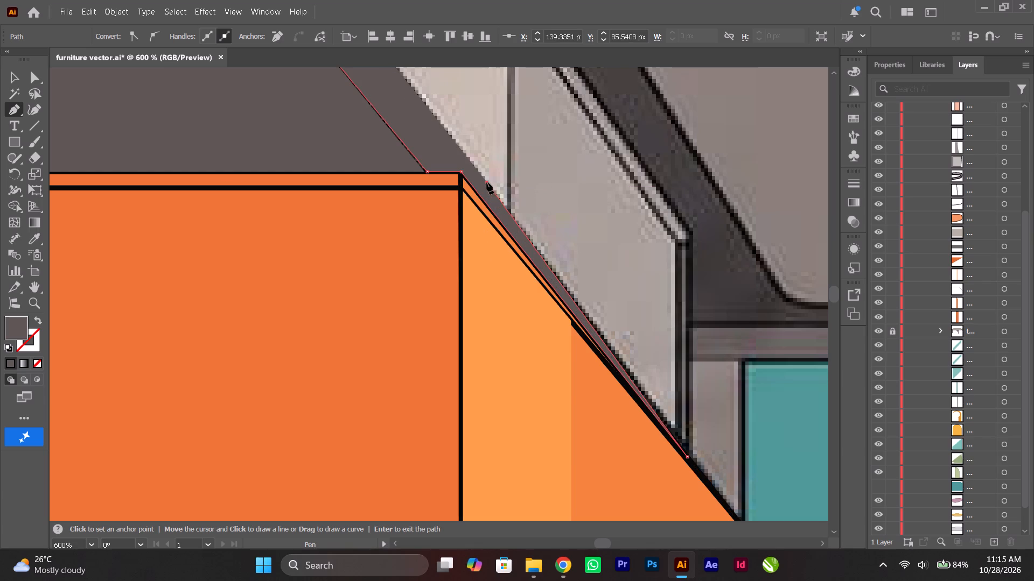
{"action": "scroll", "coordinate": [487, 182], "scroll_direction": "up", "scroll_amount": 7}
{"action": "scroll", "coordinate": [430, 186], "scroll_direction": "up", "scroll_amount": 2}
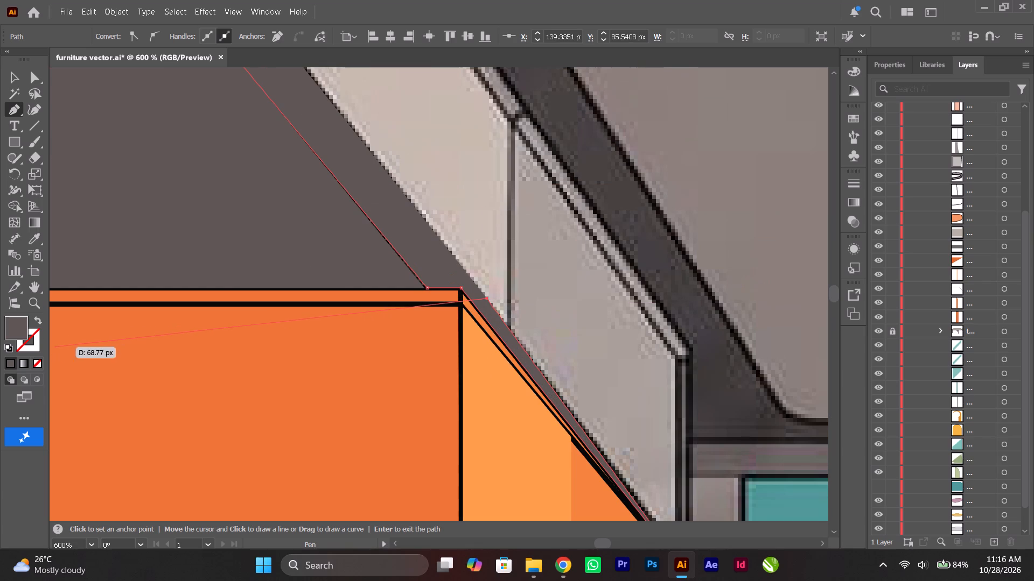
{"action": "left_click", "coordinate": [39, 360]}
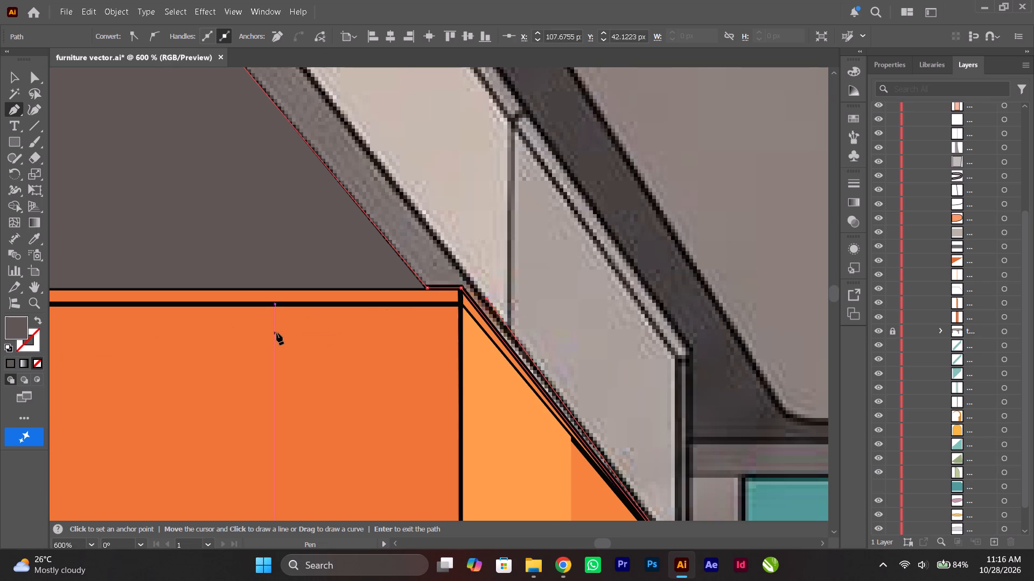
{"action": "scroll", "coordinate": [277, 332], "scroll_direction": "up", "scroll_amount": 8}
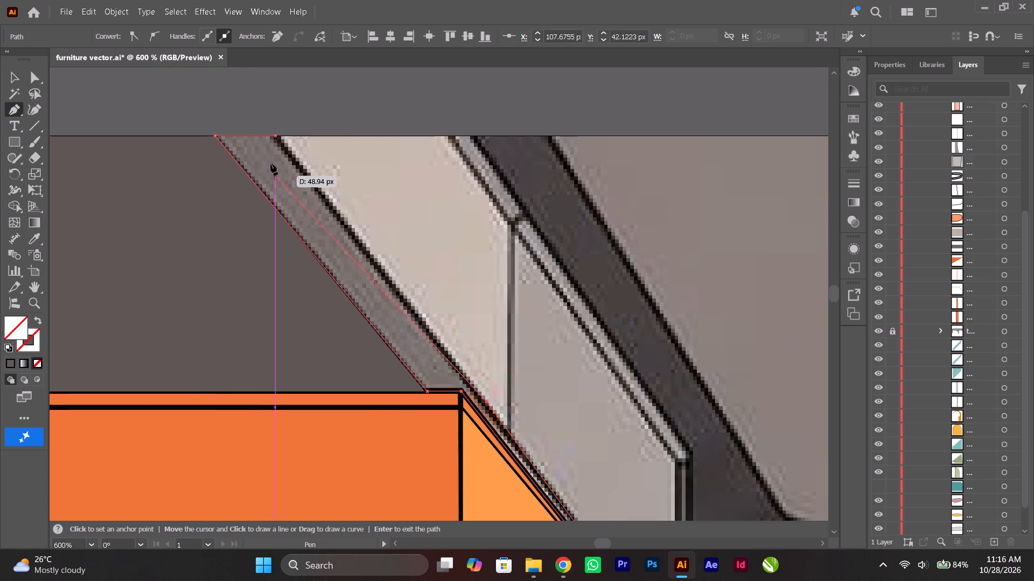
{"action": "left_click", "coordinate": [276, 136]}
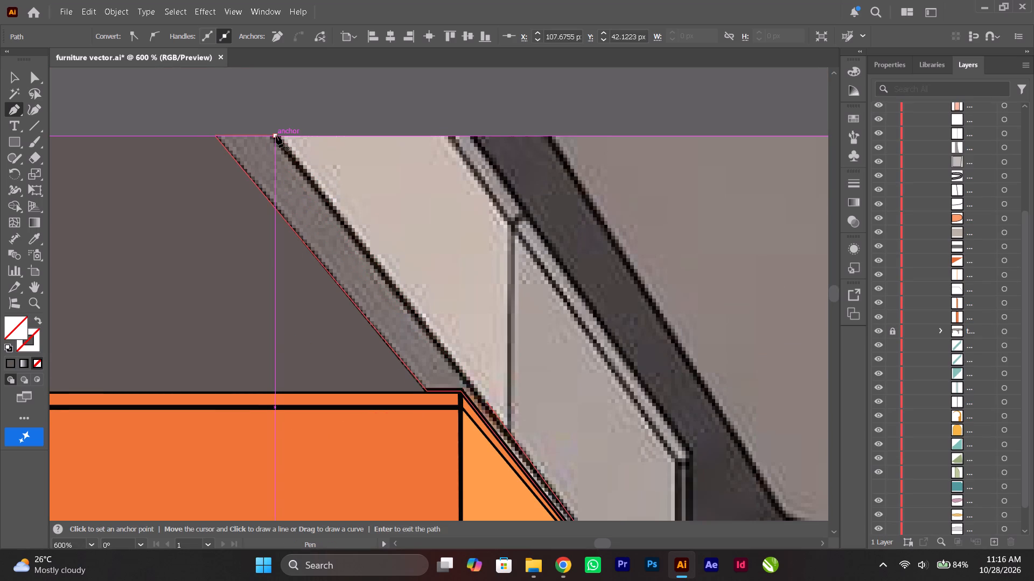
Fill the narrow ceiling strip with the mid-grey sampled from the reference image.
{"action": "left_click", "coordinate": [30, 235]}
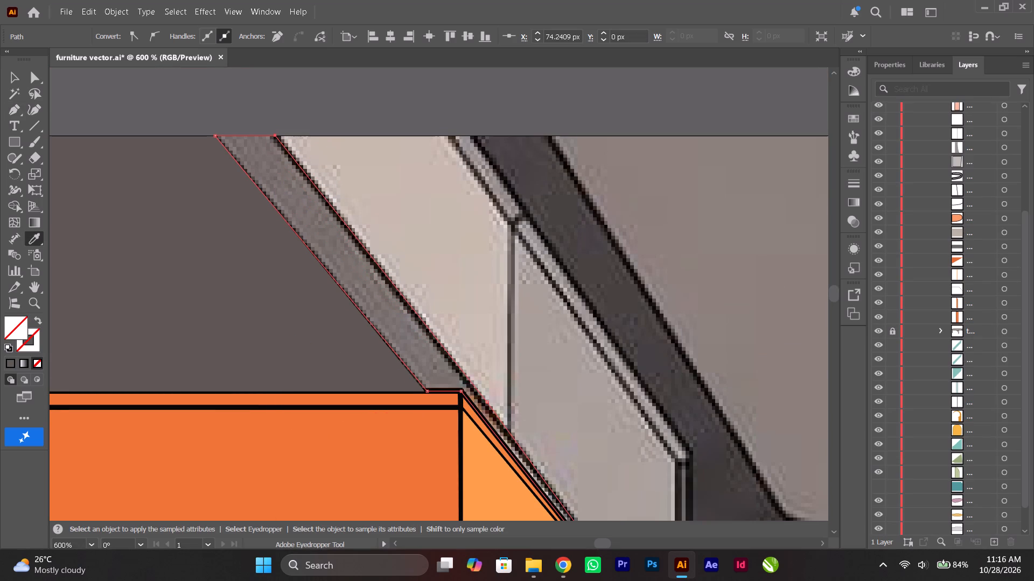
{"action": "left_click", "coordinate": [269, 157]}
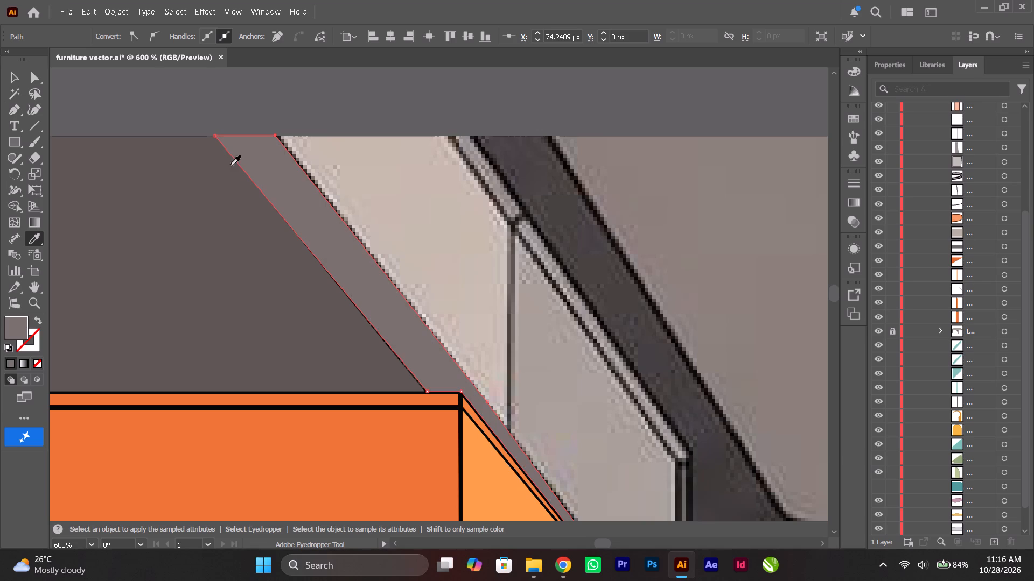
{"action": "left_click", "coordinate": [15, 77]}
Trace the pale beige panel beside the grey ceiling strip as a closed unfilled four-sided shape, about 28 px wide along the artboard's top edge.
{"action": "scroll", "coordinate": [243, 284], "scroll_direction": "down", "scroll_amount": 2, "text": "ctrl"}
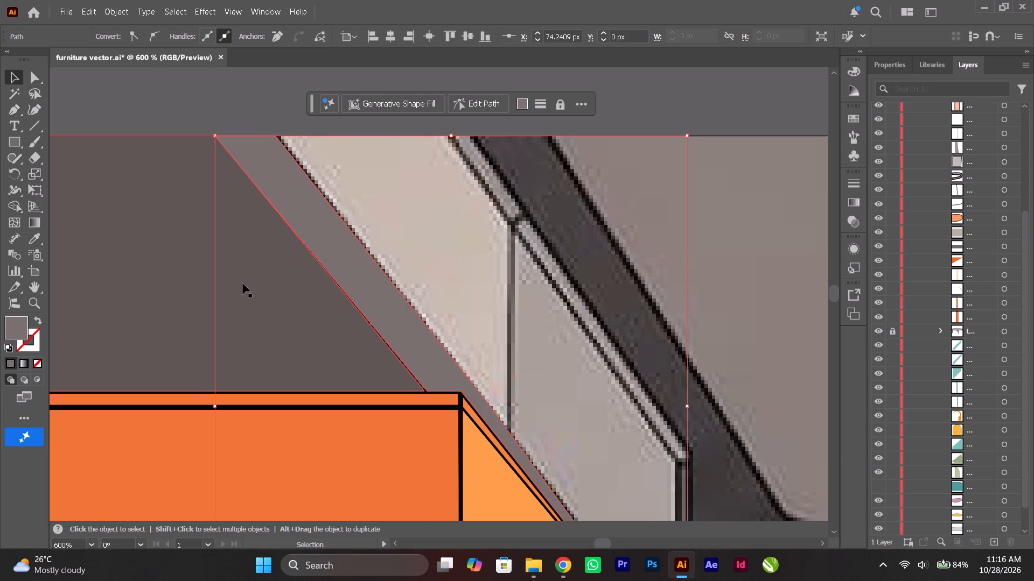
{"action": "scroll", "coordinate": [243, 284], "scroll_direction": "down", "scroll_amount": 8, "text": "ctrl"}
{"action": "scroll", "coordinate": [243, 283], "scroll_direction": "up", "scroll_amount": 1}
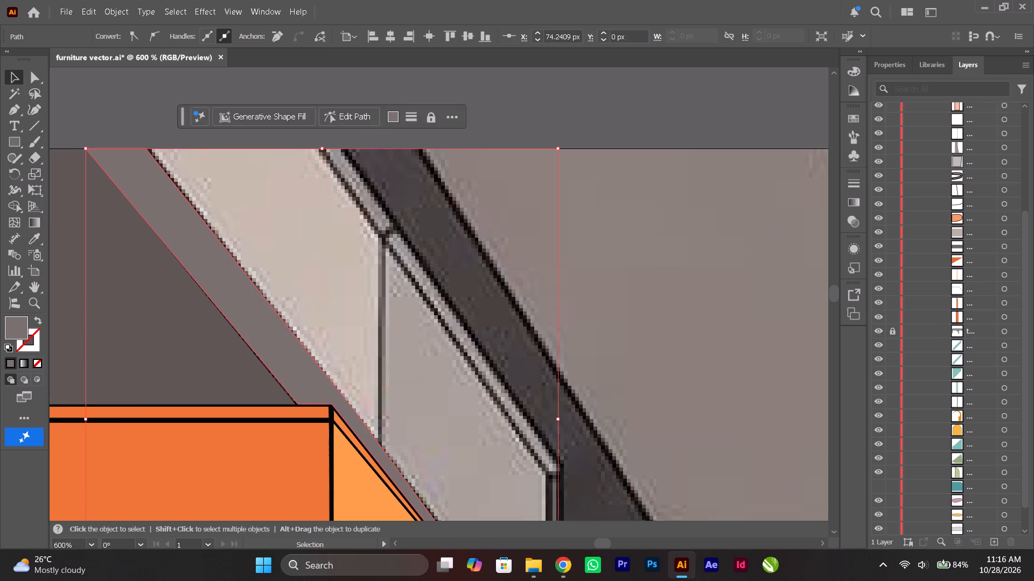
{"action": "left_click", "coordinate": [13, 113]}
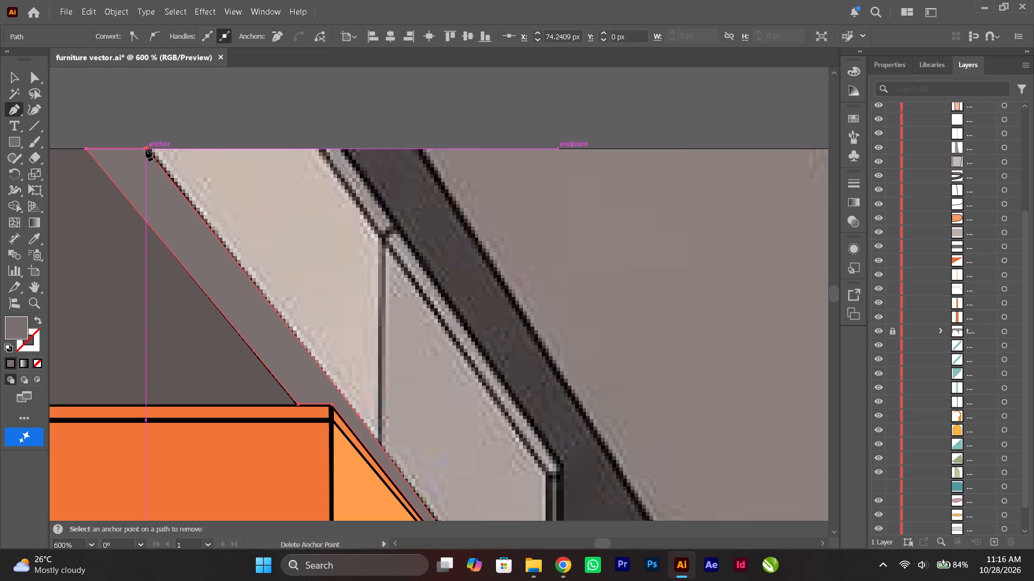
{"action": "left_click", "coordinate": [146, 149]}
{"action": "key", "text": "ctrl+z"}
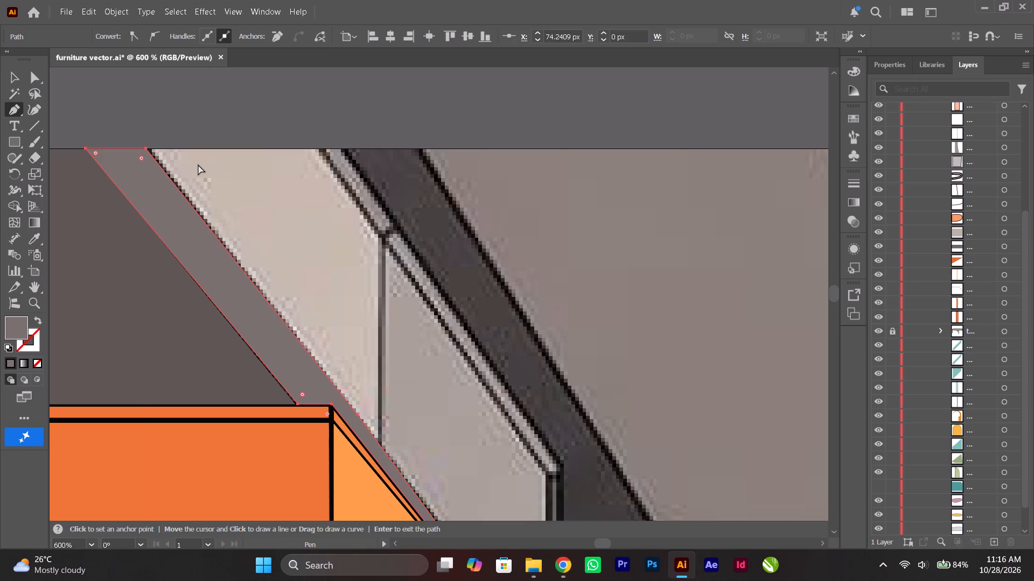
{"action": "left_click", "coordinate": [320, 150]}
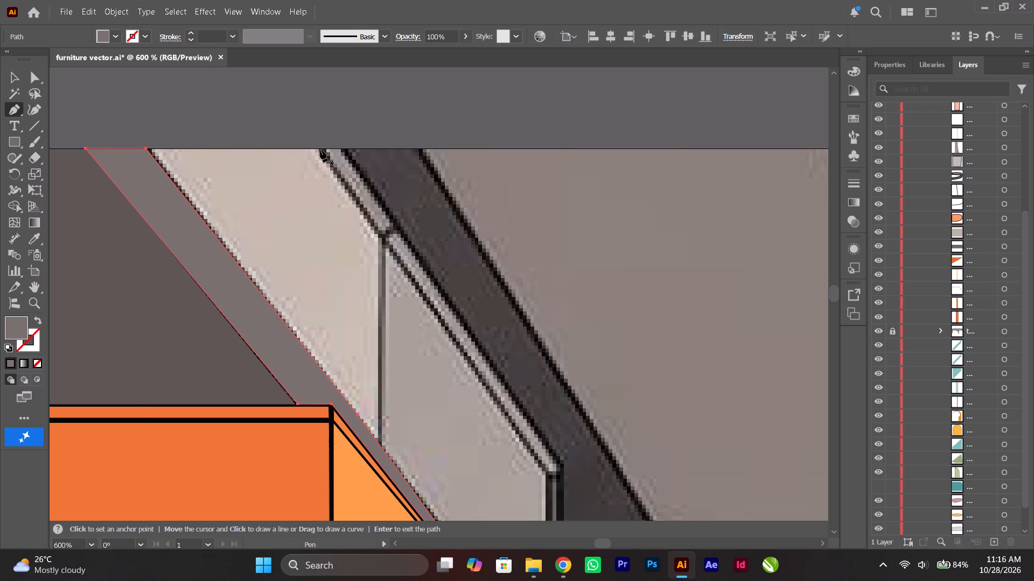
{"action": "left_click", "coordinate": [146, 150]}
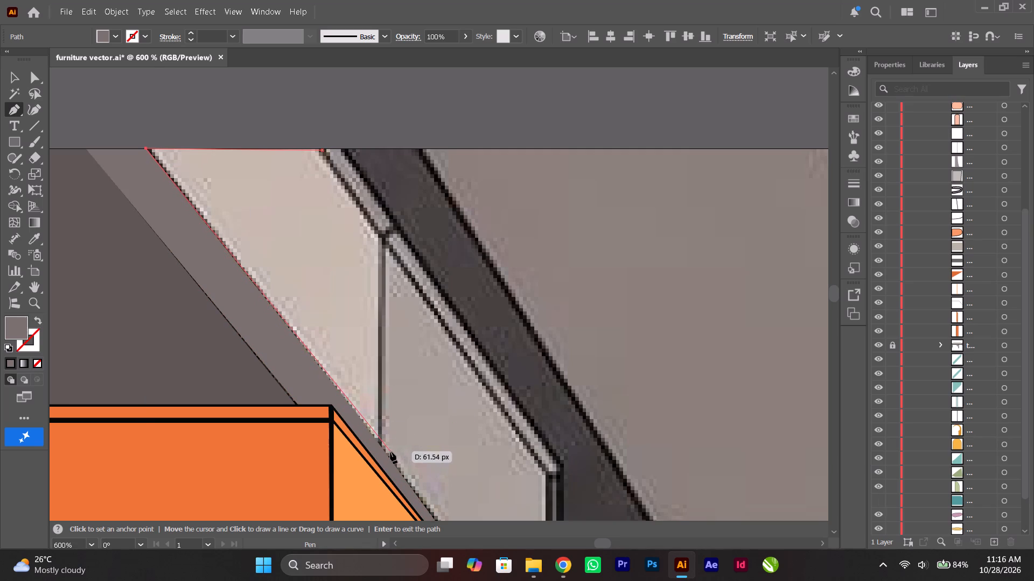
{"action": "scroll", "coordinate": [388, 454], "scroll_direction": "down", "scroll_amount": 7}
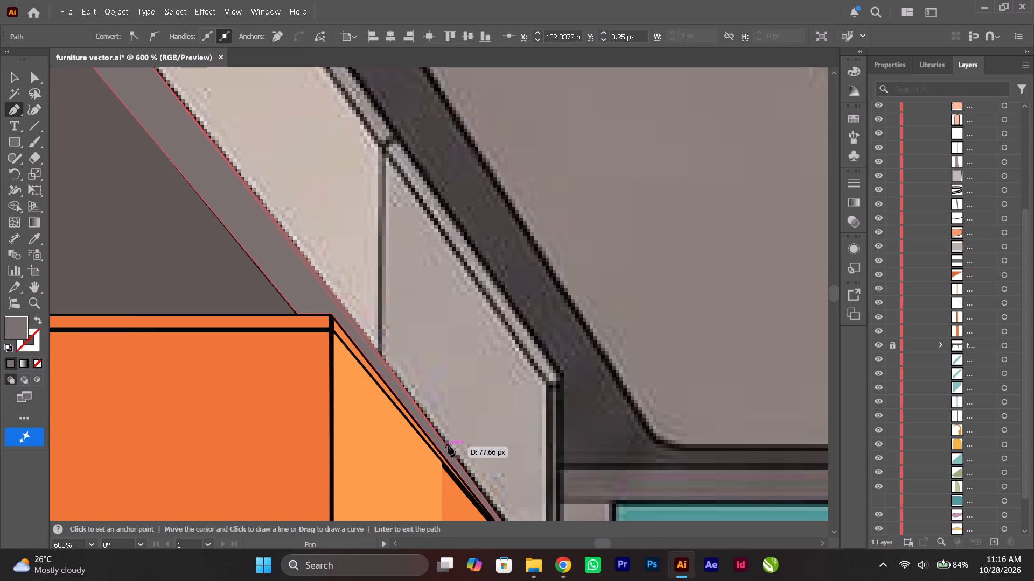
{"action": "left_click", "coordinate": [448, 445]}
{"action": "key", "text": "ctrl+z"}
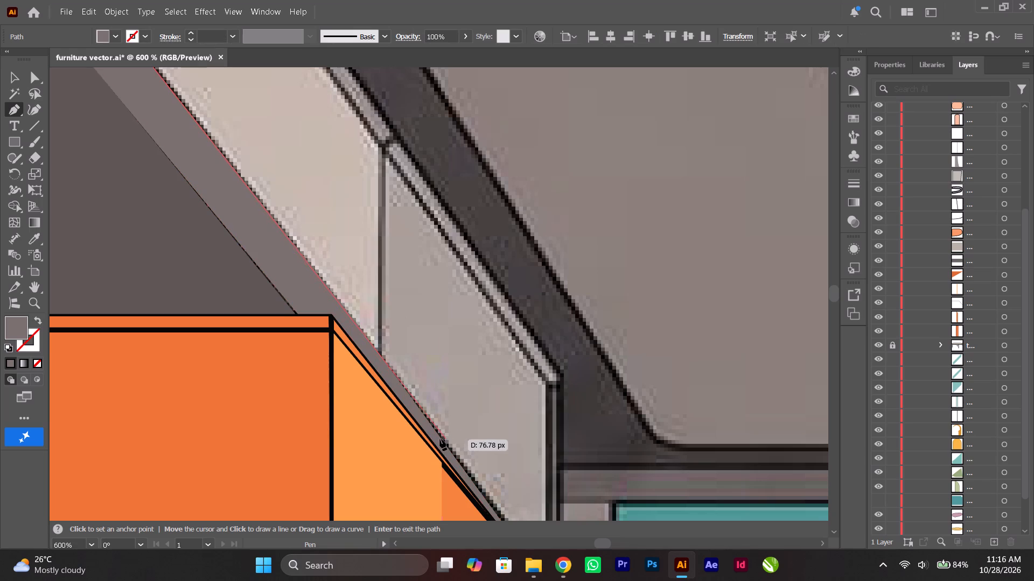
{"action": "left_click", "coordinate": [380, 358]}
{"action": "scroll", "coordinate": [380, 357], "scroll_direction": "up", "scroll_amount": 6}
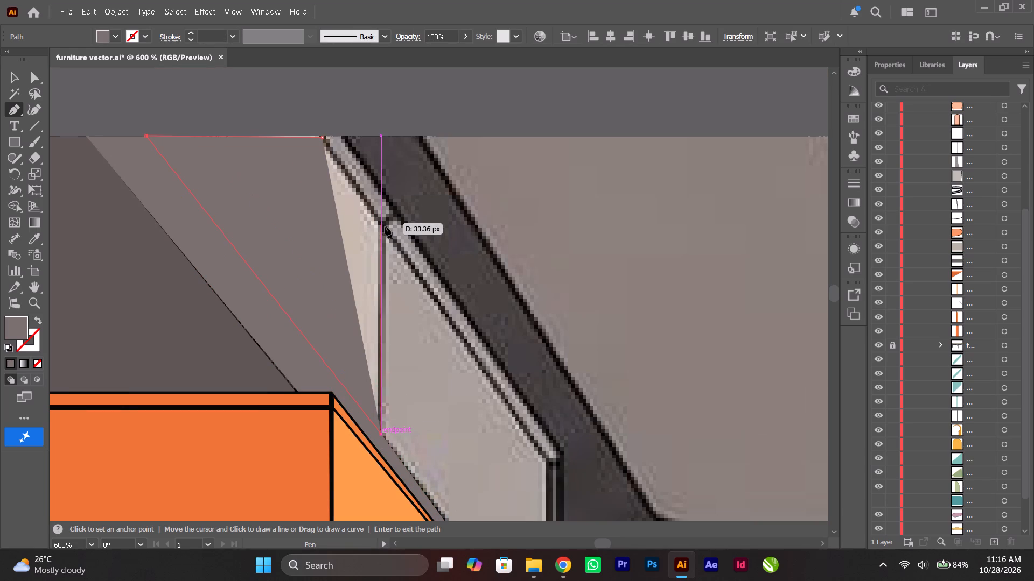
{"action": "left_click", "coordinate": [383, 224]}
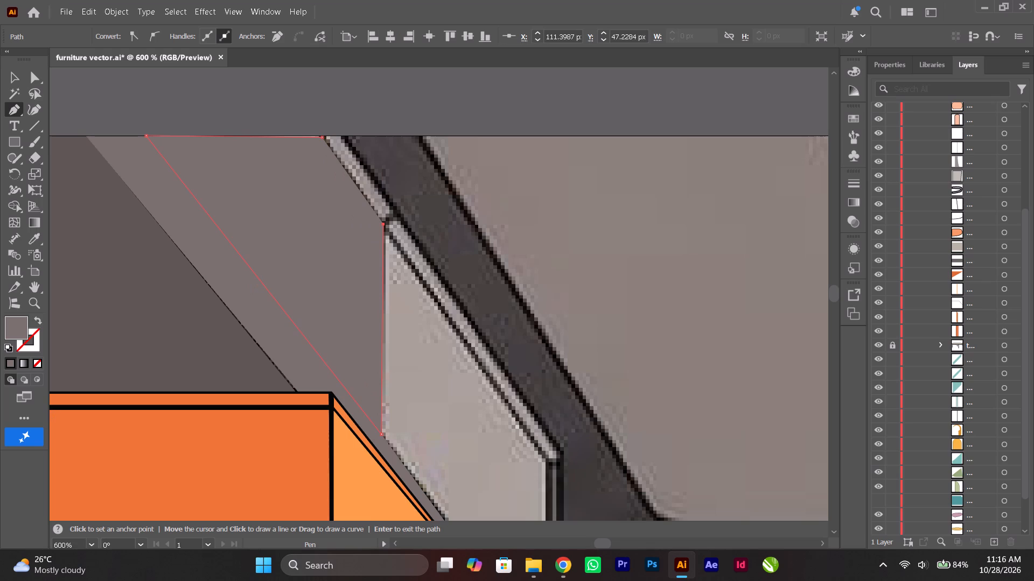
{"action": "left_click", "coordinate": [38, 359]}
{"action": "scroll", "coordinate": [202, 215], "scroll_direction": "up", "scroll_amount": 8}
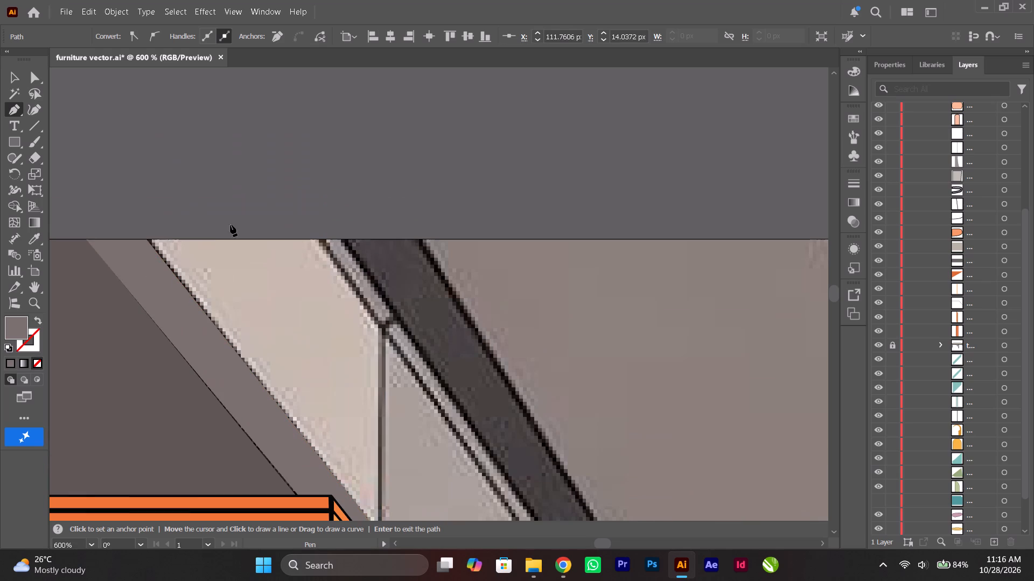
{"action": "left_click", "coordinate": [323, 241]}
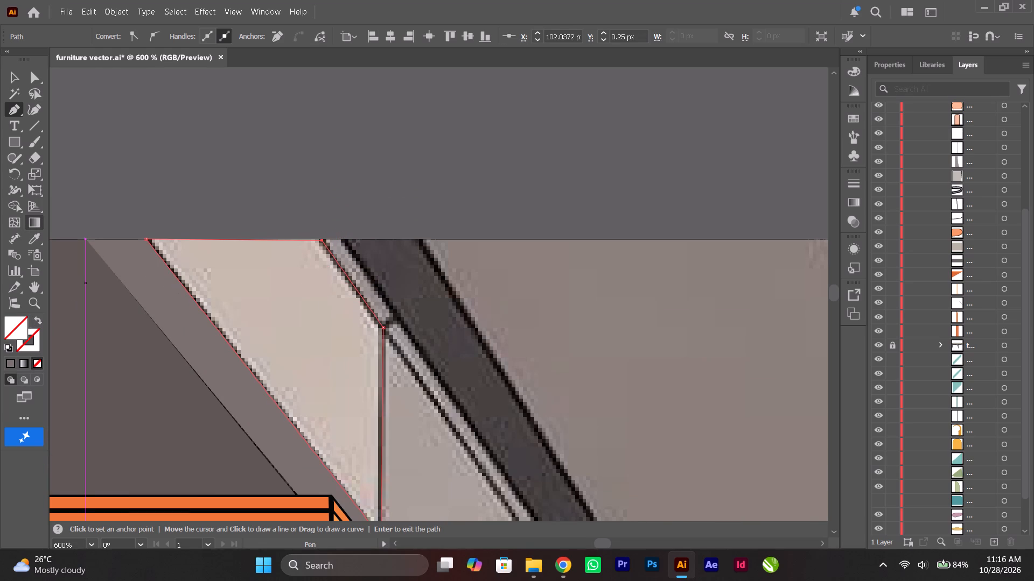
Fill the traced panel with the pale beige sampled from the reference image and deselect it.
{"action": "left_click", "coordinate": [36, 245]}
{"action": "left_click", "coordinate": [290, 295]}
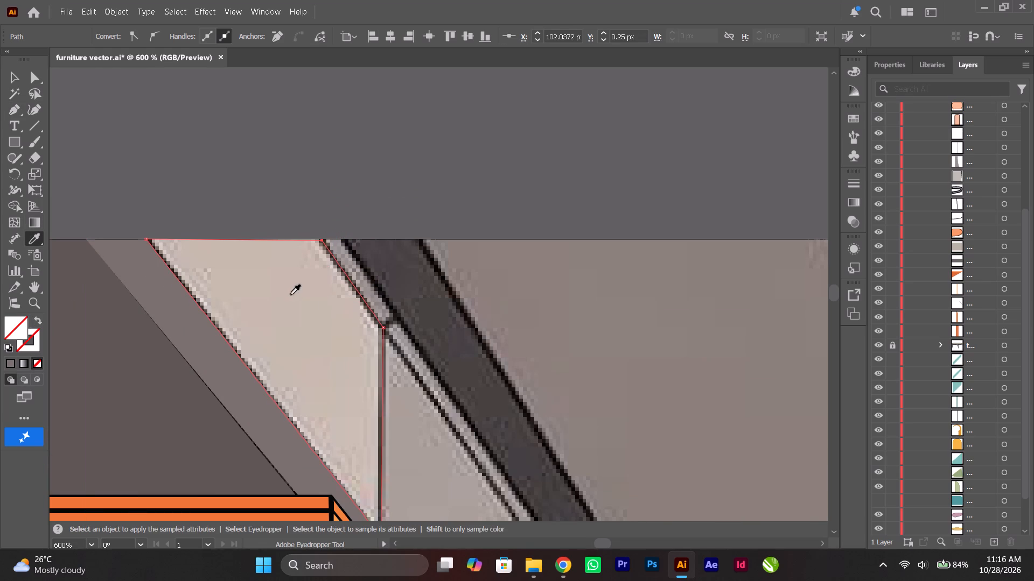
{"action": "left_click", "coordinate": [11, 77]}
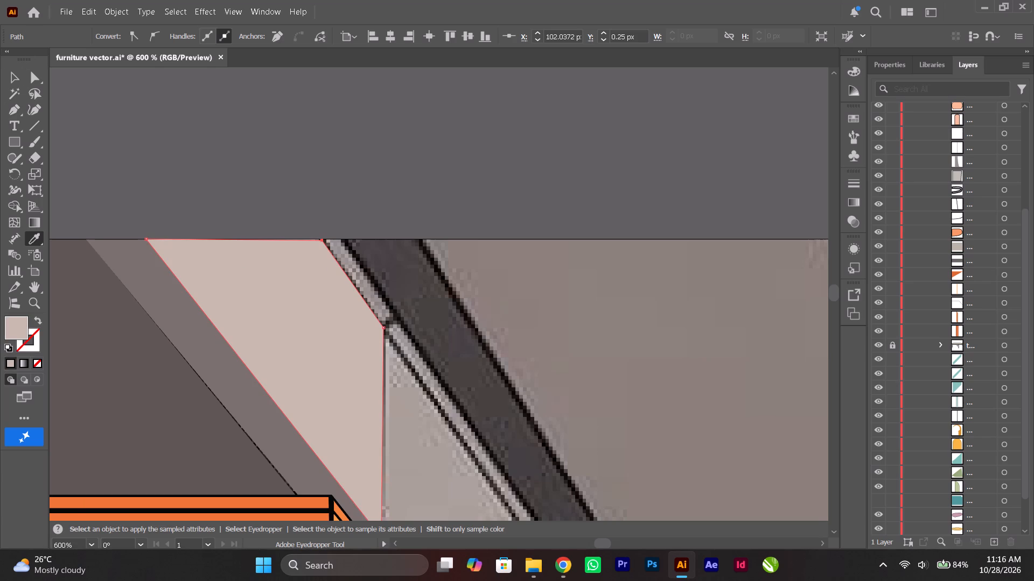
{"action": "left_click", "coordinate": [383, 155]}
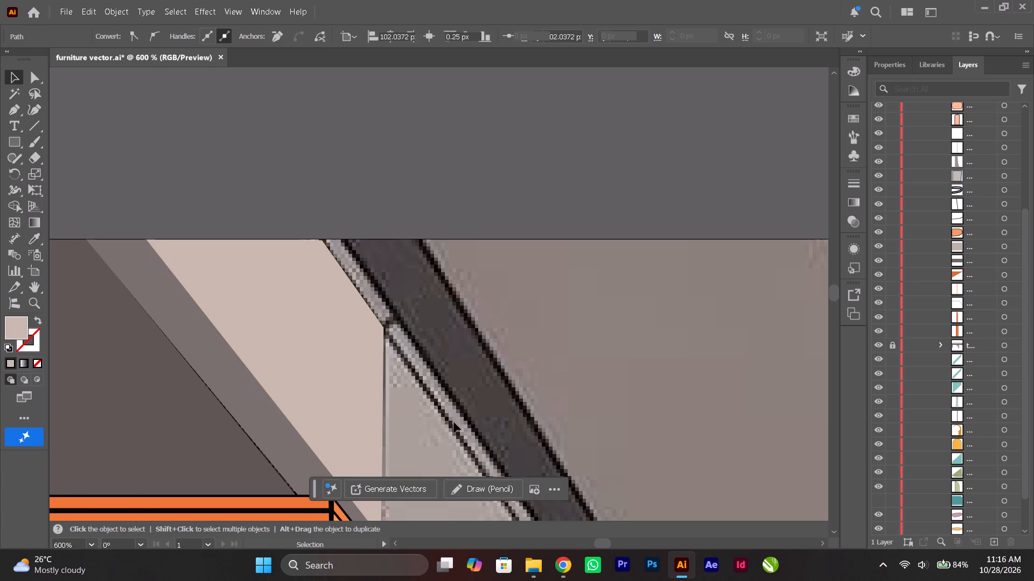
Trace the adjoining grey panel as a closed unfilled four-sided shape, its upper slanted edge about 45 px long, down to the orange wall's slanted edge.
{"action": "scroll", "coordinate": [454, 422], "scroll_direction": "down", "scroll_amount": 8}
{"action": "scroll", "coordinate": [445, 409], "scroll_direction": "down", "scroll_amount": 3, "text": "ctrl"}
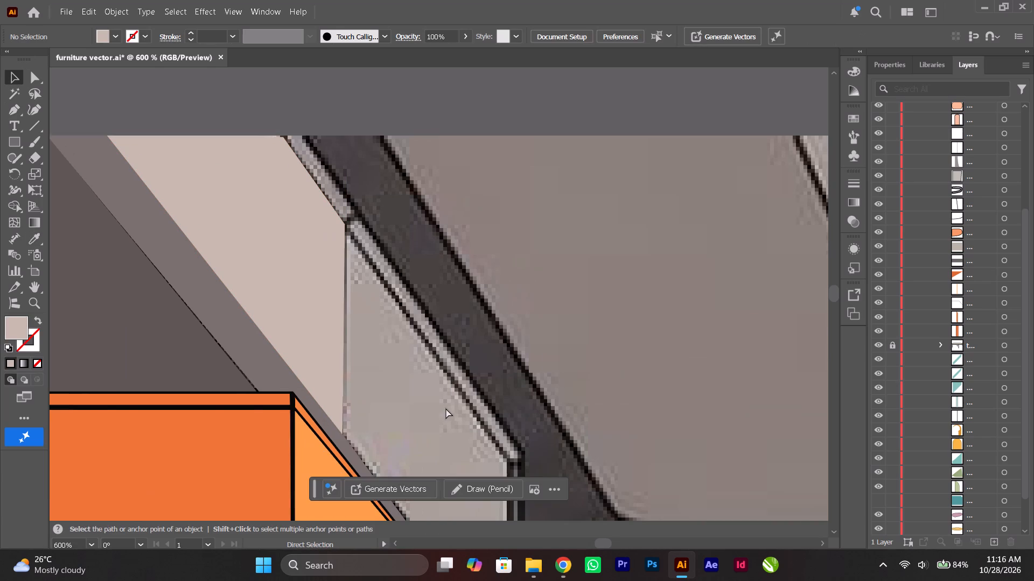
{"action": "scroll", "coordinate": [446, 408], "scroll_direction": "down", "scroll_amount": 12}
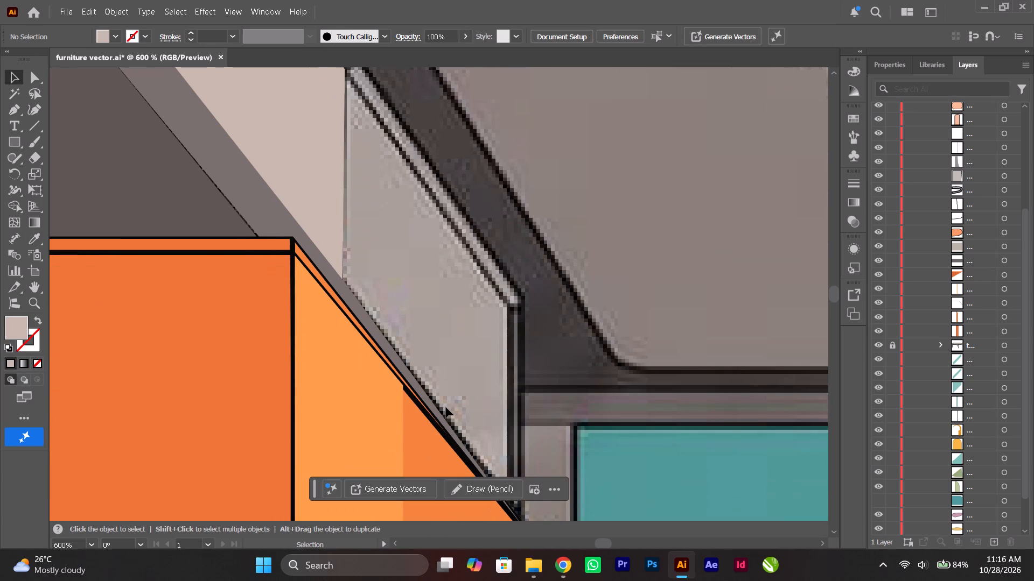
{"action": "scroll", "coordinate": [402, 377], "scroll_direction": "down", "scroll_amount": 1}
{"action": "scroll", "coordinate": [262, 245], "scroll_direction": "down", "scroll_amount": 1, "text": "ctrl"}
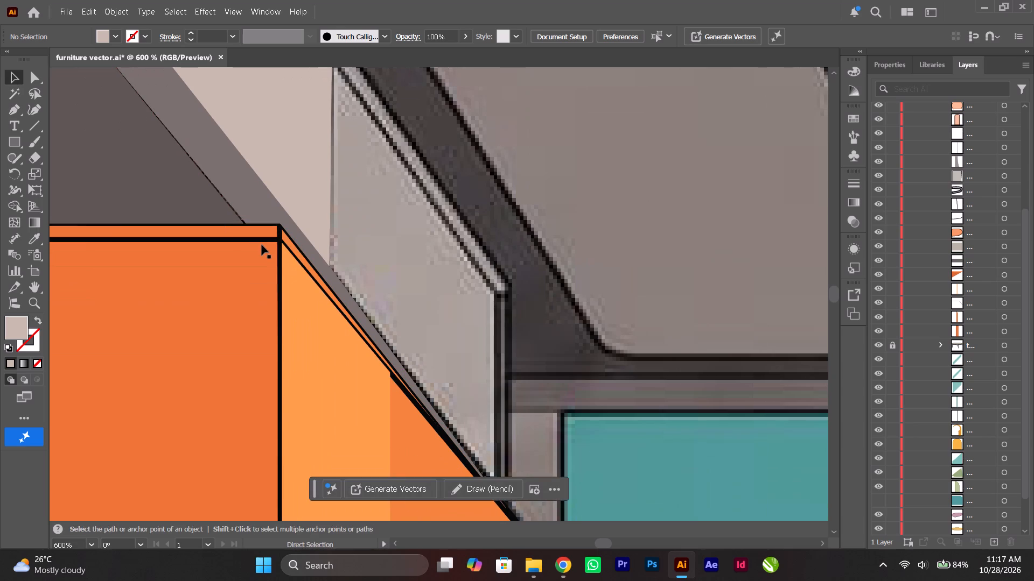
{"action": "scroll", "coordinate": [262, 245], "scroll_direction": "down", "scroll_amount": 1, "text": "alt"}
{"action": "left_click", "coordinate": [14, 111]}
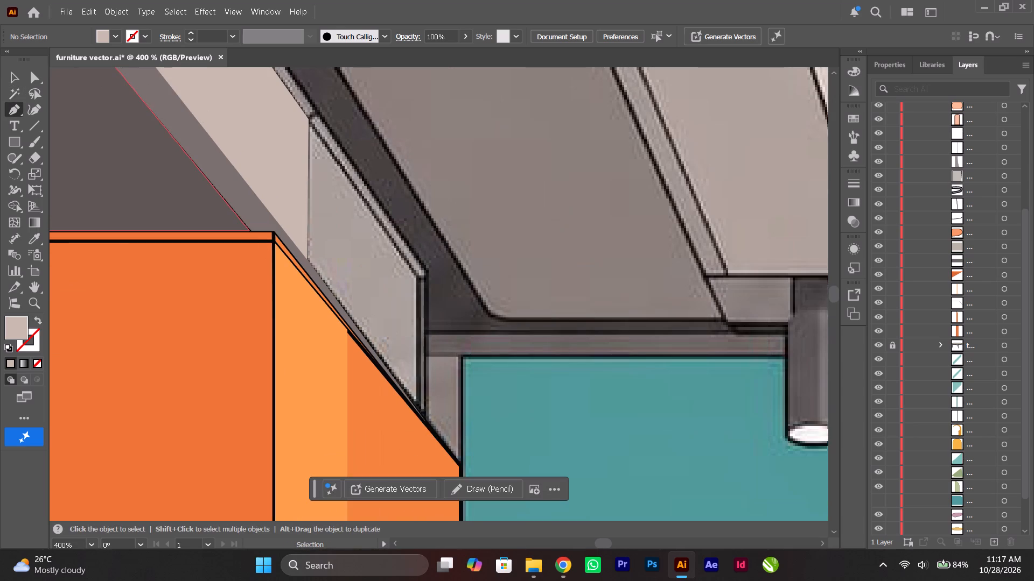
{"action": "scroll", "coordinate": [307, 168], "scroll_direction": "up", "scroll_amount": 1, "text": "alt"}
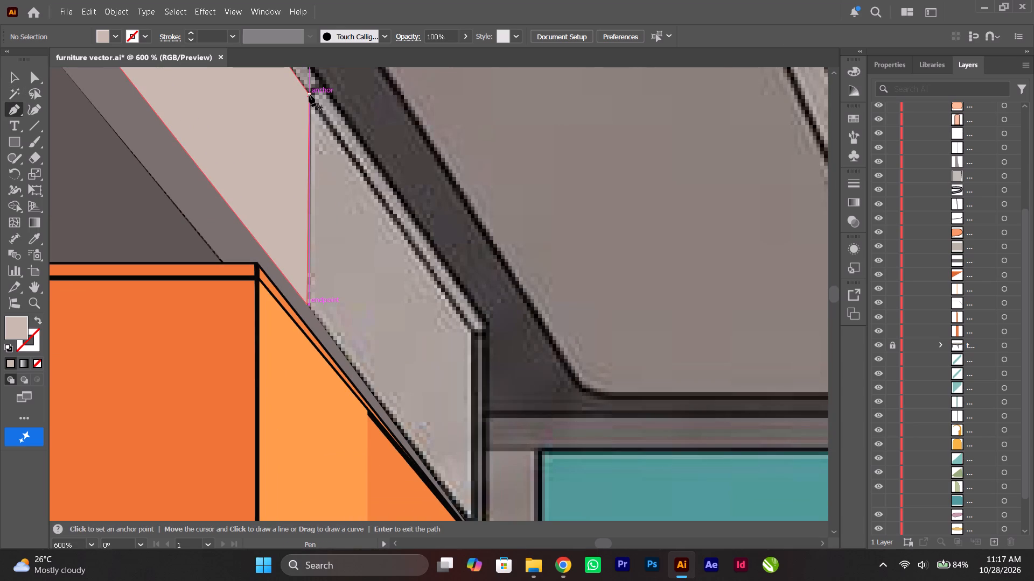
{"action": "left_click", "coordinate": [309, 95]}
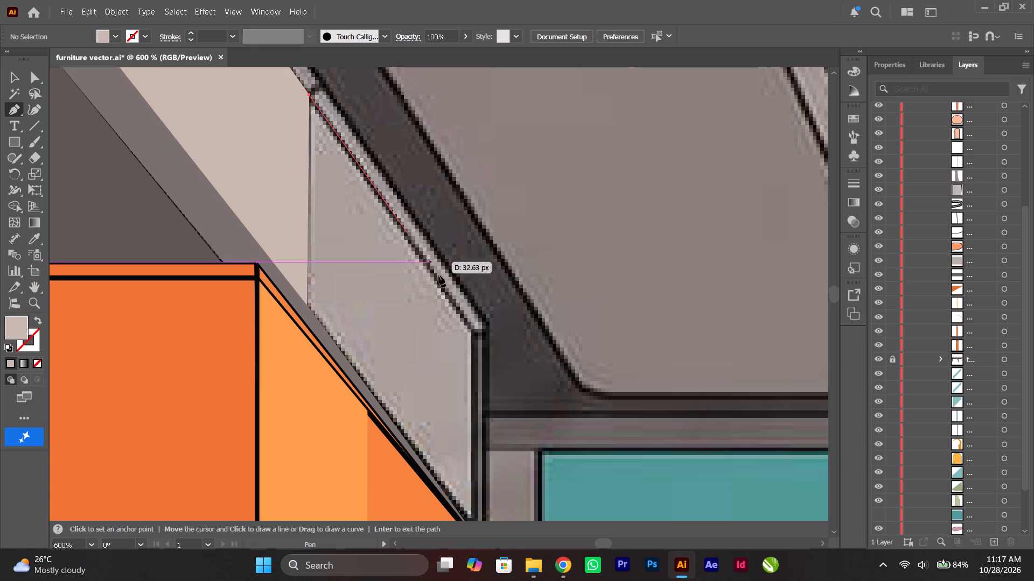
{"action": "left_click", "coordinate": [473, 331]}
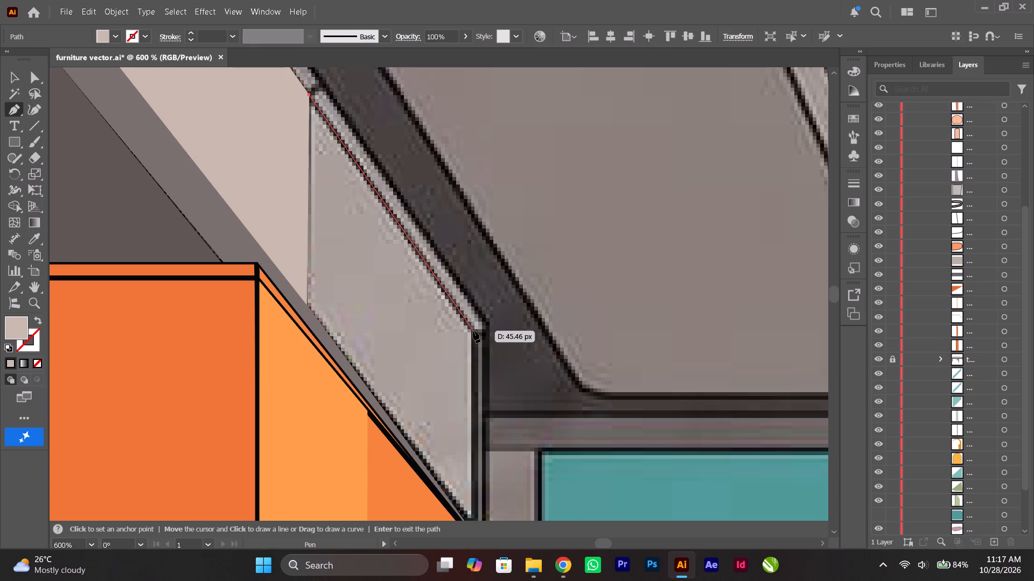
{"action": "scroll", "coordinate": [473, 331], "scroll_direction": "down", "scroll_amount": 6}
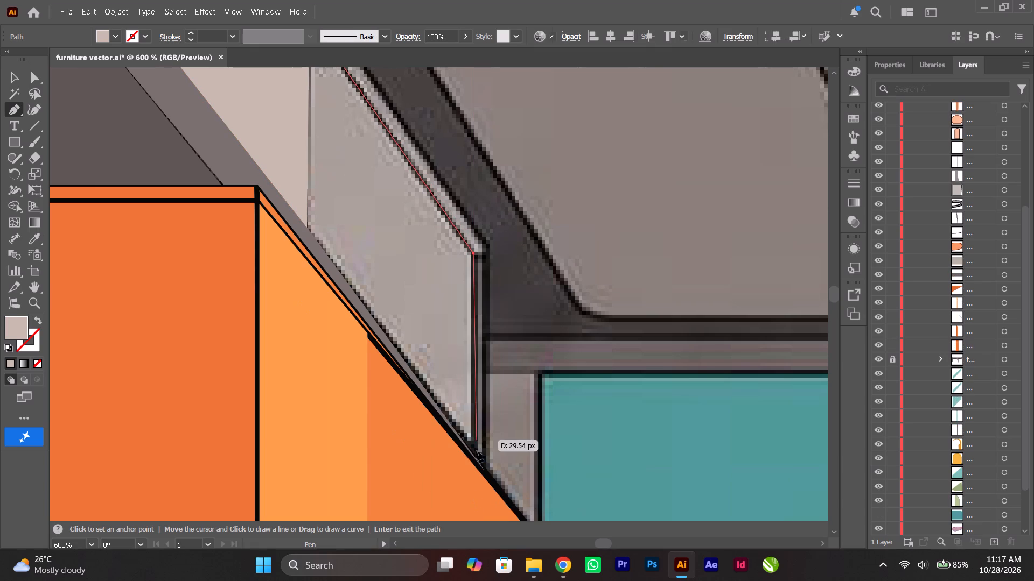
{"action": "left_click", "coordinate": [475, 453]}
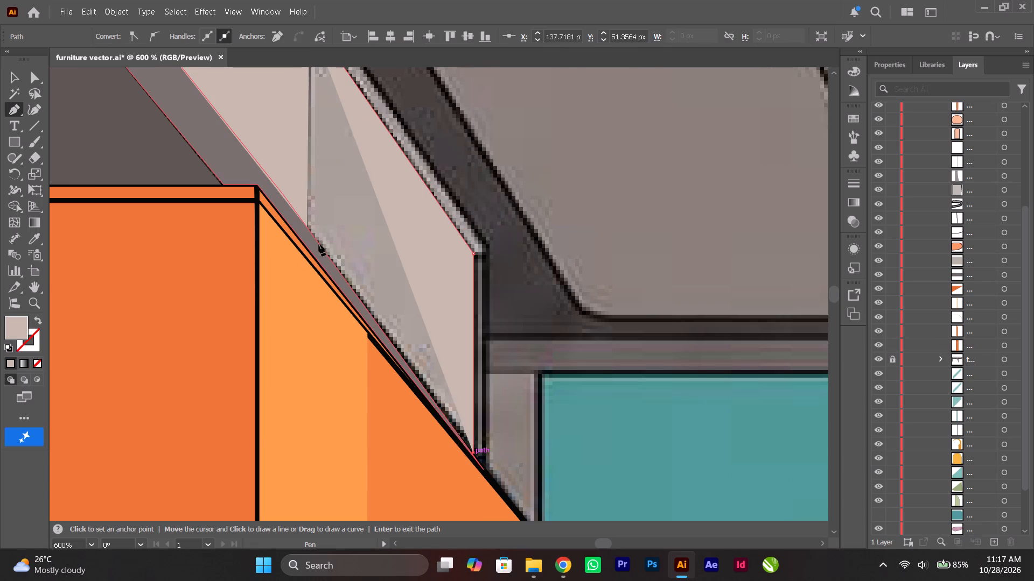
{"action": "left_click", "coordinate": [306, 228]}
{"action": "scroll", "coordinate": [306, 228], "scroll_direction": "up", "scroll_amount": 7}
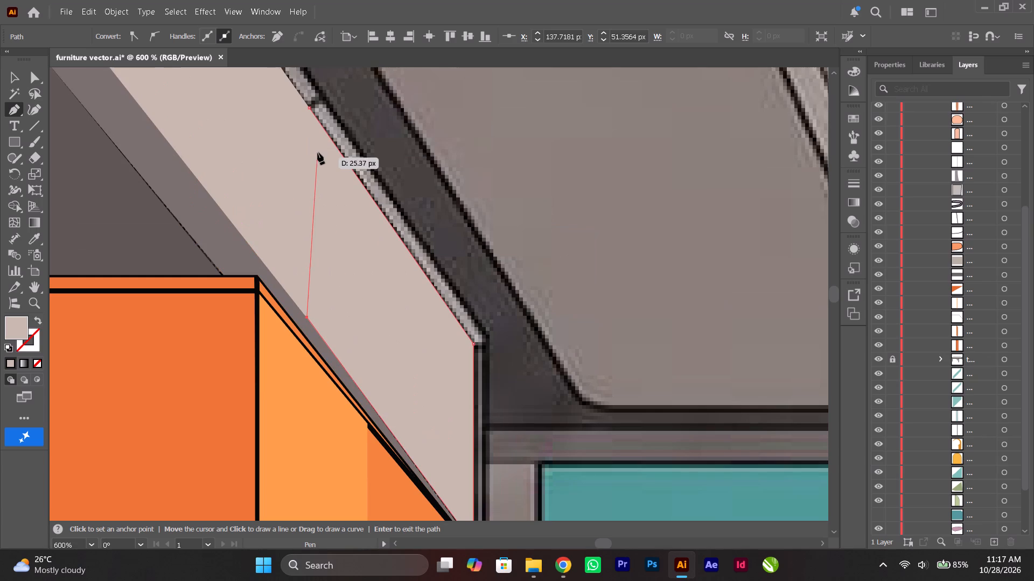
{"action": "left_click", "coordinate": [308, 108]}
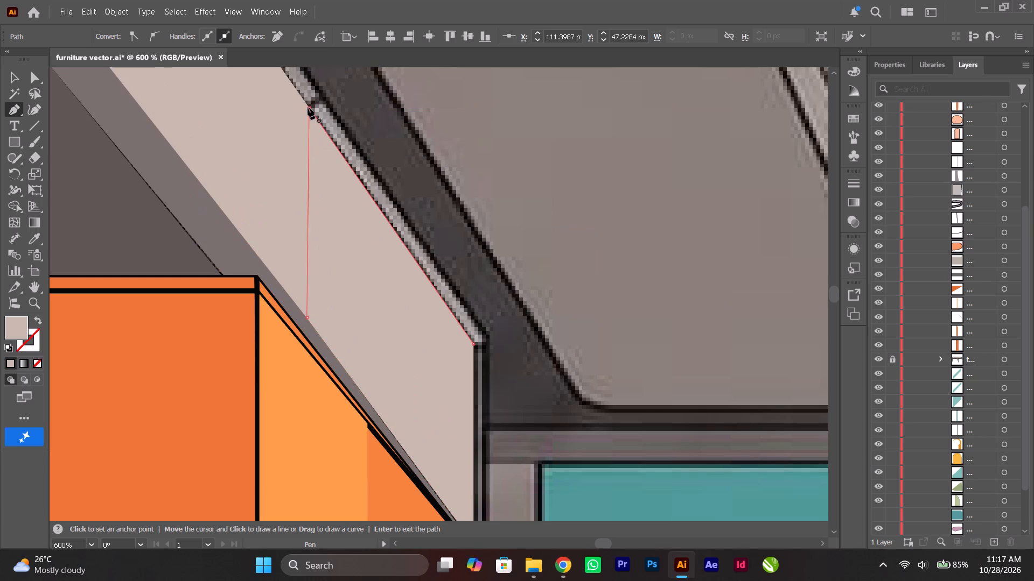
{"action": "left_click", "coordinate": [36, 359]}
Fill the adjoining panel with the warm light grey sampled from the reference image and deselect it.
{"action": "left_click", "coordinate": [32, 241]}
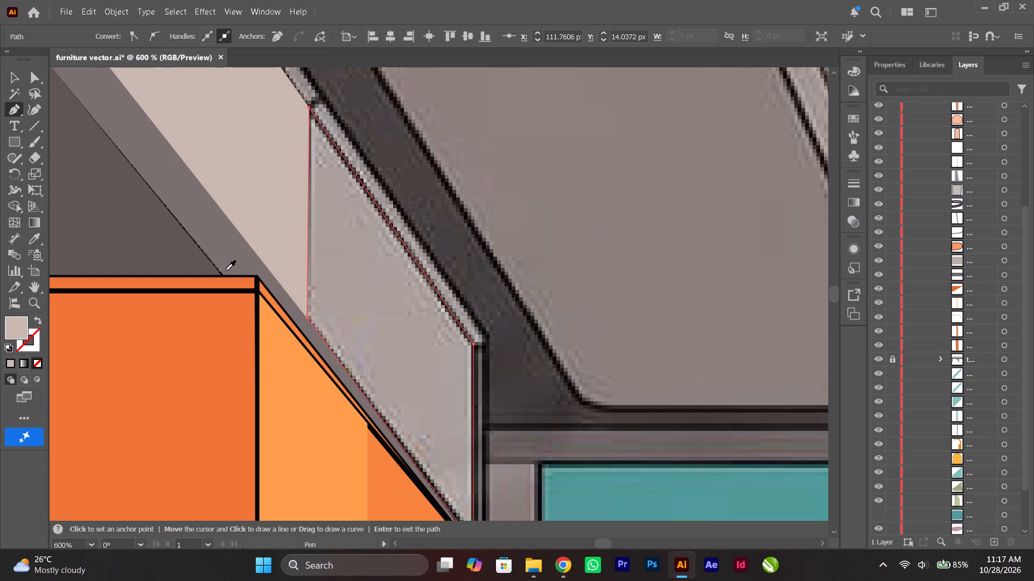
{"action": "left_click", "coordinate": [350, 301]}
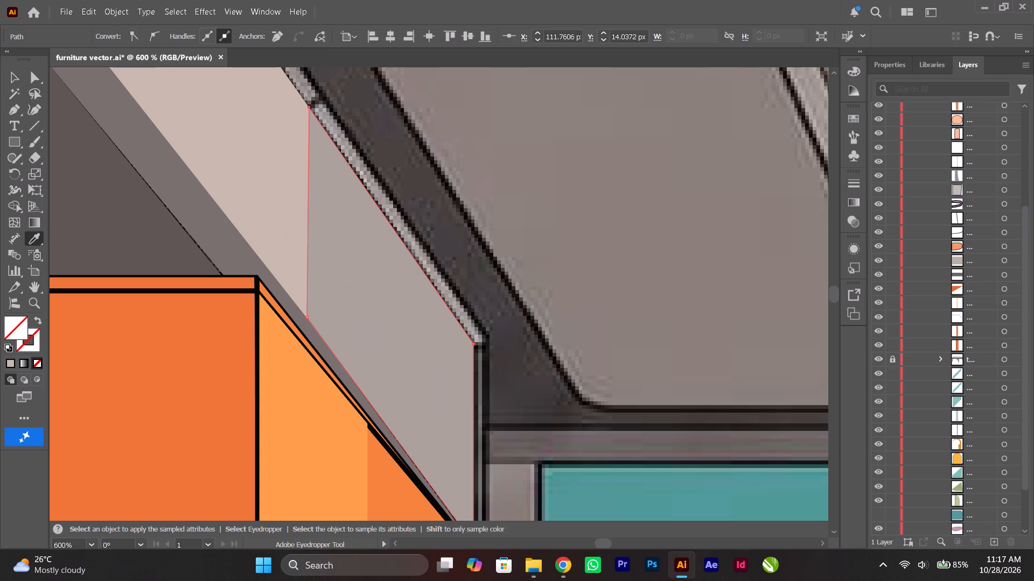
{"action": "left_click", "coordinate": [13, 70]}
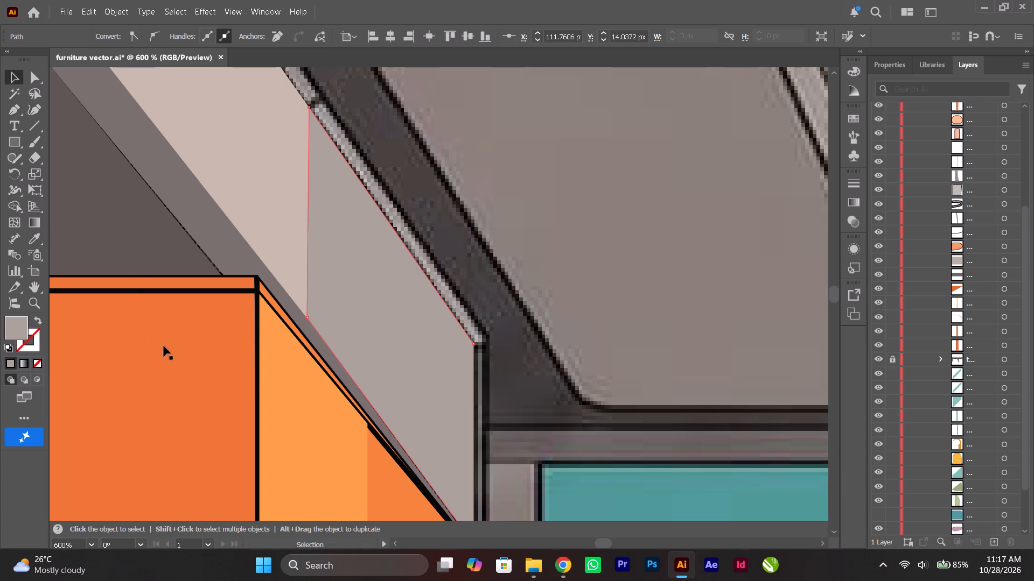
{"action": "left_click", "coordinate": [535, 123]}
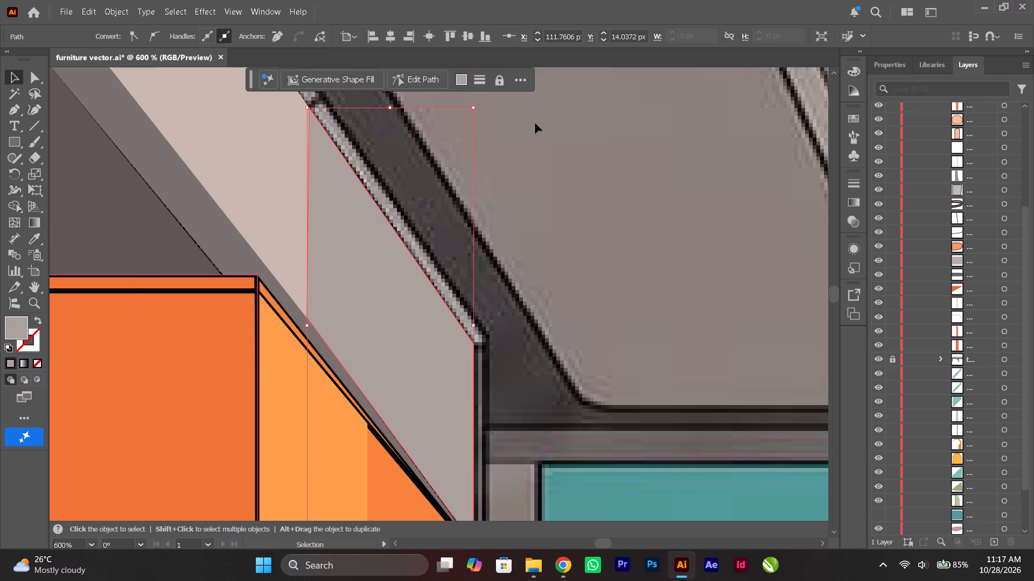
Trace the thin slanted strip beside the grey panel as a closed unfilled five-sided shape, about 62 px long from the artboard's top edge.
{"action": "scroll", "coordinate": [534, 125], "scroll_direction": "up", "scroll_amount": 8}
{"action": "scroll", "coordinate": [534, 125], "scroll_direction": "down", "scroll_amount": 2, "text": "ctrl"}
{"action": "scroll", "coordinate": [561, 258], "scroll_direction": "down", "scroll_amount": 1, "text": "ctrl"}
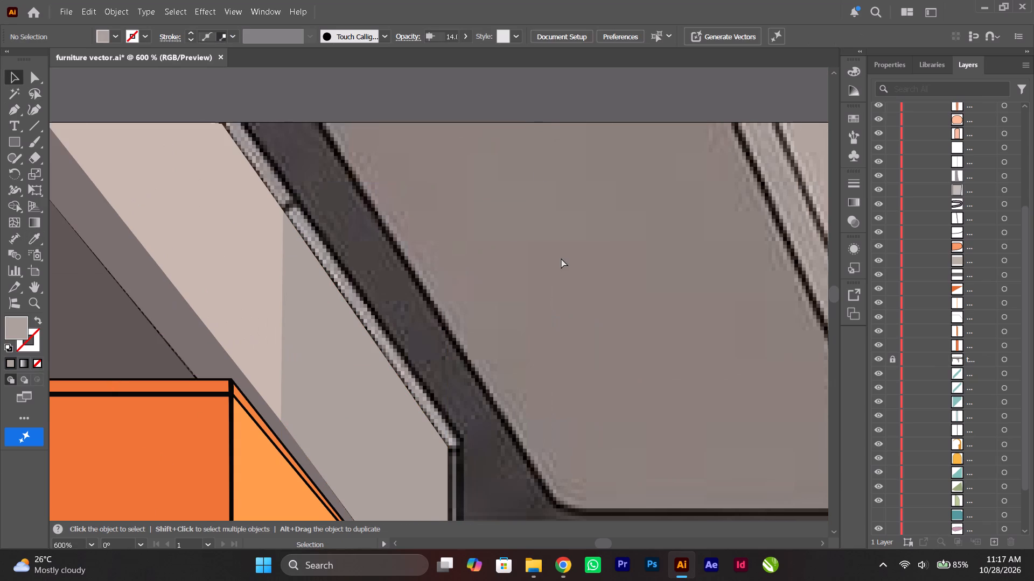
{"action": "scroll", "coordinate": [561, 258], "scroll_direction": "down", "scroll_amount": 1, "text": "ctrl"}
{"action": "scroll", "coordinate": [387, 269], "scroll_direction": "up", "scroll_amount": 3}
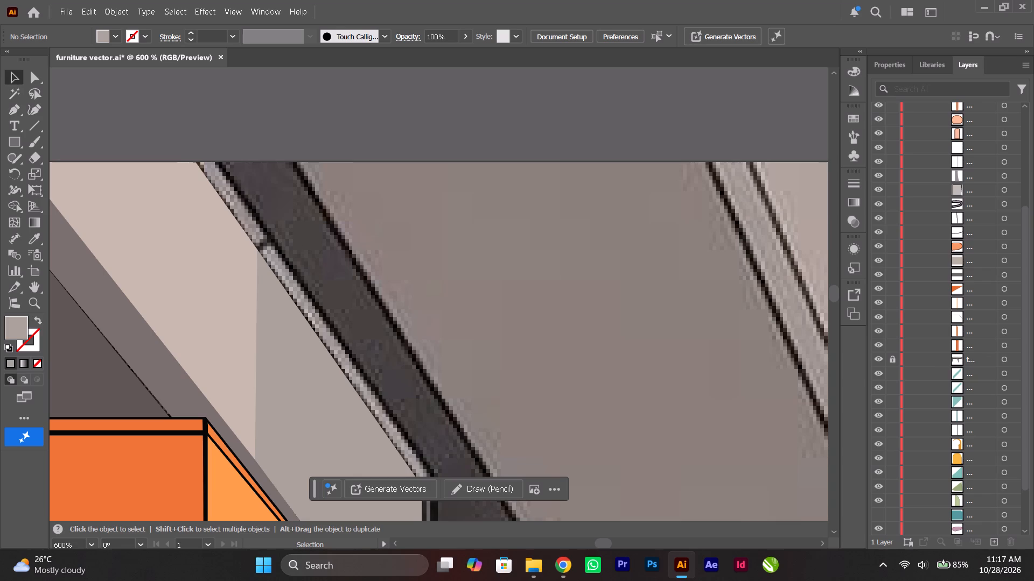
{"action": "left_click", "coordinate": [13, 110]}
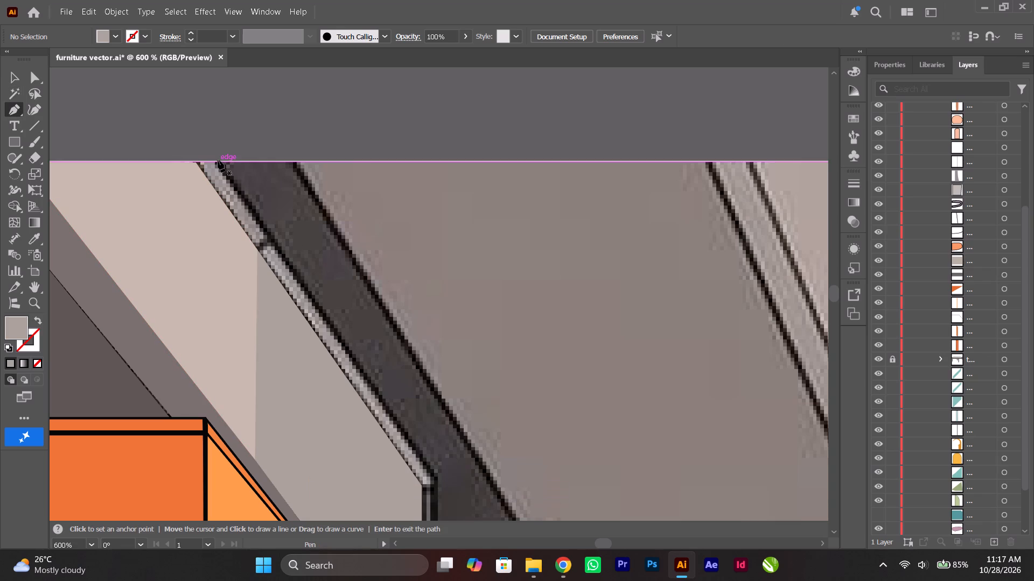
{"action": "left_click", "coordinate": [217, 161]}
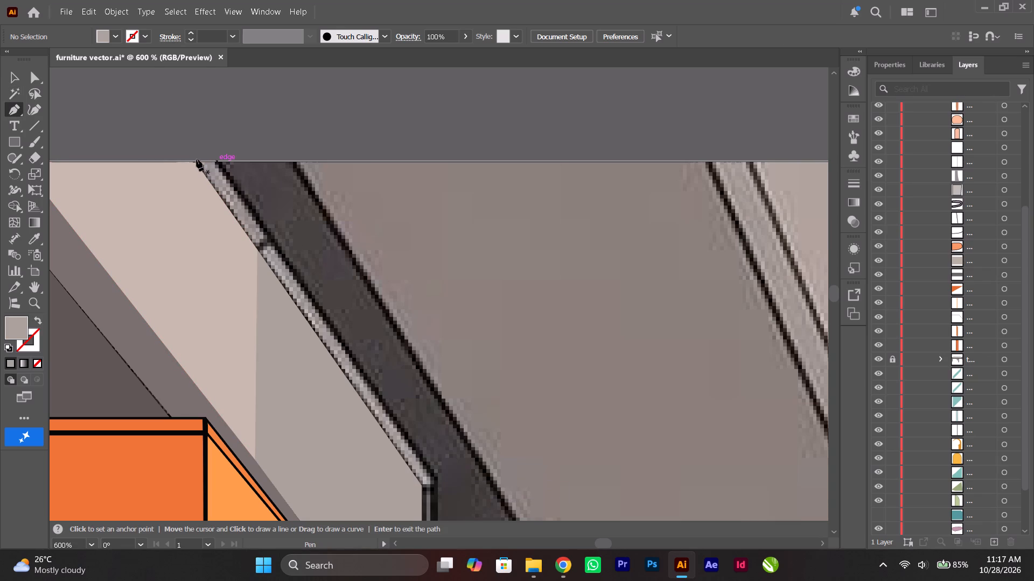
{"action": "left_click", "coordinate": [196, 160]}
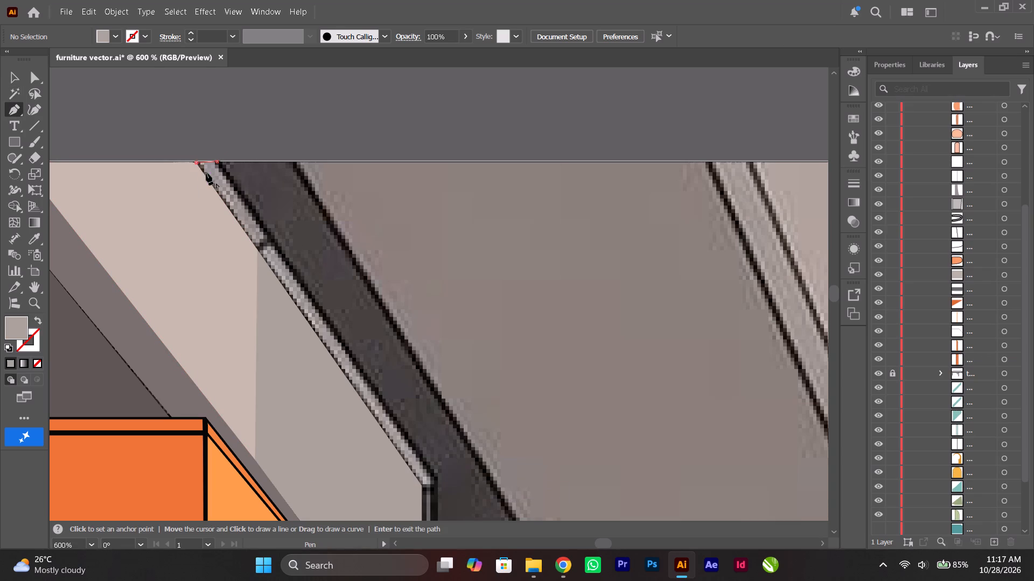
{"action": "scroll", "coordinate": [243, 218], "scroll_direction": "down", "scroll_amount": 13}
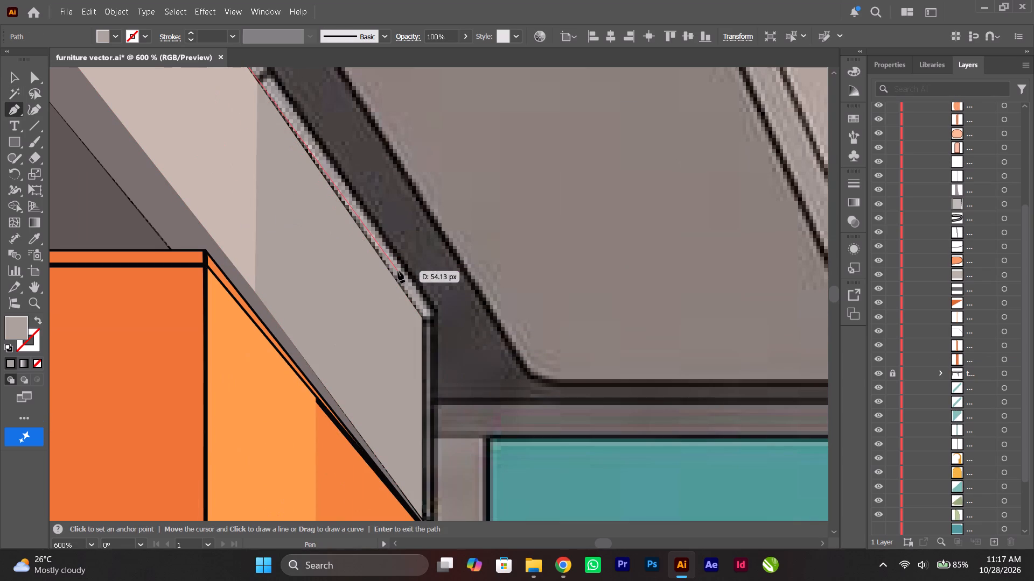
{"action": "left_click", "coordinate": [420, 316]}
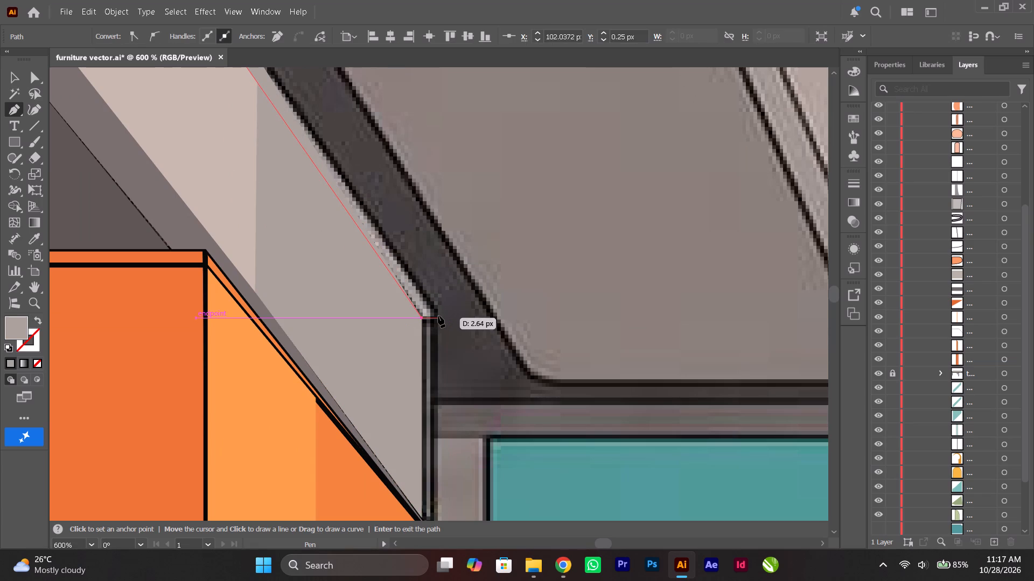
{"action": "left_click", "coordinate": [437, 317]}
{"action": "left_click", "coordinate": [435, 306]}
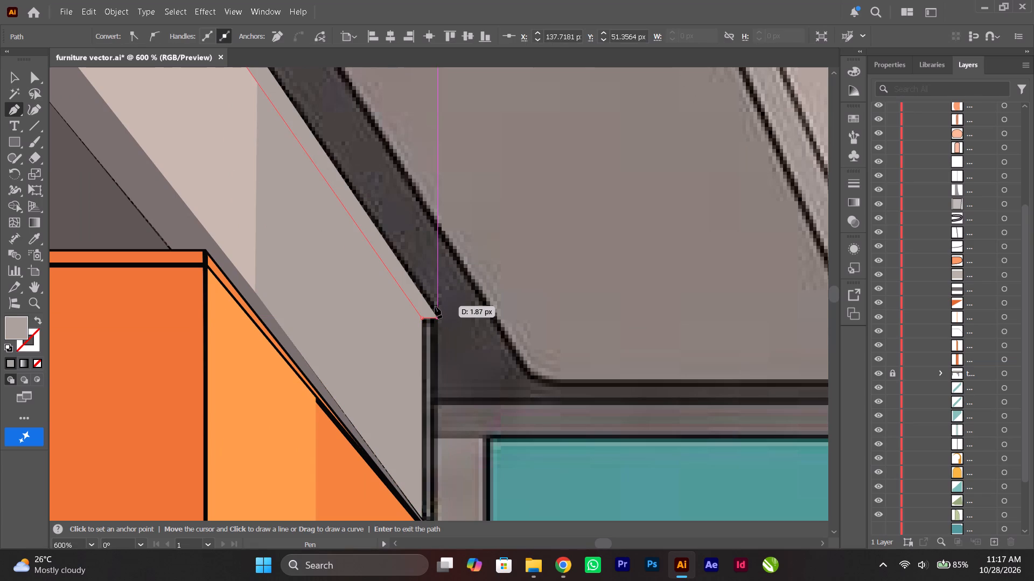
{"action": "left_click", "coordinate": [34, 361]}
{"action": "scroll", "coordinate": [346, 302], "scroll_direction": "up", "scroll_amount": 6}
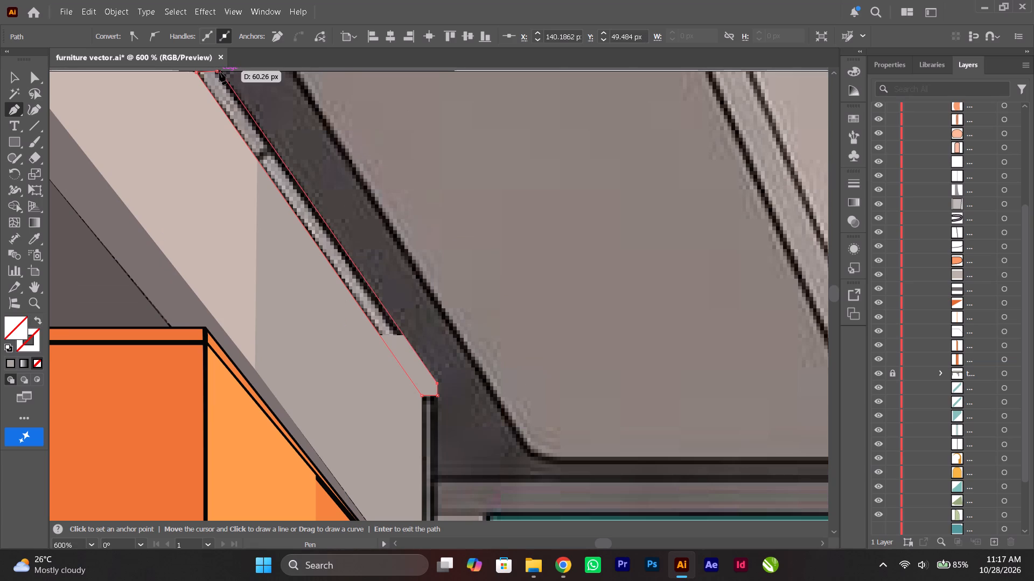
{"action": "left_click", "coordinate": [216, 72]}
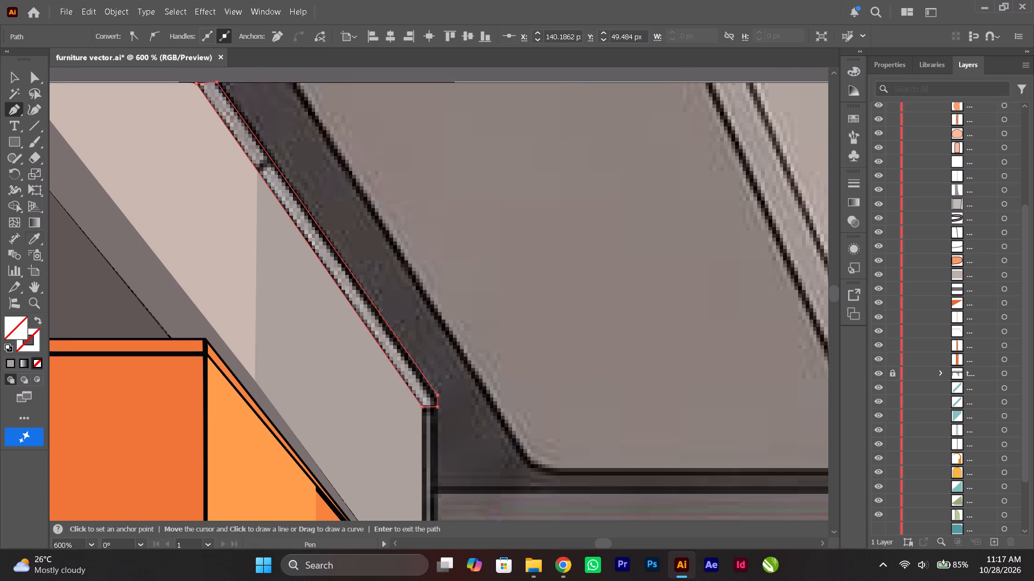
Fill the slanted edge strip with the taupe grey sampled from the reference image and deselect it.
{"action": "left_click", "coordinate": [34, 238]}
{"action": "left_click", "coordinate": [236, 133]}
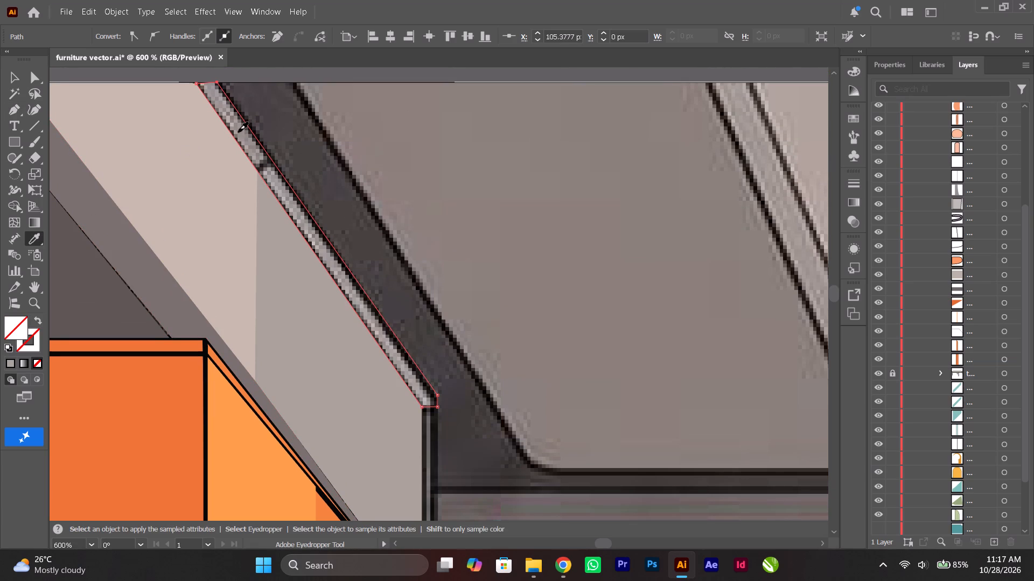
{"action": "left_click", "coordinate": [12, 76]}
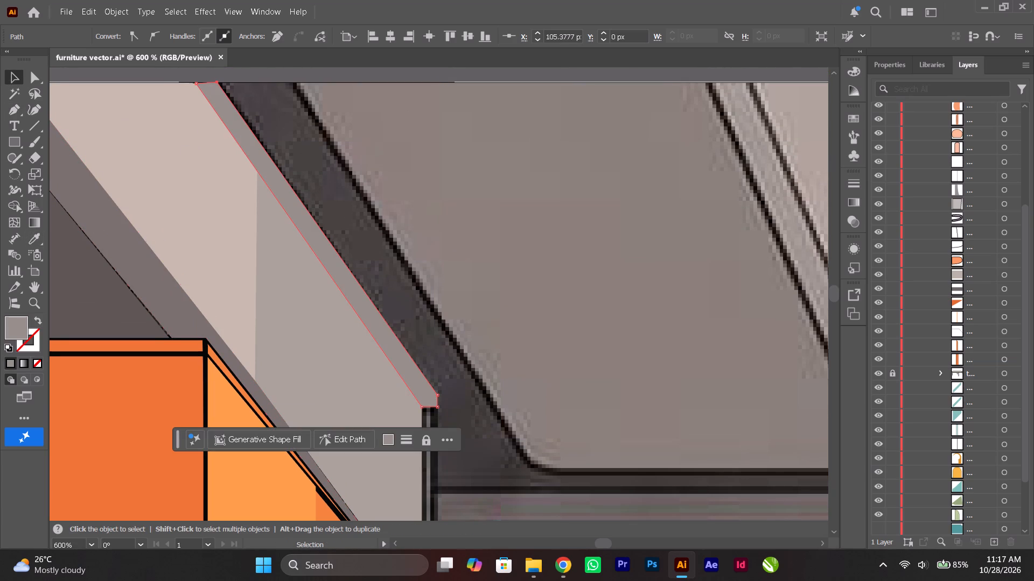
{"action": "left_click", "coordinate": [172, 74]}
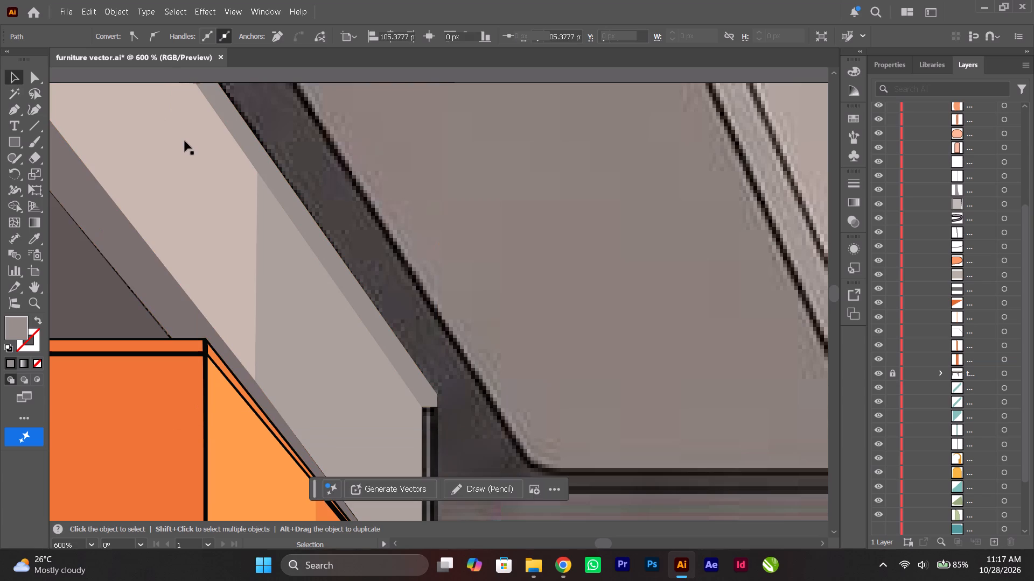
Trace the narrow vertical strip below the slanted one as a closed unfilled four-sided shape, its longer side about 35 px, down to the orange wall.
{"action": "scroll", "coordinate": [185, 141], "scroll_direction": "down", "scroll_amount": 1, "text": "alt"}
{"action": "scroll", "coordinate": [185, 144], "scroll_direction": "down", "scroll_amount": 7, "text": "ctrl"}
{"action": "scroll", "coordinate": [206, 164], "scroll_direction": "down", "scroll_amount": 2, "text": "alt"}
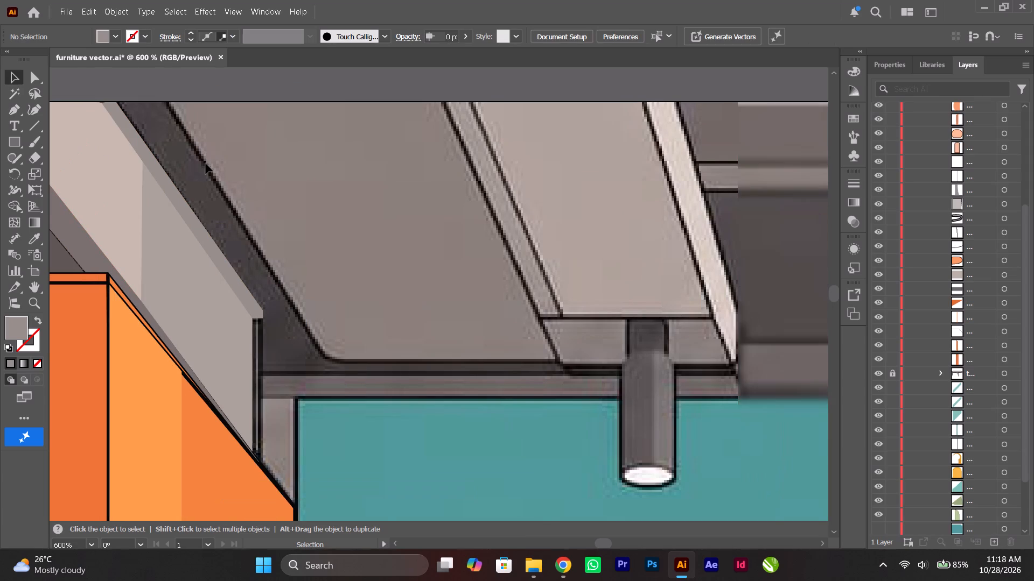
{"action": "scroll", "coordinate": [206, 164], "scroll_direction": "down", "scroll_amount": 1, "text": "alt"}
{"action": "scroll", "coordinate": [206, 164], "scroll_direction": "up", "scroll_amount": 2, "text": "ctrl"}
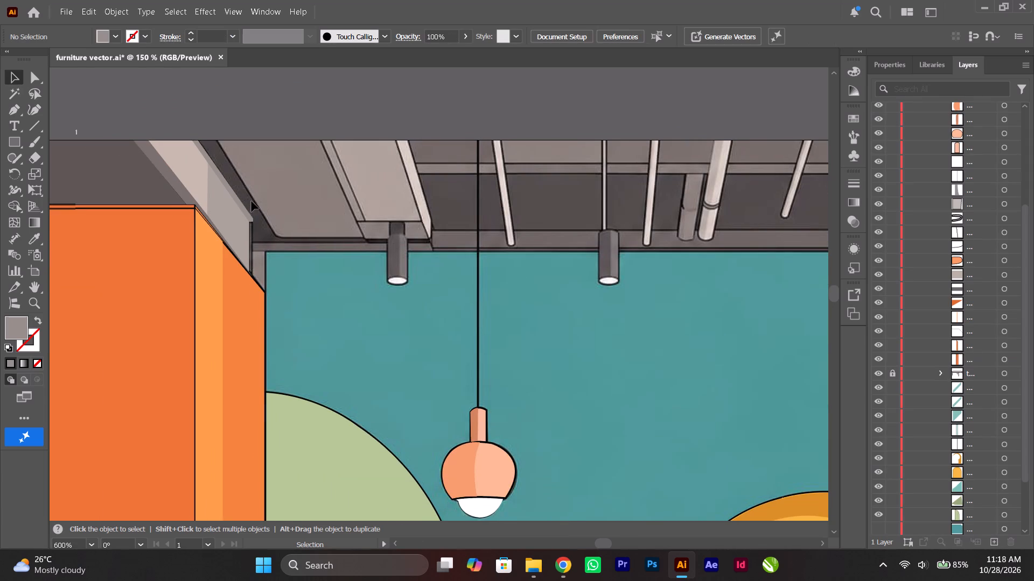
{"action": "scroll", "coordinate": [252, 200], "scroll_direction": "up", "scroll_amount": 2, "text": "ctrl"}
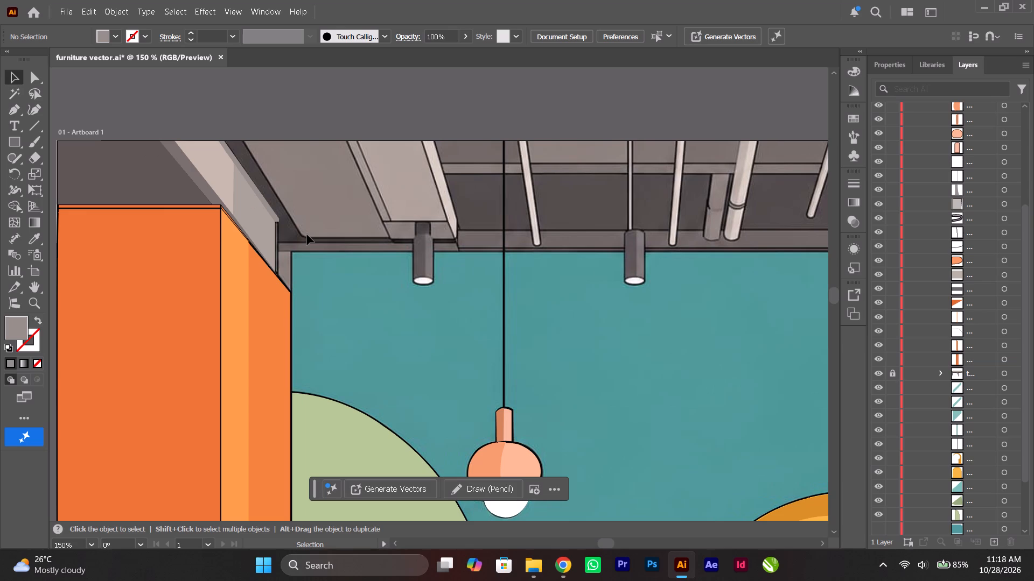
{"action": "scroll", "coordinate": [307, 235], "scroll_direction": "up", "scroll_amount": 5, "text": "alt"}
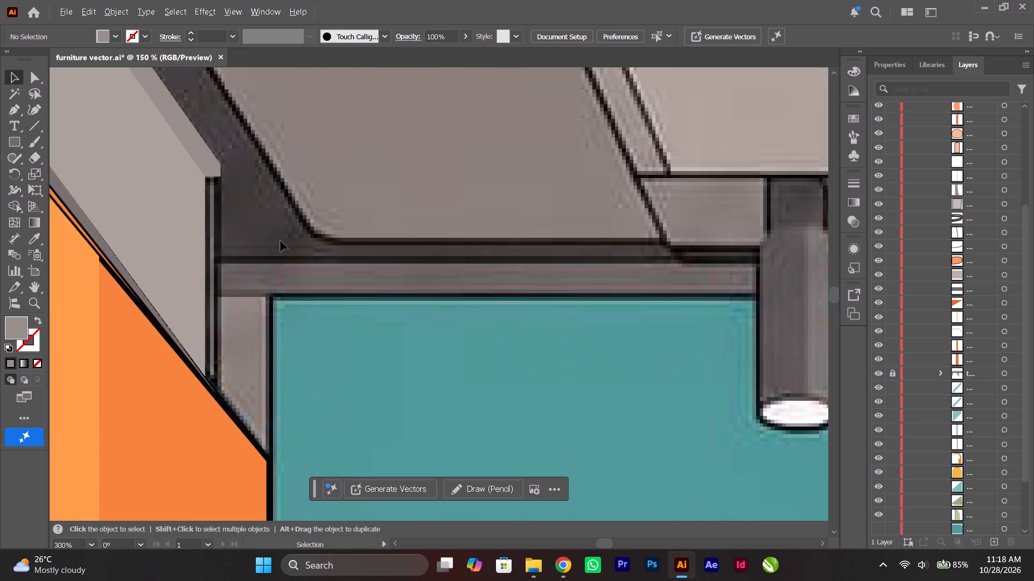
{"action": "scroll", "coordinate": [281, 240], "scroll_direction": "up", "scroll_amount": 3, "text": "ctrl"}
{"action": "left_click", "coordinate": [19, 105]}
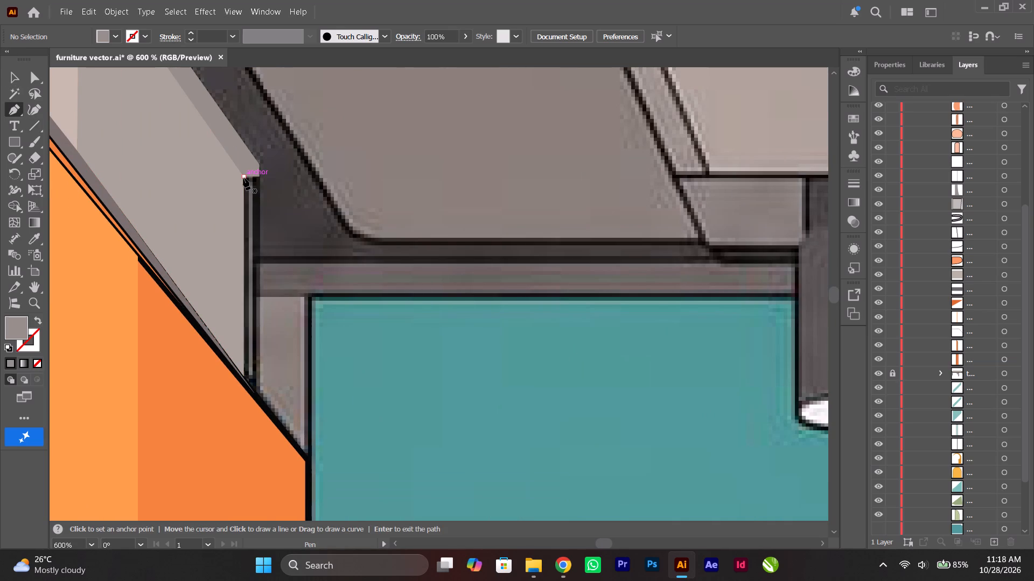
{"action": "left_click", "coordinate": [243, 178]}
{"action": "left_click", "coordinate": [258, 176]}
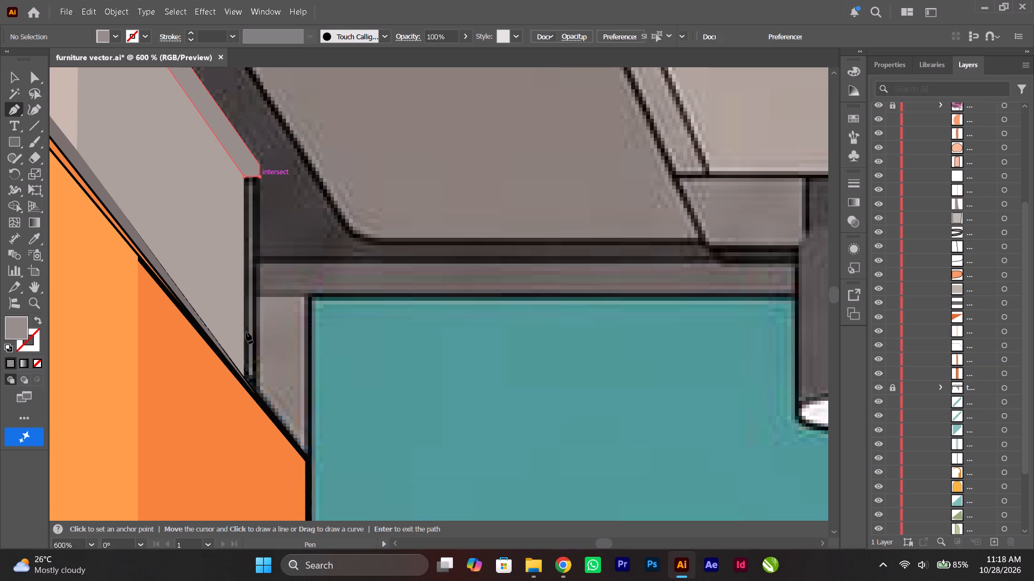
{"action": "left_click", "coordinate": [257, 396]}
{"action": "left_click", "coordinate": [243, 378]}
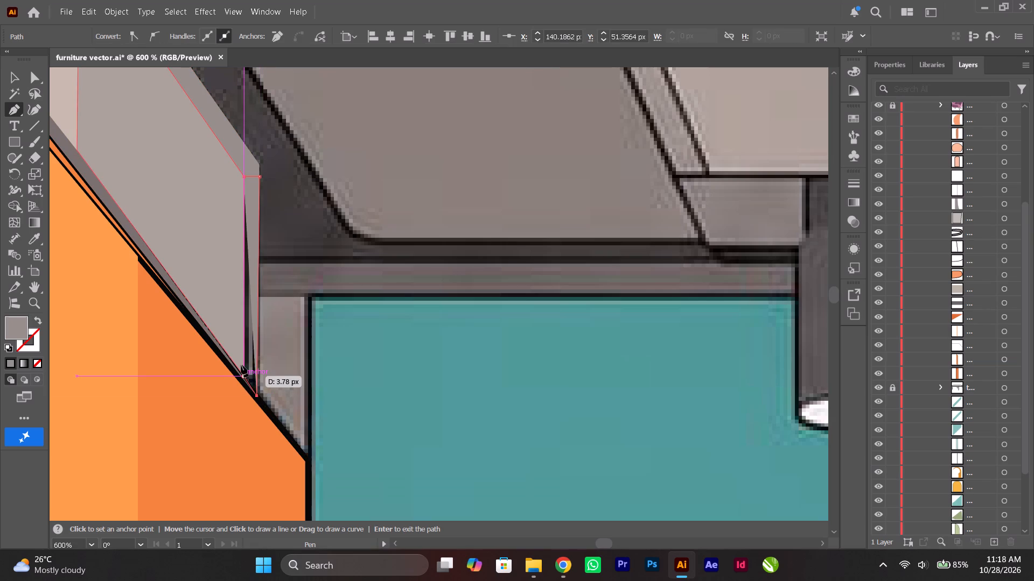
{"action": "left_click", "coordinate": [244, 178]}
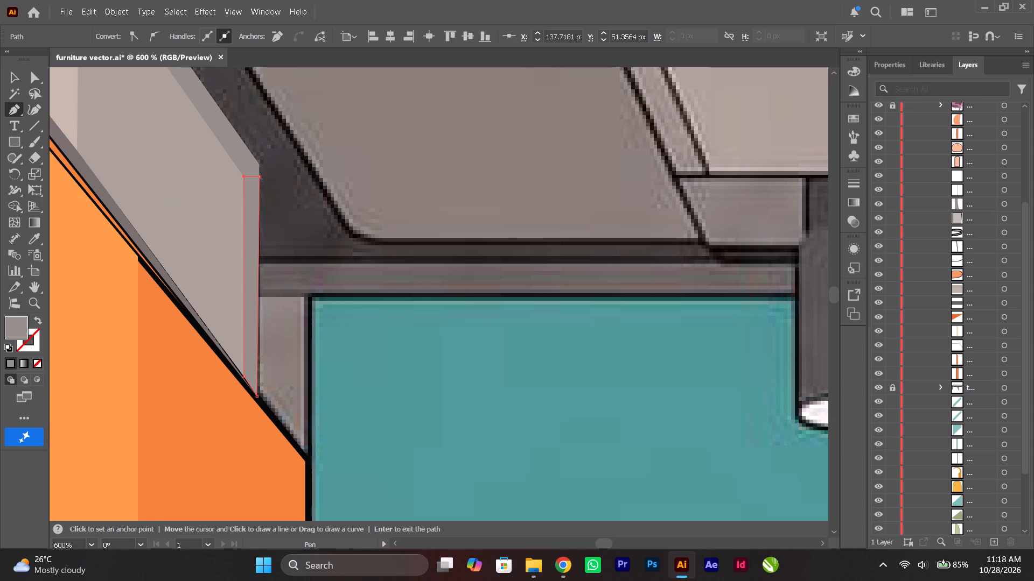
{"action": "left_click", "coordinate": [39, 363]}
Fill the narrow vertical strip with the dark grey sampled from the reference image and deselect it.
{"action": "left_click", "coordinate": [33, 238]}
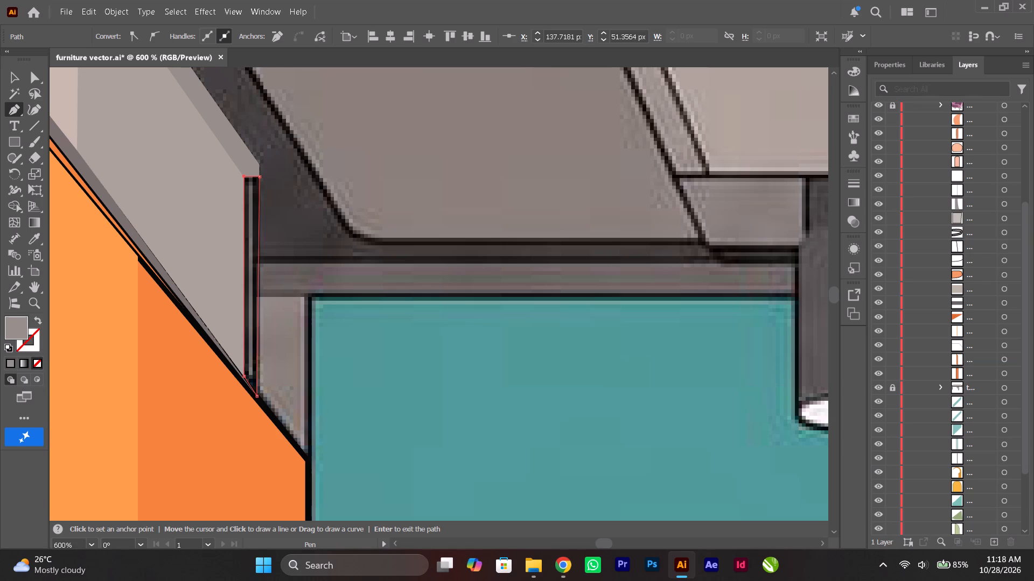
{"action": "left_click", "coordinate": [250, 233]}
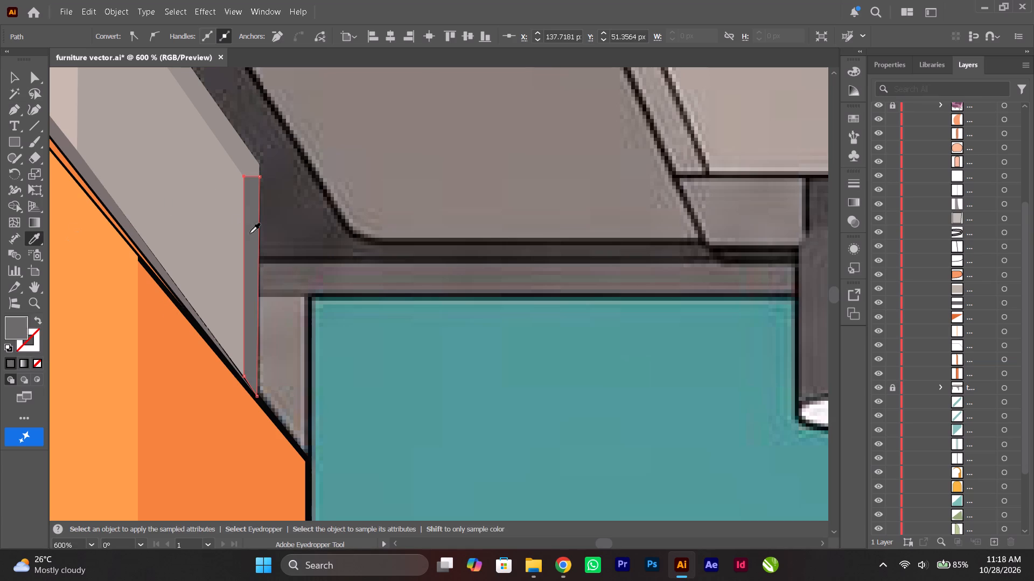
{"action": "left_click", "coordinate": [14, 73]}
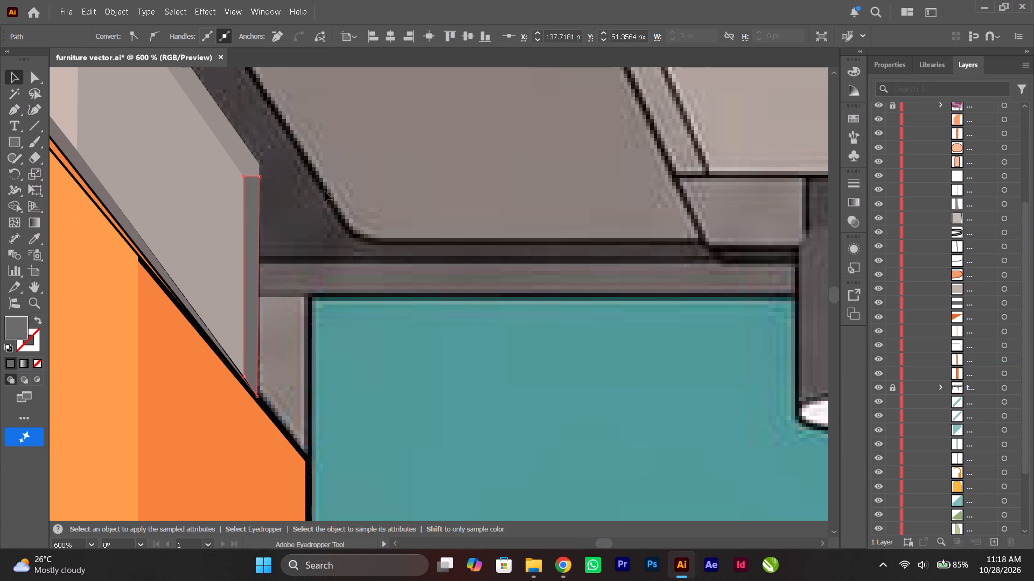
{"action": "scroll", "coordinate": [337, 209], "scroll_direction": "up", "scroll_amount": 10}
{"action": "left_click", "coordinate": [337, 209]}
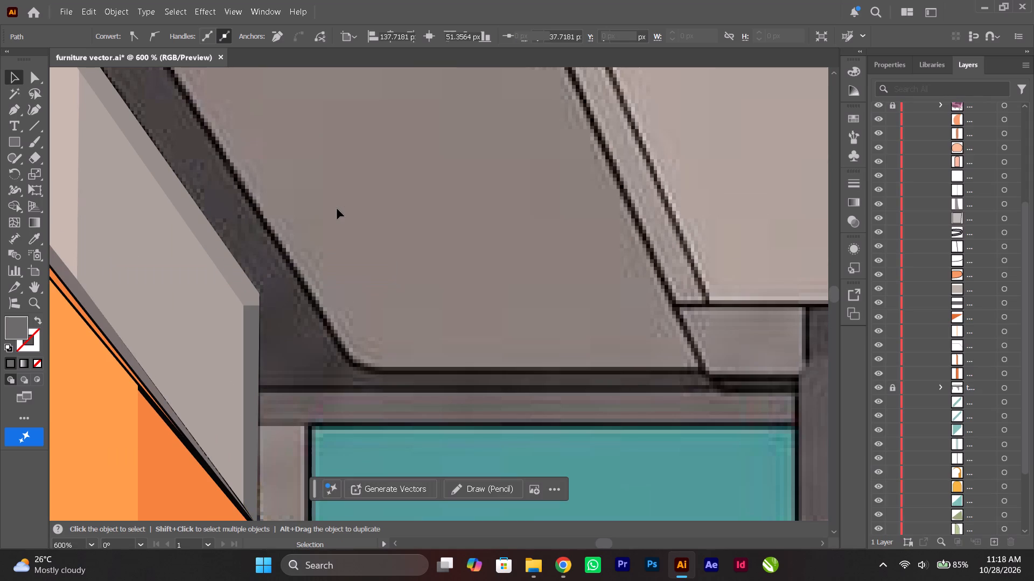
Start the dark ceiling beam's outline at the artboard's top edge, following its inner slanted side about 70 px and curving around the rounded lower corner.
{"action": "scroll", "coordinate": [337, 209], "scroll_direction": "down", "scroll_amount": 2, "text": "alt"}
{"action": "scroll", "coordinate": [337, 209], "scroll_direction": "up", "scroll_amount": 6}
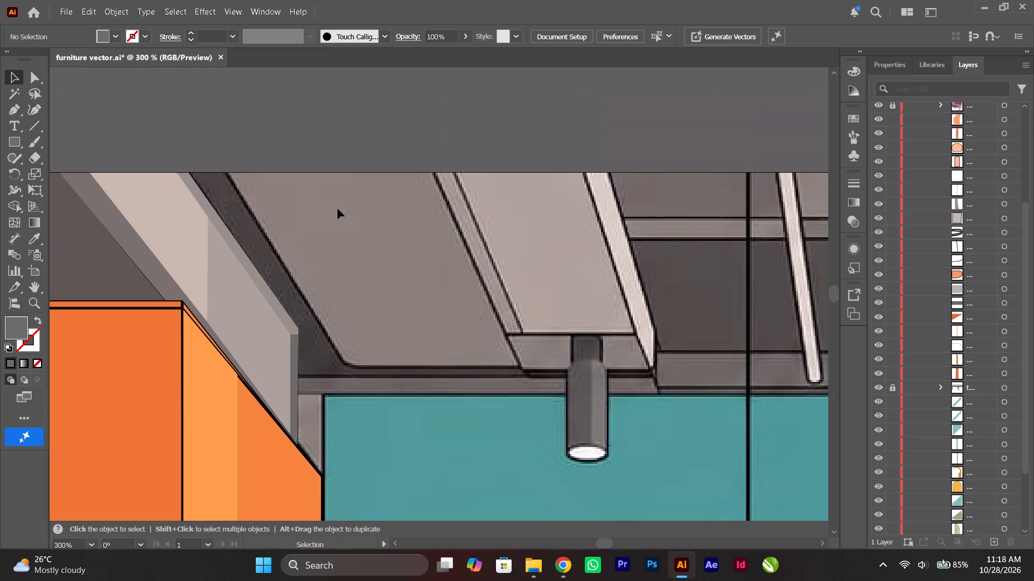
{"action": "scroll", "coordinate": [338, 209], "scroll_direction": "down", "scroll_amount": 4}
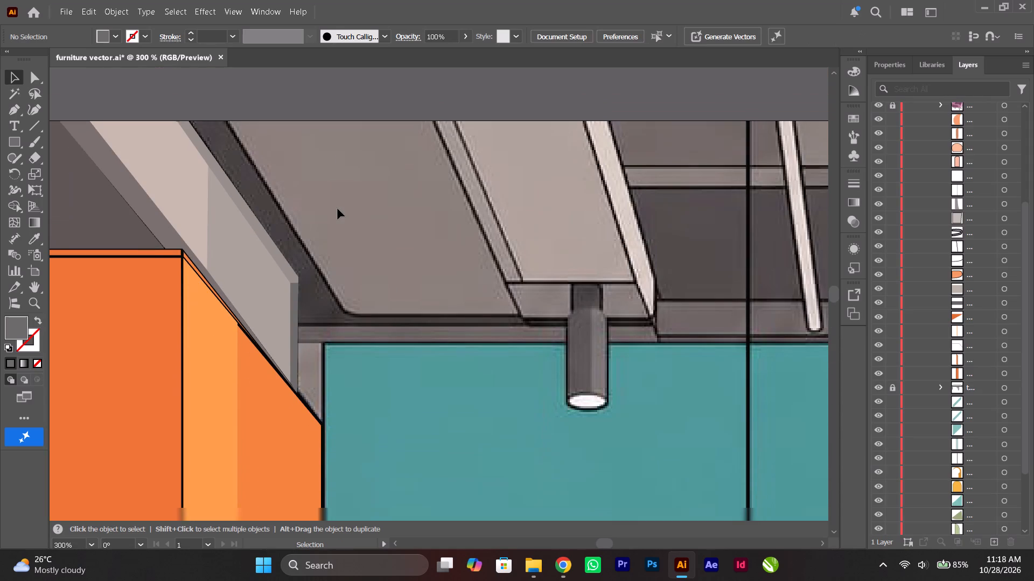
{"action": "scroll", "coordinate": [338, 209], "scroll_direction": "down", "scroll_amount": 3, "text": "ctrl"}
{"action": "scroll", "coordinate": [338, 209], "scroll_direction": "down", "scroll_amount": 5}
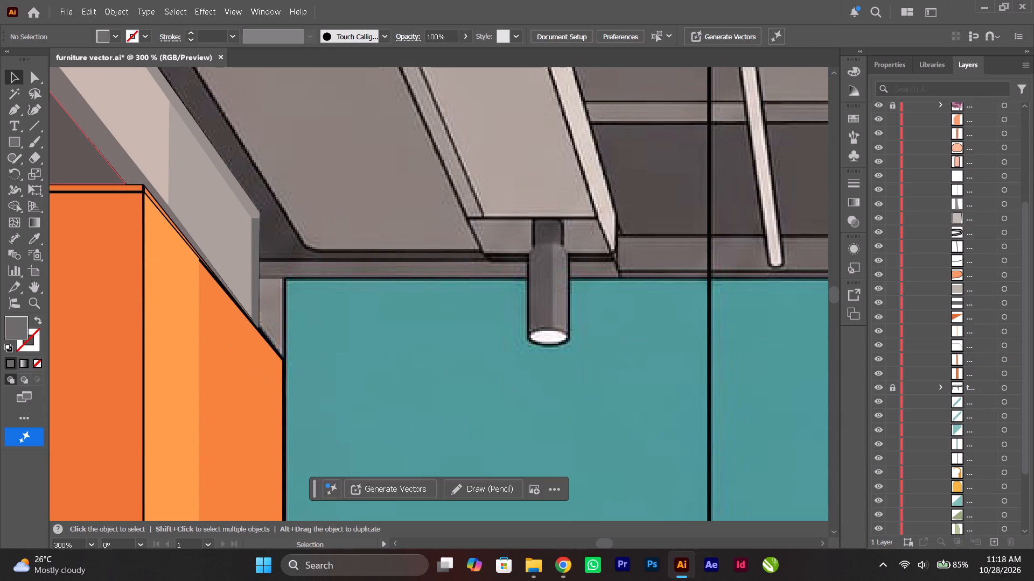
{"action": "left_click", "coordinate": [11, 111]}
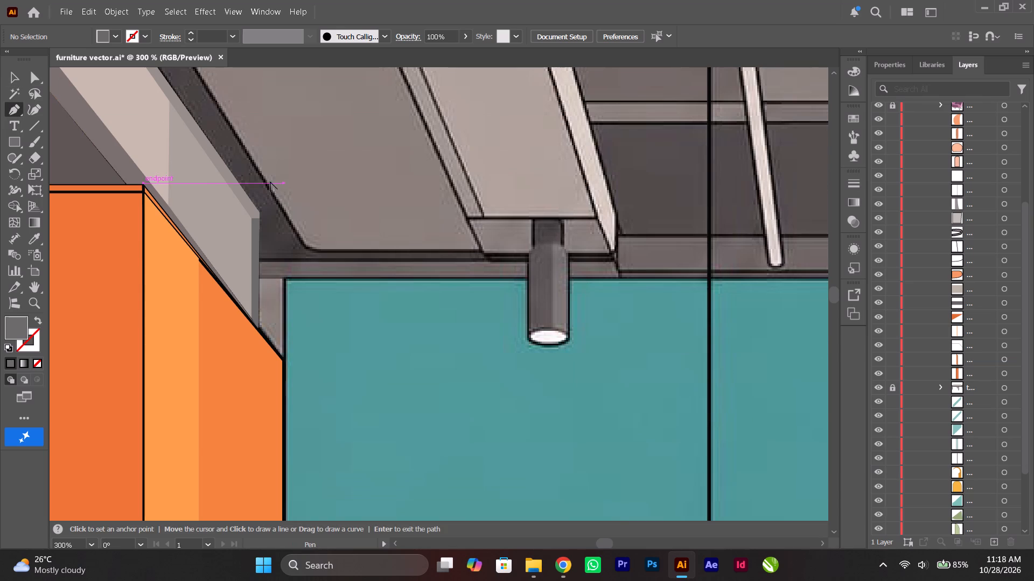
{"action": "scroll", "coordinate": [270, 182], "scroll_direction": "down", "scroll_amount": 3, "text": "alt"}
{"action": "scroll", "coordinate": [270, 182], "scroll_direction": "down", "scroll_amount": 1, "text": "ctrl"}
{"action": "scroll", "coordinate": [270, 182], "scroll_direction": "up", "scroll_amount": 1, "text": "ctrl"}
{"action": "scroll", "coordinate": [270, 182], "scroll_direction": "up", "scroll_amount": 1, "text": "alt"}
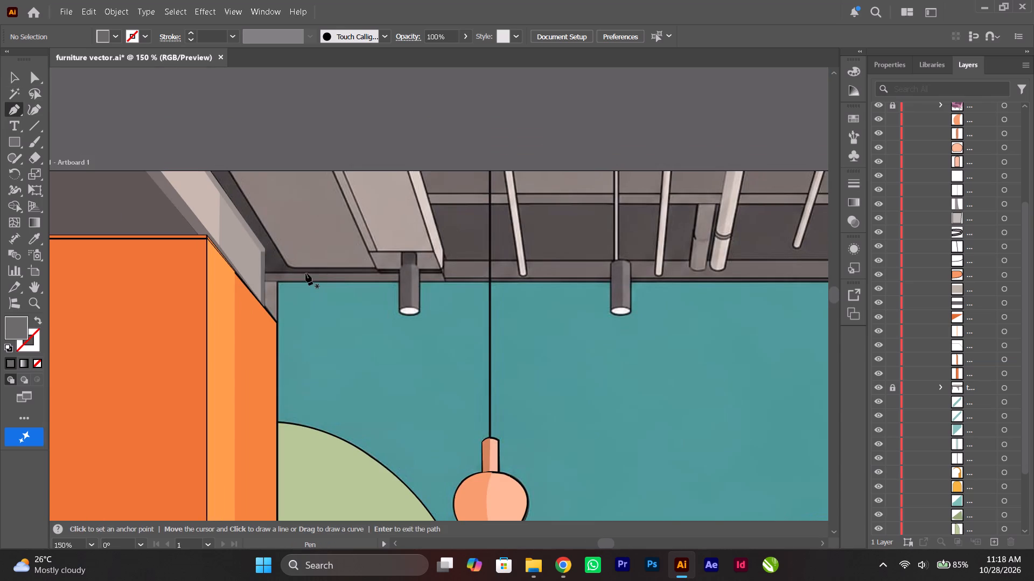
{"action": "scroll", "coordinate": [267, 240], "scroll_direction": "up", "scroll_amount": 3, "text": "alt"}
{"action": "scroll", "coordinate": [266, 240], "scroll_direction": "up", "scroll_amount": 6}
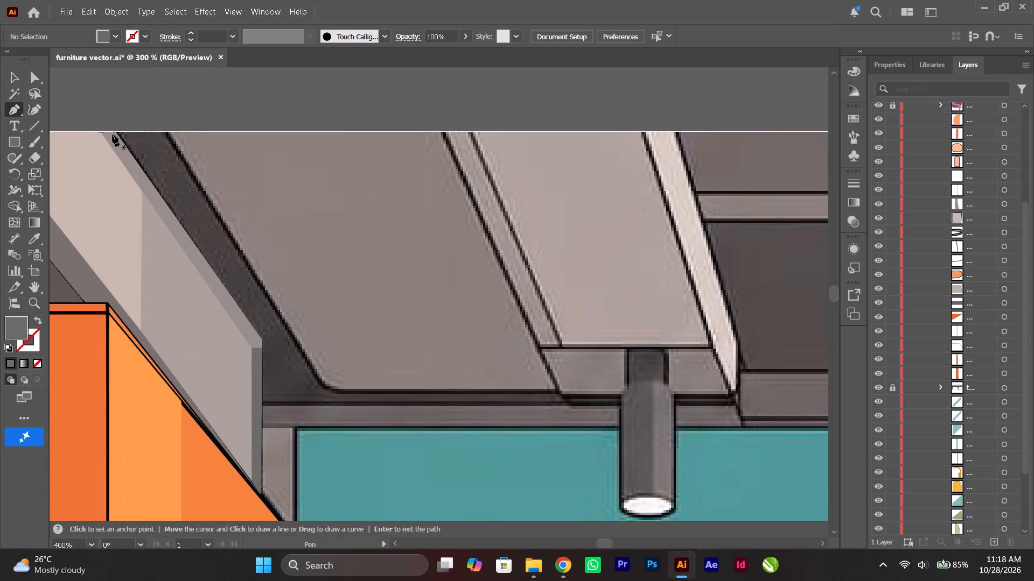
{"action": "left_click", "coordinate": [118, 132]}
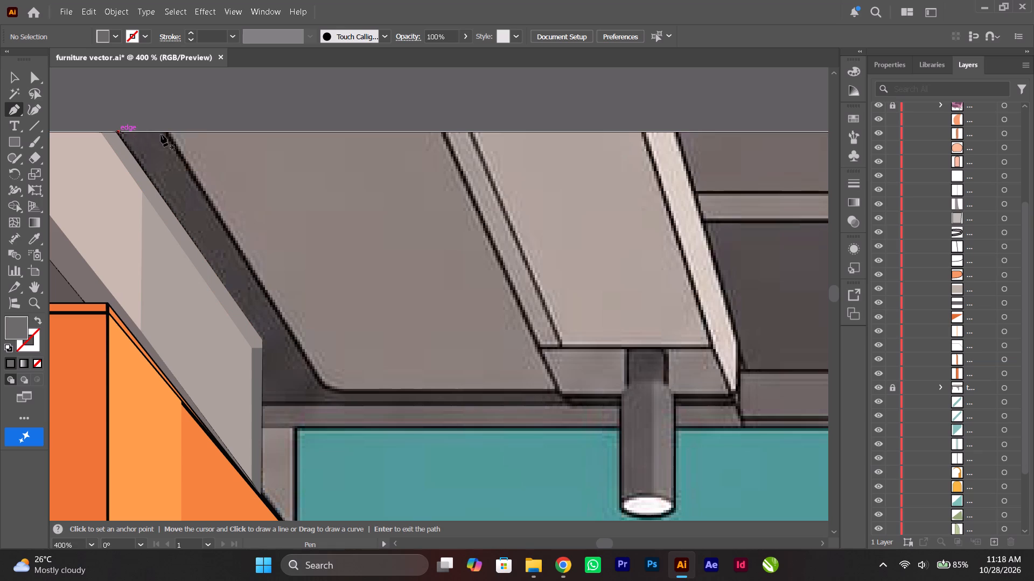
{"action": "left_click", "coordinate": [168, 131]}
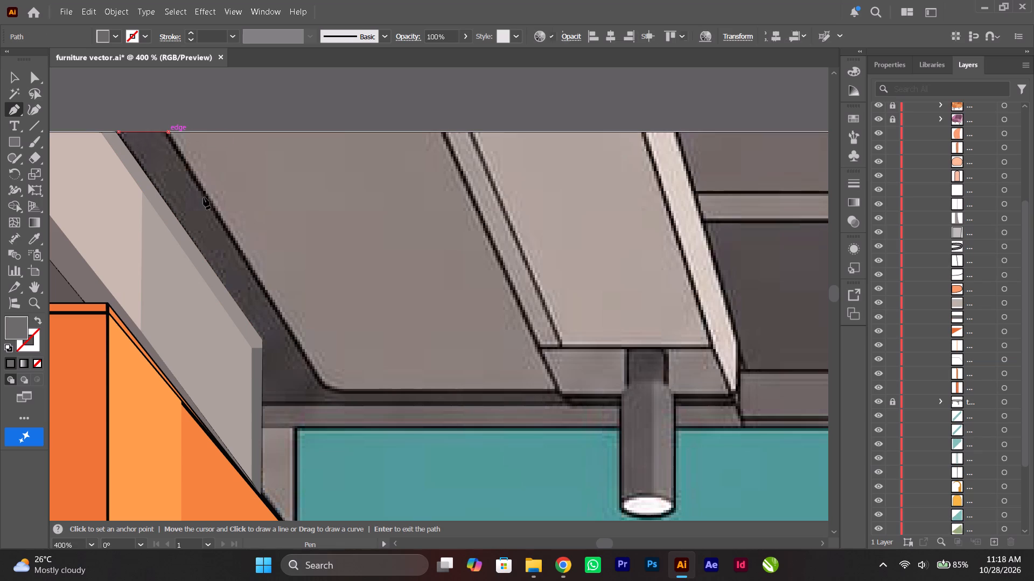
{"action": "left_click", "coordinate": [321, 383]}
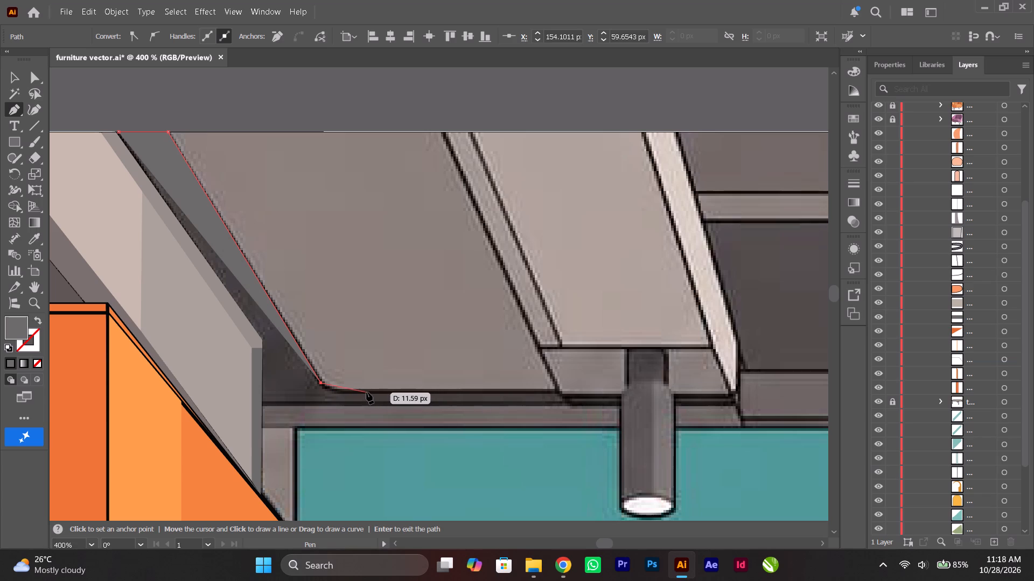
{"action": "left_click_drag", "start_coordinate": [368, 391], "coordinate": [415, 396]}
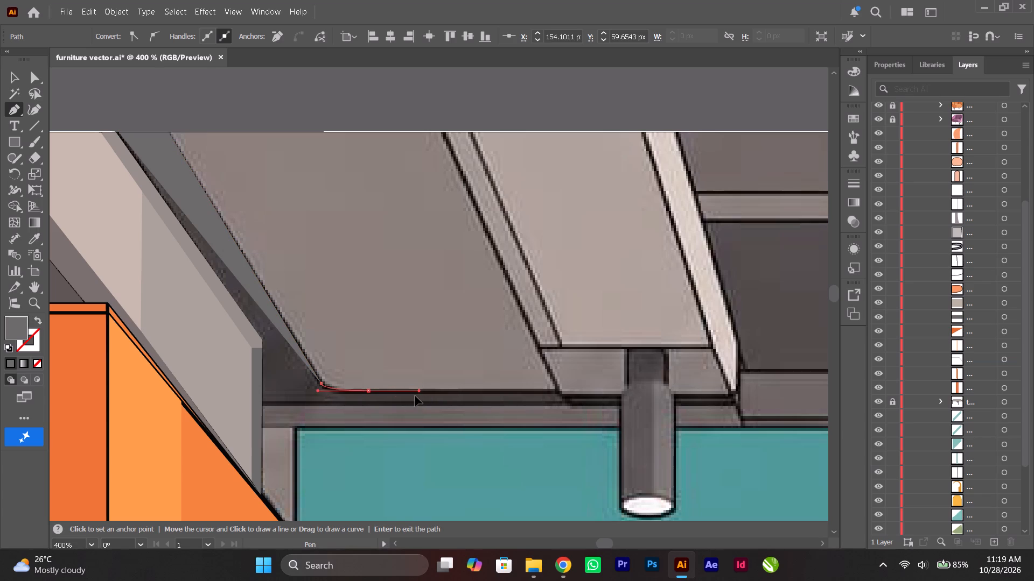
{"action": "left_click_drag", "start_coordinate": [415, 396], "coordinate": [406, 386]}
{"action": "left_click_drag", "start_coordinate": [406, 386], "coordinate": [410, 392]}
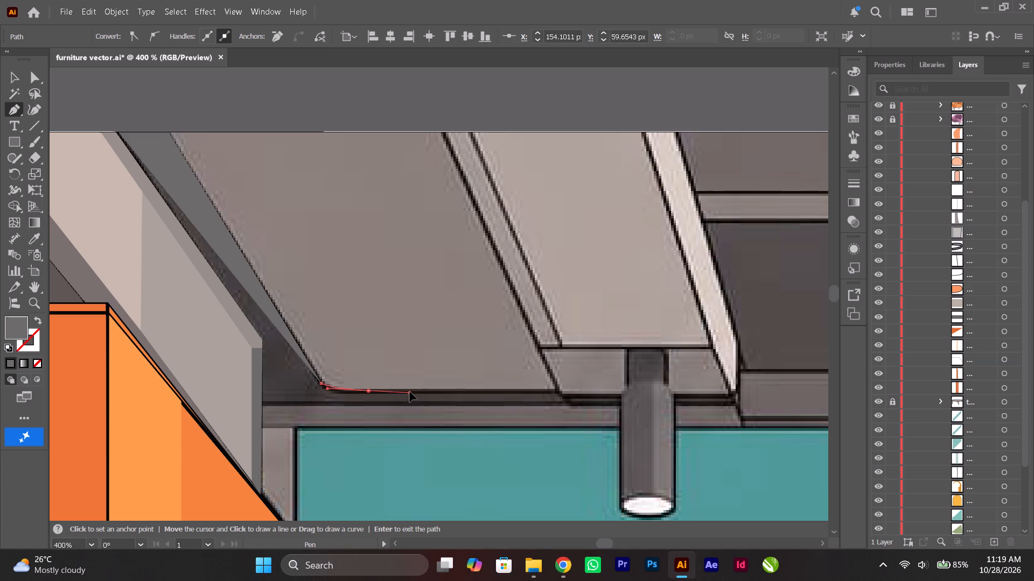
{"action": "left_click_drag", "start_coordinate": [410, 392], "coordinate": [415, 389]}
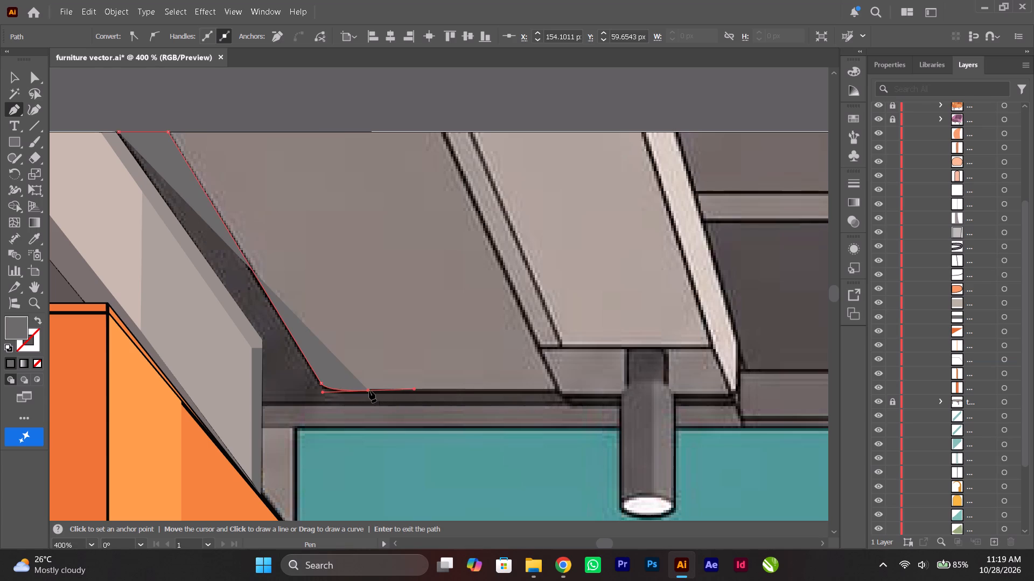
{"action": "left_click", "coordinate": [369, 393]}
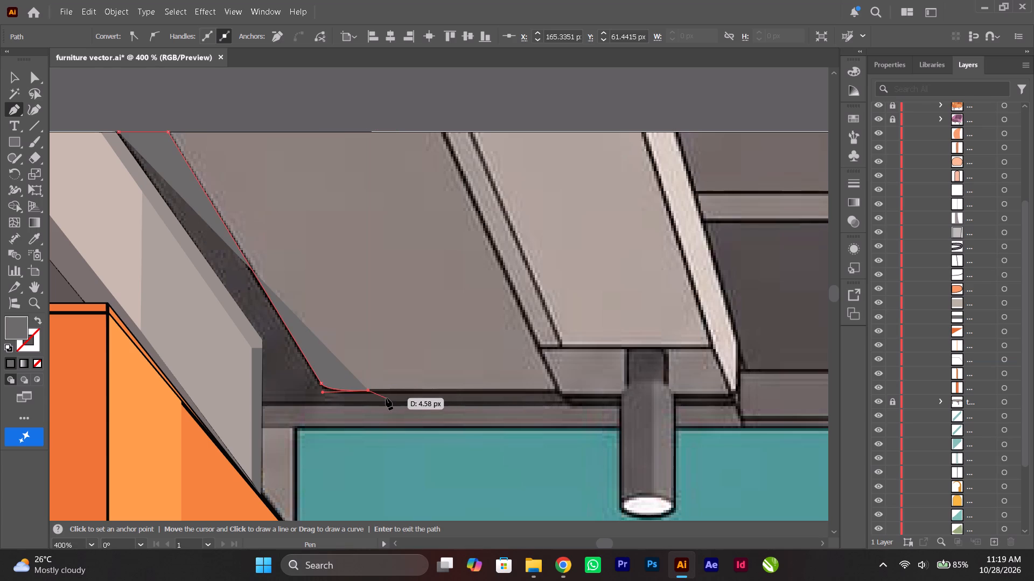
Continue the outline along the beam past the lamp, return about 112 px to the grey panel, and close it as an unfilled shape at the artboard's top edge.
{"action": "left_click", "coordinate": [558, 389]}
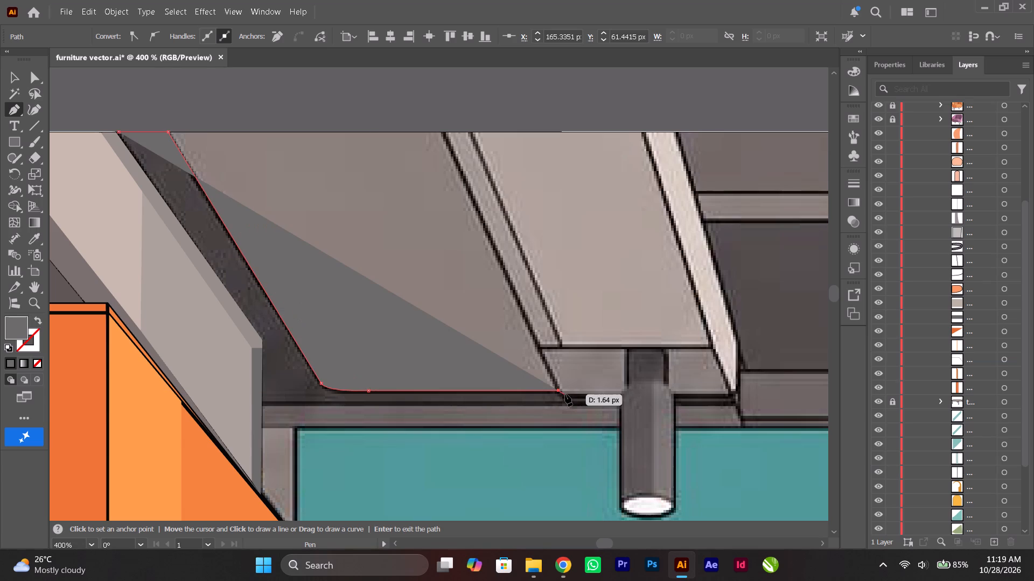
{"action": "left_click", "coordinate": [564, 394]}
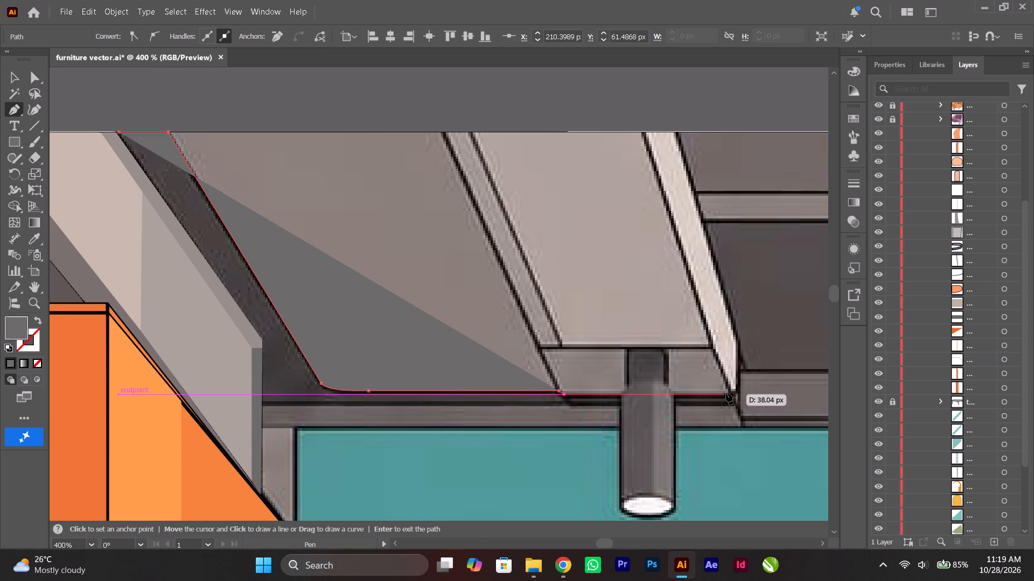
{"action": "left_click", "coordinate": [730, 396]}
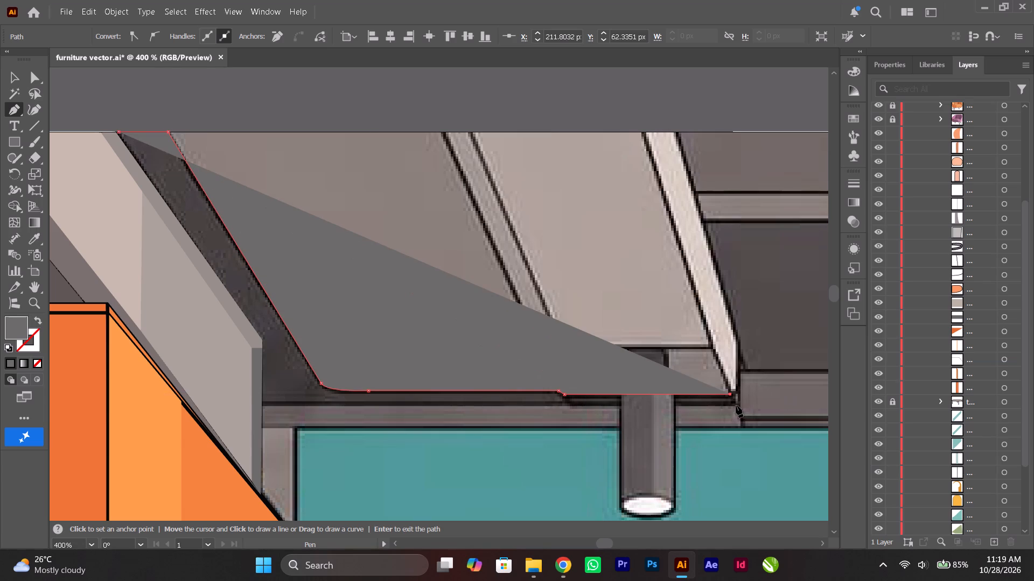
{"action": "left_click", "coordinate": [737, 405]}
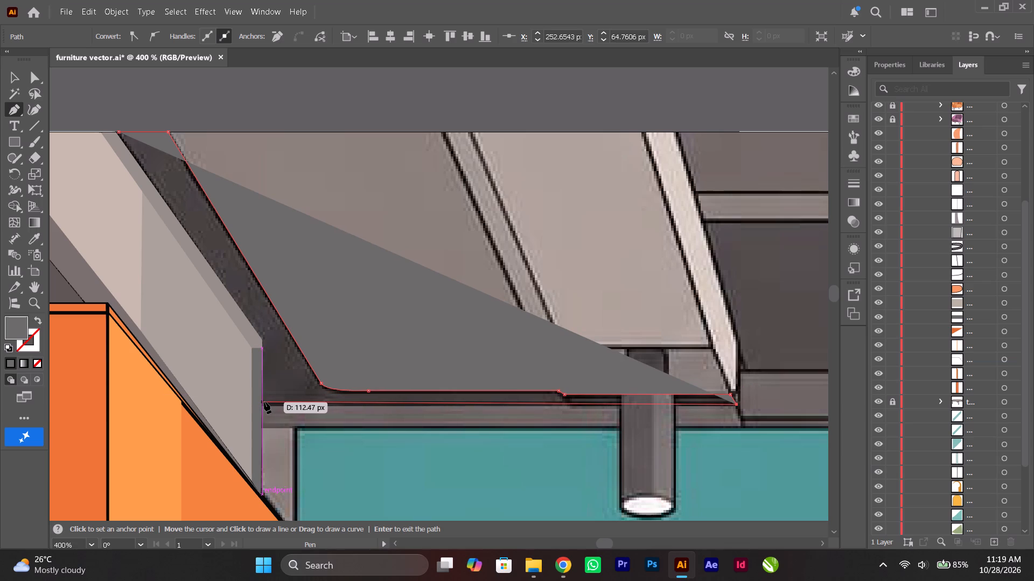
{"action": "left_click", "coordinate": [263, 402]}
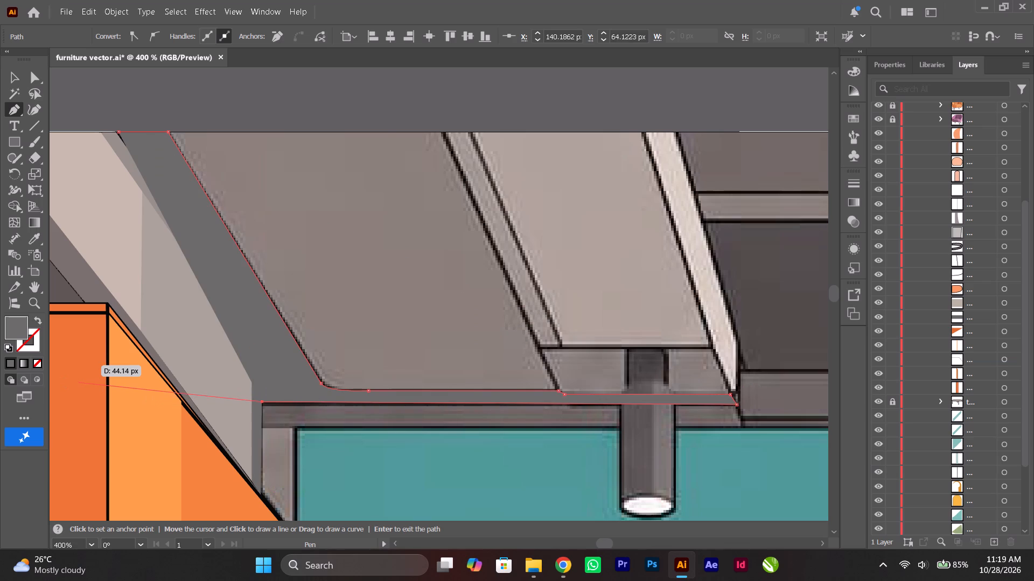
{"action": "left_click", "coordinate": [36, 366]}
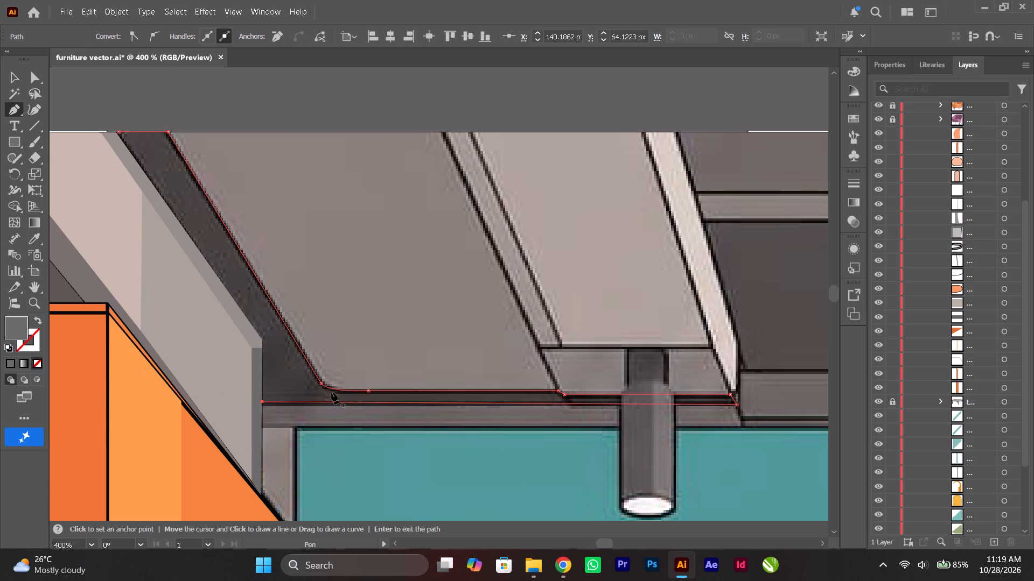
{"action": "left_click", "coordinate": [262, 338]}
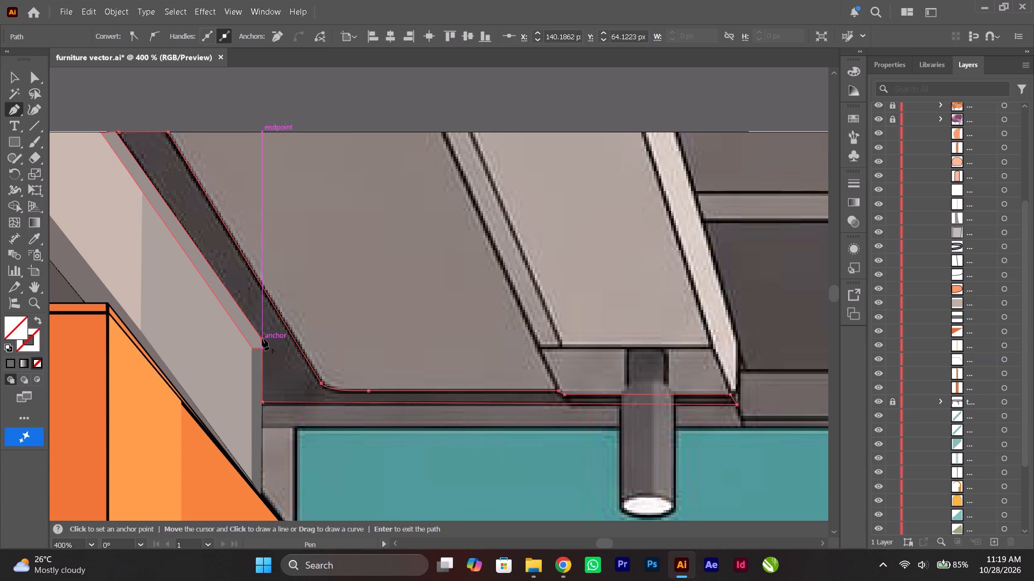
{"action": "scroll", "coordinate": [262, 338], "scroll_direction": "up", "scroll_amount": 7}
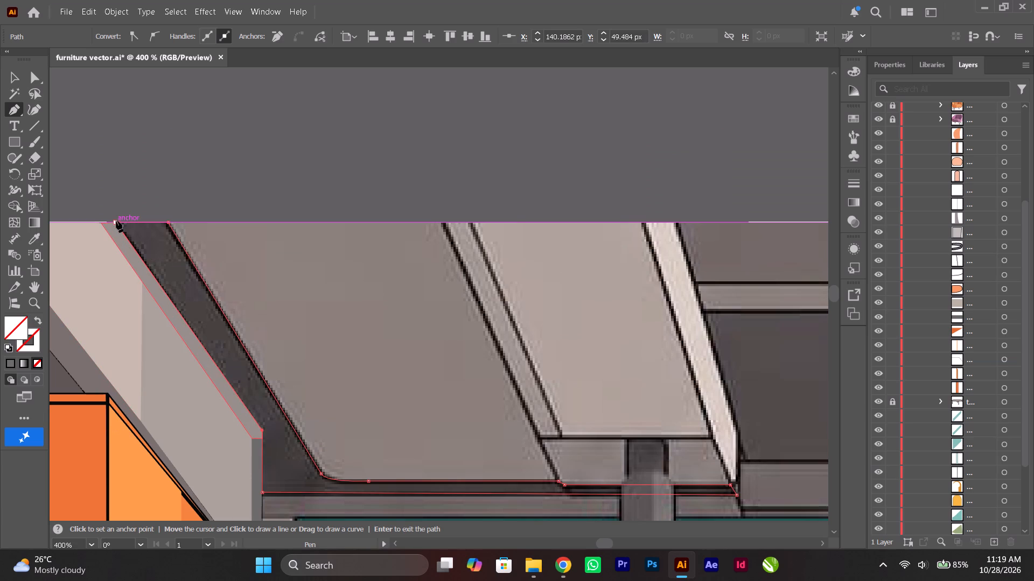
{"action": "left_click", "coordinate": [116, 221]}
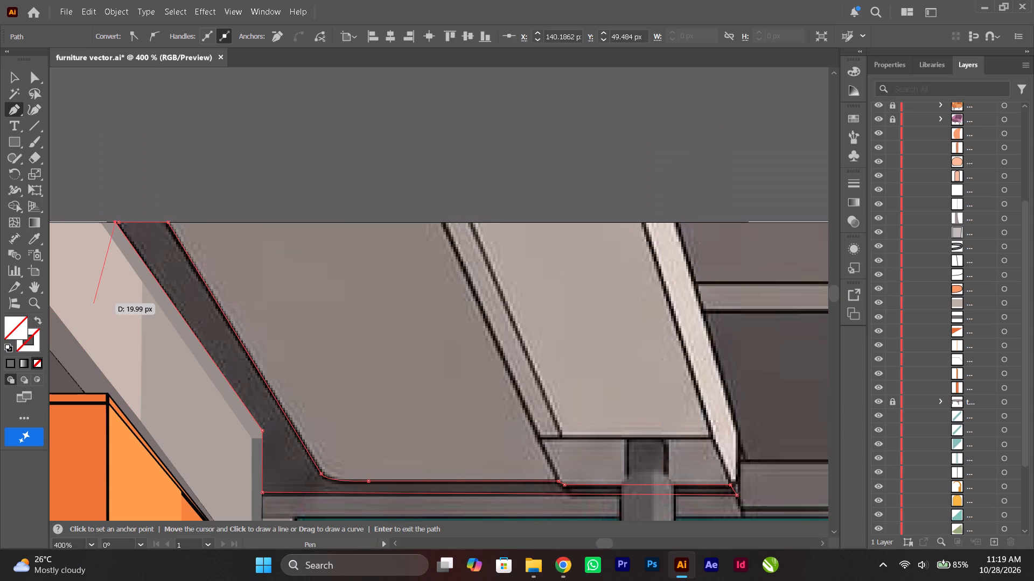
Fill the ceiling beam shape with the dark charcoal sampled from the reference image.
{"action": "left_click", "coordinate": [34, 235]}
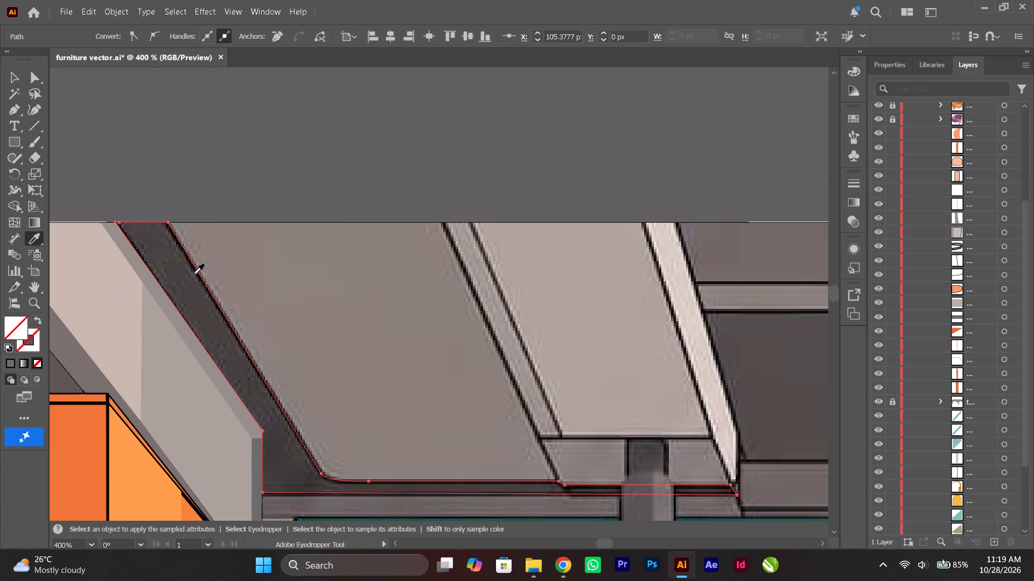
{"action": "left_click", "coordinate": [187, 273]}
Trace the horizontal strip between the dark beam and teal wall as a closed unfilled four-sided shape, about 85 px long and 6 px high.
{"action": "left_click", "coordinate": [12, 114]}
{"action": "scroll", "coordinate": [134, 245], "scroll_direction": "down", "scroll_amount": 7}
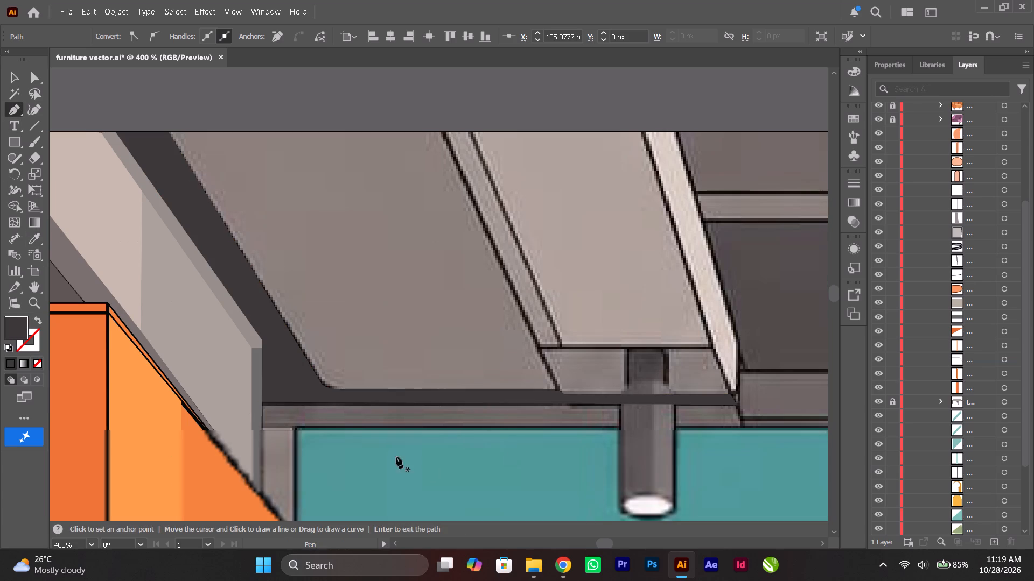
{"action": "scroll", "coordinate": [351, 446], "scroll_direction": "down", "scroll_amount": 2}
{"action": "scroll", "coordinate": [288, 415], "scroll_direction": "up", "scroll_amount": 1, "text": "alt"}
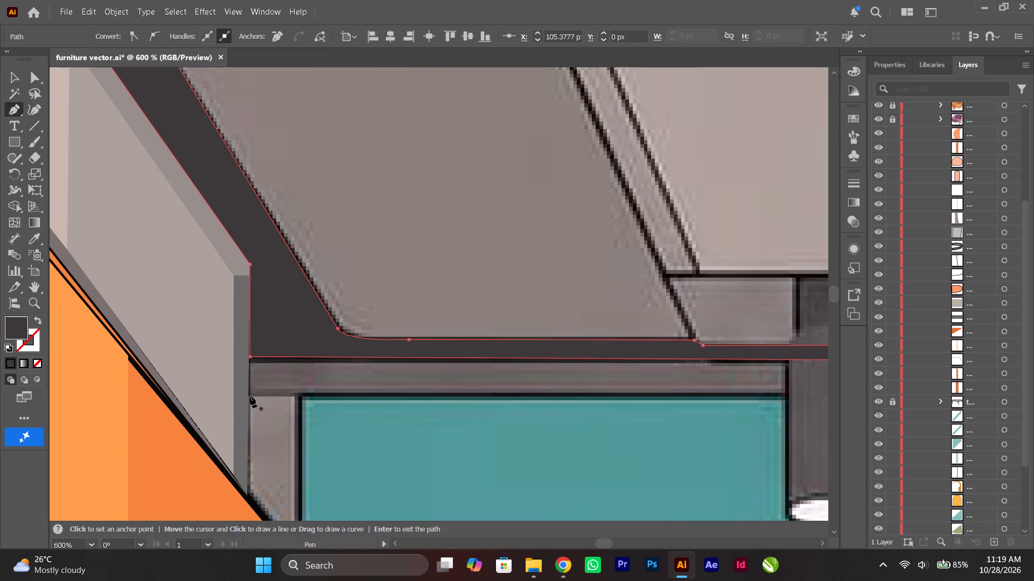
{"action": "left_click", "coordinate": [250, 396]}
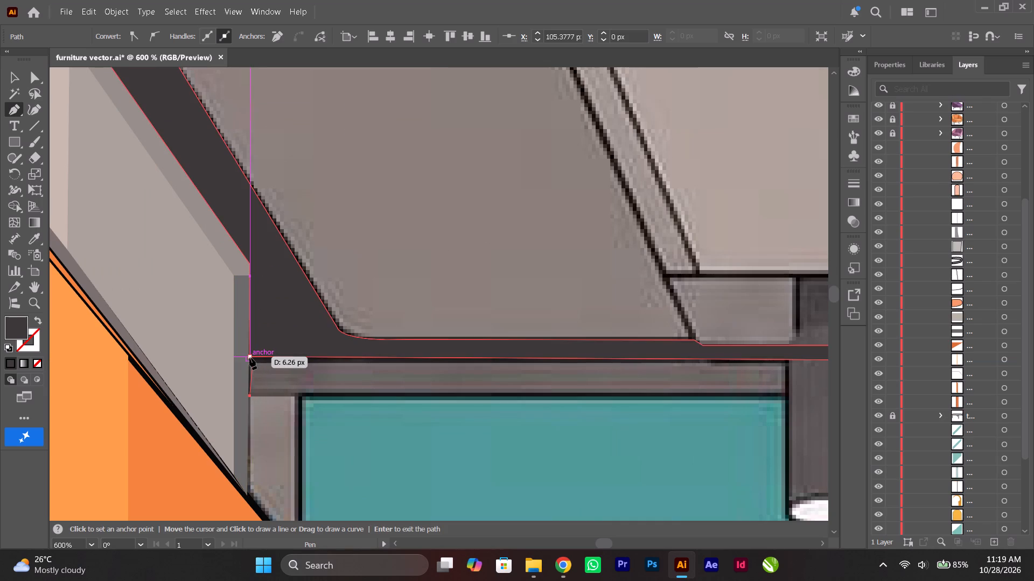
{"action": "left_click", "coordinate": [250, 358]}
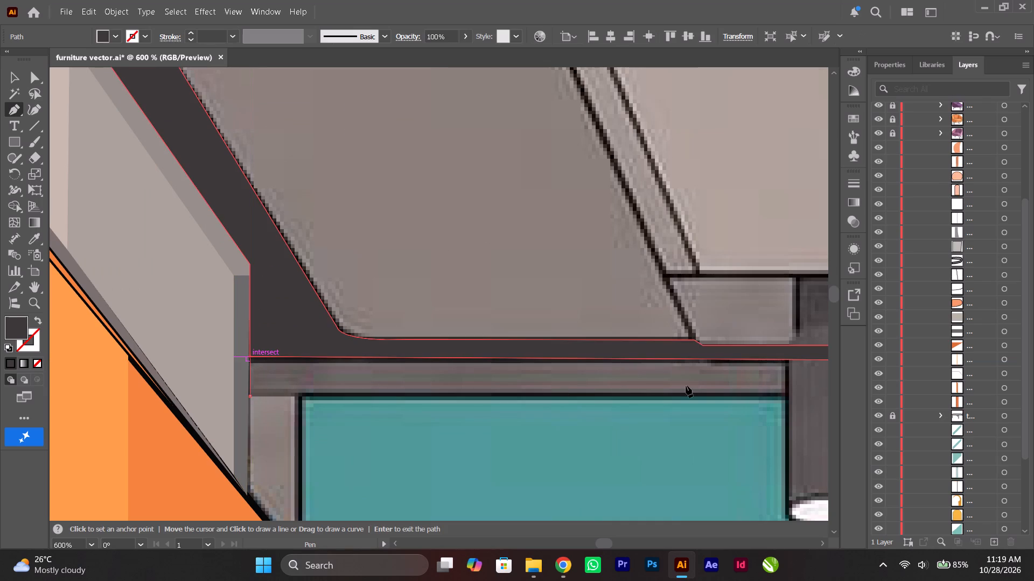
{"action": "left_click", "coordinate": [790, 359]}
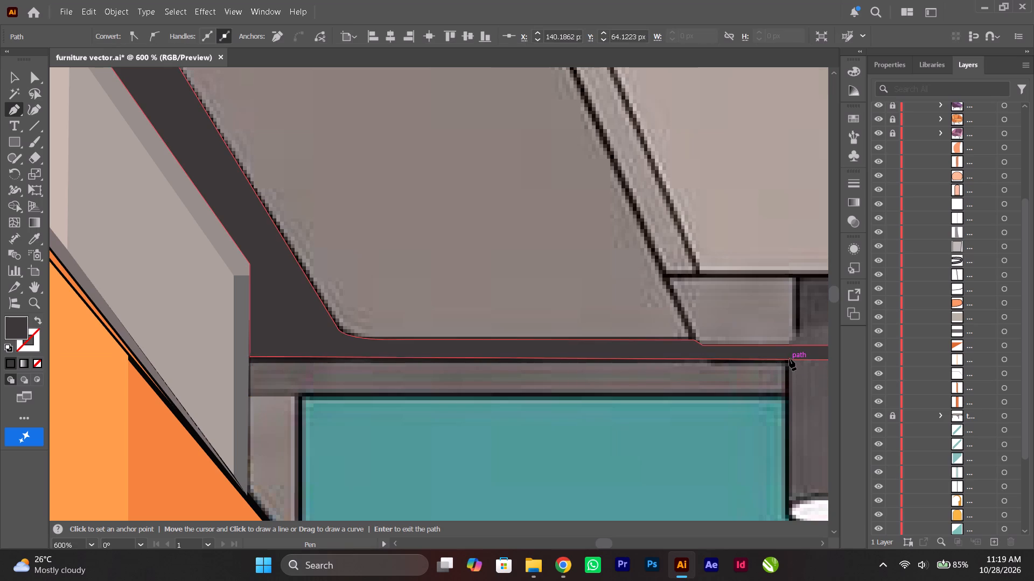
{"action": "left_click", "coordinate": [787, 394]}
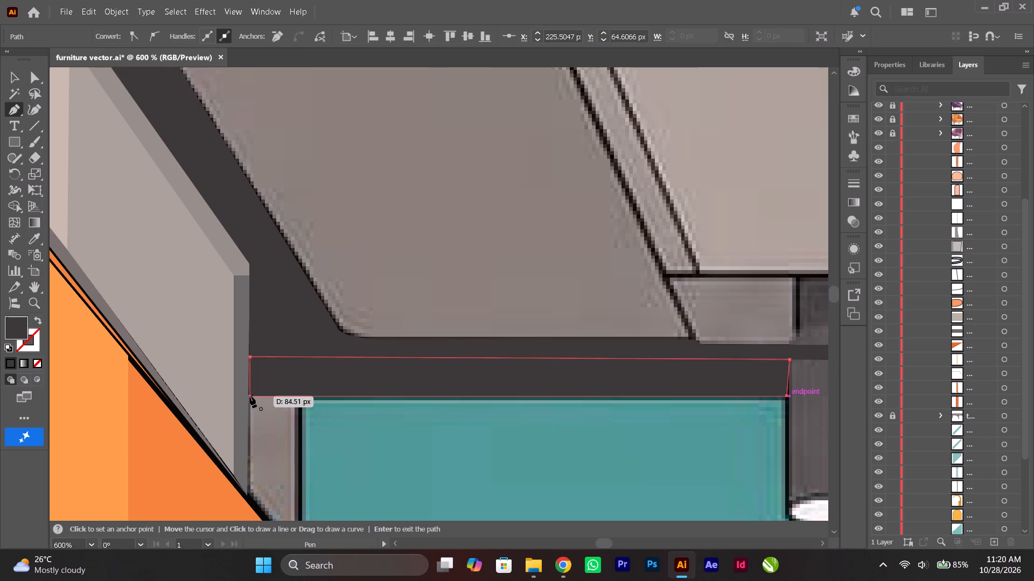
{"action": "left_click", "coordinate": [250, 395]}
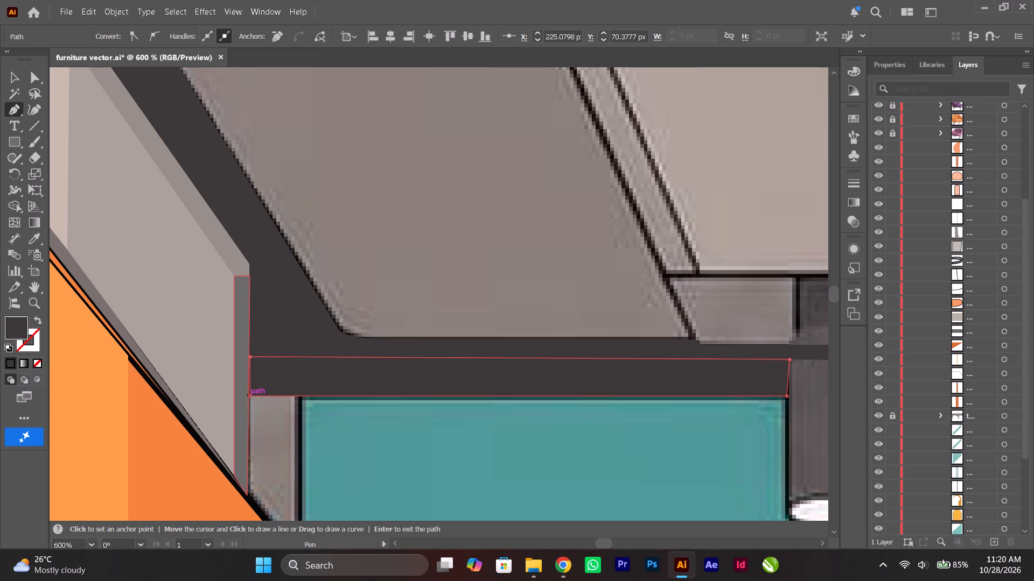
{"action": "left_click", "coordinate": [34, 363]}
Fill the horizontal strip with the brownish grey sampled from the reference image.
{"action": "left_click", "coordinate": [36, 235]}
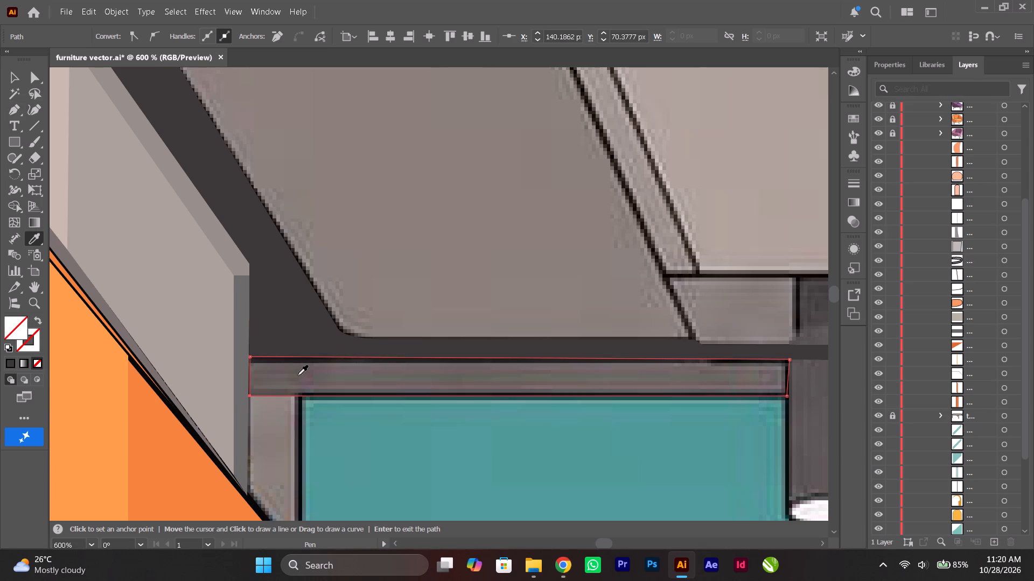
{"action": "left_click", "coordinate": [298, 375]}
Trace the narrow vertical strip between the grey panel and teal wall as a closed unfilled four-sided shape, about 8 px wide and 25 px high.
{"action": "scroll", "coordinate": [285, 372], "scroll_direction": "down", "scroll_amount": 3}
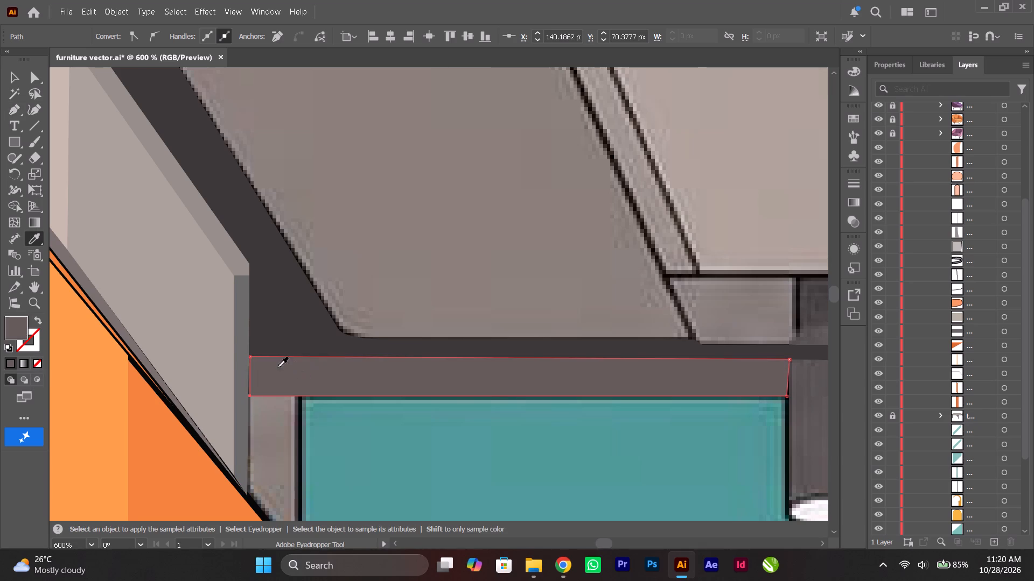
{"action": "left_click", "coordinate": [15, 111]}
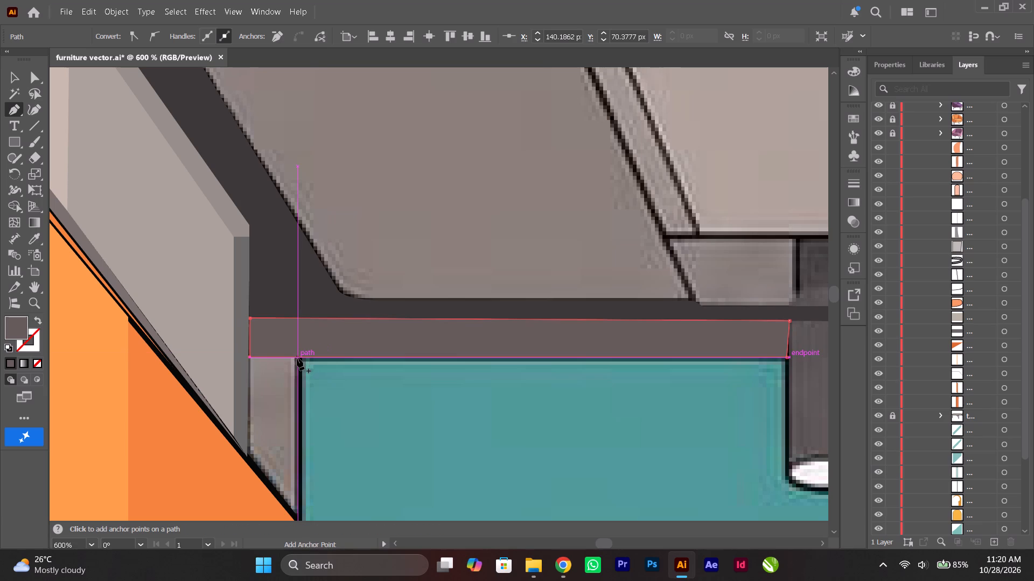
{"action": "left_click", "coordinate": [297, 358]}
{"action": "scroll", "coordinate": [295, 498], "scroll_direction": "down", "scroll_amount": 2}
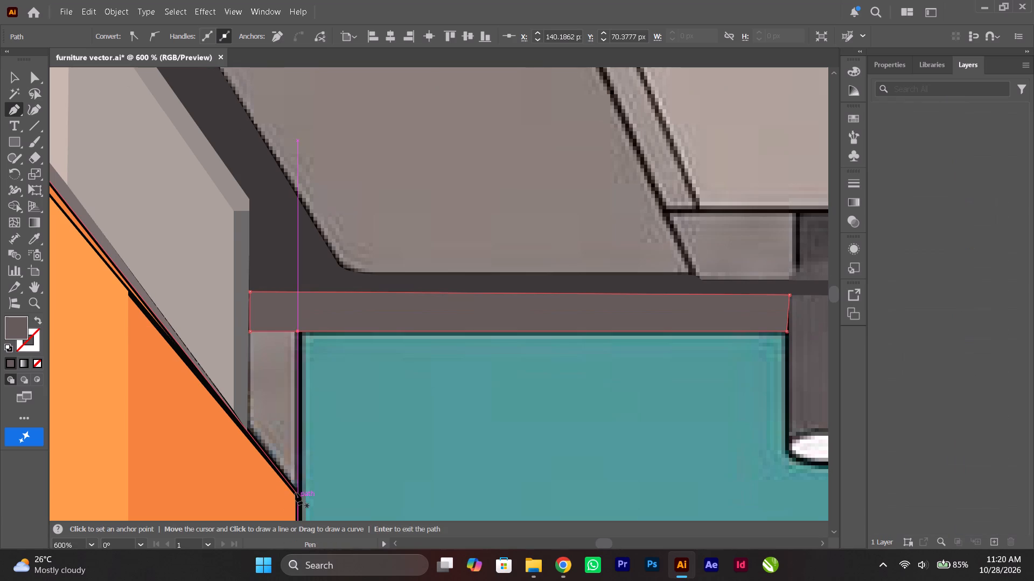
{"action": "left_click", "coordinate": [297, 492]}
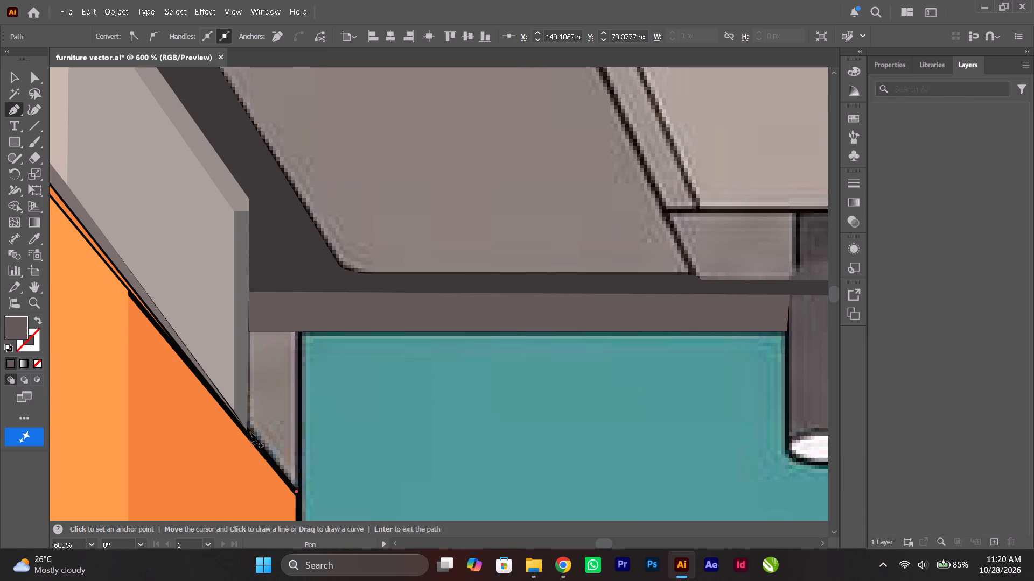
{"action": "left_click", "coordinate": [299, 332]}
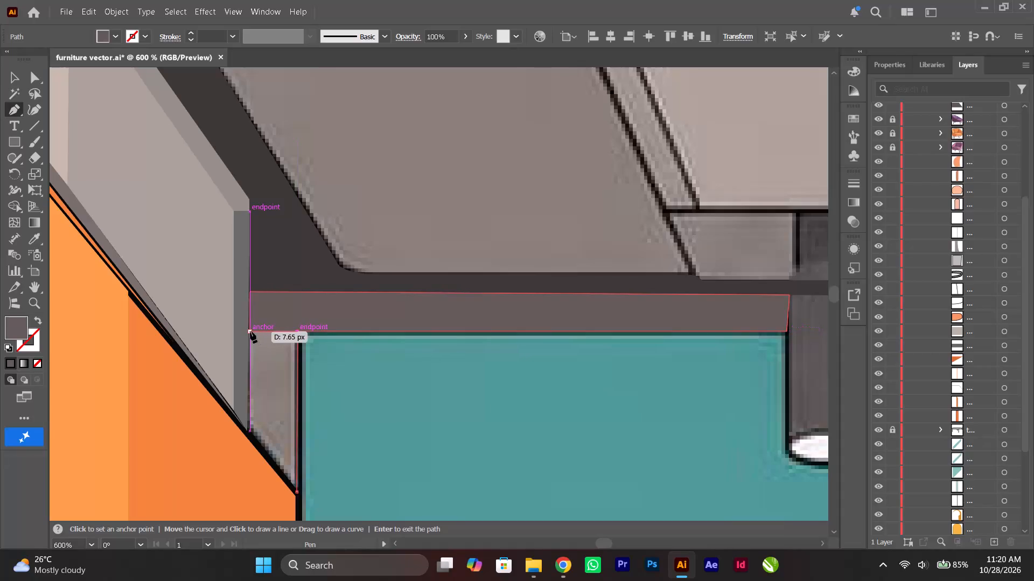
{"action": "left_click", "coordinate": [250, 331]}
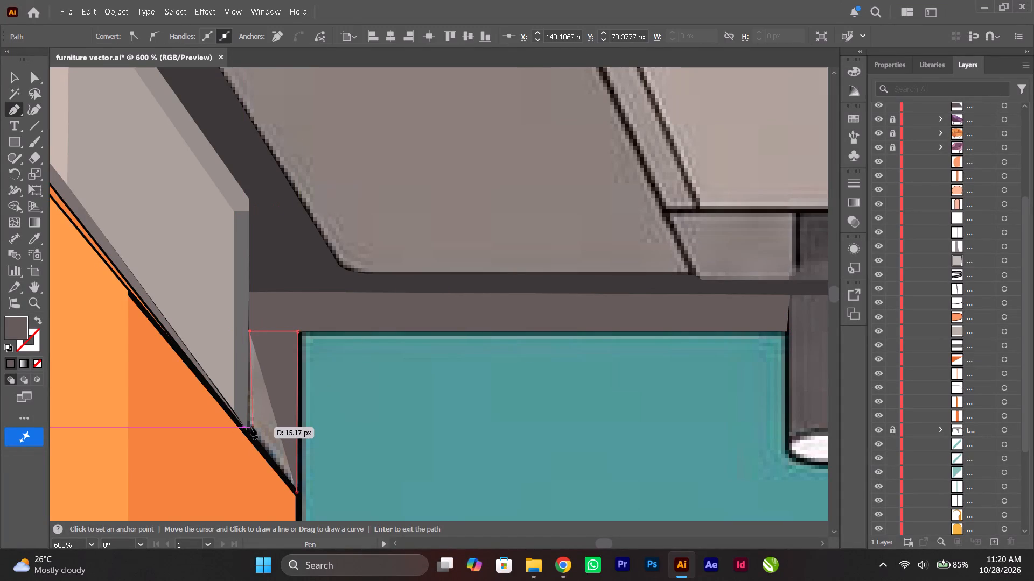
{"action": "left_click", "coordinate": [247, 431]}
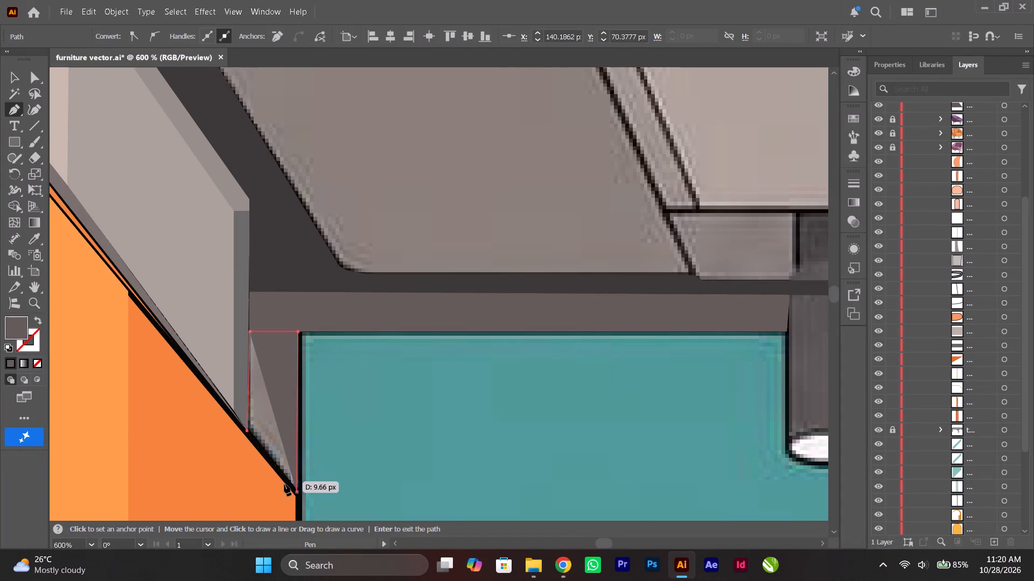
{"action": "left_click", "coordinate": [298, 491]}
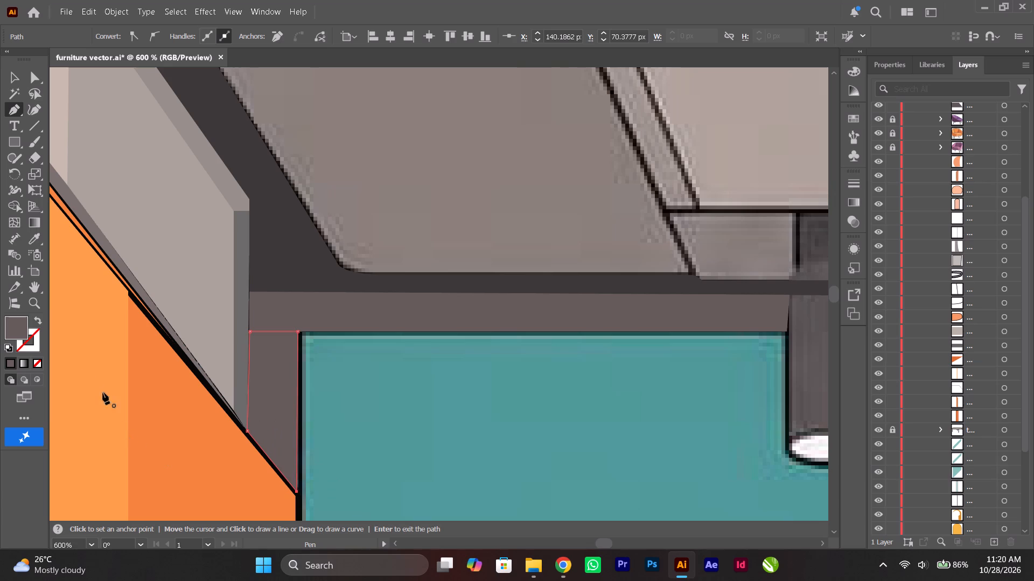
{"action": "left_click", "coordinate": [36, 369]}
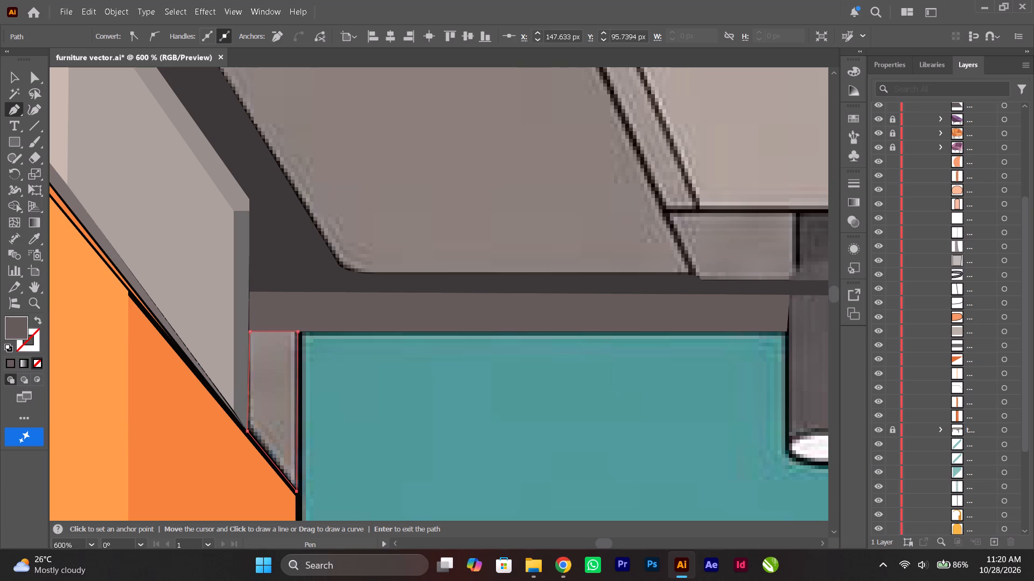
Fill the narrow vertical strip with the brownish grey sampled from the reference image and deselect it.
{"action": "left_click", "coordinate": [30, 238]}
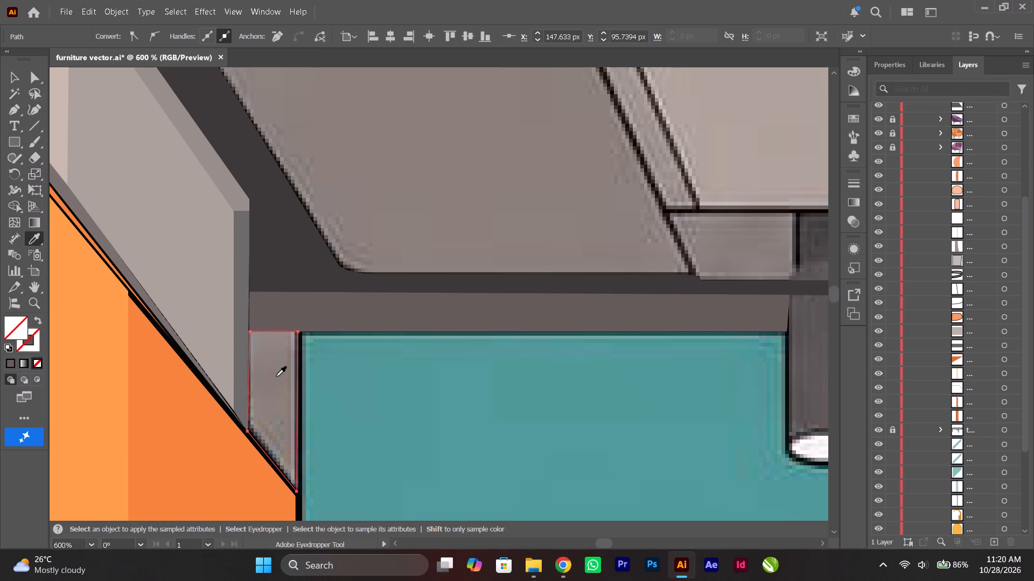
{"action": "left_click", "coordinate": [276, 377]}
{"action": "left_click", "coordinate": [13, 76]}
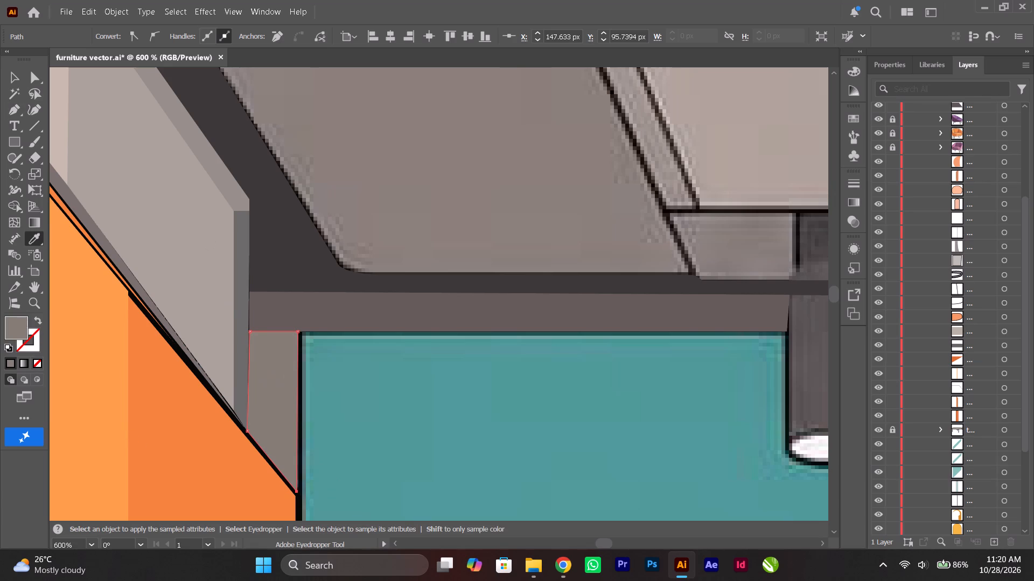
{"action": "left_click", "coordinate": [364, 188]}
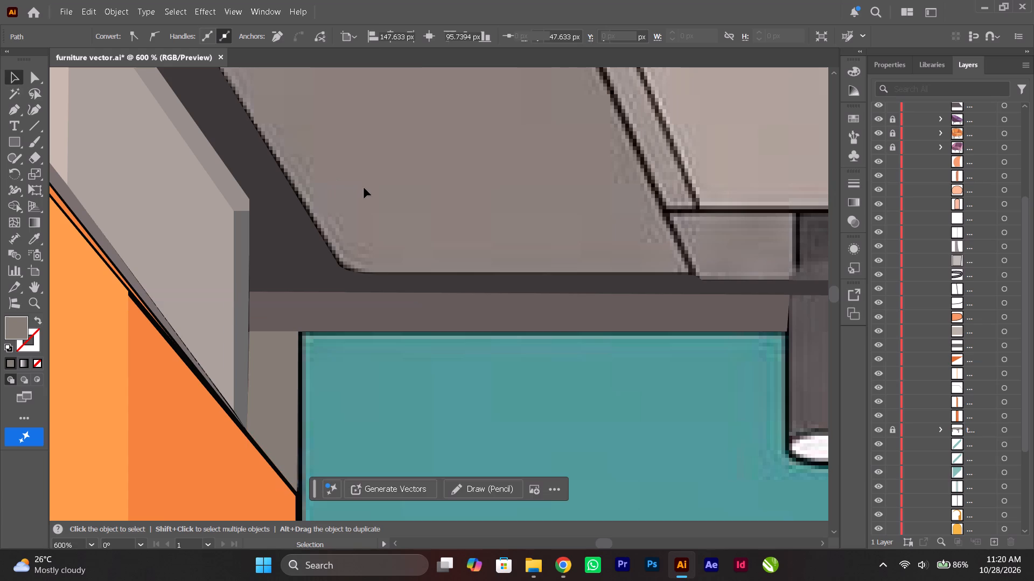
Examine the traced ceiling shapes against the rest of the illustration.
{"action": "scroll", "coordinate": [364, 188], "scroll_direction": "down", "scroll_amount": 2, "text": "alt"}
{"action": "scroll", "coordinate": [364, 188], "scroll_direction": "up", "scroll_amount": 5}
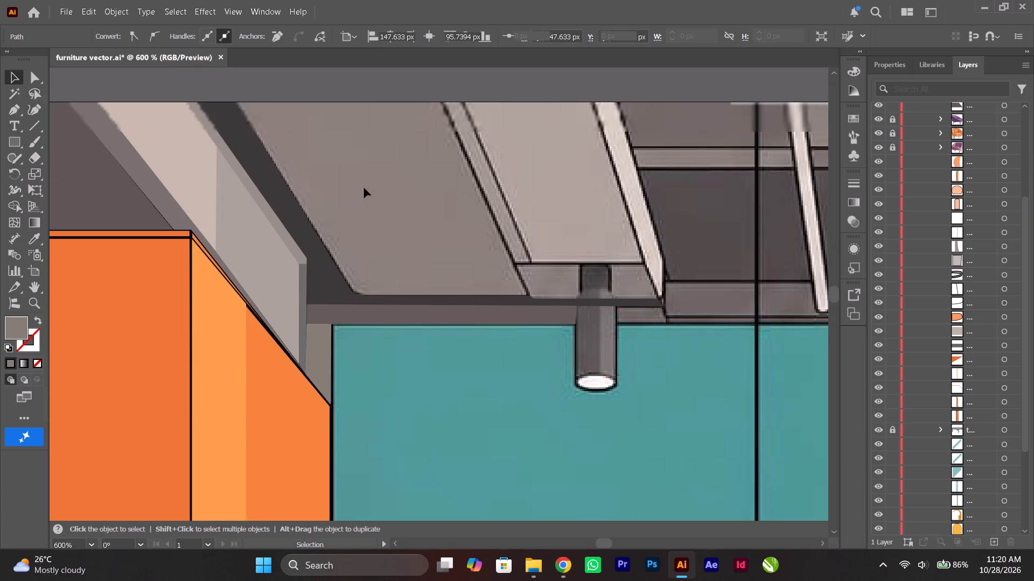
{"action": "scroll", "coordinate": [364, 188], "scroll_direction": "down", "scroll_amount": 2, "text": "alt"}
{"action": "scroll", "coordinate": [364, 188], "scroll_direction": "up", "scroll_amount": 3, "text": "ctrl"}
{"action": "scroll", "coordinate": [364, 188], "scroll_direction": "up", "scroll_amount": 2}
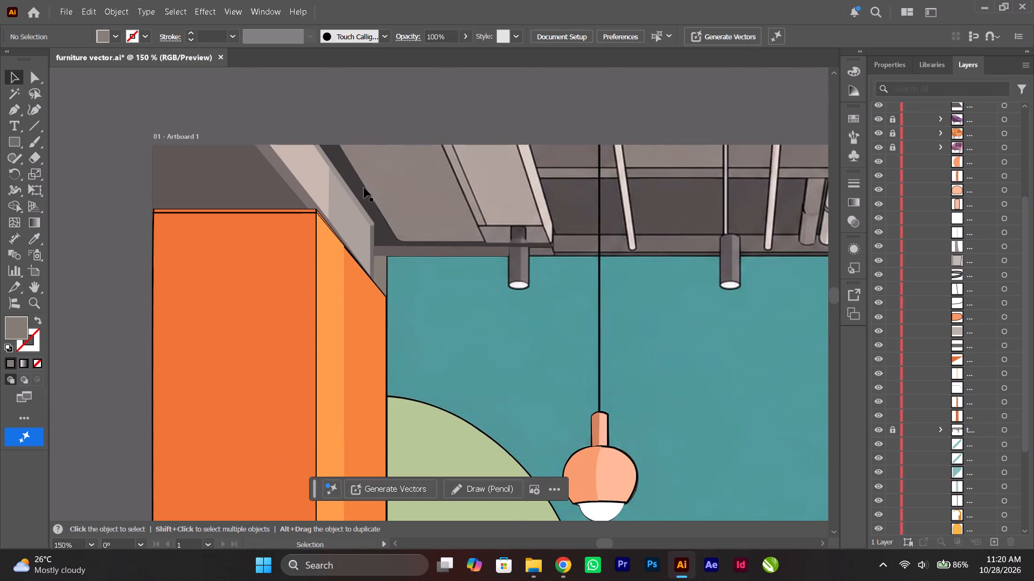
{"action": "scroll", "coordinate": [444, 203], "scroll_direction": "down", "scroll_amount": 2, "text": "alt"}
{"action": "scroll", "coordinate": [444, 203], "scroll_direction": "down", "scroll_amount": 2, "text": "ctrl"}
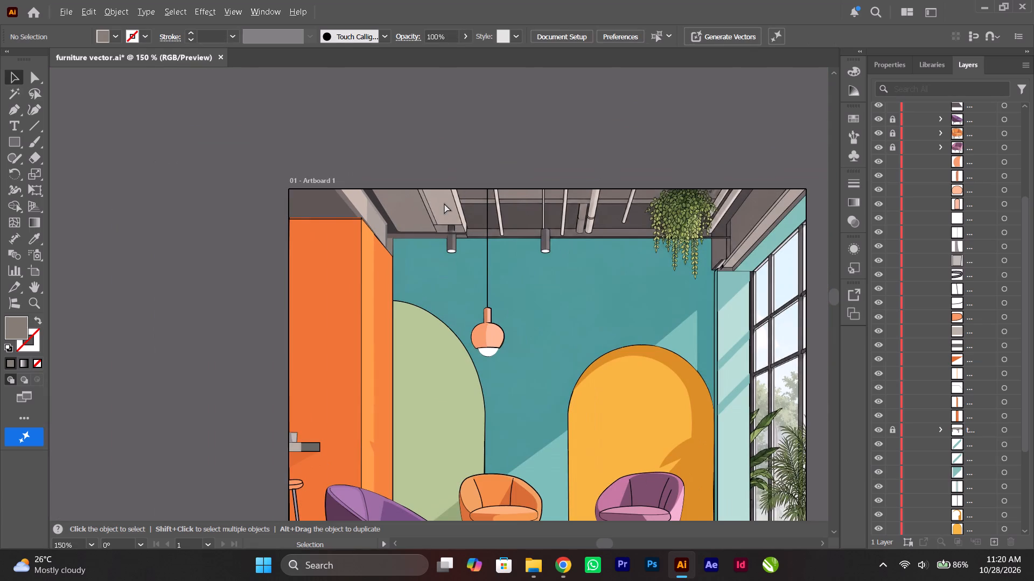
{"action": "scroll", "coordinate": [431, 197], "scroll_direction": "up", "scroll_amount": 6, "text": "alt"}
{"action": "scroll", "coordinate": [365, 202], "scroll_direction": "up", "scroll_amount": 4}
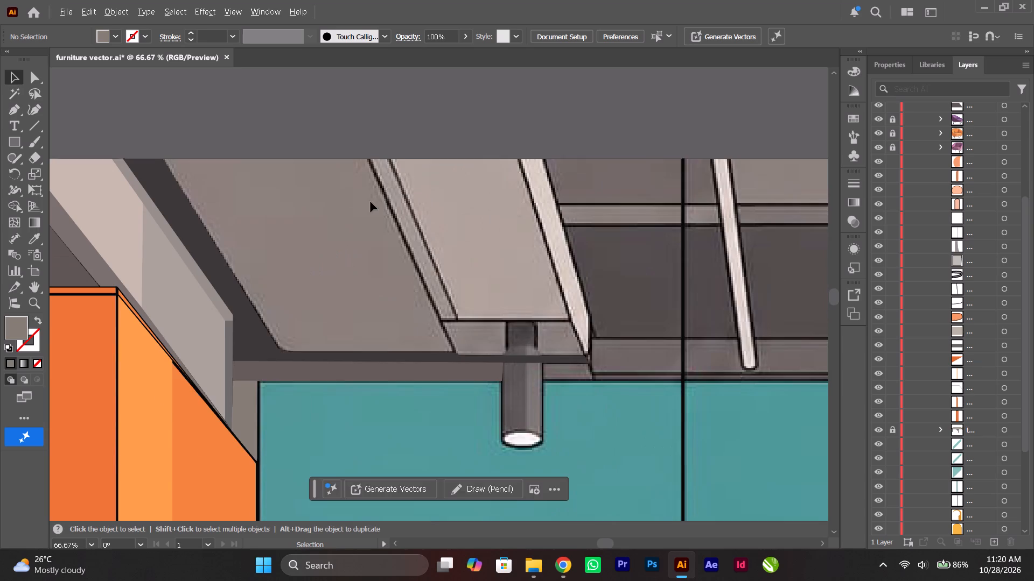
Trace the ceiling panel beside the dark beam as a closed unfilled shape with a curved lower corner, about 65 px along the artboard edge and 61 px high.
{"action": "left_click", "coordinate": [10, 111]}
{"action": "scroll", "coordinate": [169, 224], "scroll_direction": "up", "scroll_amount": 1, "text": "alt"}
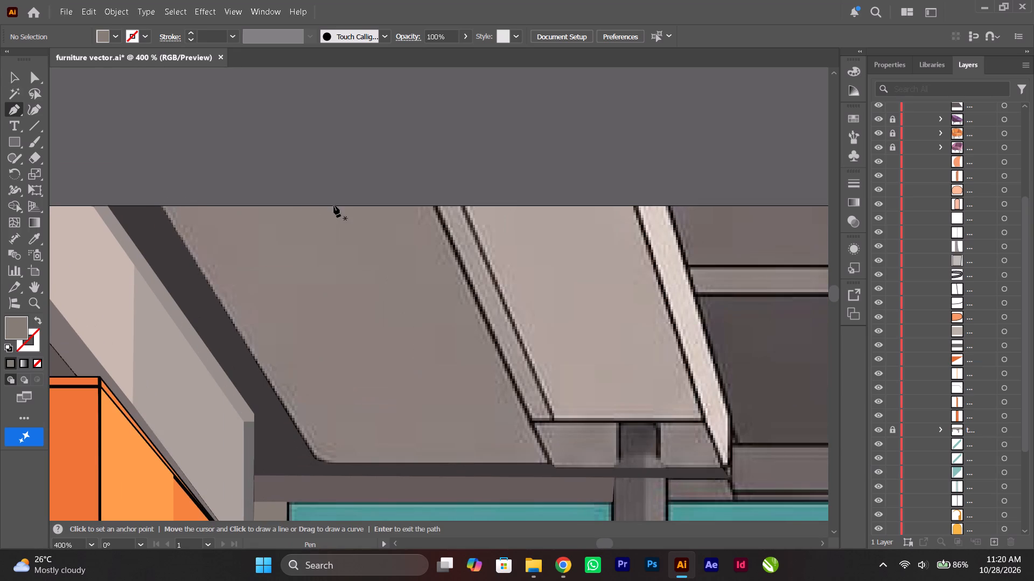
{"action": "left_click", "coordinate": [435, 207]}
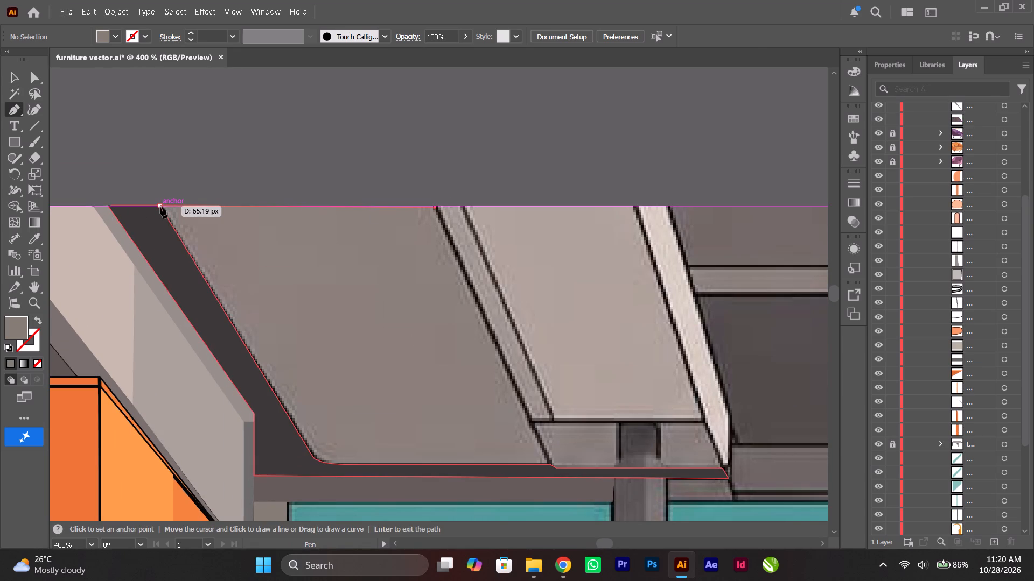
{"action": "left_click", "coordinate": [160, 207]}
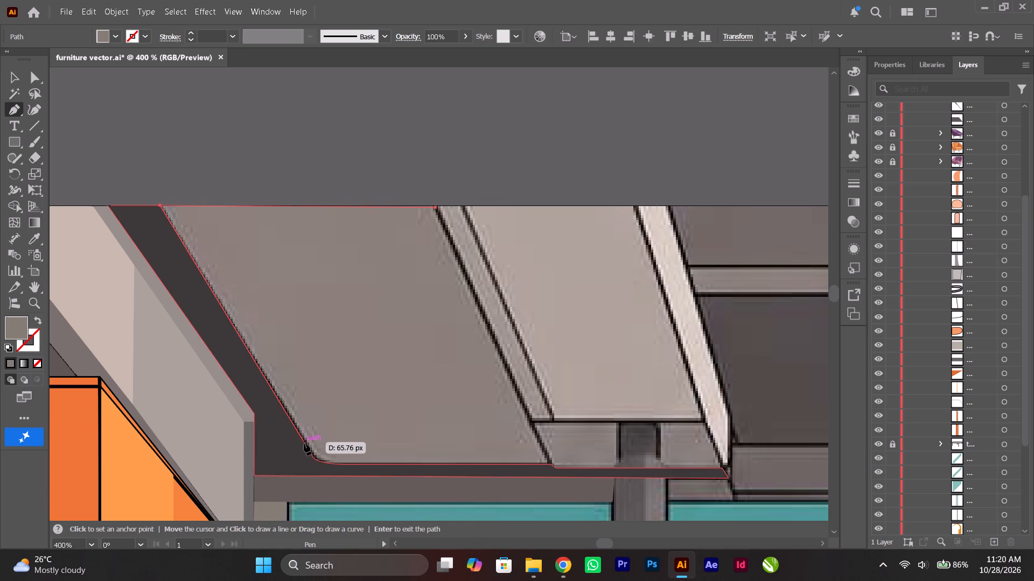
{"action": "left_click", "coordinate": [314, 456]}
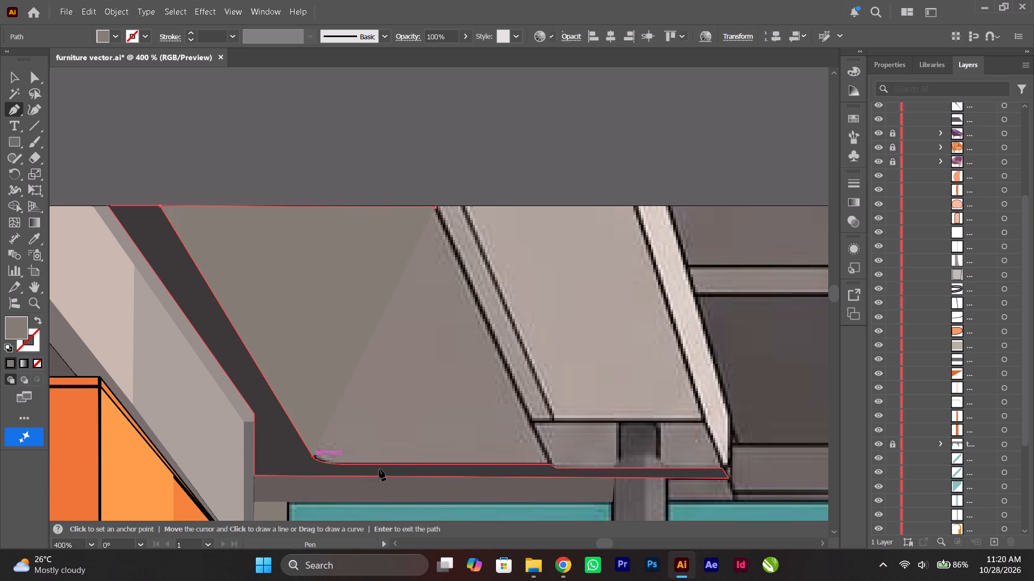
{"action": "left_click_drag", "start_coordinate": [420, 465], "coordinate": [467, 458]}
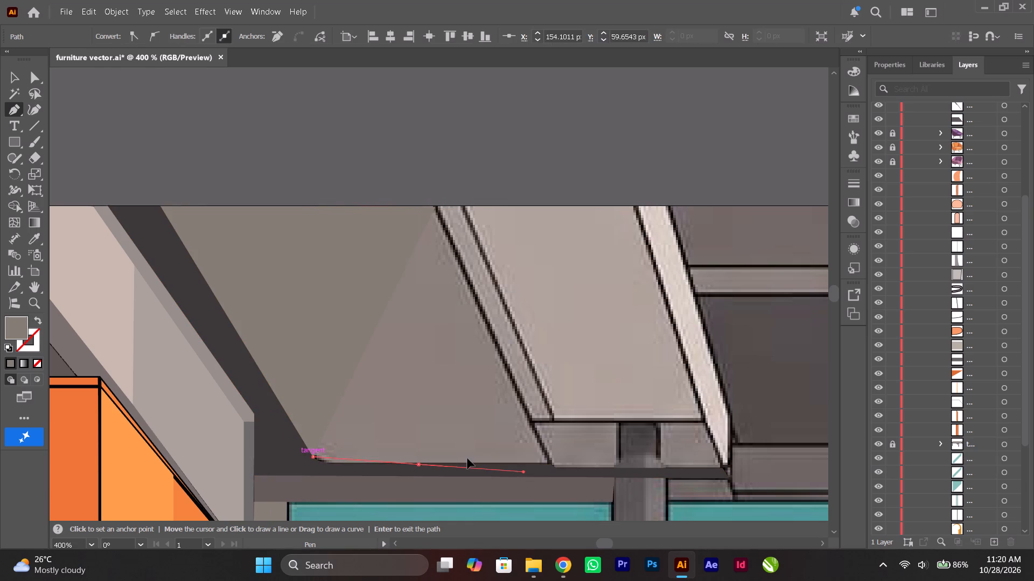
{"action": "left_click_drag", "start_coordinate": [467, 458], "coordinate": [517, 462]}
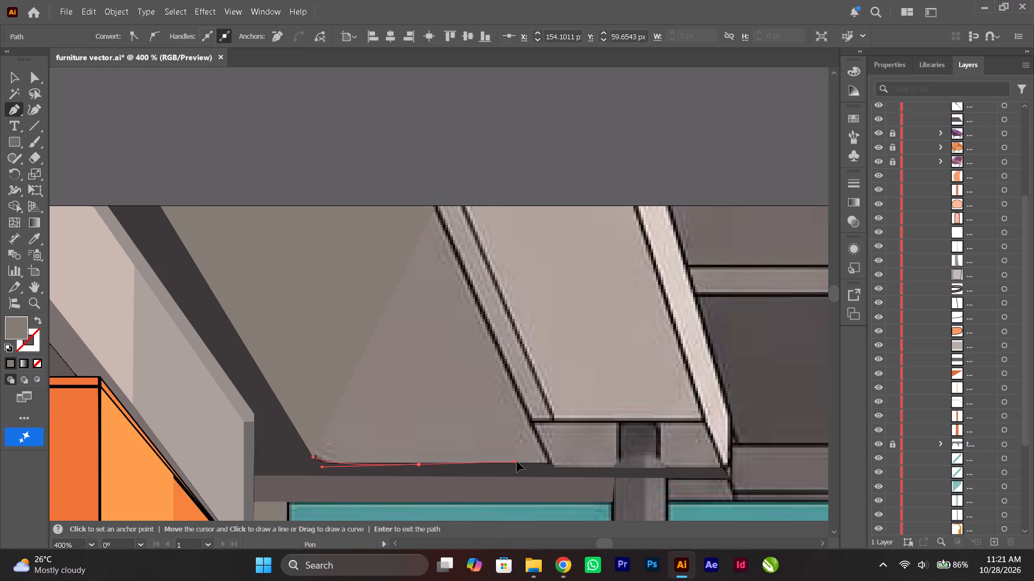
{"action": "left_click_drag", "start_coordinate": [517, 462], "coordinate": [522, 460]}
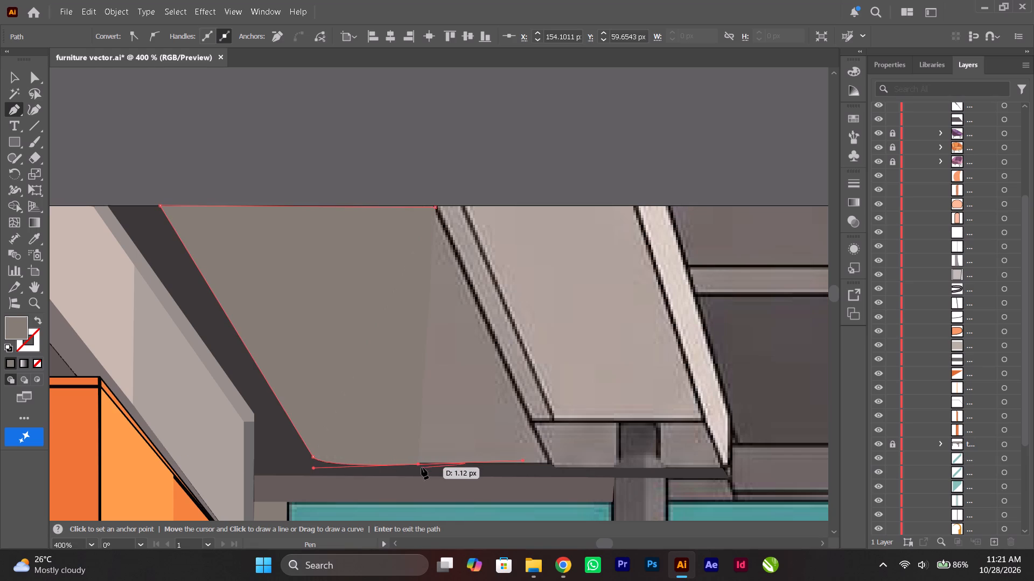
{"action": "left_click", "coordinate": [416, 467]}
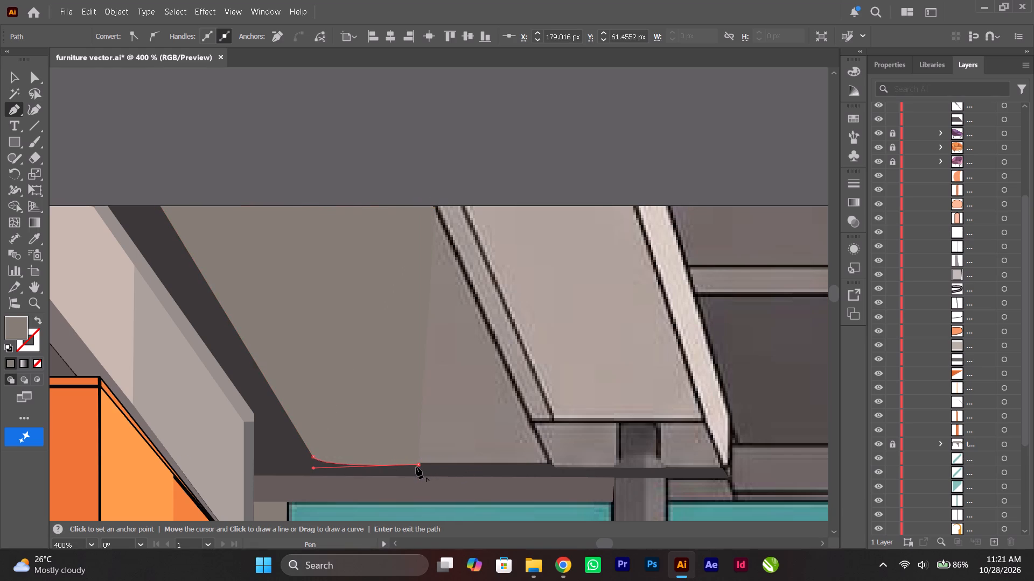
{"action": "left_click", "coordinate": [550, 465]}
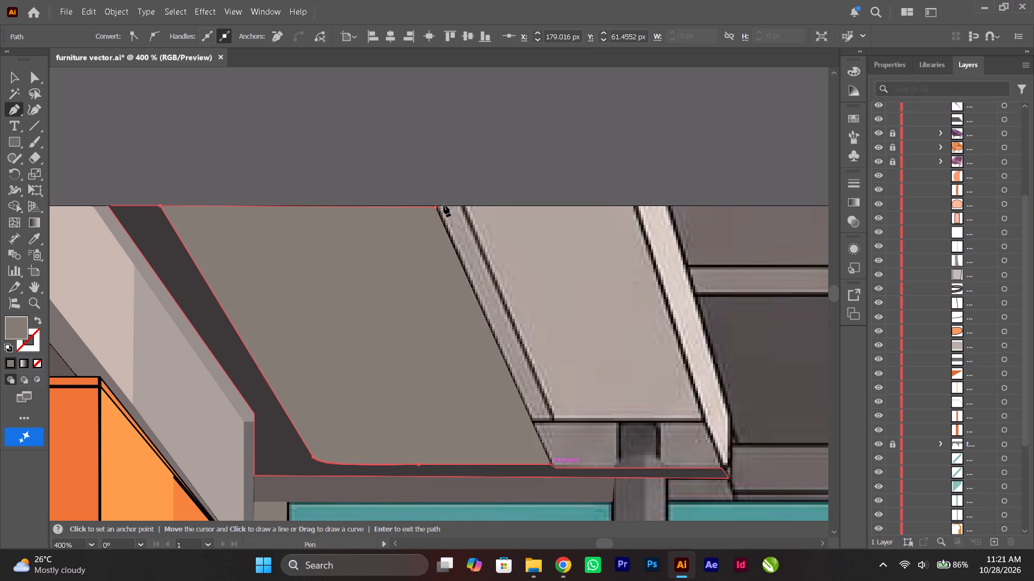
{"action": "left_click", "coordinate": [436, 207]}
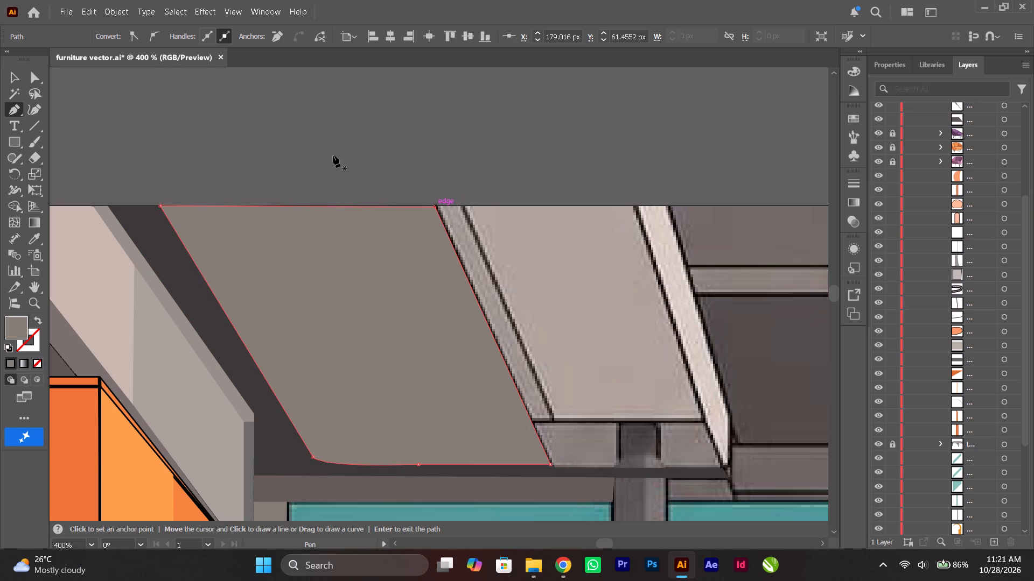
{"action": "left_click", "coordinate": [33, 359]}
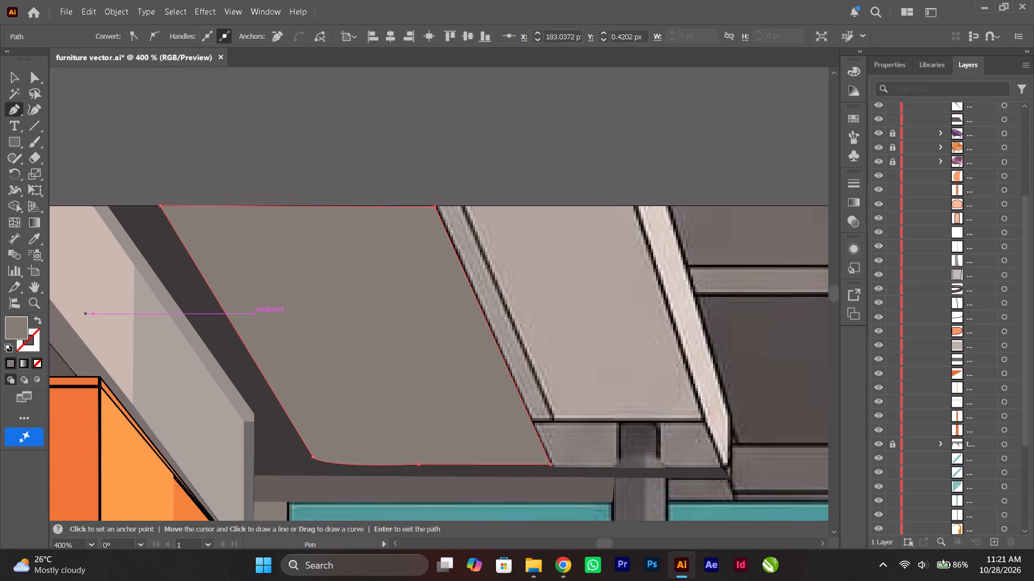
Fill the ceiling panel with the warm grey sampled from the reference image.
{"action": "left_click", "coordinate": [31, 237]}
{"action": "left_click", "coordinate": [338, 274]}
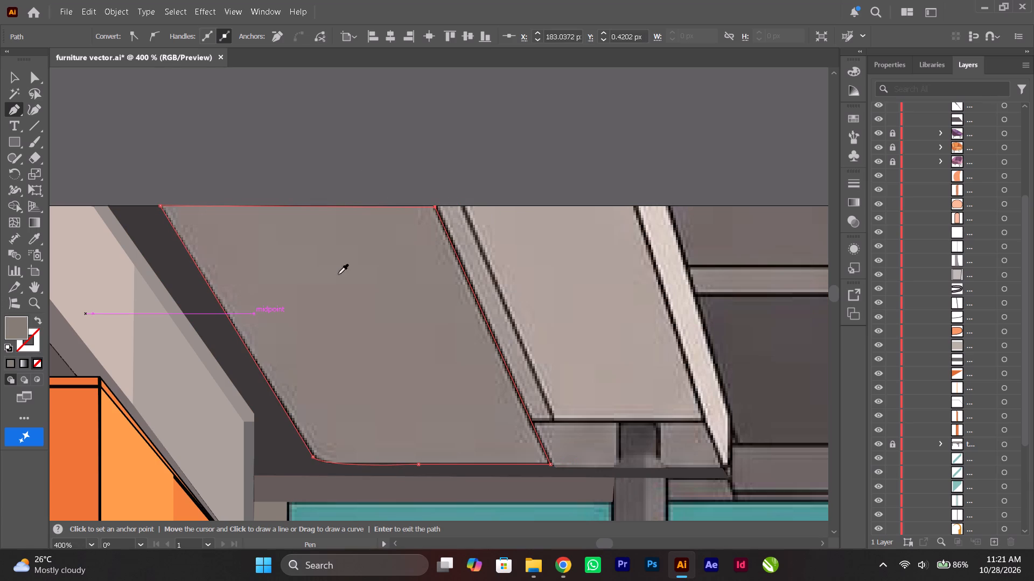
{"action": "left_click", "coordinate": [17, 107]}
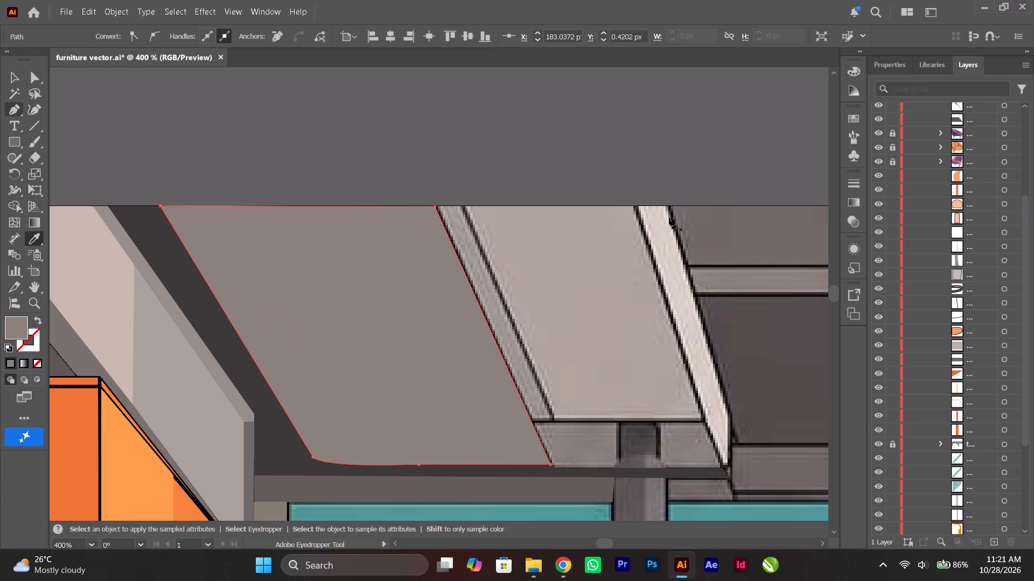
Move the ceiling panel's path one position down within Layer 2, beneath the narrow vertical strip.
{"action": "scroll", "coordinate": [993, 117], "scroll_direction": "up", "scroll_amount": 6}
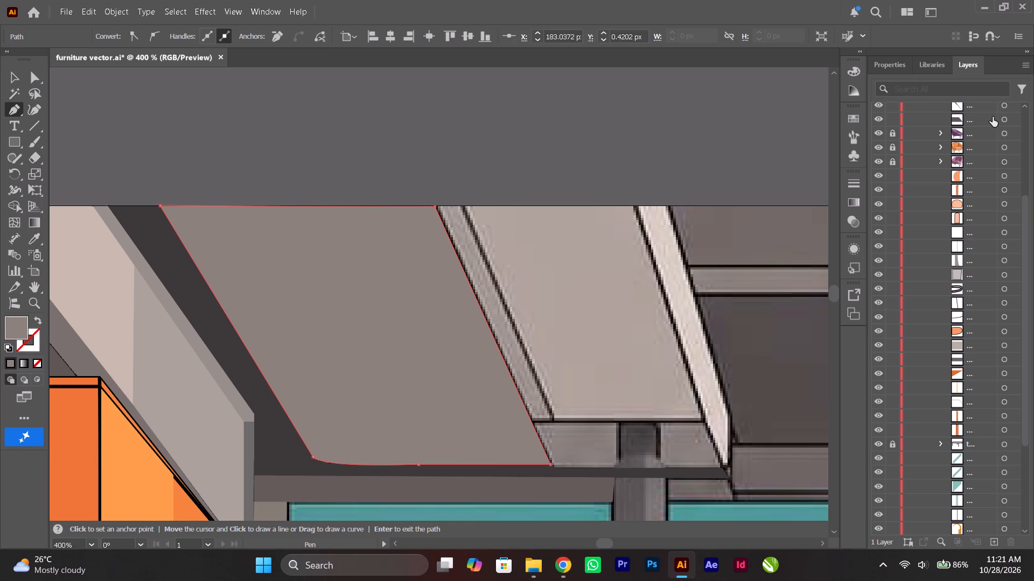
{"action": "scroll", "coordinate": [993, 117], "scroll_direction": "up", "scroll_amount": 12}
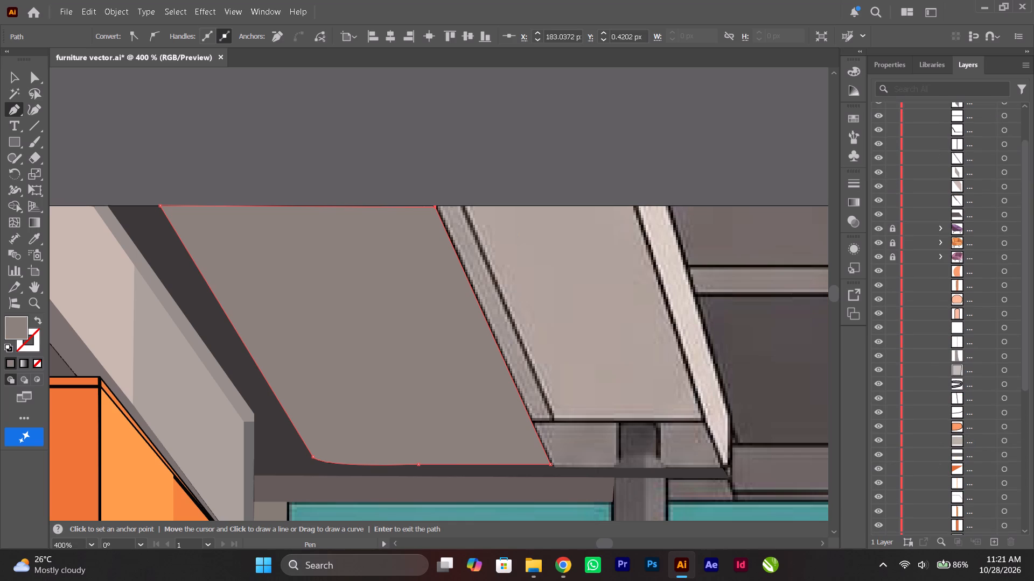
{"action": "left_click_drag", "start_coordinate": [1028, 196], "coordinate": [1028, 130]}
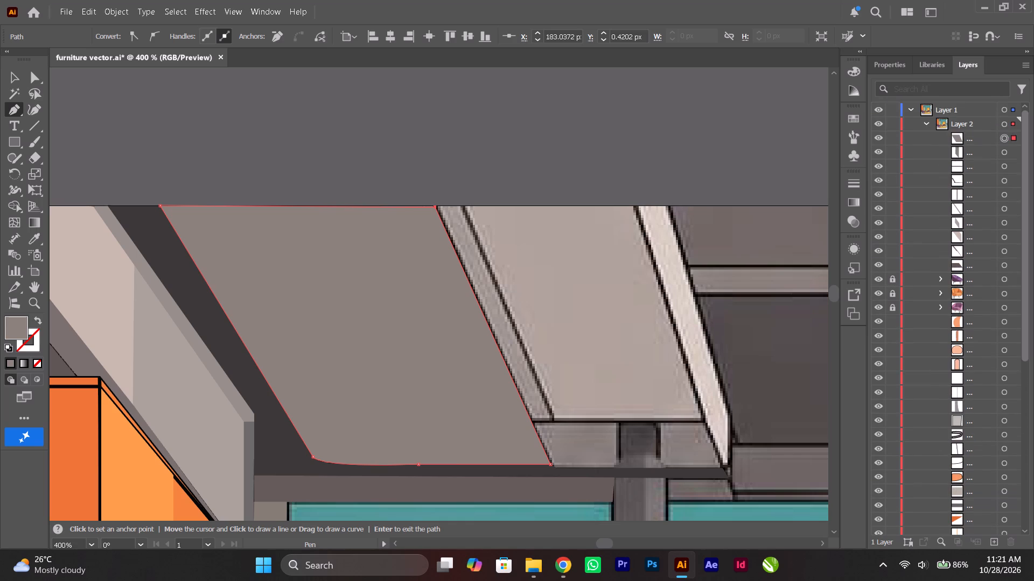
{"action": "left_click_drag", "start_coordinate": [977, 134], "coordinate": [979, 154]}
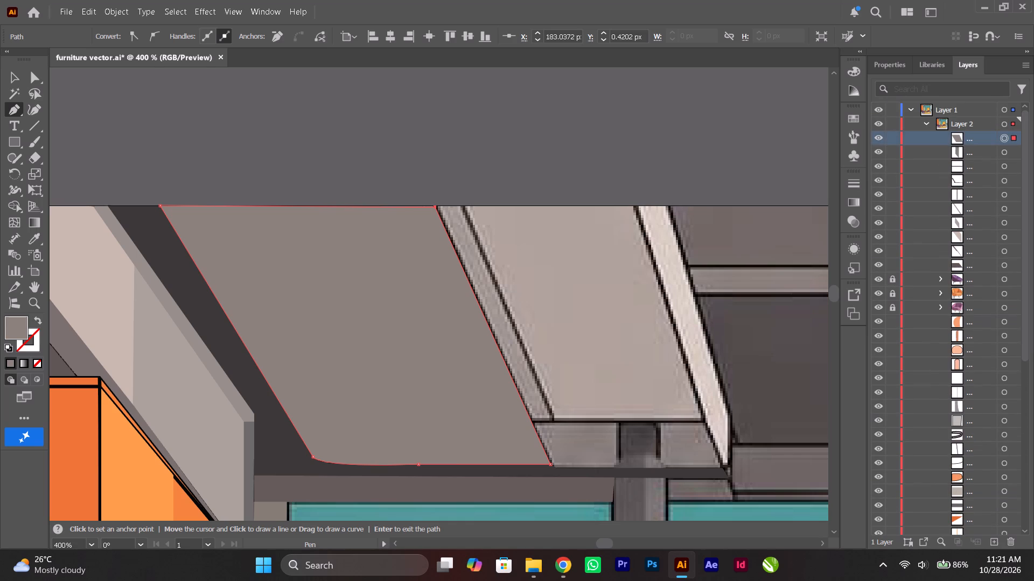
{"action": "left_click_drag", "start_coordinate": [979, 154], "coordinate": [979, 159]}
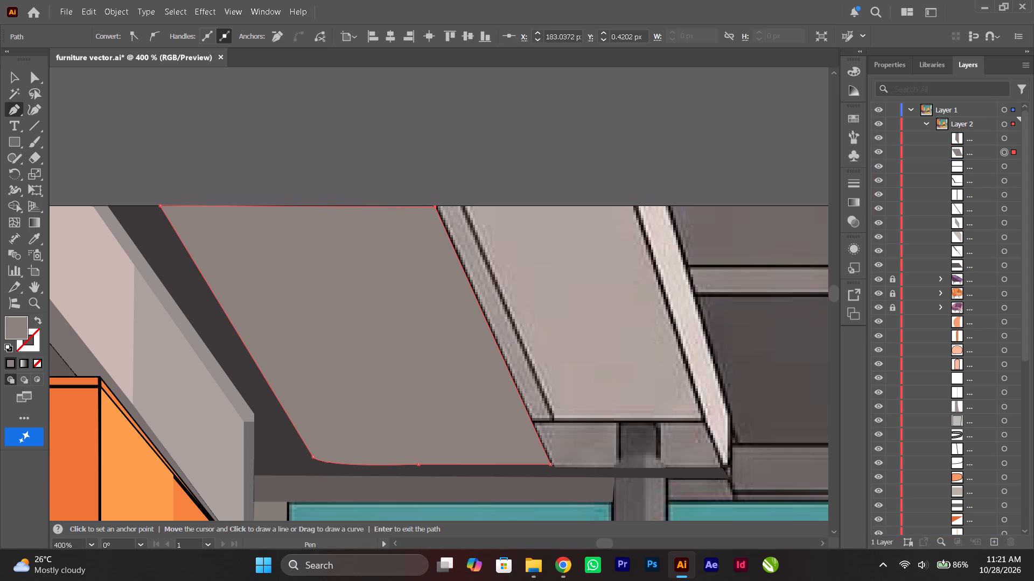
Hide the narrow vertical strip beside the teal wall, the topmost path in Layer 2.
{"action": "left_click", "coordinate": [881, 135]}
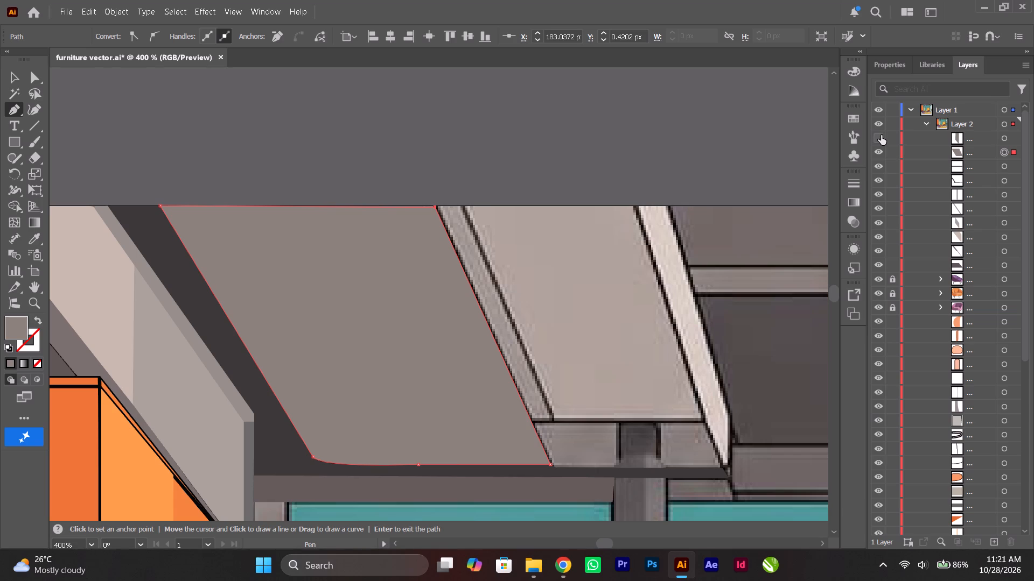
Show the hidden narrow vertical strip, the topmost path in Layer 2, again.
{"action": "left_click", "coordinate": [881, 135]}
Move the ceiling panel's path two positions down within Layer 2, directly beneath the dark beam's path.
{"action": "left_click", "coordinate": [875, 174]}
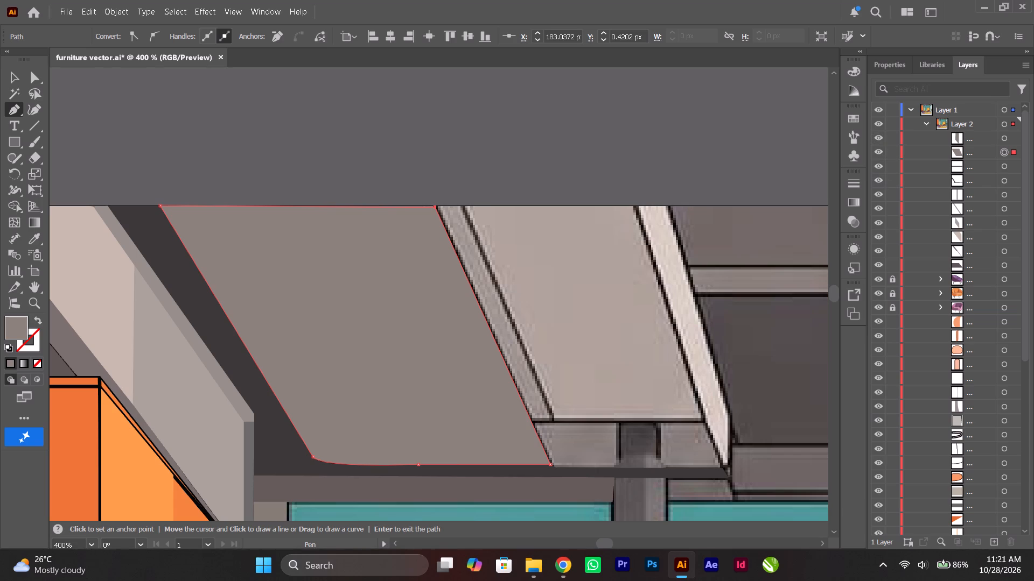
{"action": "left_click", "coordinate": [879, 183]}
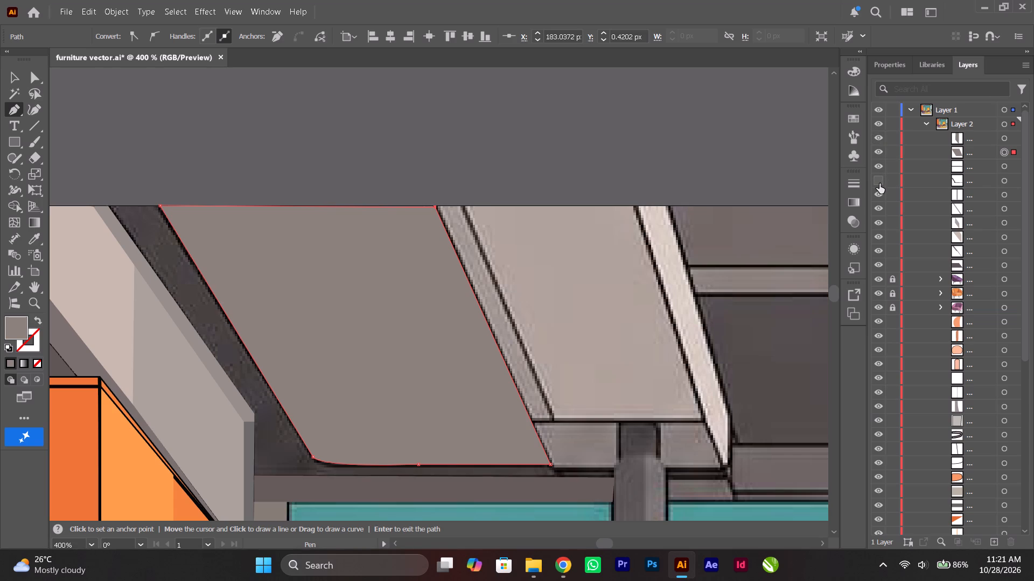
{"action": "left_click", "coordinate": [879, 183]}
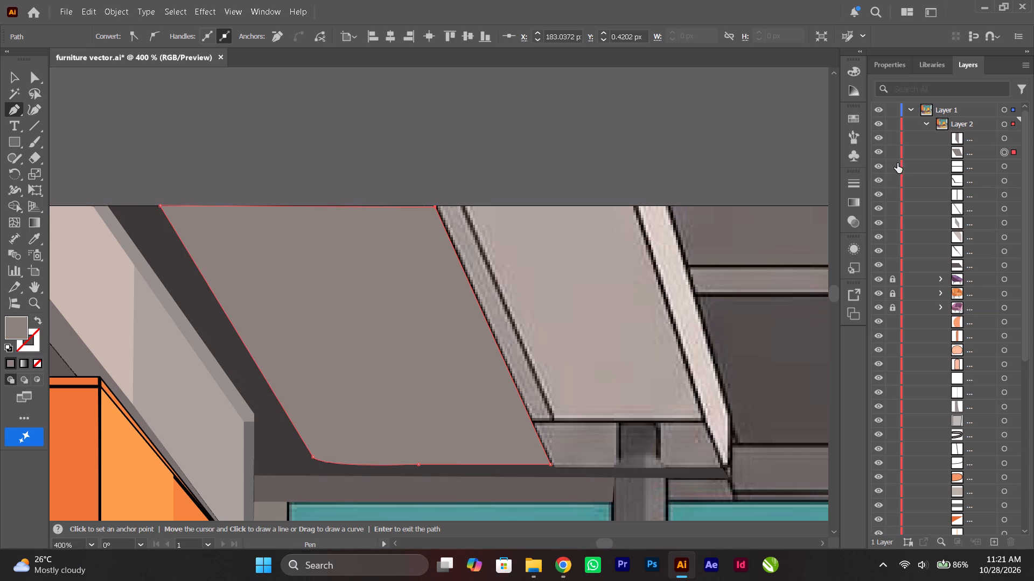
{"action": "left_click_drag", "start_coordinate": [966, 151], "coordinate": [966, 171]}
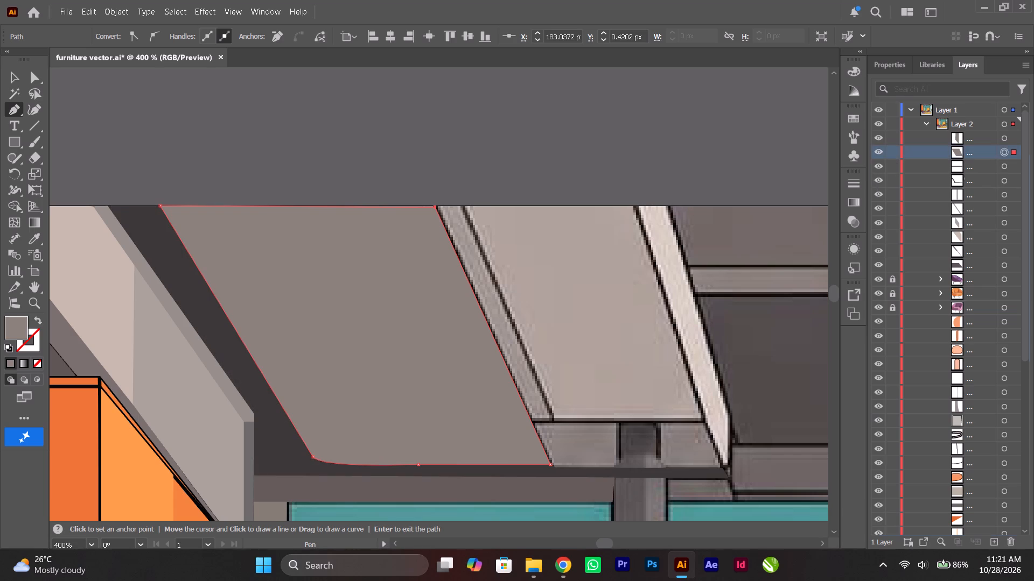
{"action": "left_click_drag", "start_coordinate": [966, 171], "coordinate": [965, 189]}
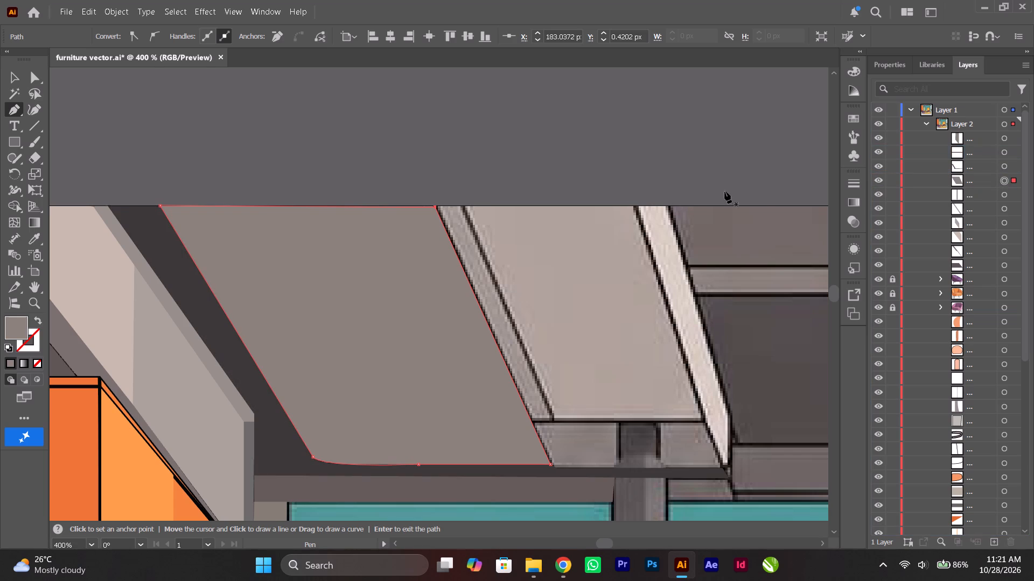
{"action": "left_click", "coordinate": [609, 146]}
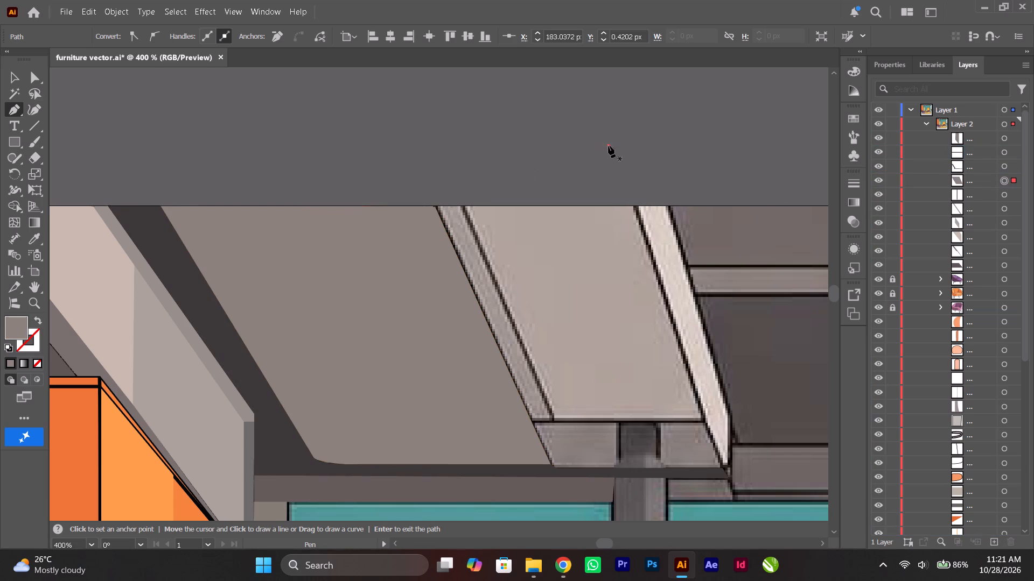
{"action": "key", "text": "ctrl+z"}
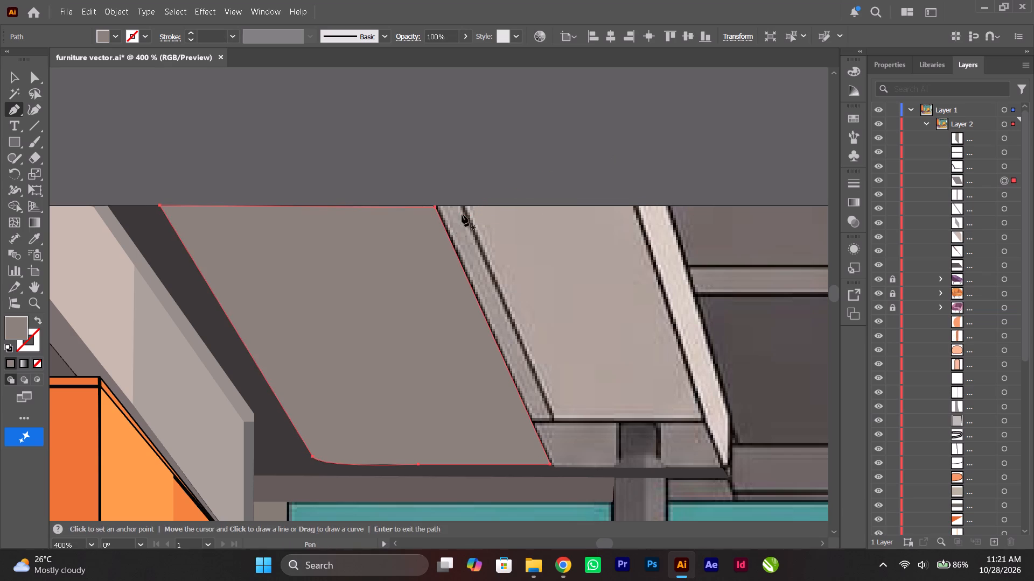
Trace the narrow slanted strip bordering the ceiling panel as a closed unfilled shape, about 7 px along the artboard edge and 51 px high.
{"action": "scroll", "coordinate": [462, 214], "scroll_direction": "up", "scroll_amount": 3, "text": "alt"}
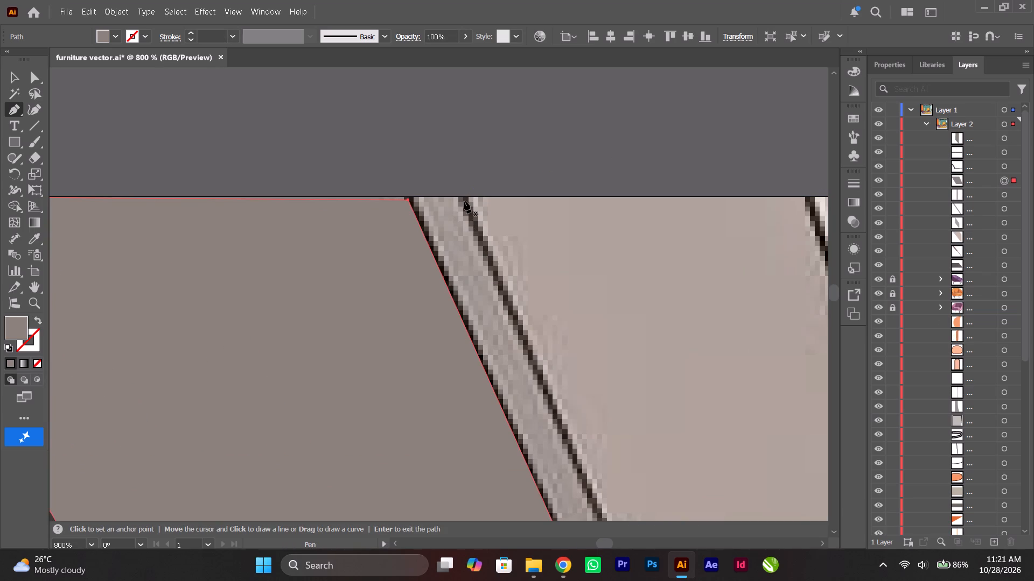
{"action": "left_click", "coordinate": [465, 199]}
{"action": "left_click", "coordinate": [409, 201], "text": "shift"}
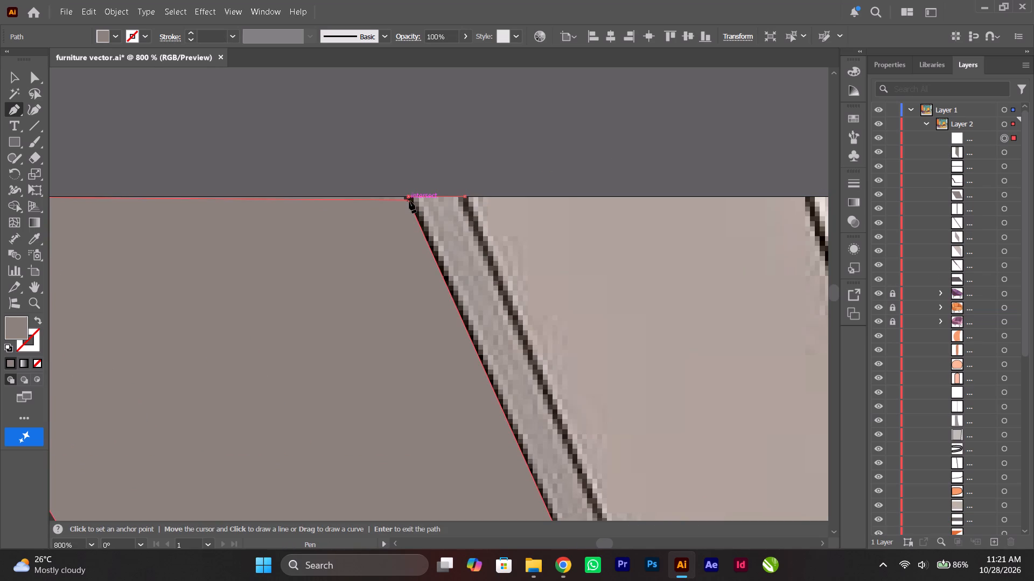
{"action": "scroll", "coordinate": [434, 258], "scroll_direction": "down", "scroll_amount": 20}
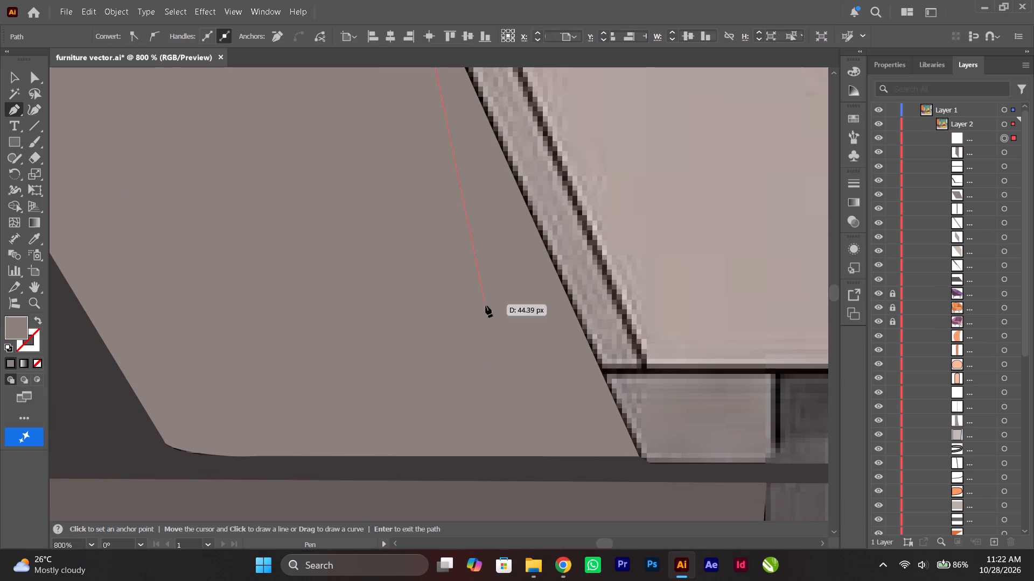
{"action": "left_click", "coordinate": [599, 367]}
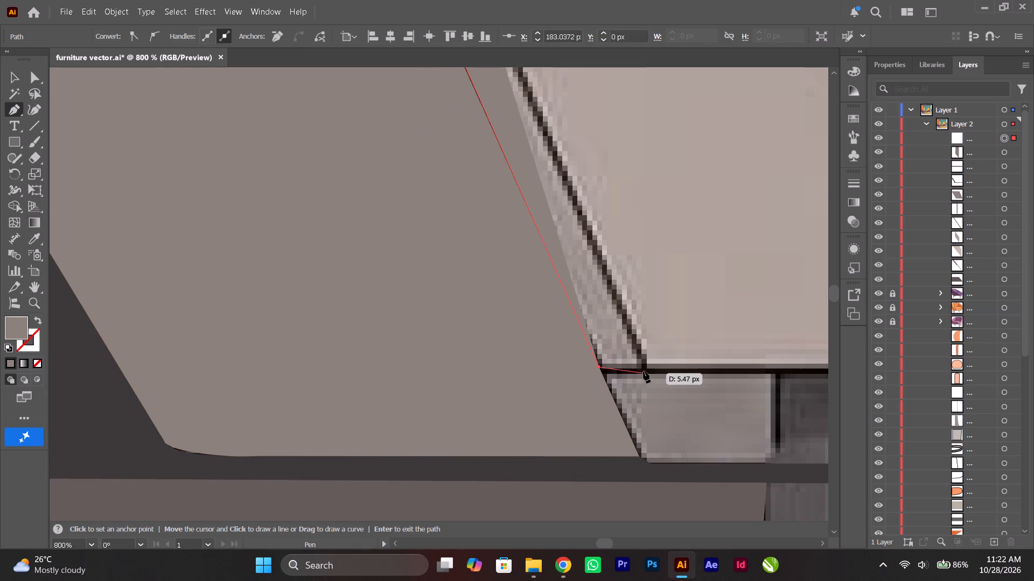
{"action": "left_click", "coordinate": [645, 368]}
{"action": "scroll", "coordinate": [645, 368], "scroll_direction": "up", "scroll_amount": 6}
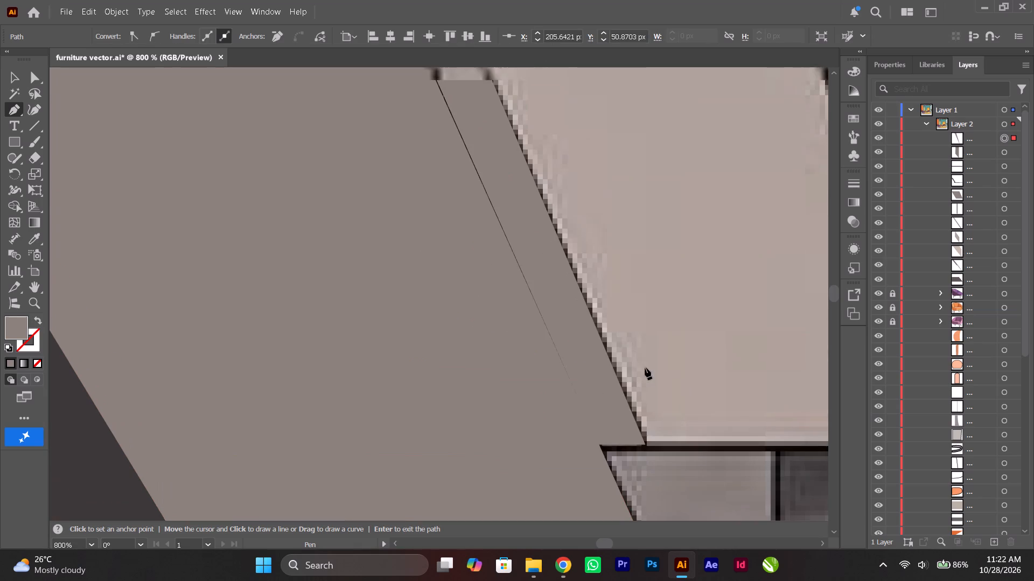
{"action": "scroll", "coordinate": [607, 340], "scroll_direction": "up", "scroll_amount": 14}
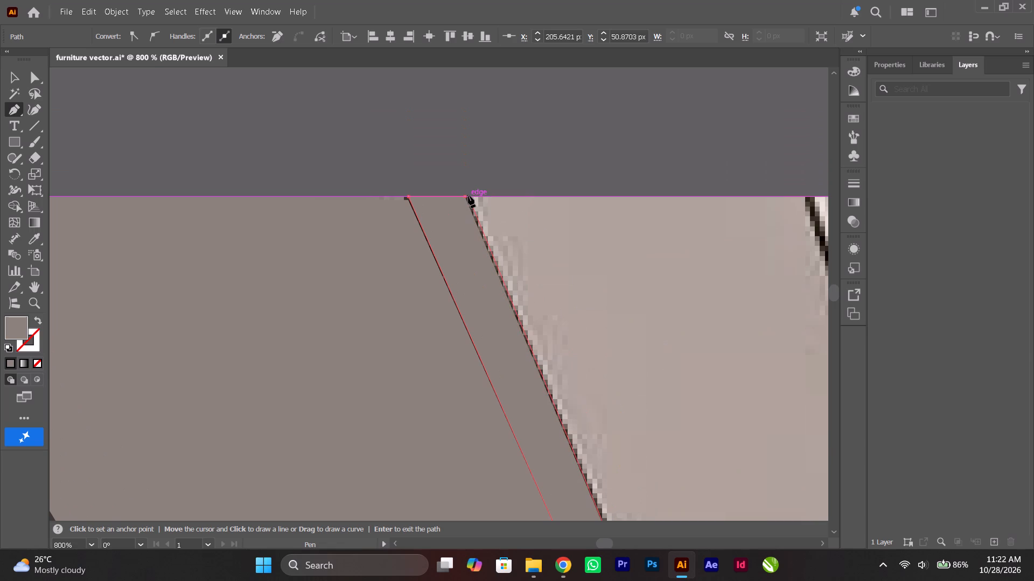
{"action": "left_click", "coordinate": [464, 196]}
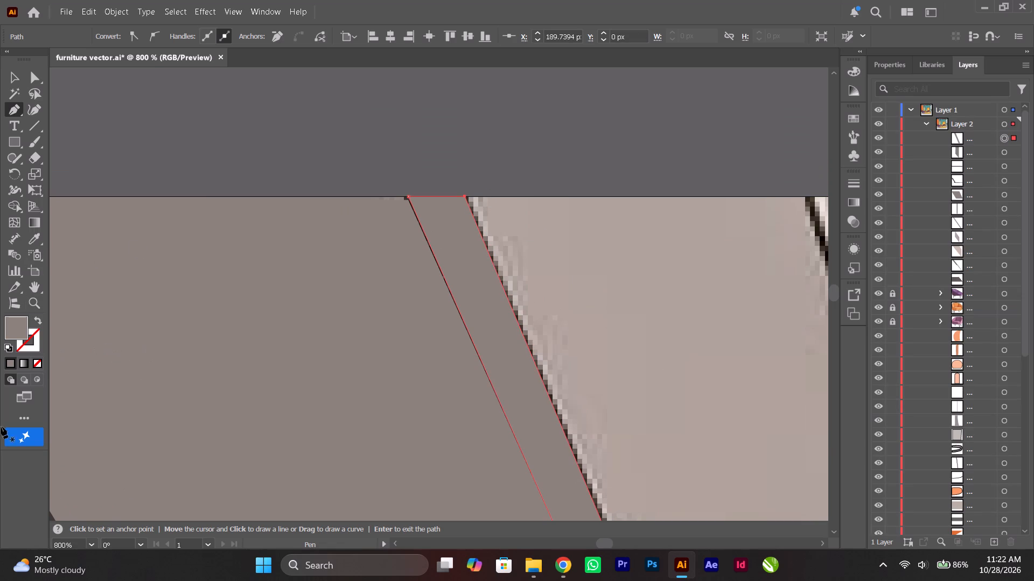
{"action": "left_click", "coordinate": [33, 363]}
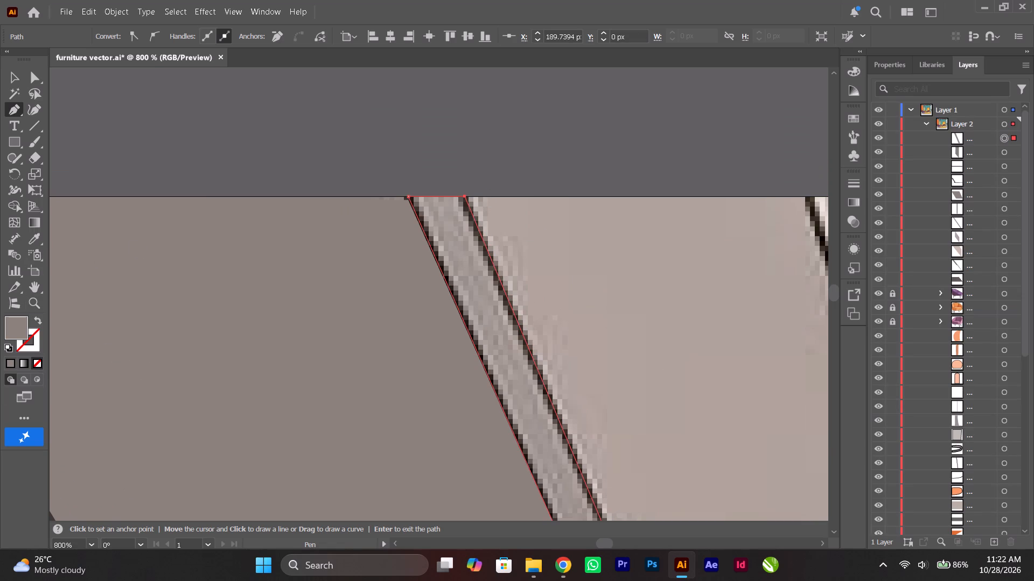
Fill the narrow slanted strip with the grey sampled from the strip in the reference image.
{"action": "left_click", "coordinate": [34, 232]}
{"action": "left_click", "coordinate": [464, 235]}
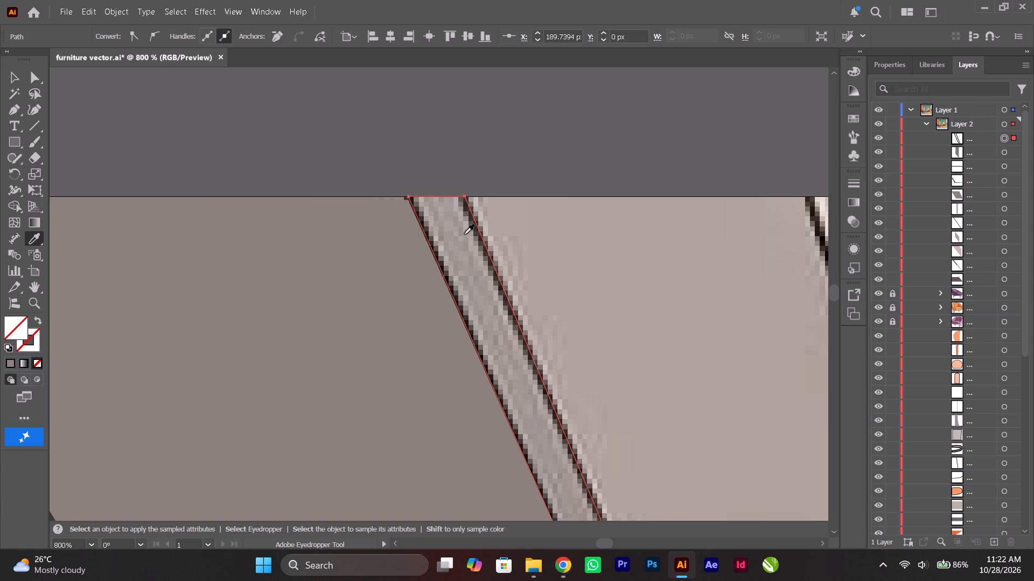
Trace the light ceiling panel between the slanted strip and the cream beam as a closed unfilled shape, about 41 px along the artboard edge and 51 px high.
{"action": "scroll", "coordinate": [464, 235], "scroll_direction": "down", "scroll_amount": 6, "text": "alt"}
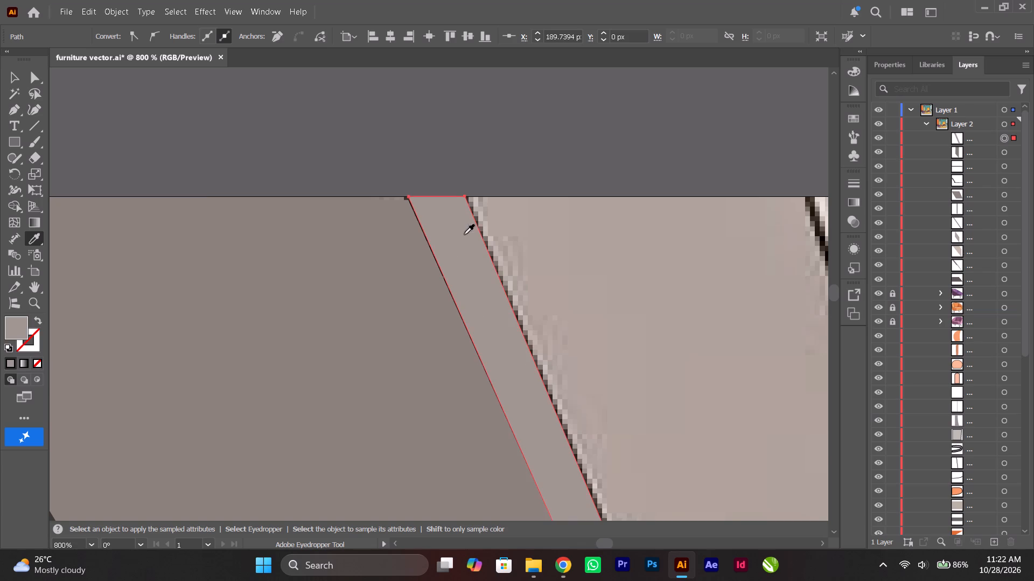
{"action": "scroll", "coordinate": [464, 235], "scroll_direction": "down", "scroll_amount": 7, "text": "ctrl"}
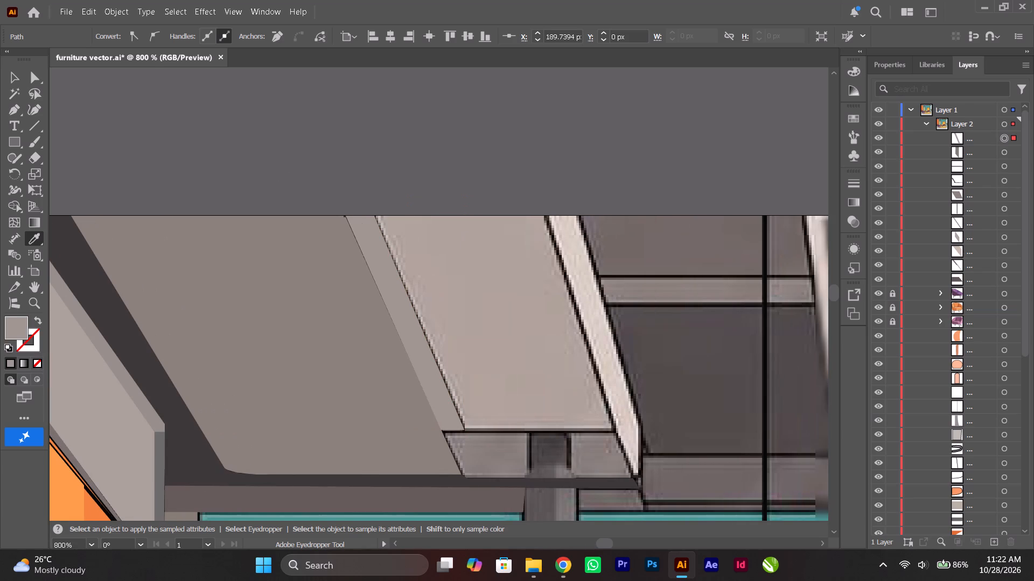
{"action": "left_click", "coordinate": [16, 107]}
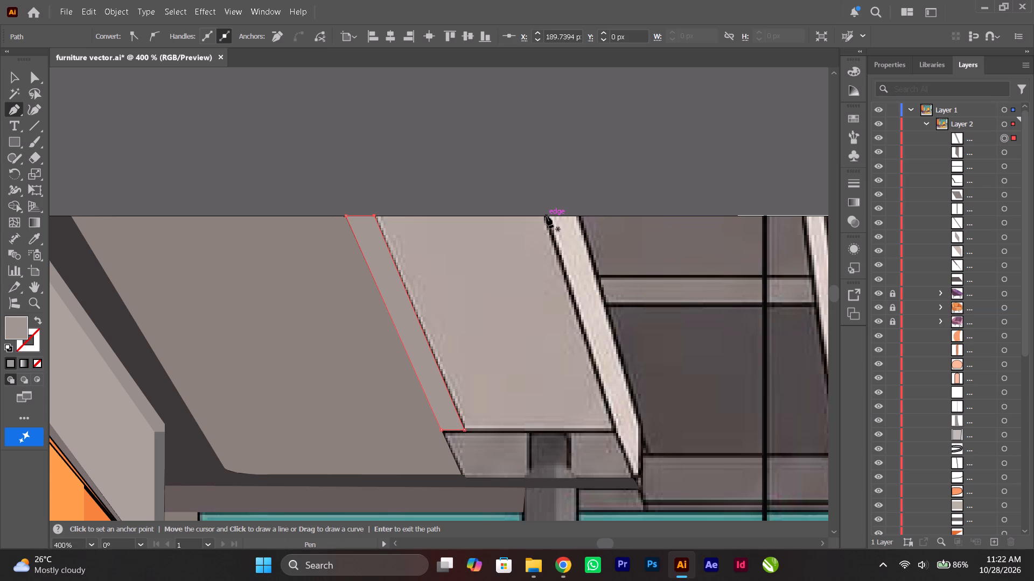
{"action": "left_click", "coordinate": [547, 216]}
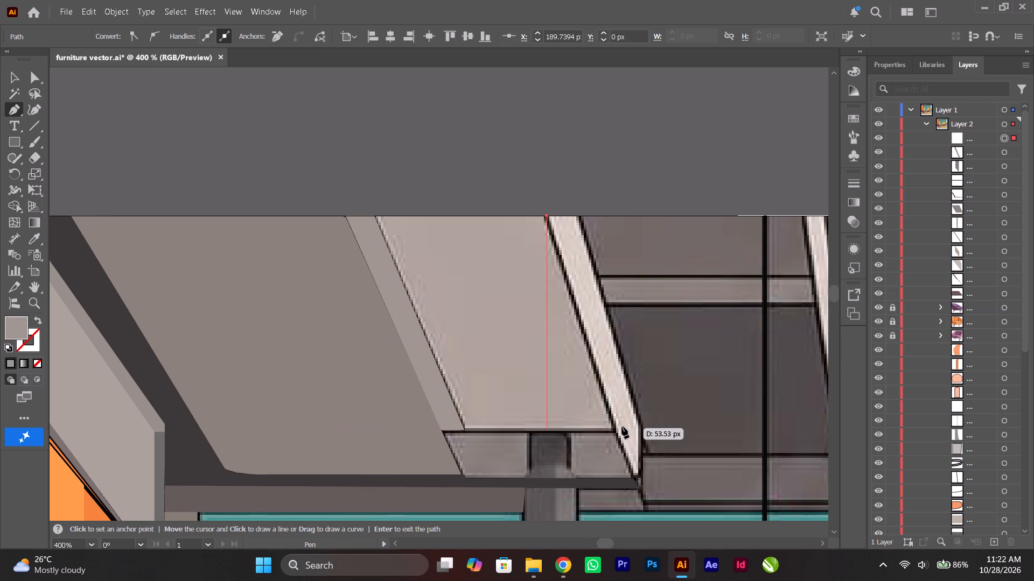
{"action": "left_click", "coordinate": [616, 431]}
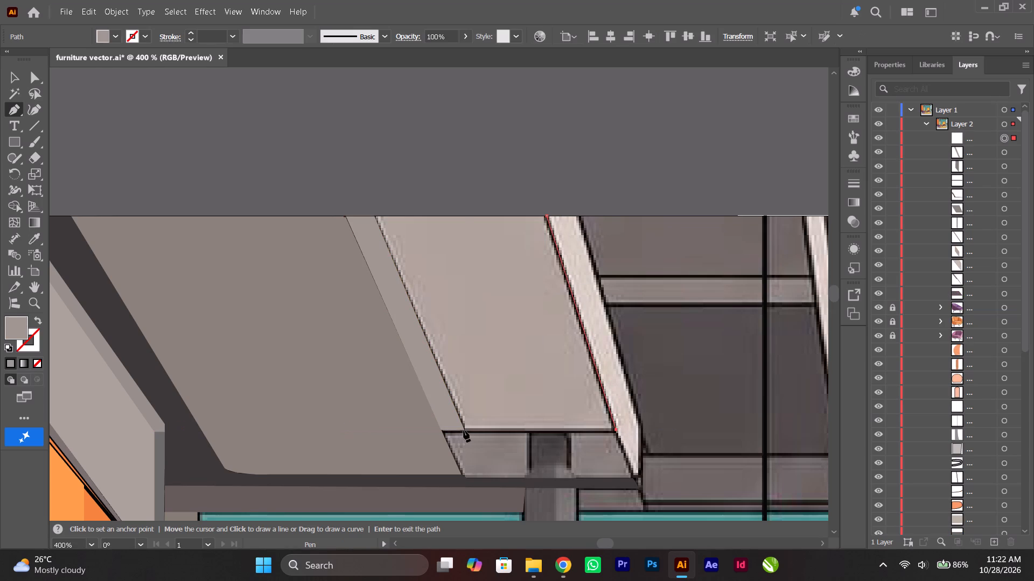
{"action": "left_click", "coordinate": [464, 430]}
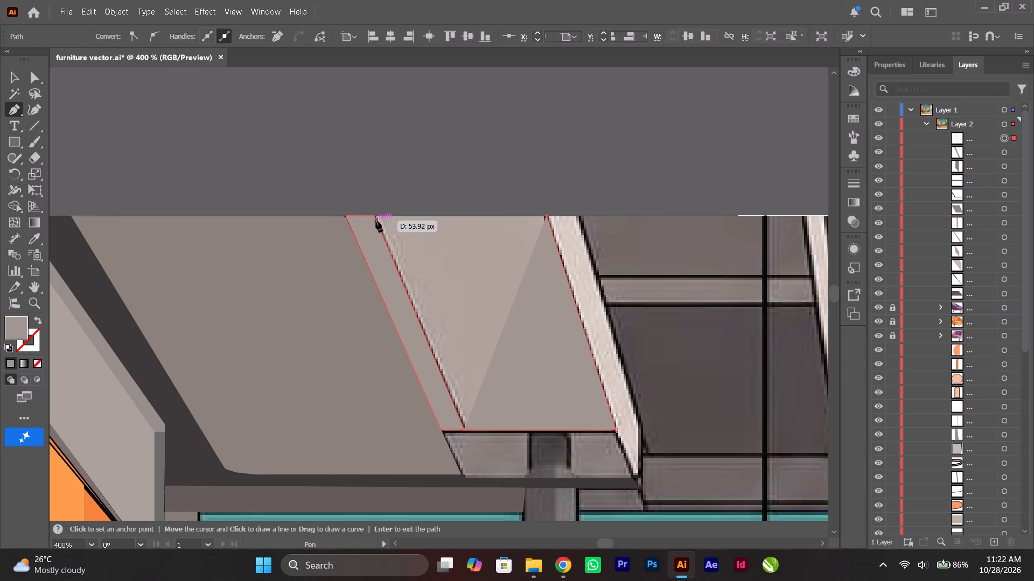
{"action": "left_click", "coordinate": [375, 215]}
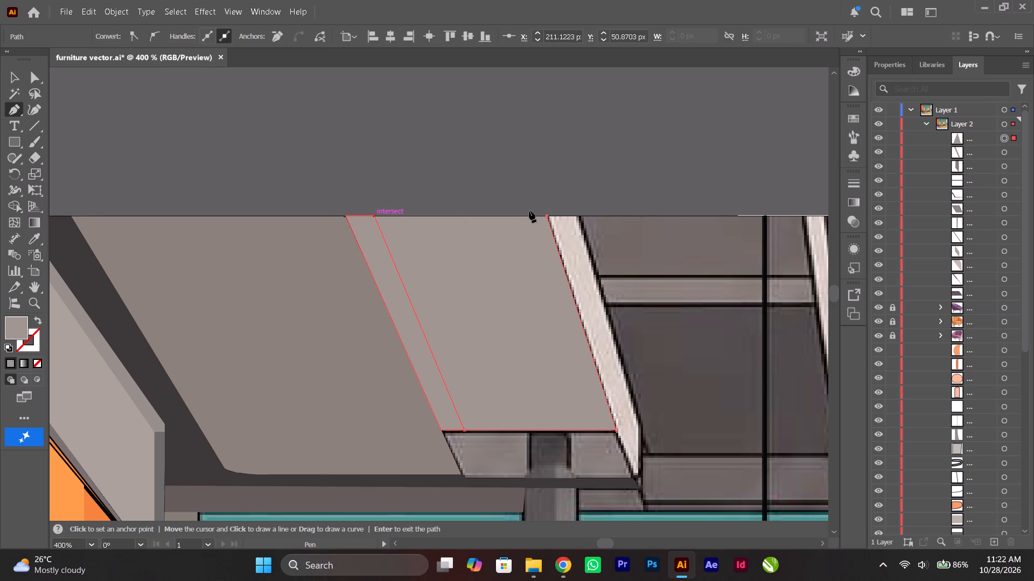
{"action": "left_click", "coordinate": [546, 218]}
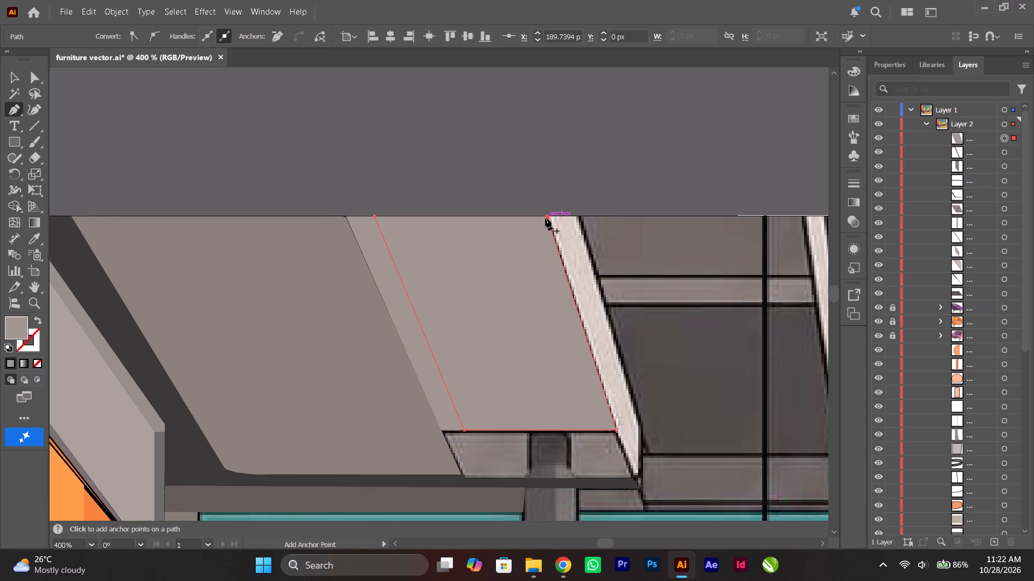
{"action": "key", "text": "ctrl+z"}
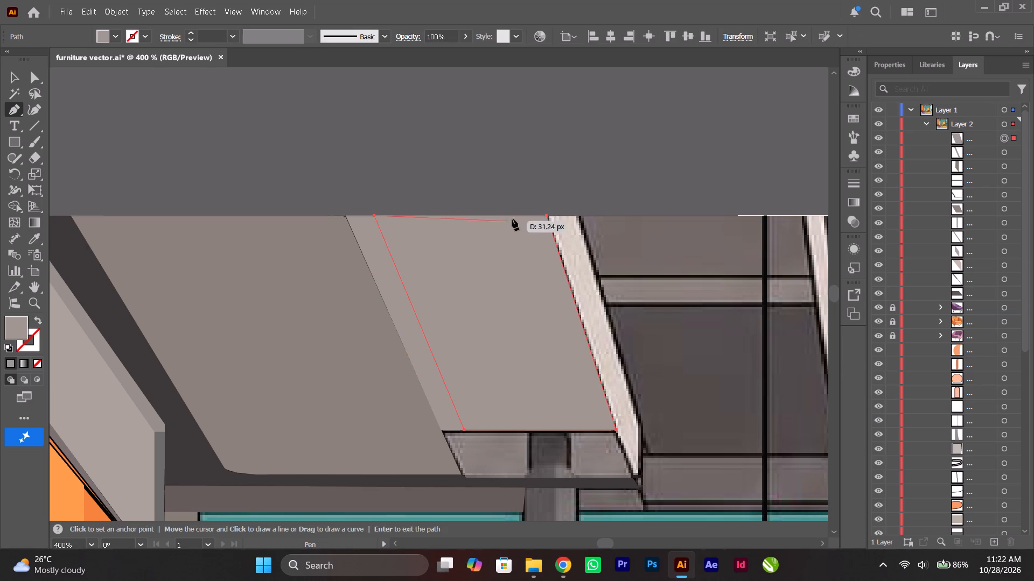
{"action": "left_click", "coordinate": [548, 216]}
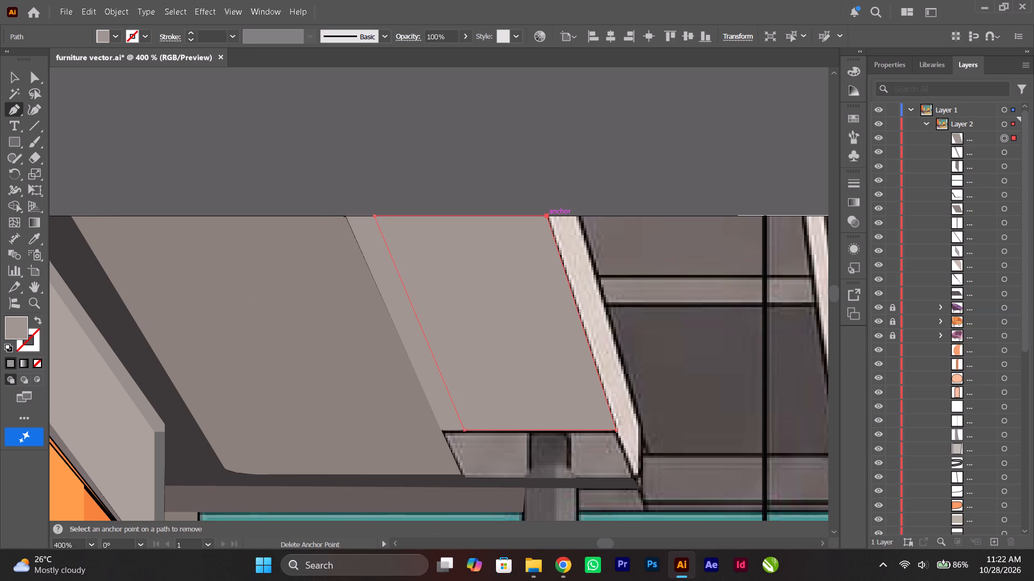
{"action": "left_click", "coordinate": [33, 362]}
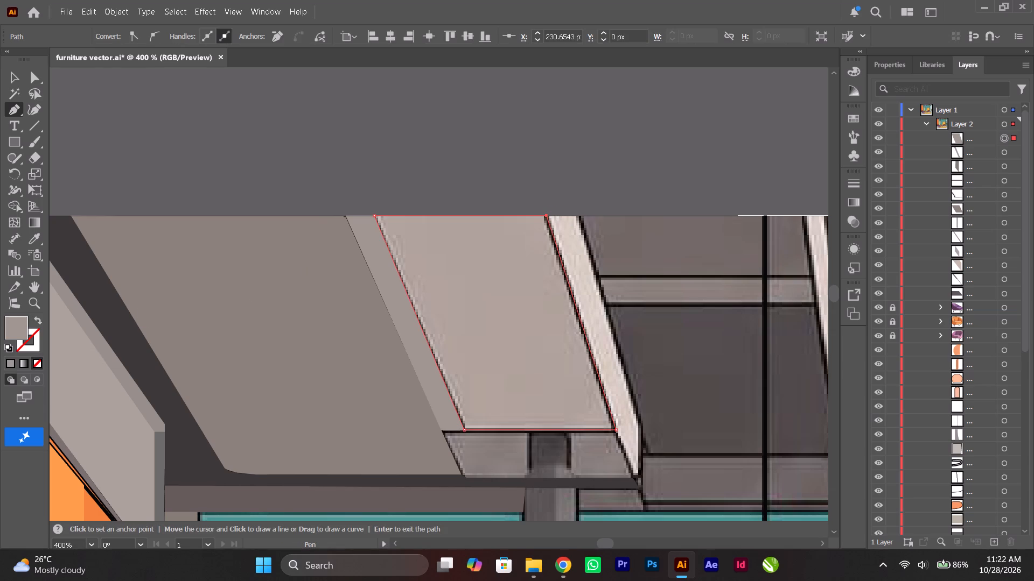
Fill the light ceiling panel with the warm light grey sampled from the reference image and deselect it.
{"action": "left_click", "coordinate": [34, 239]}
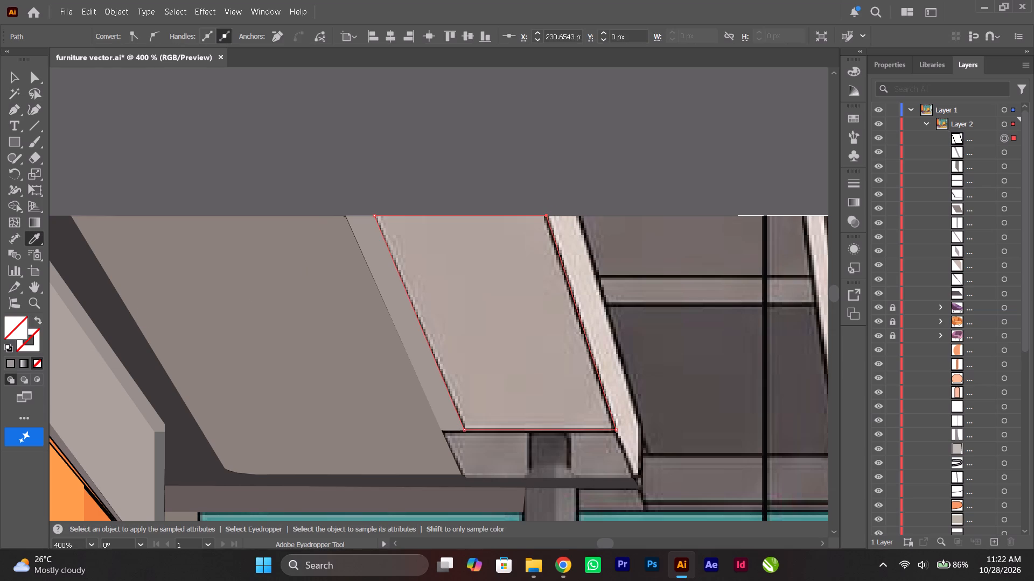
{"action": "left_click", "coordinate": [470, 288]}
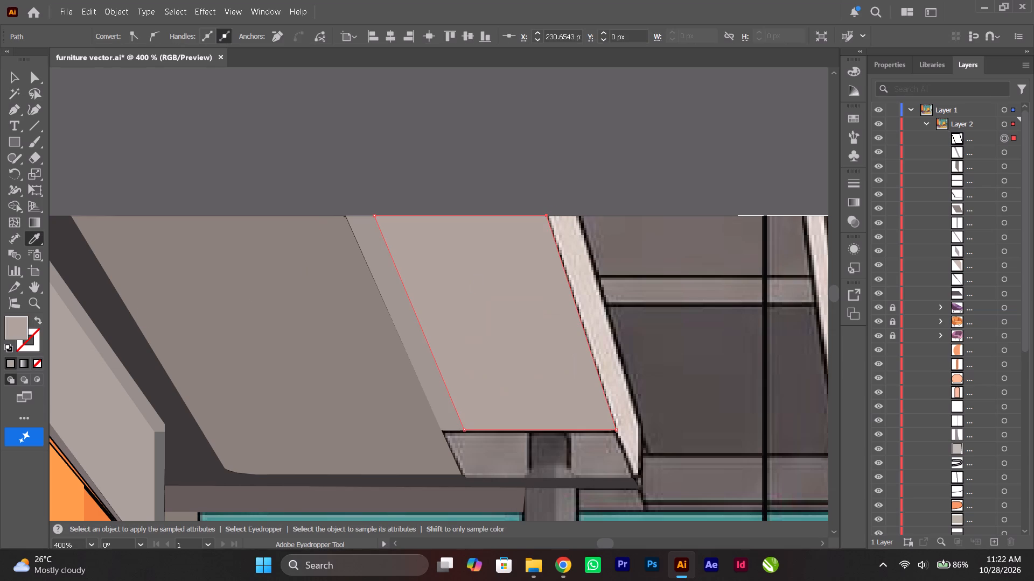
{"action": "left_click", "coordinate": [13, 78]}
{"action": "left_click", "coordinate": [432, 175]}
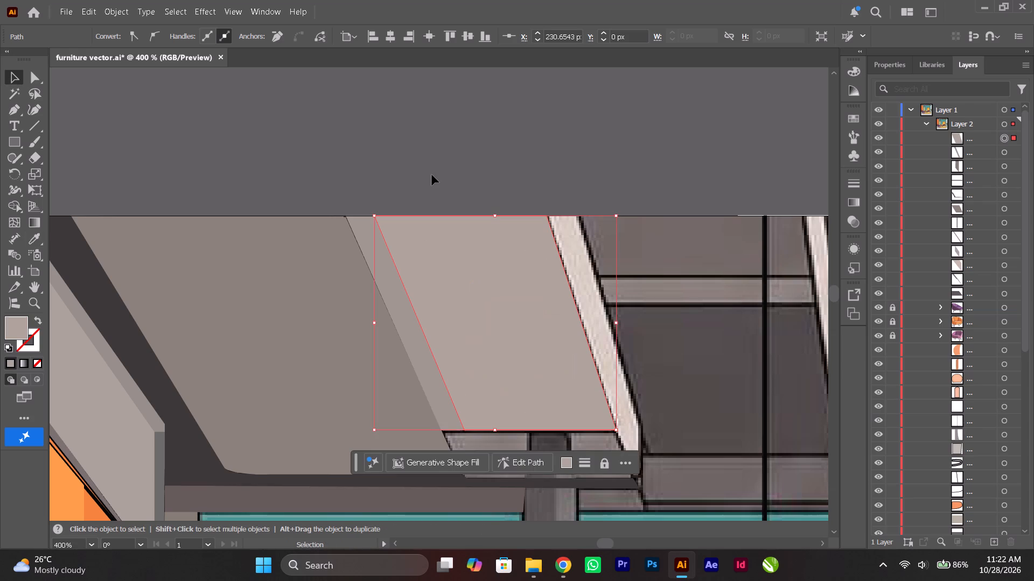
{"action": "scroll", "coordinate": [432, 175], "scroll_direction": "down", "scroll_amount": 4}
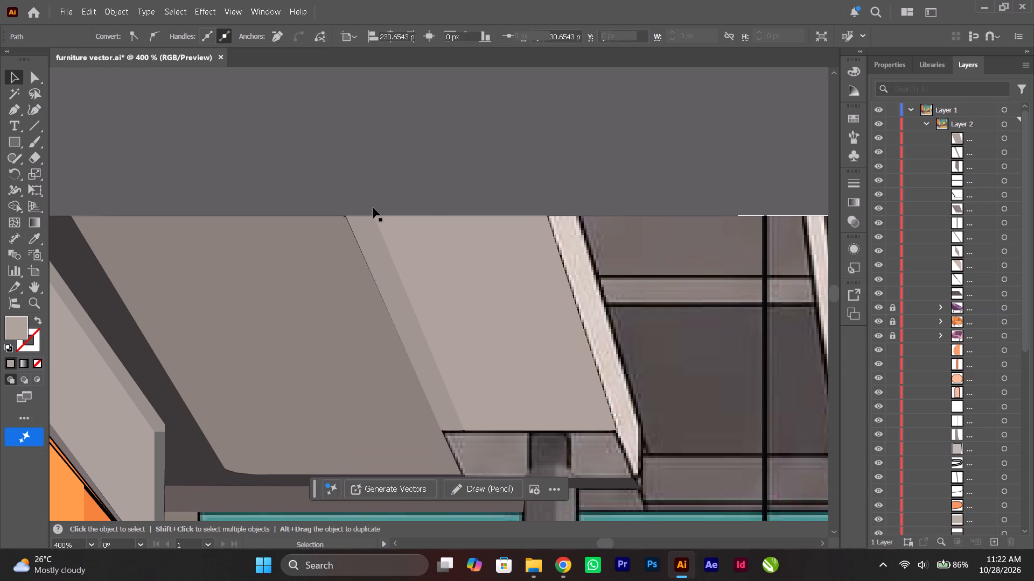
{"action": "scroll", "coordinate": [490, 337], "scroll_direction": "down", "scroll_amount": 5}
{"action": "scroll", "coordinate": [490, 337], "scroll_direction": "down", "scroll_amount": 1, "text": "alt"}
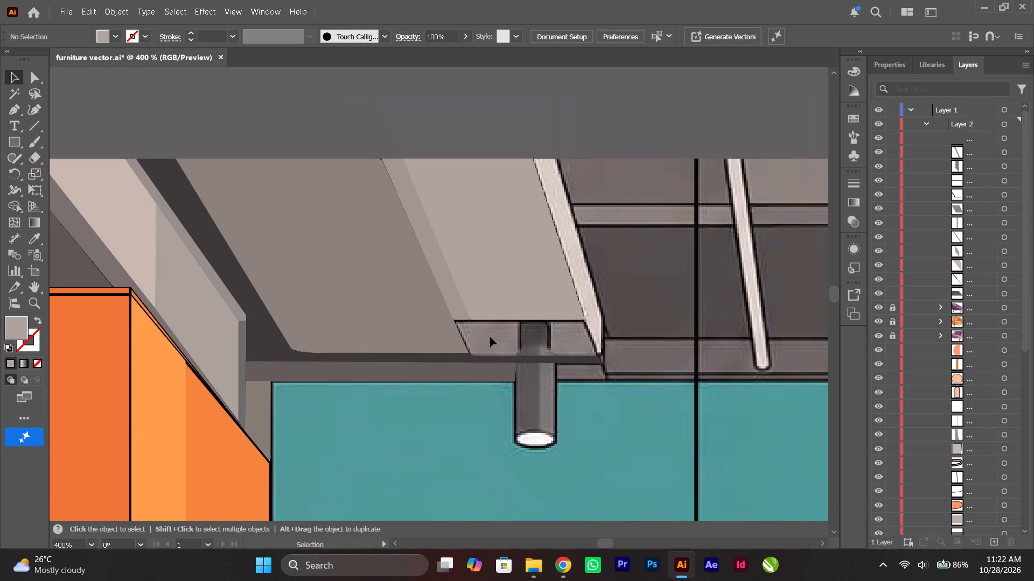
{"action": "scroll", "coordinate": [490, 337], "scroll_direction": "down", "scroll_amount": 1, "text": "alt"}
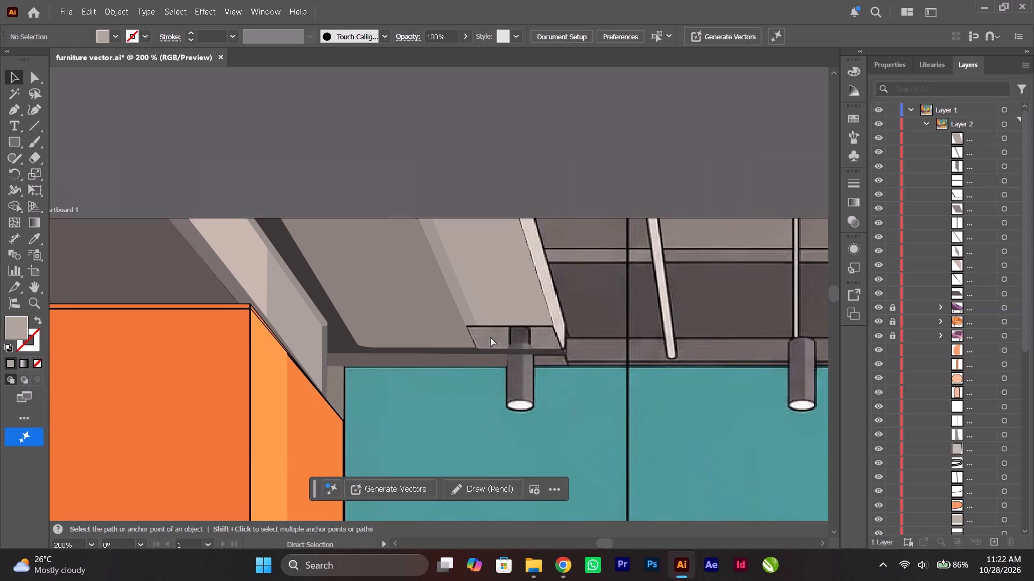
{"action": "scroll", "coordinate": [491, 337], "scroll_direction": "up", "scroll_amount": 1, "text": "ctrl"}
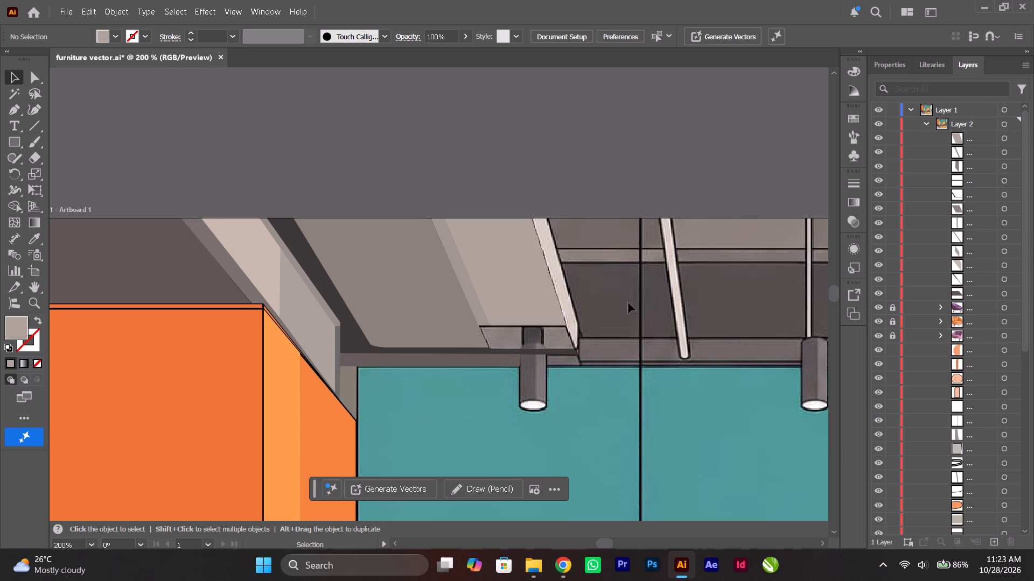
Trace the end face below the light ceiling panel as a closed unfilled shape, about 41 px wide and 11 px high.
{"action": "scroll", "coordinate": [604, 336], "scroll_direction": "down", "scroll_amount": 2, "text": "alt"}
{"action": "scroll", "coordinate": [604, 336], "scroll_direction": "down", "scroll_amount": 6, "text": "ctrl"}
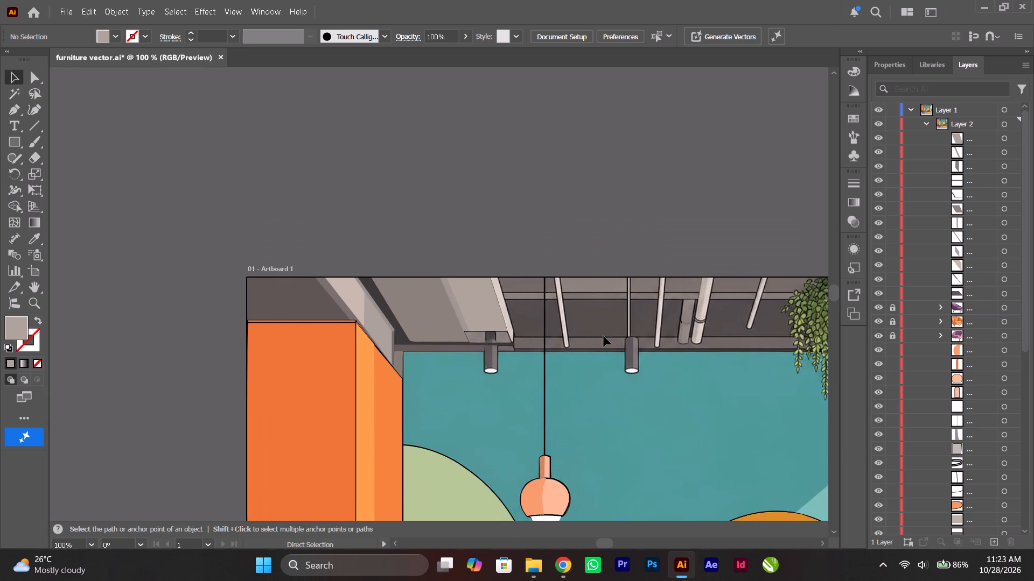
{"action": "scroll", "coordinate": [604, 336], "scroll_direction": "down", "scroll_amount": 2, "text": "ctrl"}
{"action": "scroll", "coordinate": [446, 327], "scroll_direction": "up", "scroll_amount": 4, "text": "alt"}
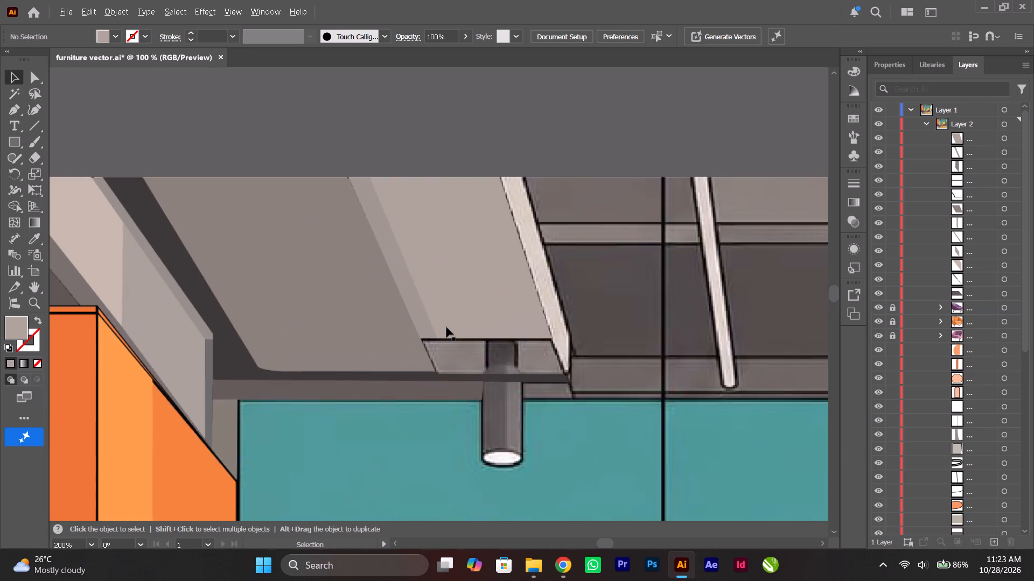
{"action": "scroll", "coordinate": [483, 353], "scroll_direction": "down", "scroll_amount": 1}
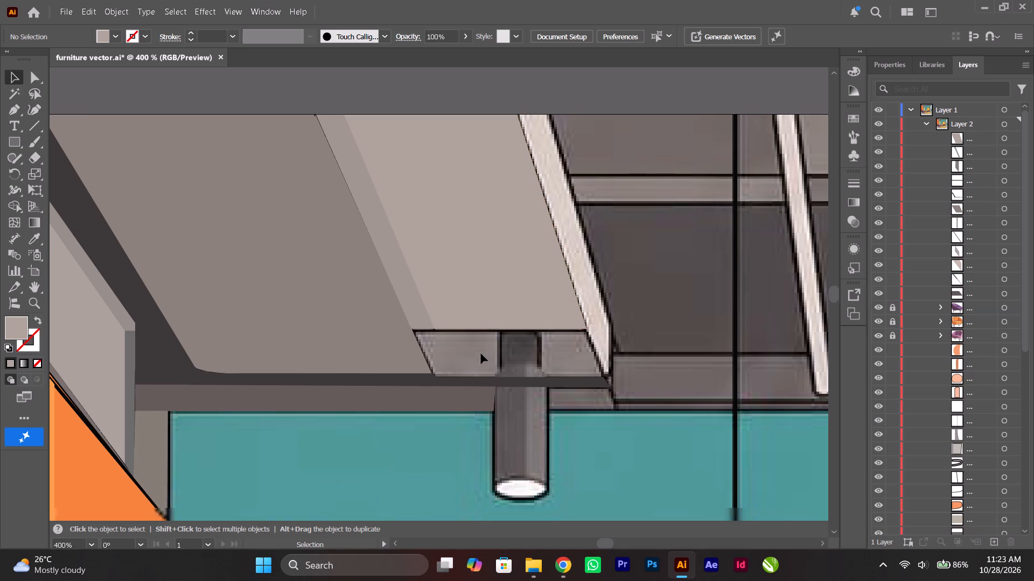
{"action": "scroll", "coordinate": [480, 353], "scroll_direction": "up", "scroll_amount": 1, "text": "alt"}
{"action": "left_click", "coordinate": [13, 106]}
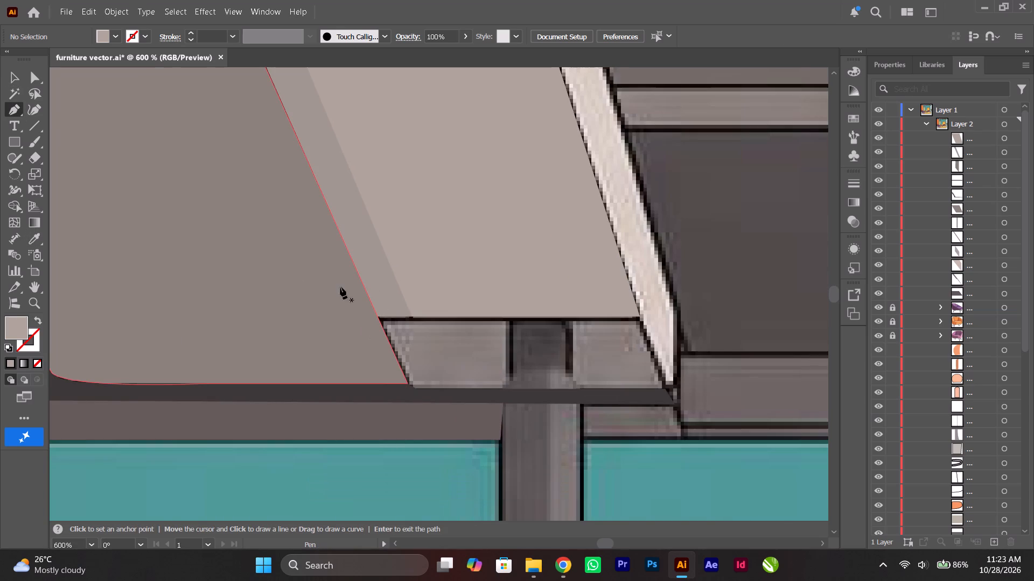
{"action": "left_click", "coordinate": [376, 318]}
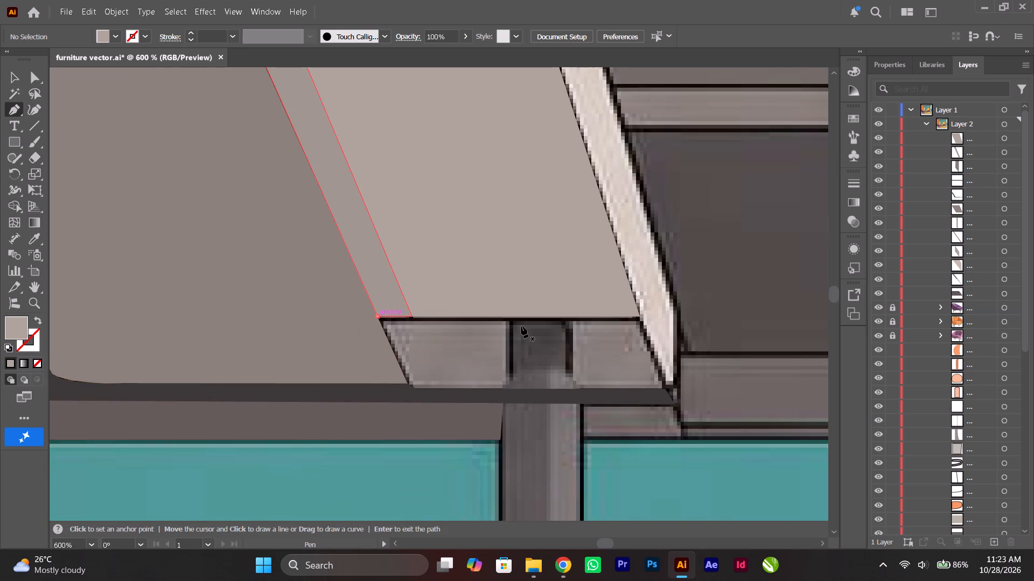
{"action": "left_click", "coordinate": [640, 318]}
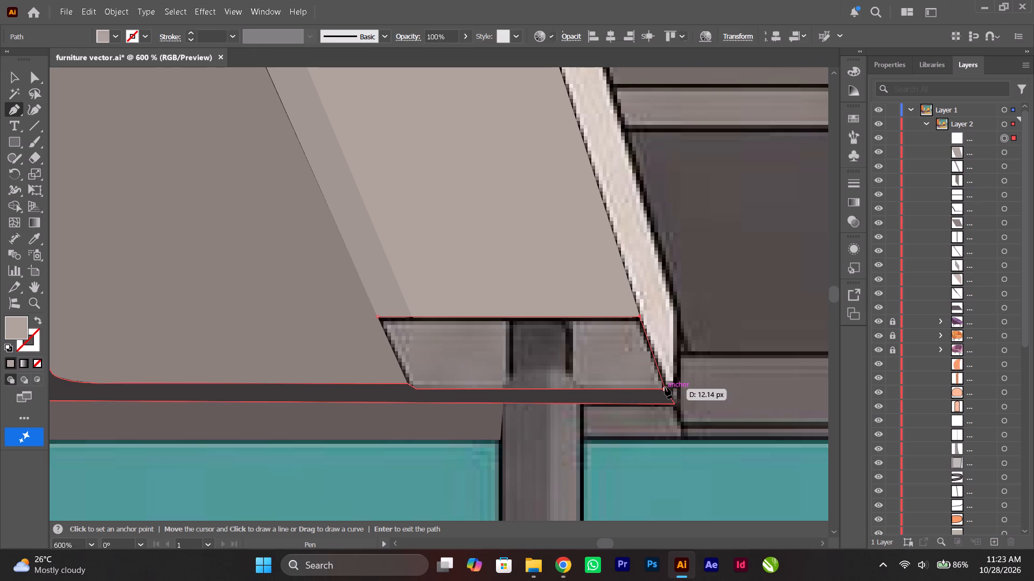
{"action": "left_click", "coordinate": [665, 386]}
{"action": "key", "text": "ctrl+z"}
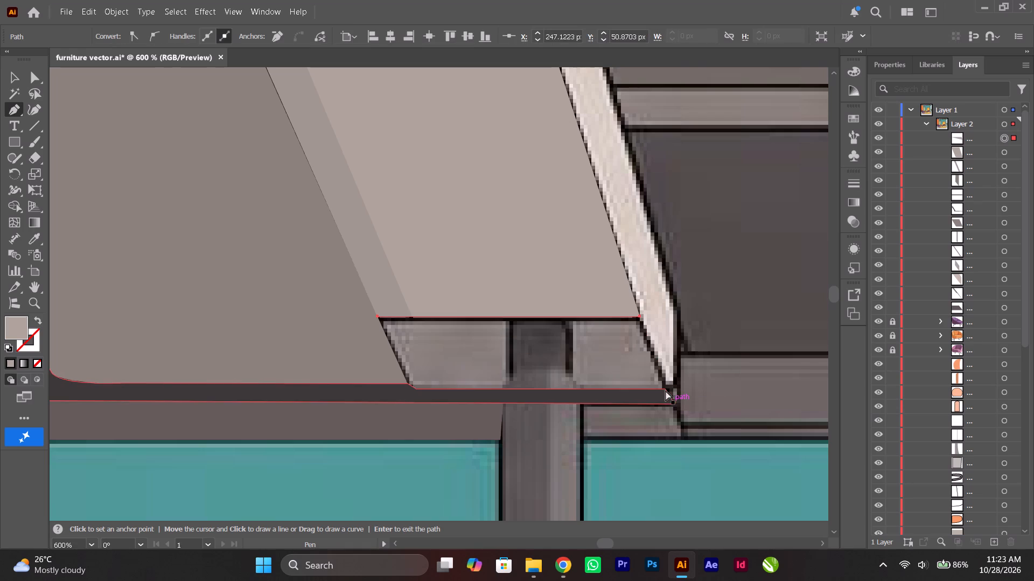
{"action": "left_click", "coordinate": [665, 390]}
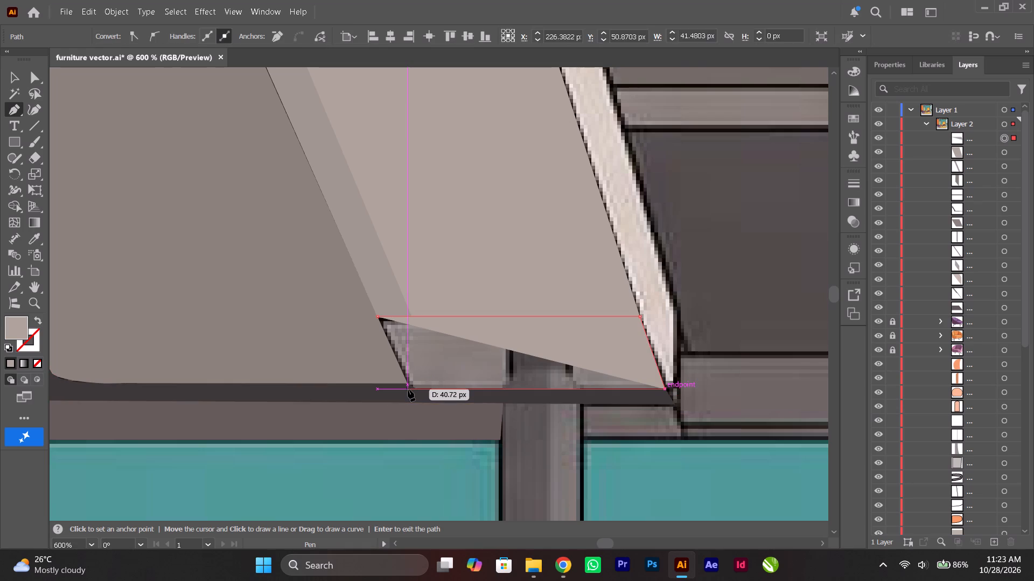
{"action": "left_click", "coordinate": [409, 389]}
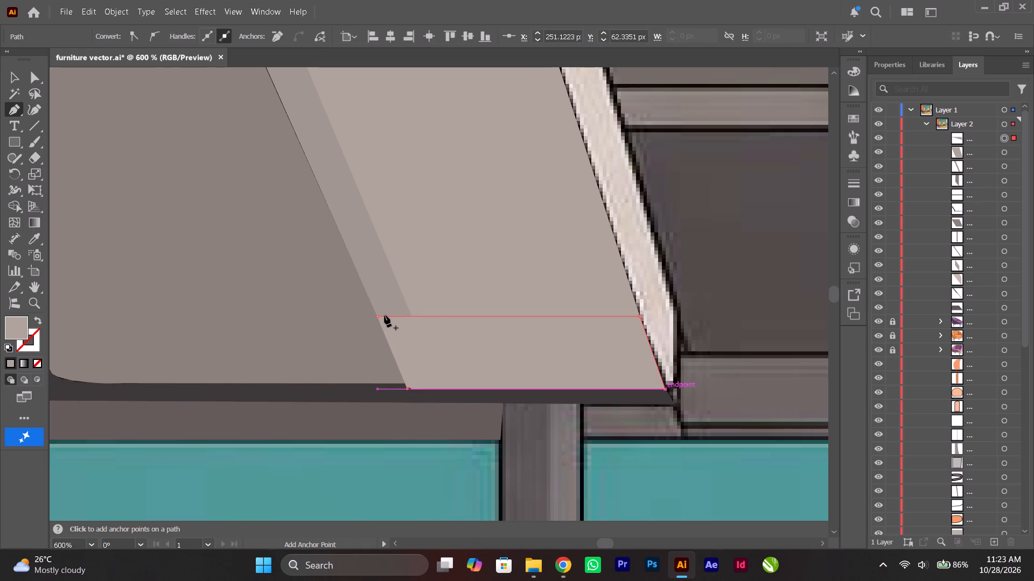
{"action": "left_click", "coordinate": [378, 317]}
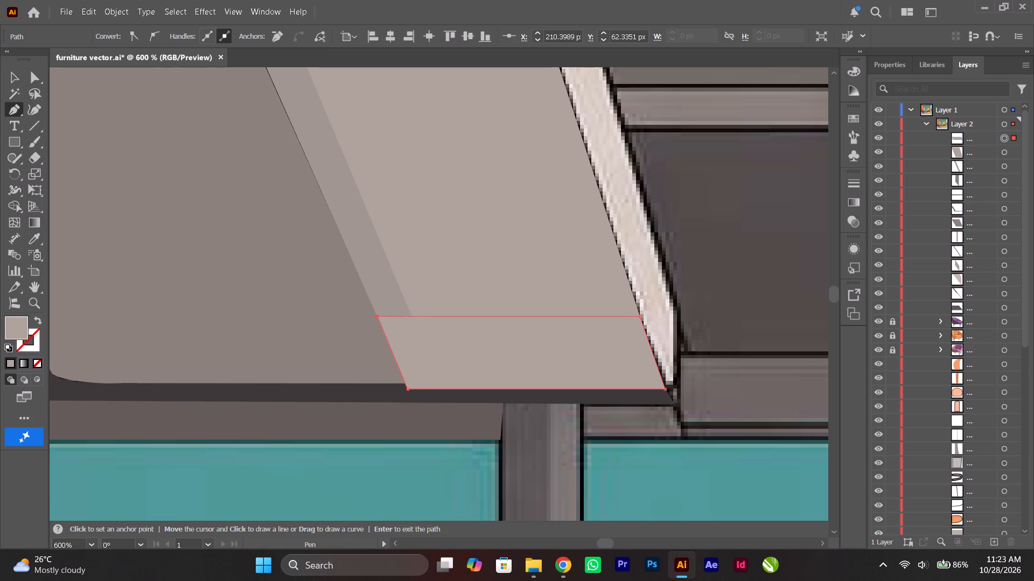
{"action": "left_click", "coordinate": [39, 360]}
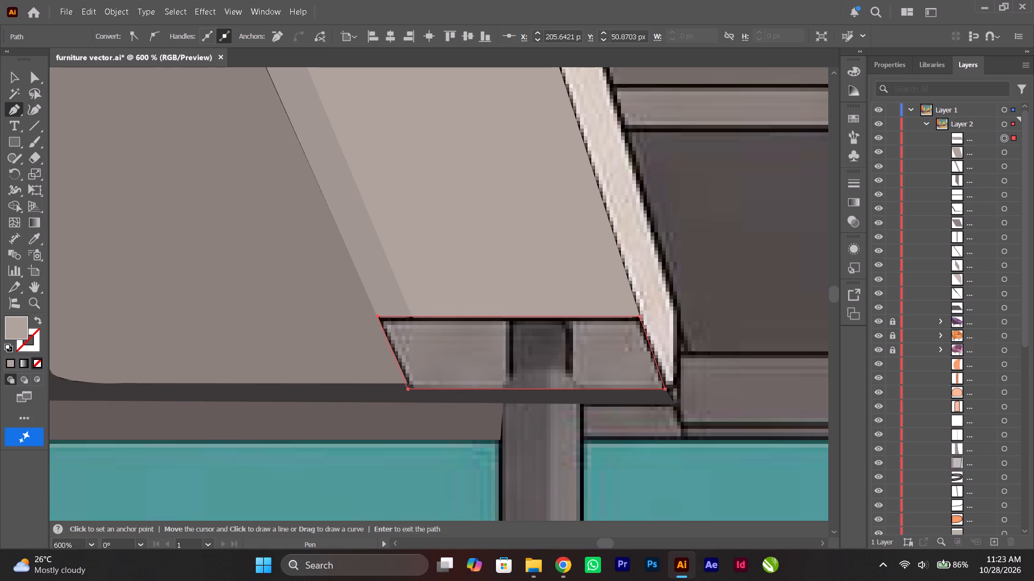
Fill the panel's end face with the darker grey sampled from it in the reference image and deselect it.
{"action": "left_click", "coordinate": [34, 237]}
{"action": "left_click", "coordinate": [459, 336]}
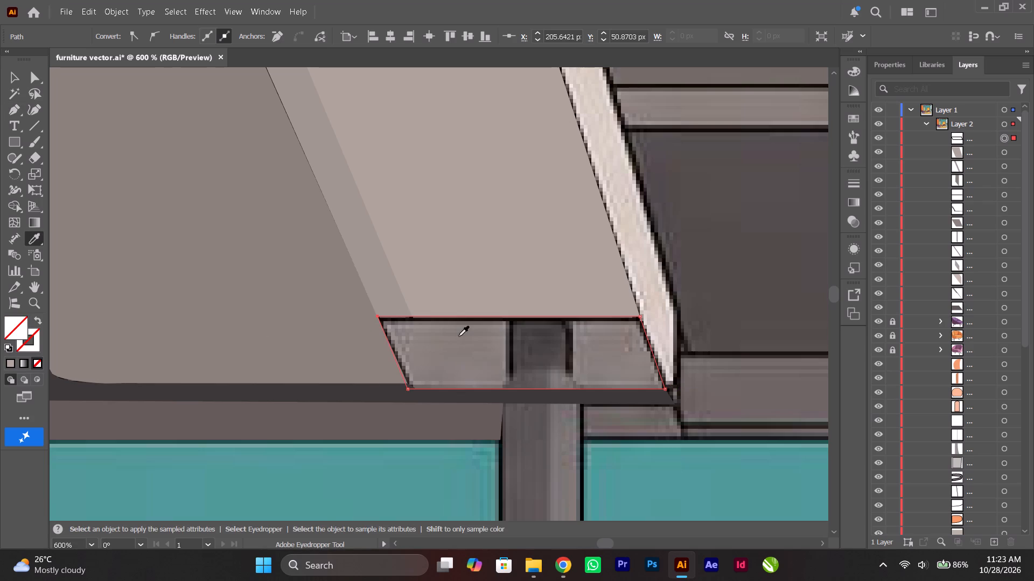
{"action": "left_click", "coordinate": [12, 79]}
{"action": "scroll", "coordinate": [264, 251], "scroll_direction": "down", "scroll_amount": 2, "text": "alt"}
{"action": "scroll", "coordinate": [264, 251], "scroll_direction": "down", "scroll_amount": 4, "text": "ctrl"}
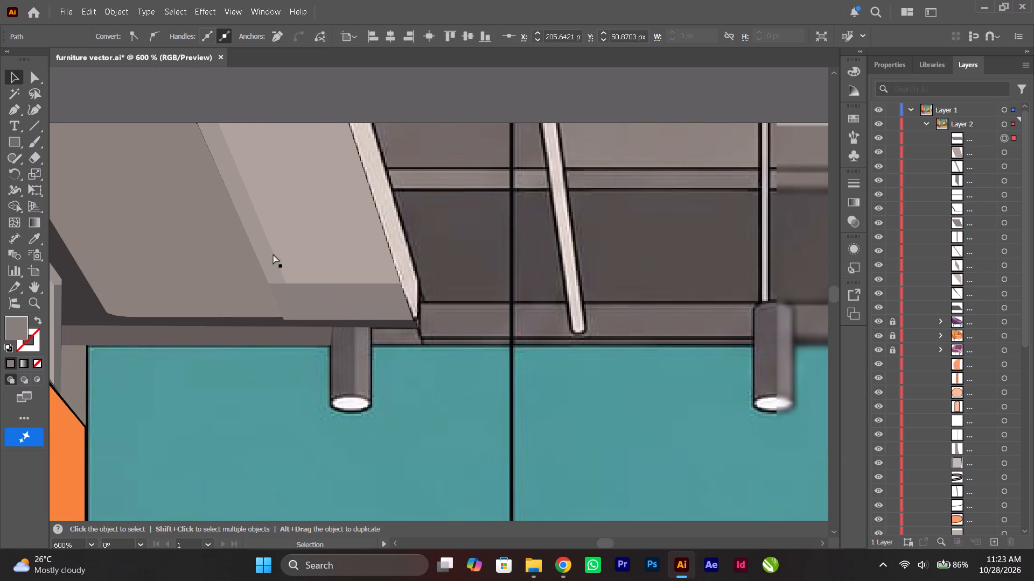
{"action": "left_click", "coordinate": [462, 269]}
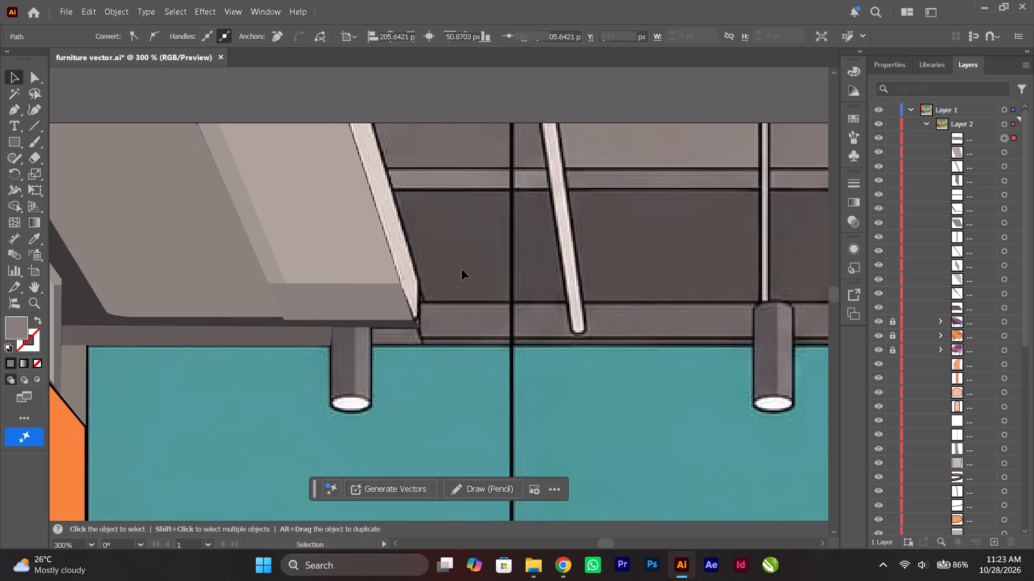
Draw the cream beam's outer edge from the artboard edge, about 51 px along the slant and 16 px straight down to its tip.
{"action": "scroll", "coordinate": [462, 270], "scroll_direction": "up", "scroll_amount": 3}
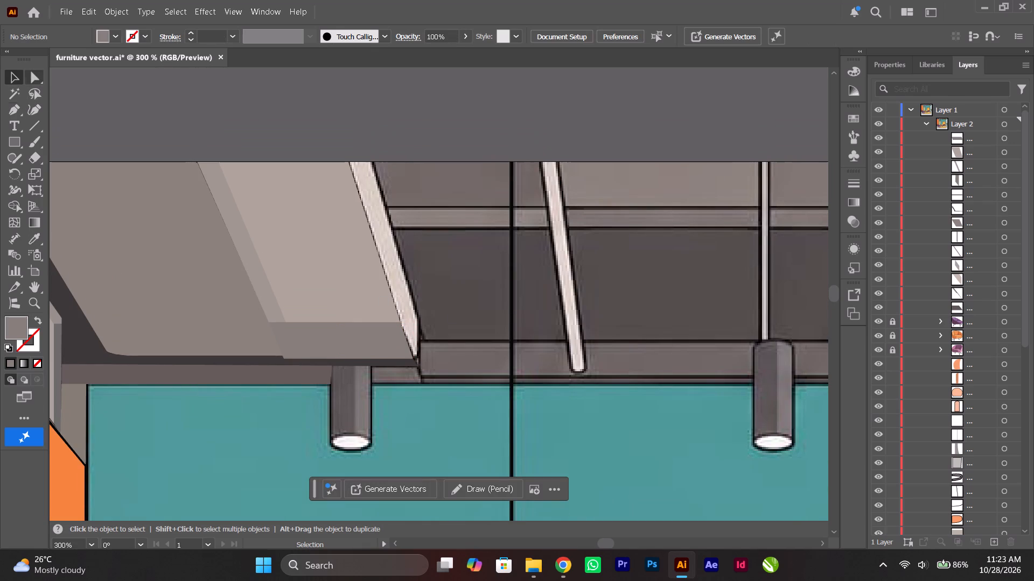
{"action": "left_click", "coordinate": [11, 105]}
{"action": "scroll", "coordinate": [381, 158], "scroll_direction": "up", "scroll_amount": 2, "text": "alt"}
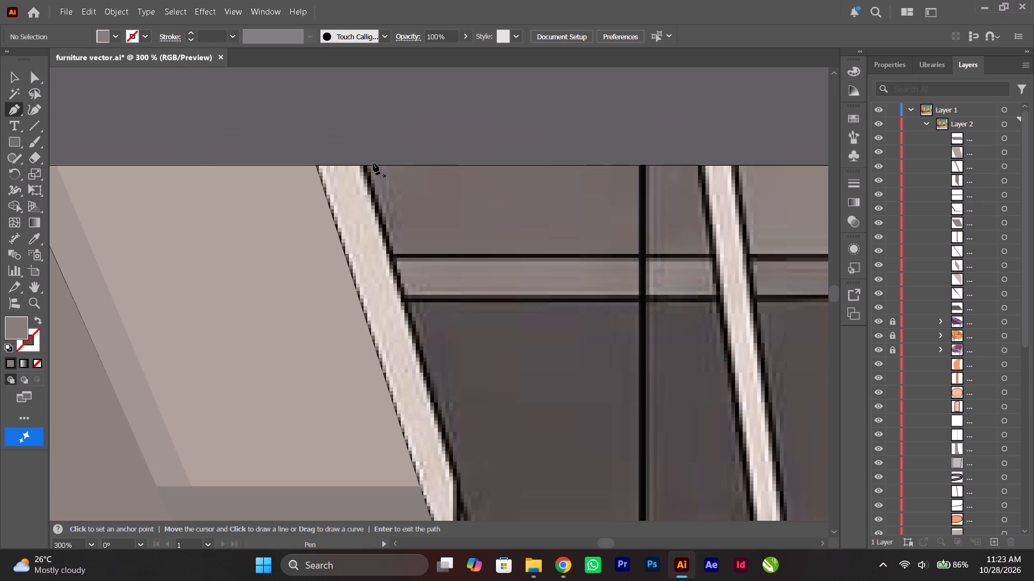
{"action": "left_click", "coordinate": [365, 165]}
{"action": "scroll", "coordinate": [367, 169], "scroll_direction": "down", "scroll_amount": 8}
{"action": "scroll", "coordinate": [383, 213], "scroll_direction": "down", "scroll_amount": 6}
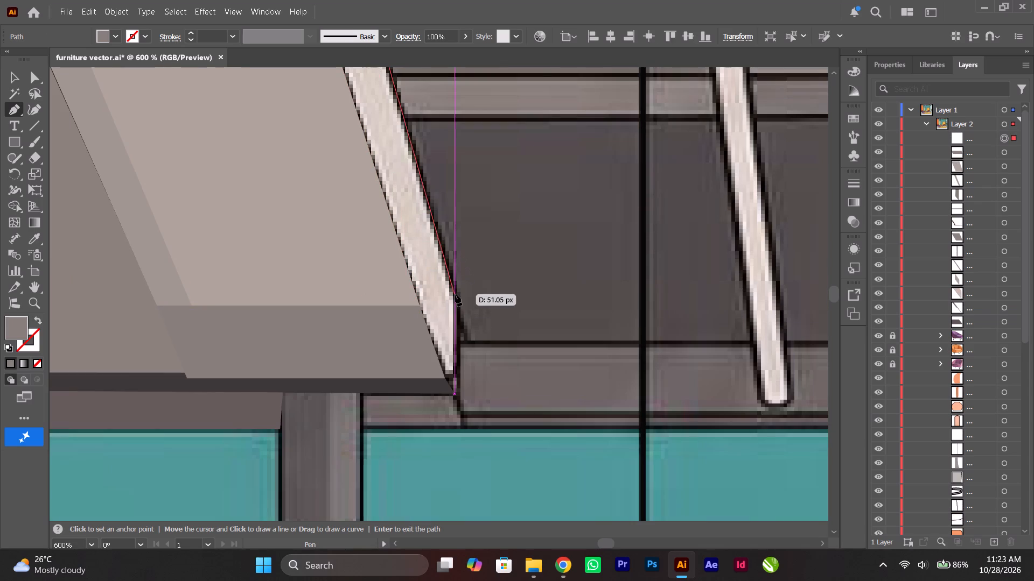
{"action": "left_click", "coordinate": [455, 294]}
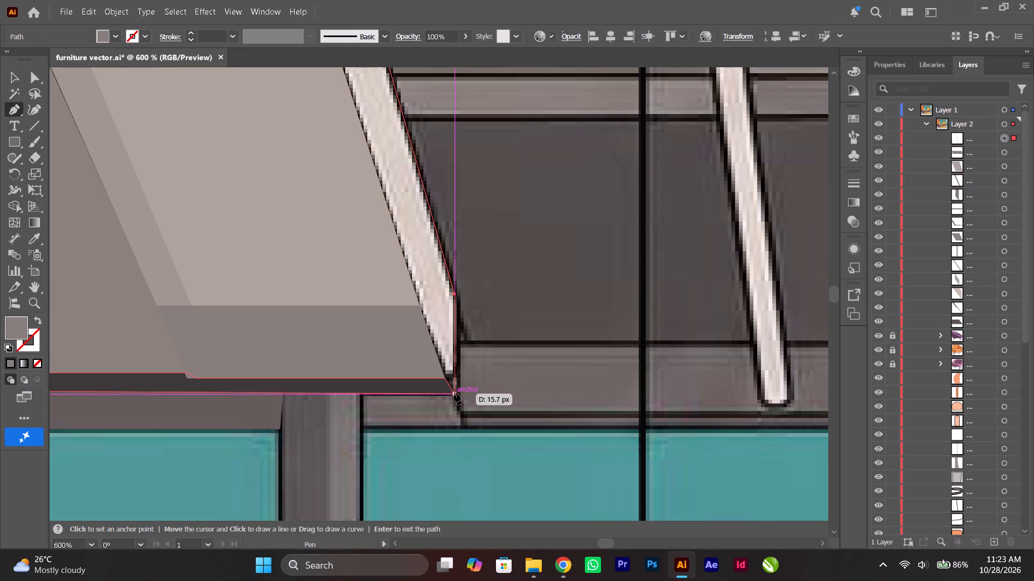
{"action": "left_click", "coordinate": [455, 393]}
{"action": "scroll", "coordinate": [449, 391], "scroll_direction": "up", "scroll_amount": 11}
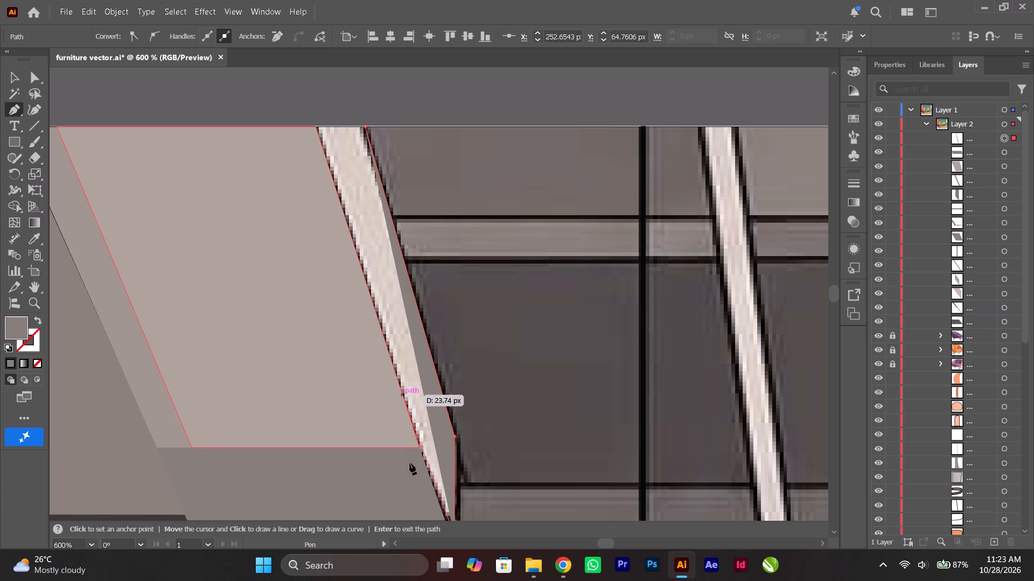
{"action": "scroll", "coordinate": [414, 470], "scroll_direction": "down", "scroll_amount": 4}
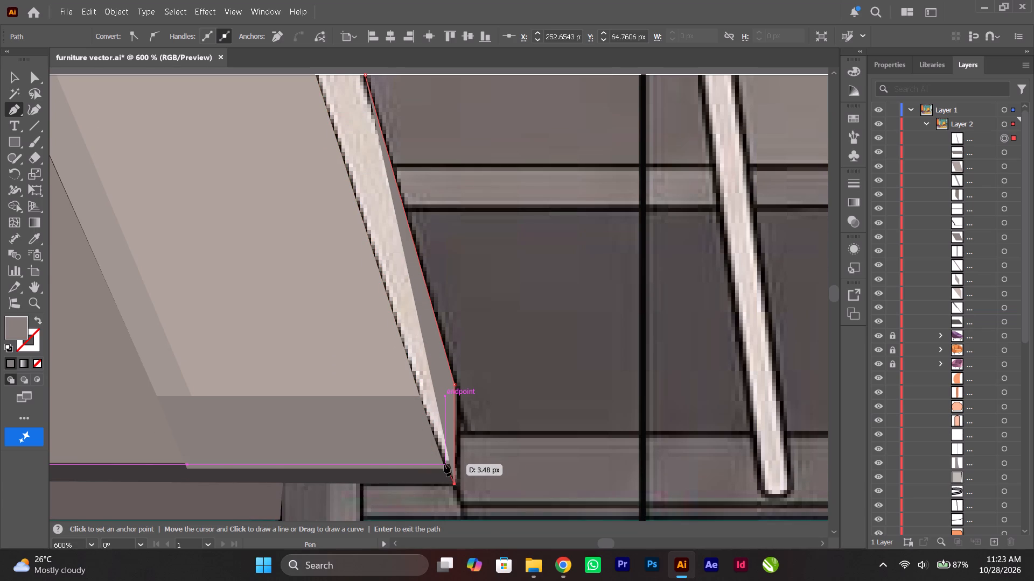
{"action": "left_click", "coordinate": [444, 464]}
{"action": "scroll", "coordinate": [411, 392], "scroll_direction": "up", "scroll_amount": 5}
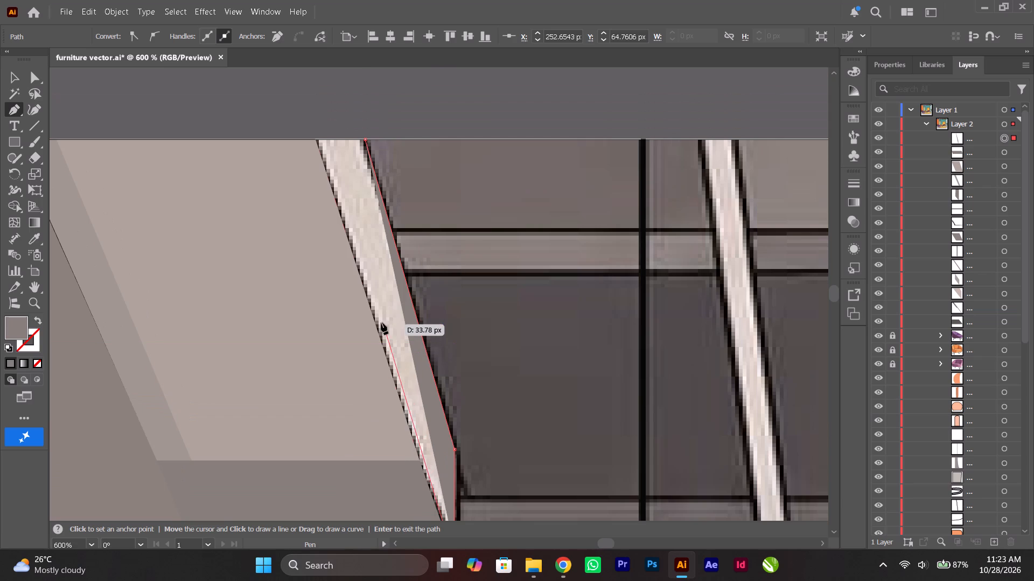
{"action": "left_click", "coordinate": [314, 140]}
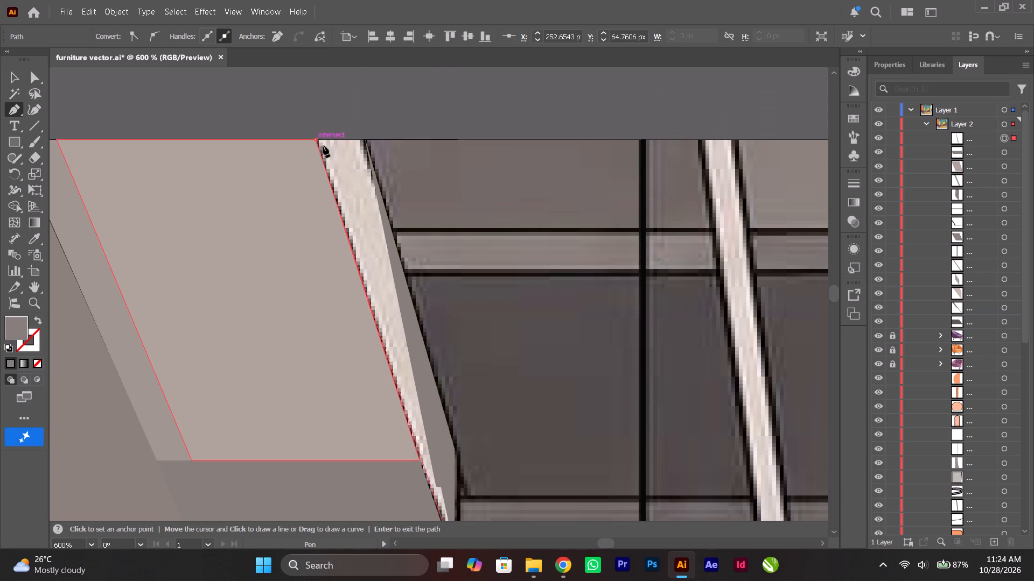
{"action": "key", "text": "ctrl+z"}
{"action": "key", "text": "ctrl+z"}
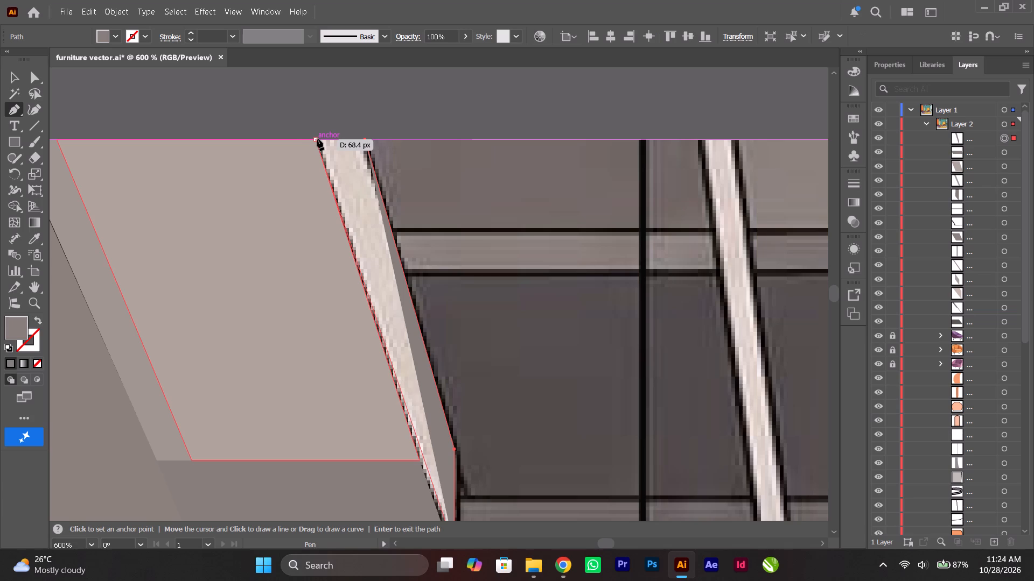
Close the cream beam outline with a slightly curved inner edge and a top about 8 px wide along the artboard edge, left unfilled.
{"action": "left_click_drag", "start_coordinate": [317, 139], "coordinate": [295, 81]}
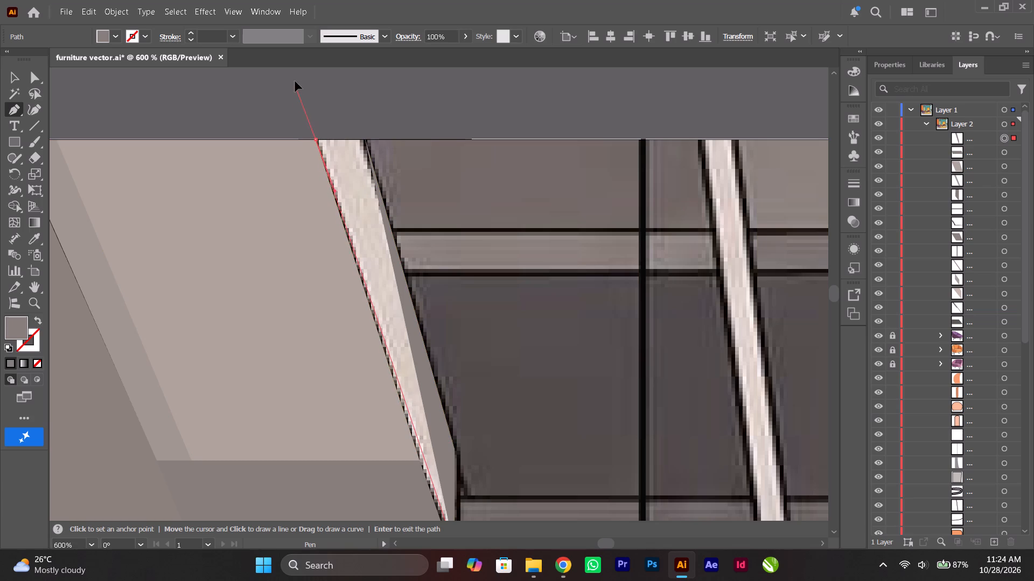
{"action": "left_click_drag", "start_coordinate": [295, 81], "coordinate": [289, 107]}
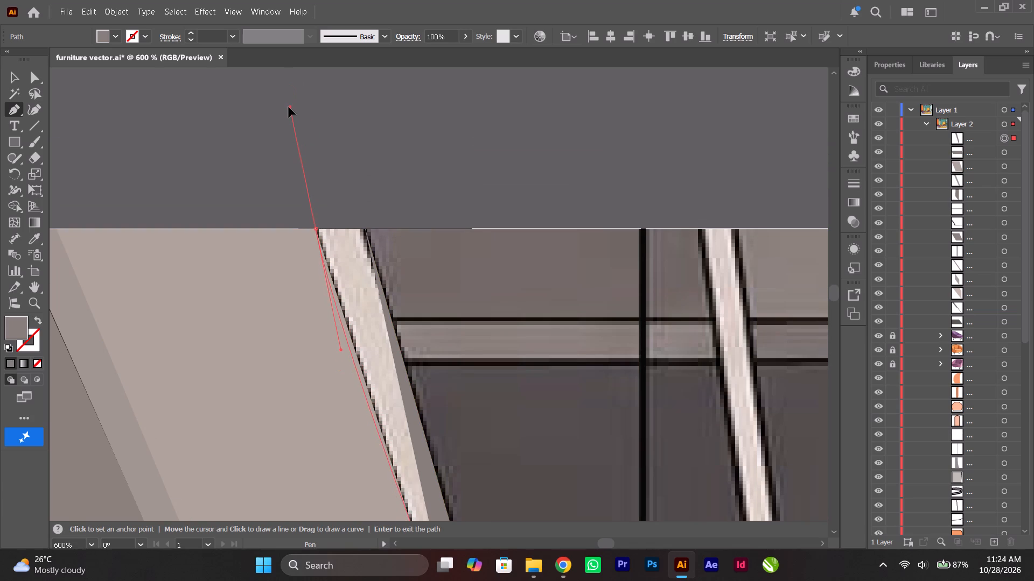
{"action": "left_click_drag", "start_coordinate": [289, 107], "coordinate": [288, 116]}
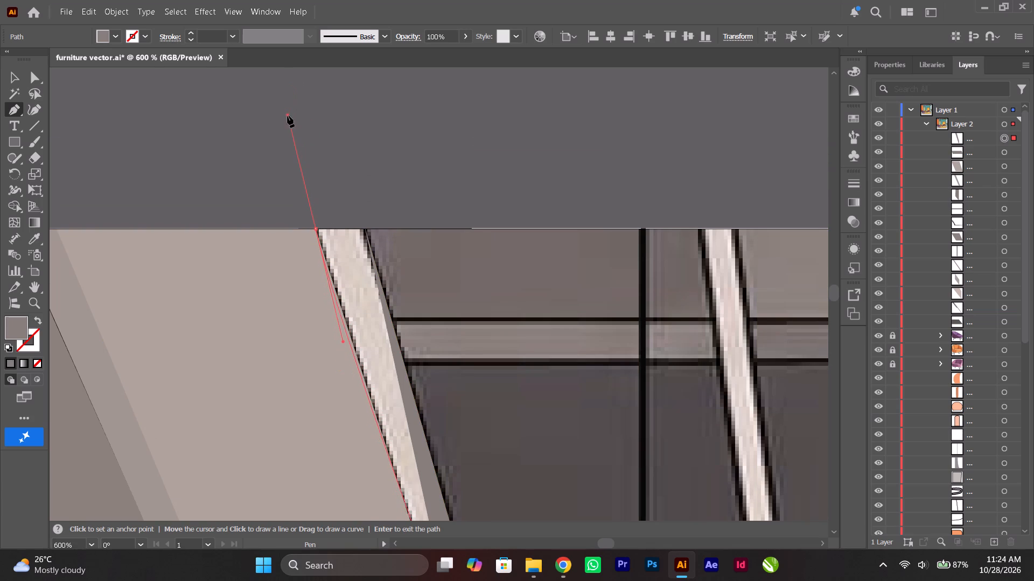
{"action": "left_click", "coordinate": [316, 228]}
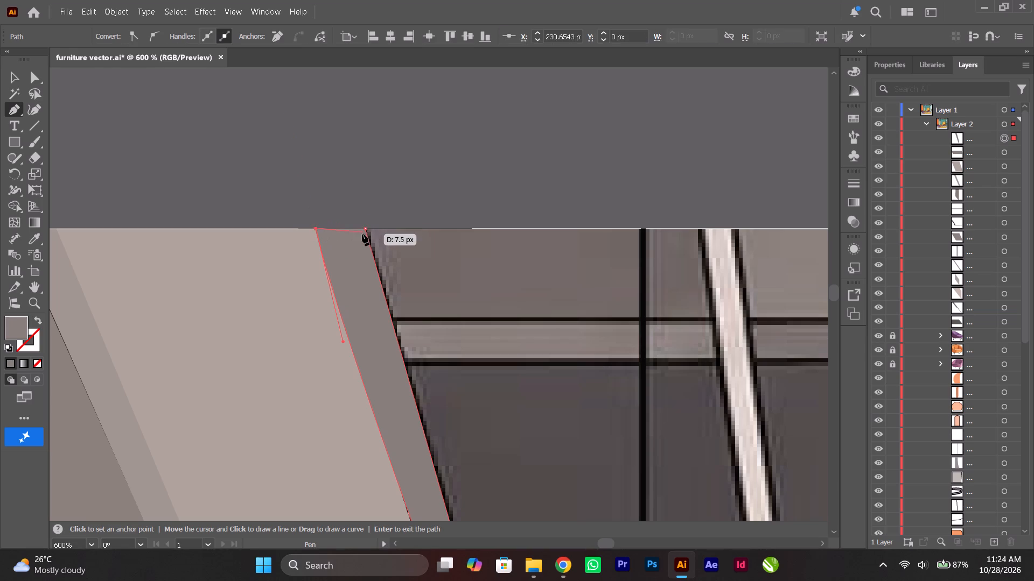
{"action": "left_click", "coordinate": [366, 229]}
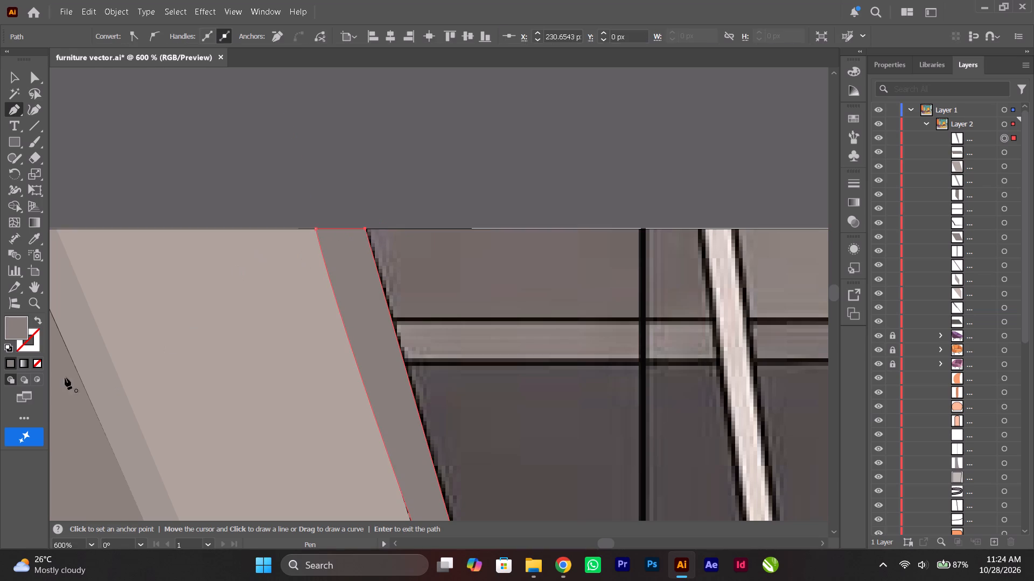
{"action": "left_click", "coordinate": [40, 361]}
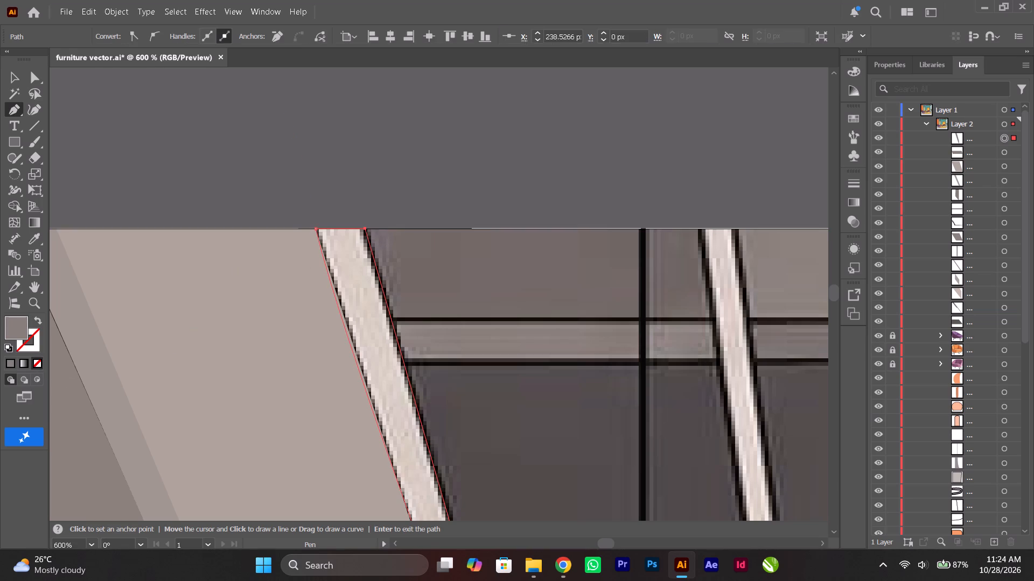
Fill the cream beam with the light cream sampled from the beam in the reference image.
{"action": "left_click", "coordinate": [35, 236]}
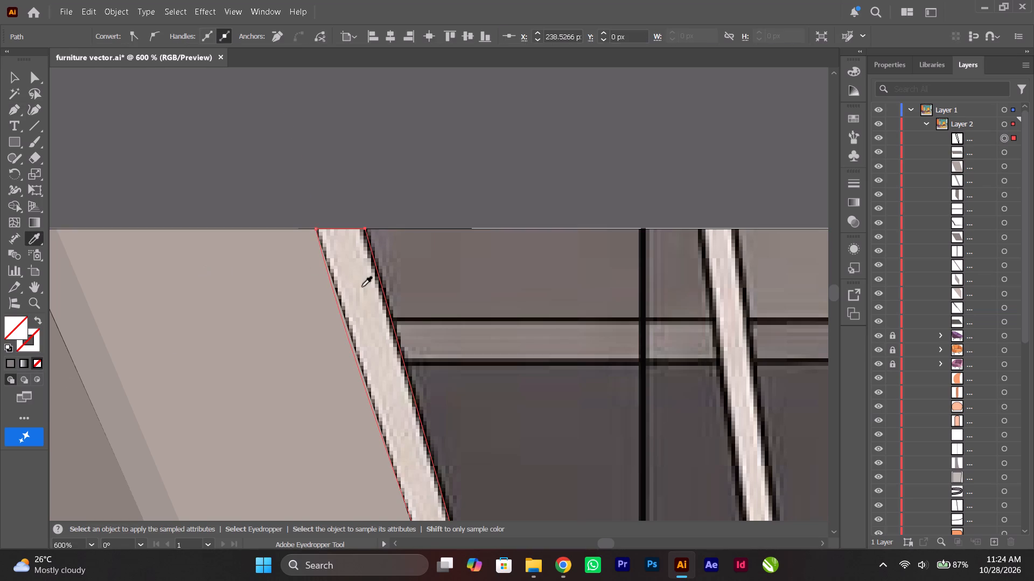
{"action": "left_click", "coordinate": [364, 284]}
{"action": "scroll", "coordinate": [364, 284], "scroll_direction": "down", "scroll_amount": 5, "text": "alt"}
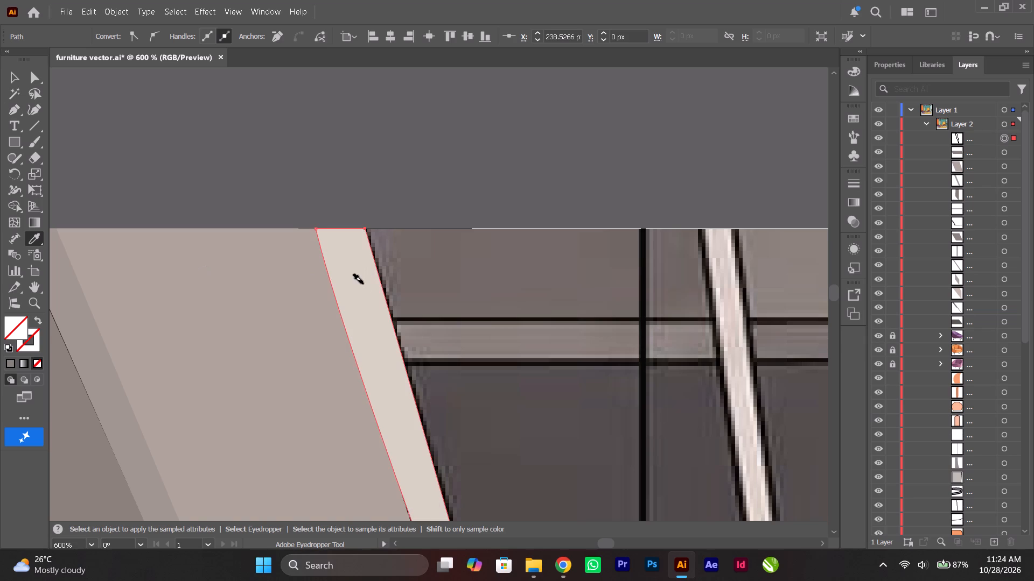
{"action": "scroll", "coordinate": [364, 284], "scroll_direction": "down", "scroll_amount": 2}
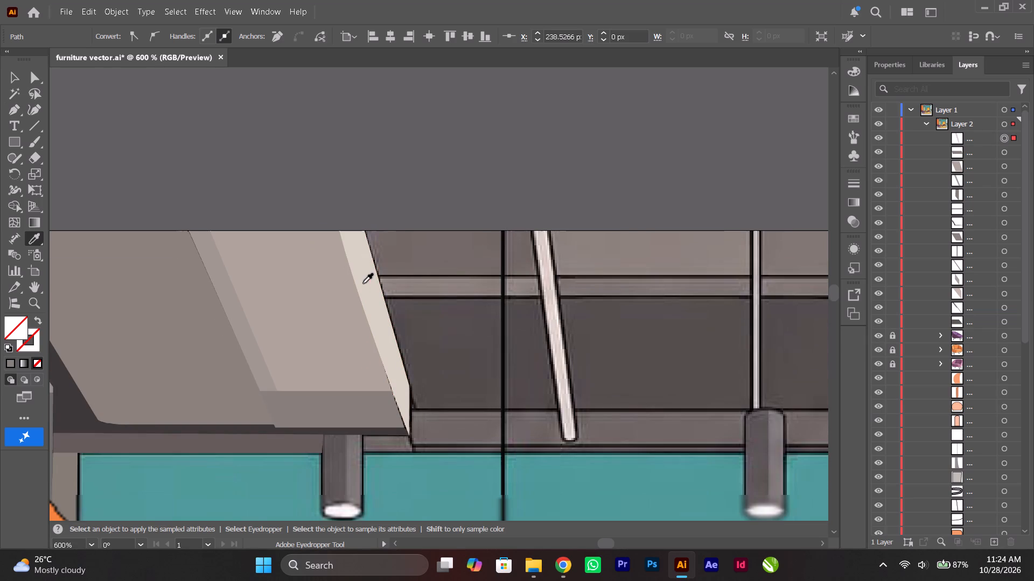
{"action": "left_click", "coordinate": [11, 76]}
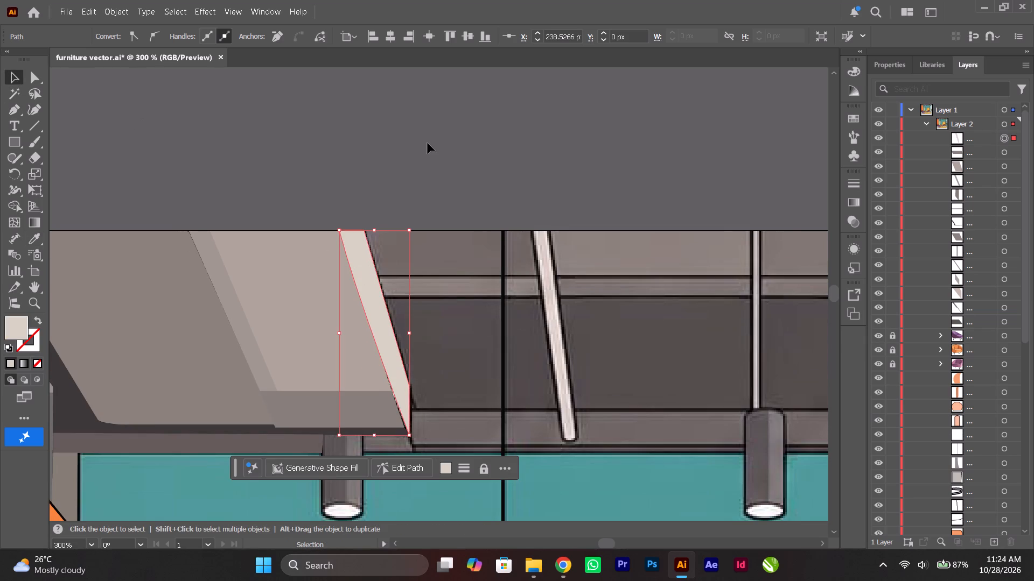
{"action": "scroll", "coordinate": [399, 388], "scroll_direction": "up", "scroll_amount": 3, "text": "alt"}
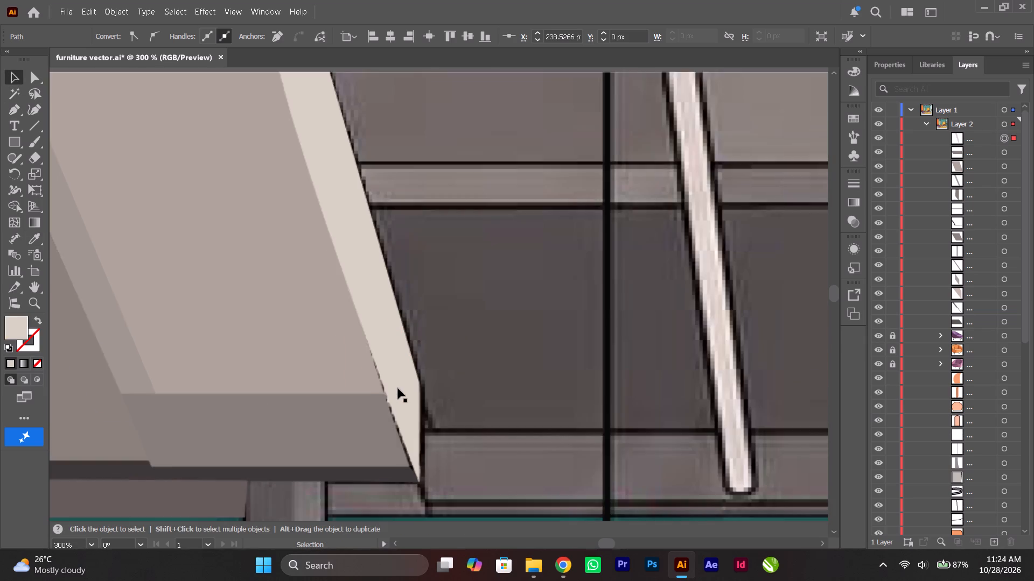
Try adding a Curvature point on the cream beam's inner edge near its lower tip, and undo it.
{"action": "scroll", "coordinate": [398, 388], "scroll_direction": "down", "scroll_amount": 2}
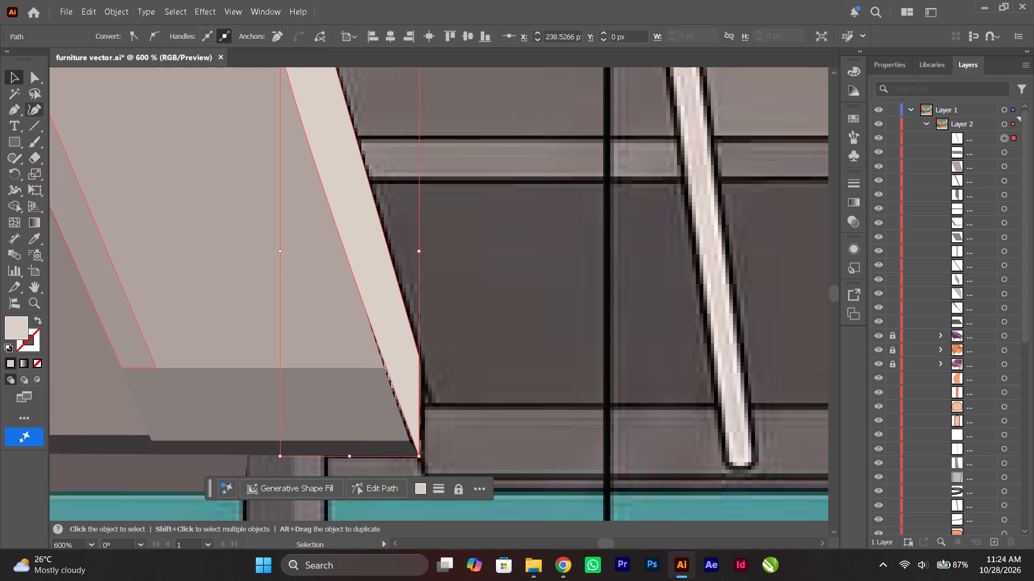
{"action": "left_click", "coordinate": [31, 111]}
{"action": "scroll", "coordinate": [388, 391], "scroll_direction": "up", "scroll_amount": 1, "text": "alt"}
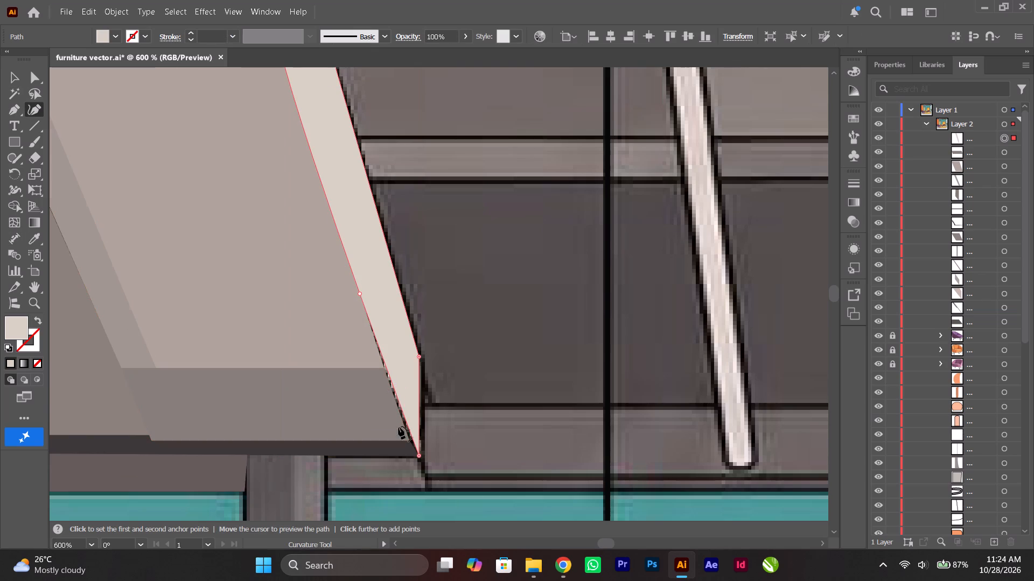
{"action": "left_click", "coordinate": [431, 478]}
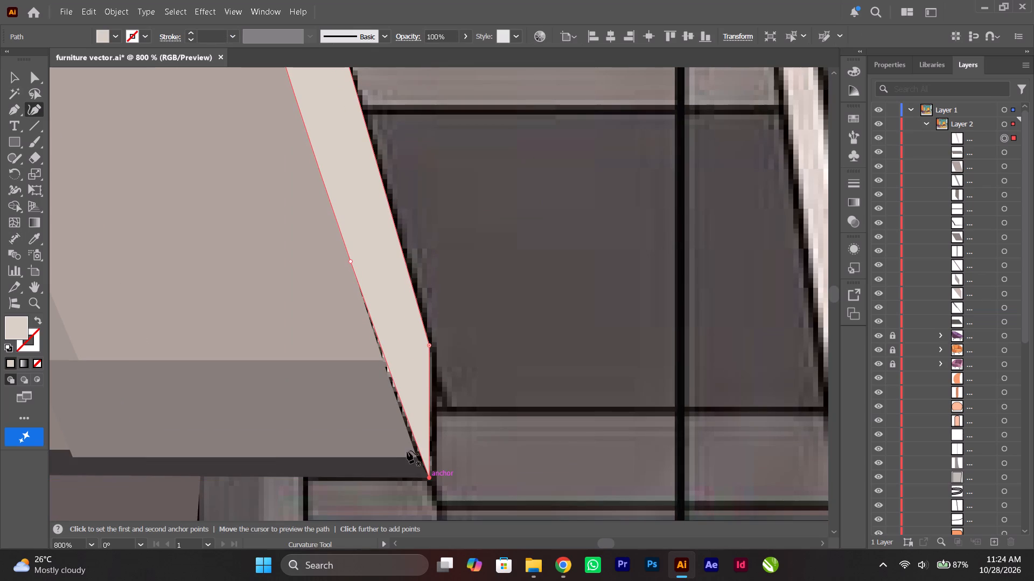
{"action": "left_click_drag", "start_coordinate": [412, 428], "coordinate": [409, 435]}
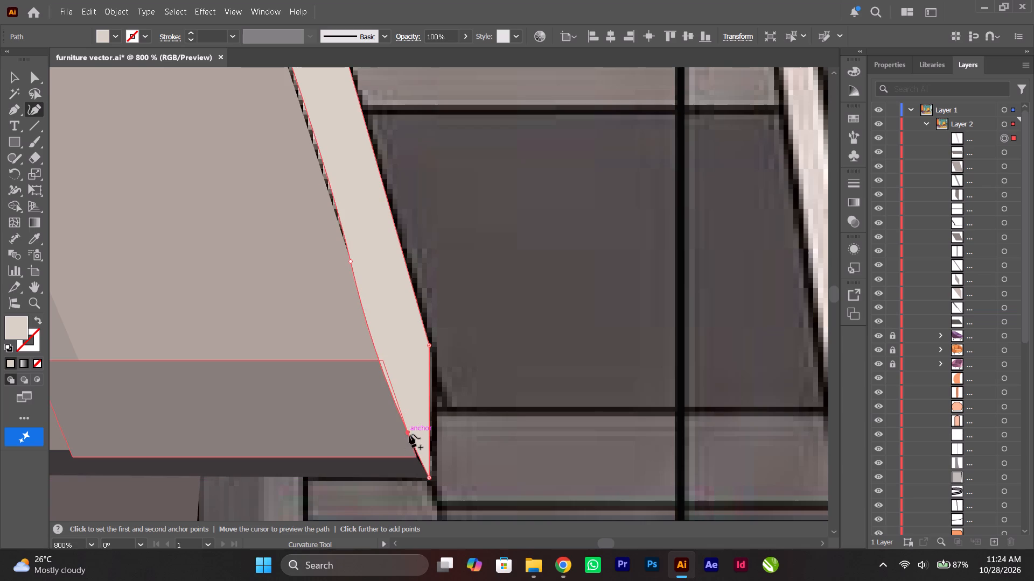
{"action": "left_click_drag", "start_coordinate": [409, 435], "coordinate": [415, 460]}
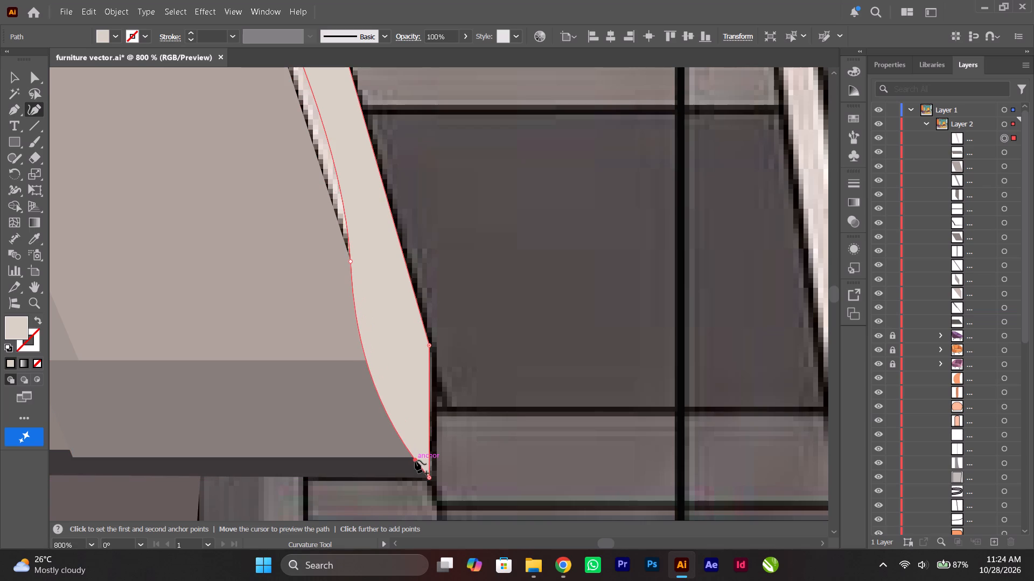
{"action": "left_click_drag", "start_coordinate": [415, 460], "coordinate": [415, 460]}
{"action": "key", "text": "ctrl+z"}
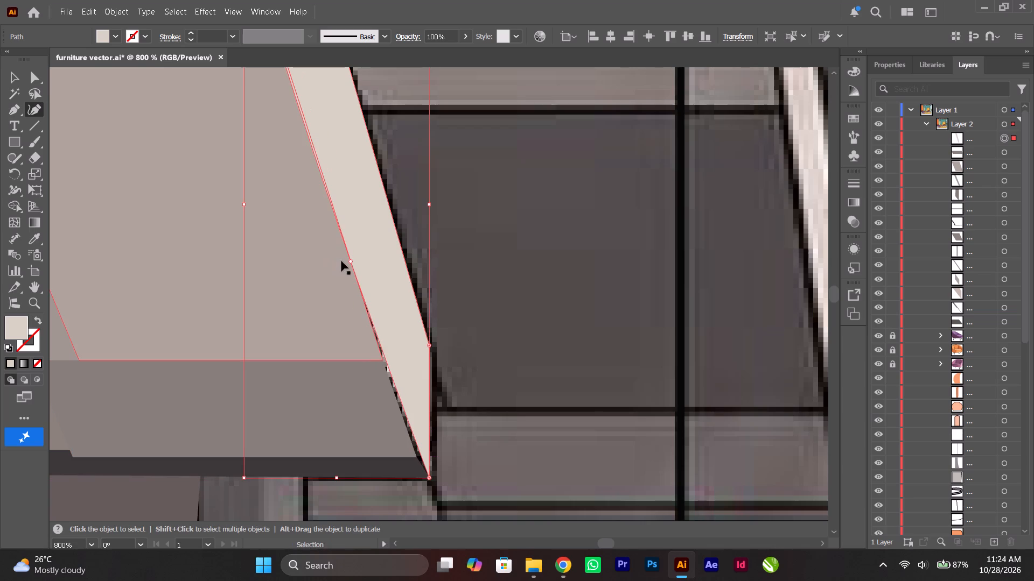
Shift the existing curve point on the cream beam's inner edge further down toward the tip to refine its curve, and deselect the beam.
{"action": "left_click_drag", "start_coordinate": [352, 260], "coordinate": [369, 310]}
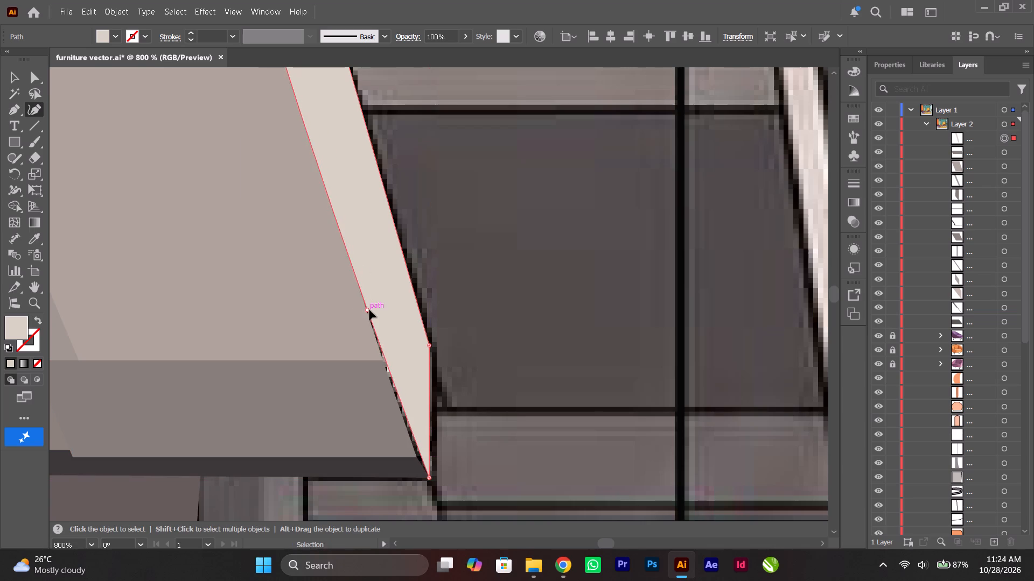
{"action": "left_click_drag", "start_coordinate": [369, 310], "coordinate": [368, 321]}
{"action": "scroll", "coordinate": [368, 321], "scroll_direction": "down", "scroll_amount": 7, "text": "alt"}
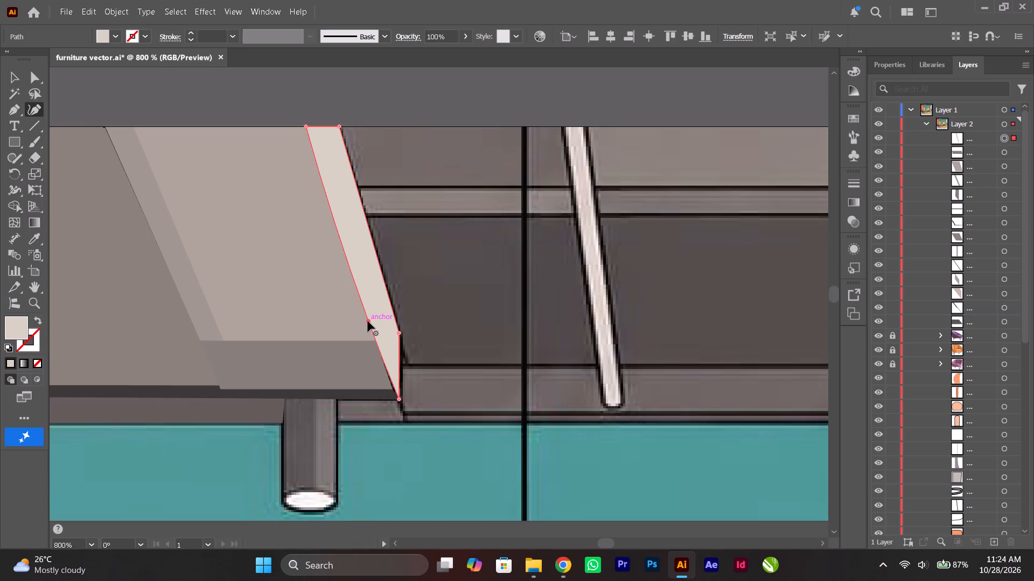
{"action": "left_click", "coordinate": [9, 76]}
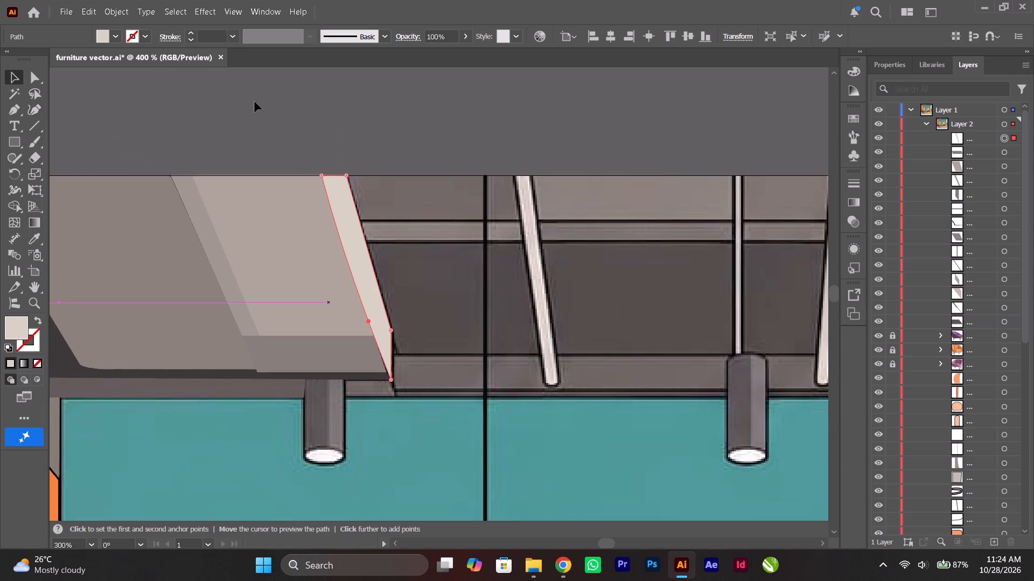
{"action": "left_click", "coordinate": [330, 125]}
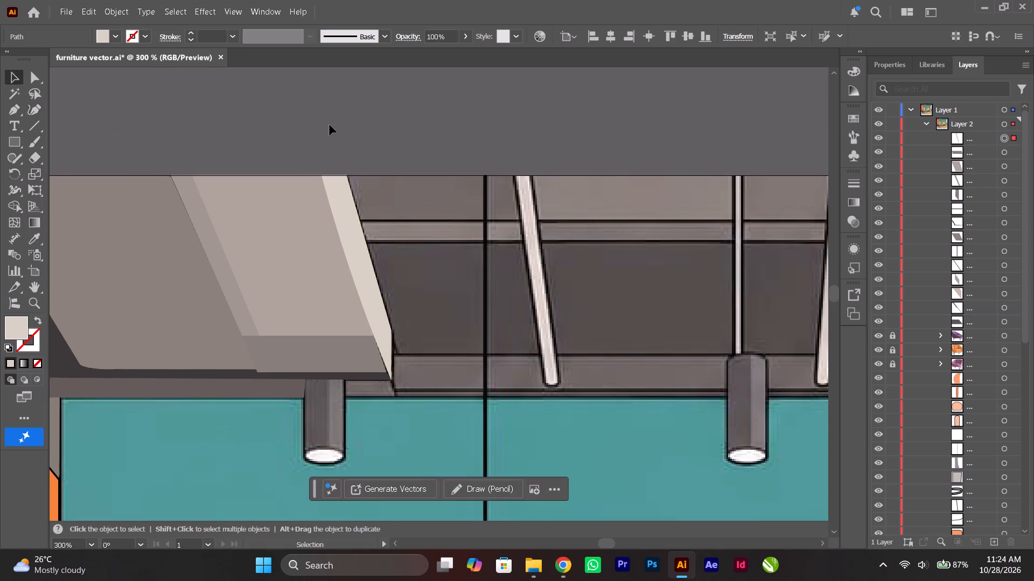
Outline the ceiling strip between the first spotlight and the cream beam's tip, about 16 px wide and 5 px high, with a slanted end.
{"action": "scroll", "coordinate": [330, 125], "scroll_direction": "down", "scroll_amount": 3}
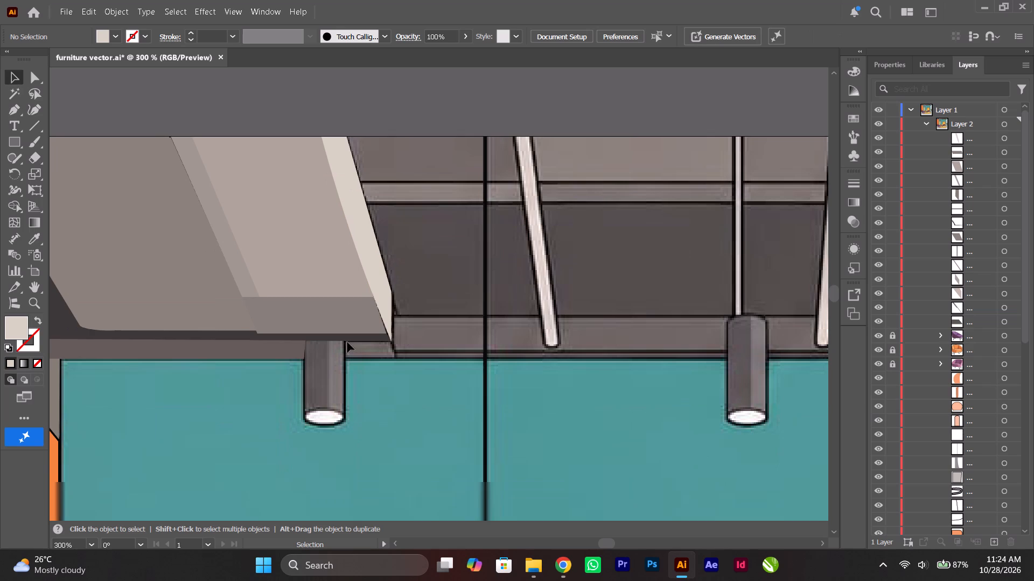
{"action": "left_click", "coordinate": [16, 111]}
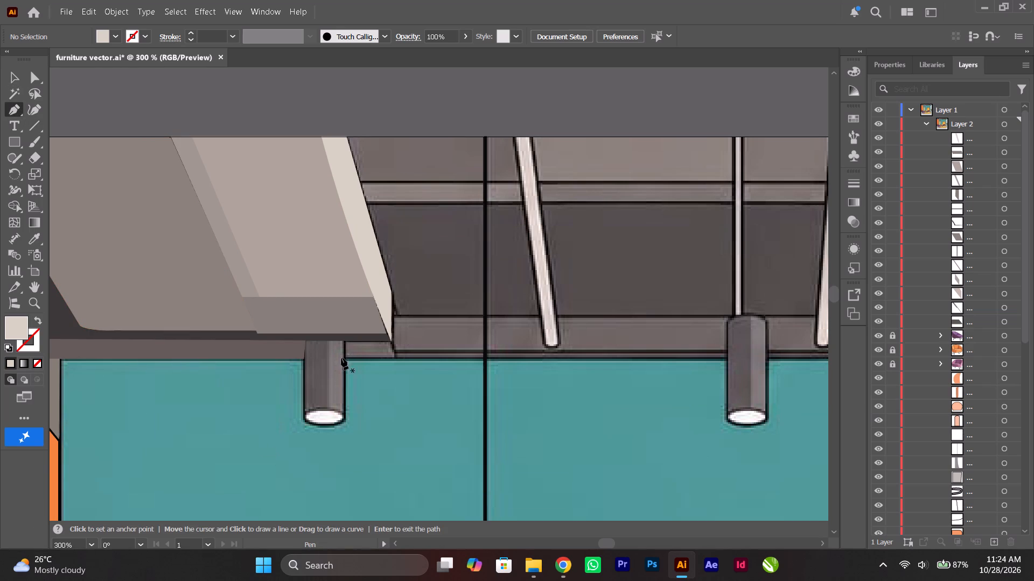
{"action": "scroll", "coordinate": [341, 358], "scroll_direction": "up", "scroll_amount": 2, "text": "alt"}
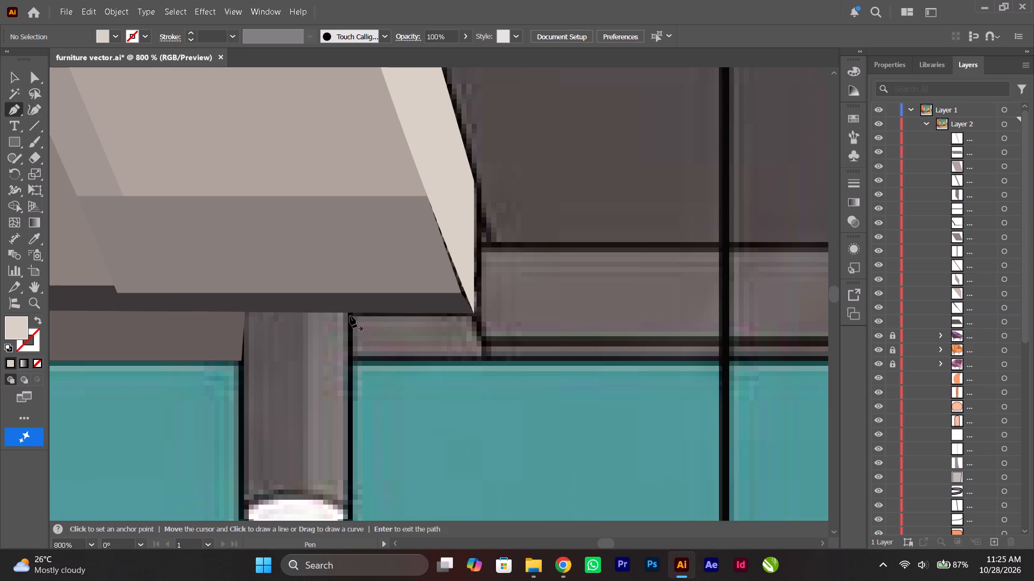
{"action": "left_click", "coordinate": [348, 311]}
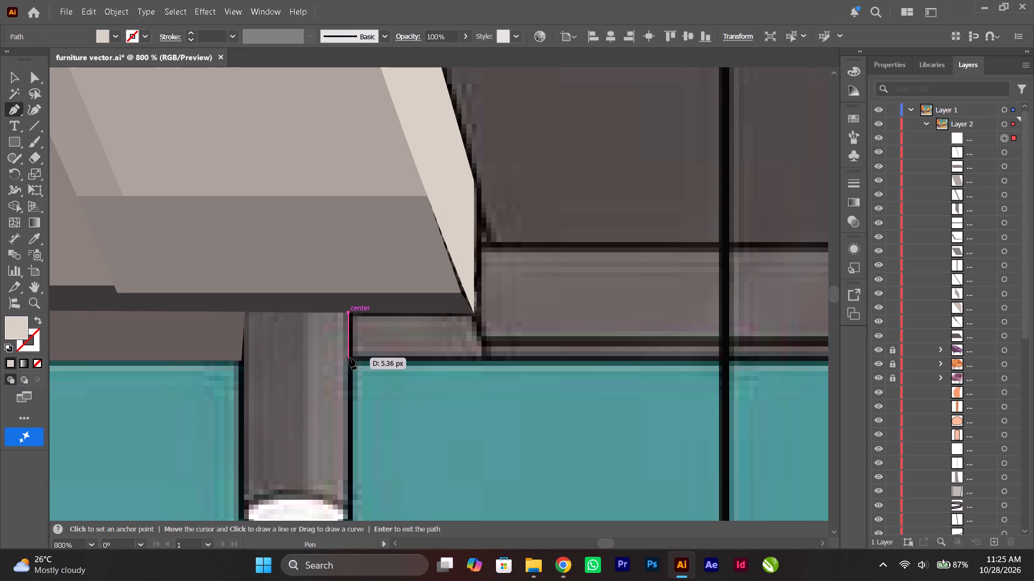
{"action": "left_click", "coordinate": [350, 358]}
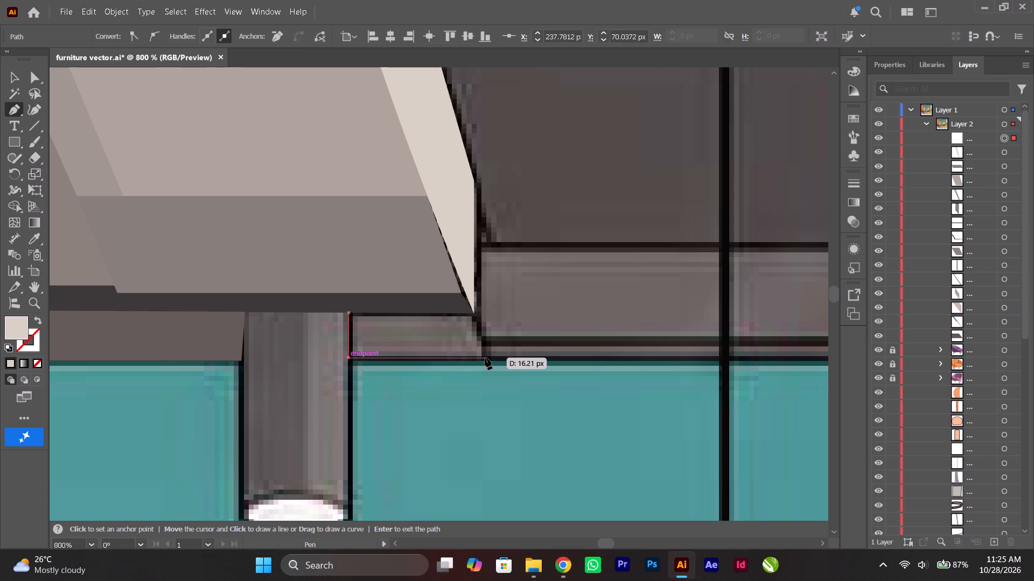
{"action": "left_click", "coordinate": [485, 358]}
{"action": "left_click", "coordinate": [485, 338]}
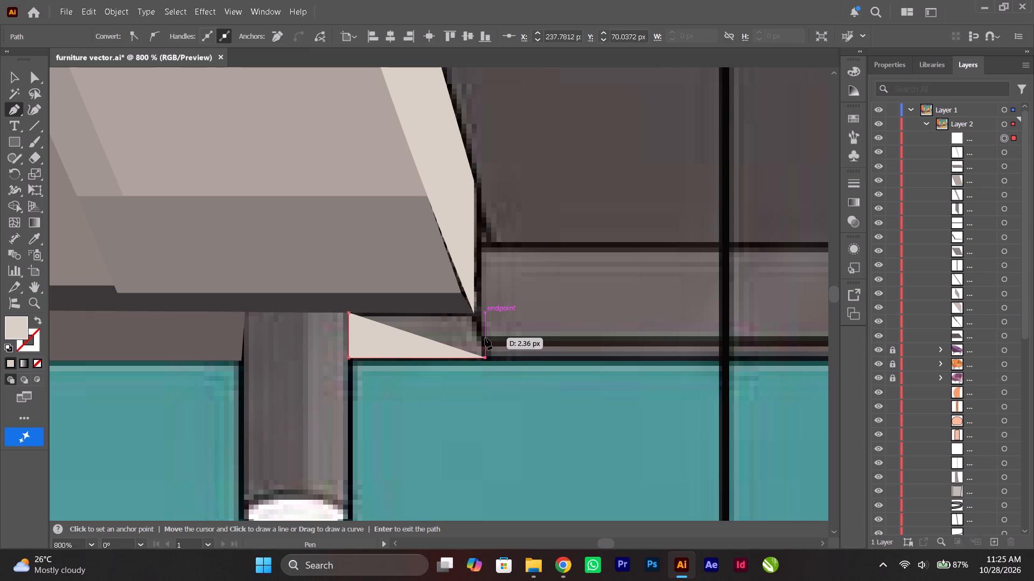
{"action": "left_click", "coordinate": [472, 314]}
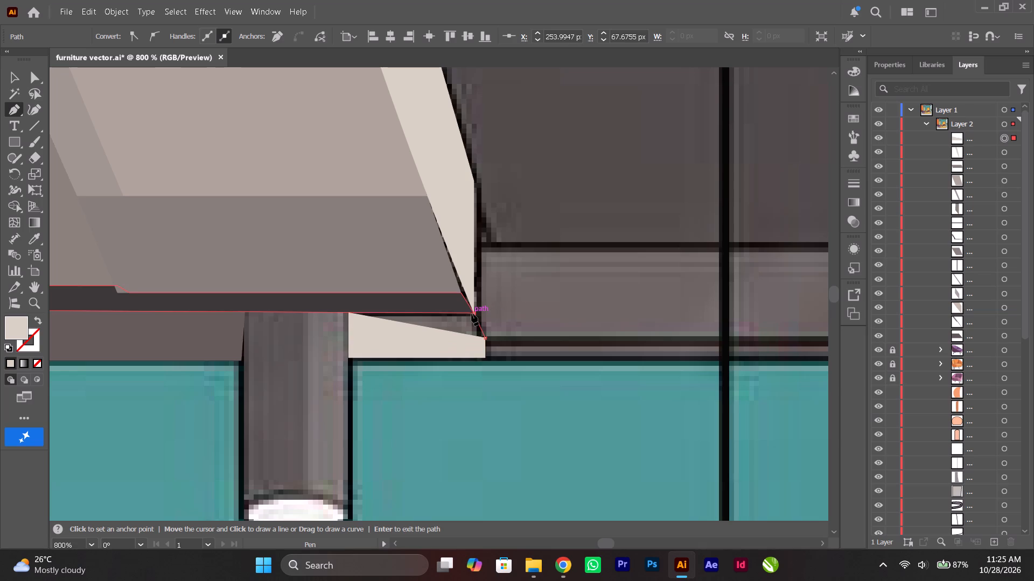
{"action": "left_click", "coordinate": [350, 310]}
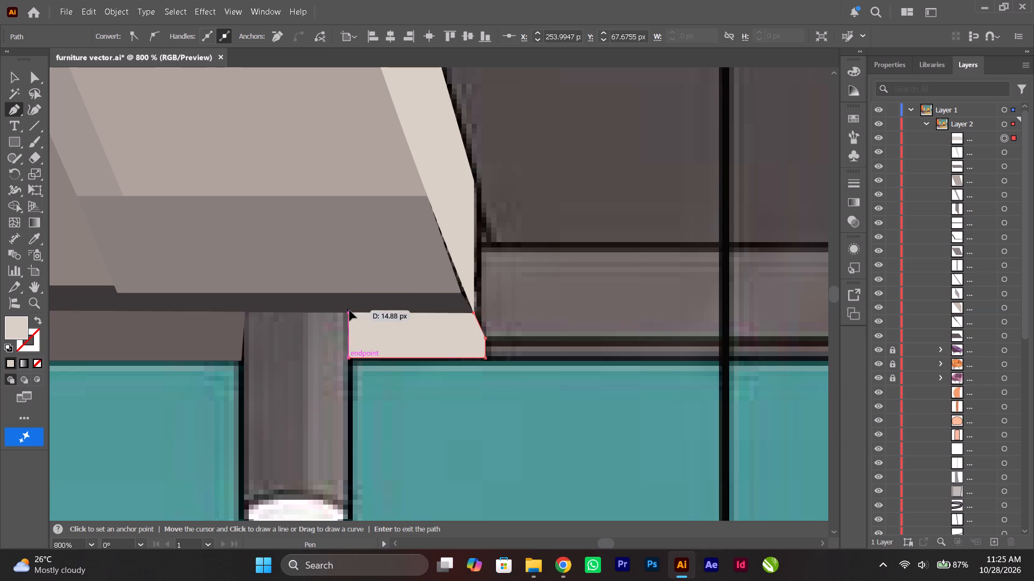
Fill the small ceiling strip beside the first spotlight with the grey sampled from it in the reference image and deselect it.
{"action": "left_click", "coordinate": [38, 364]}
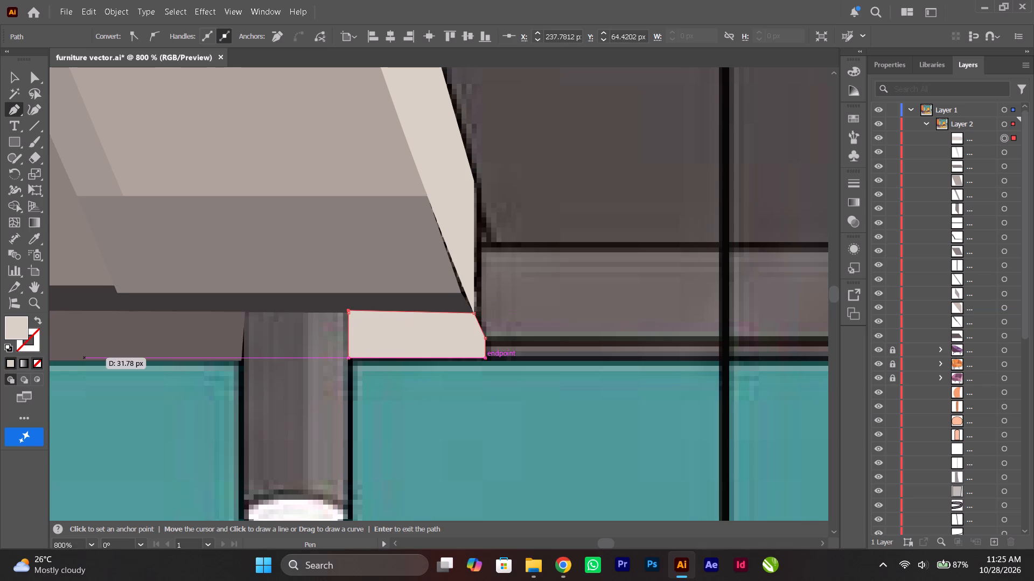
{"action": "left_click", "coordinate": [33, 238]}
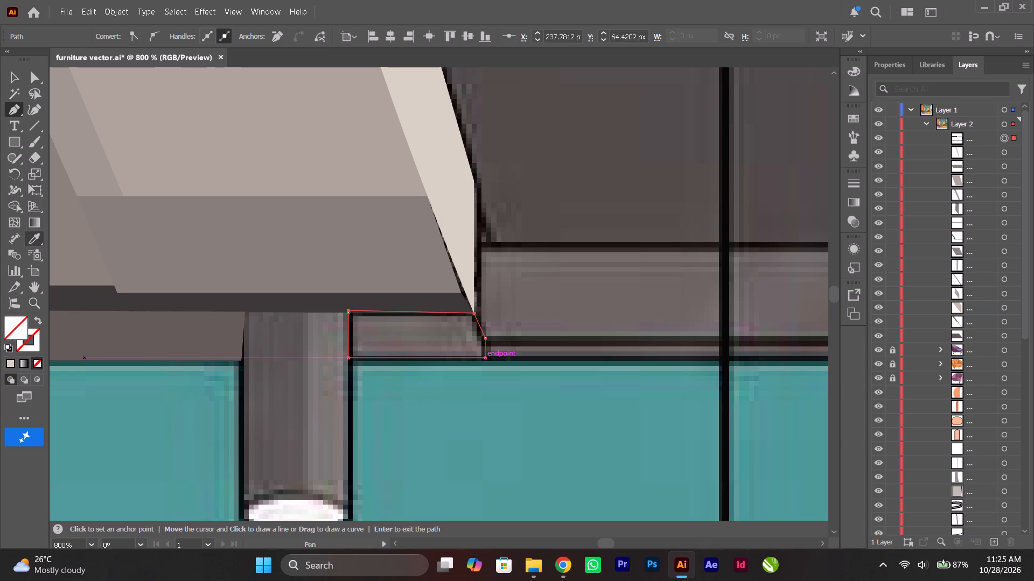
{"action": "left_click", "coordinate": [414, 331]}
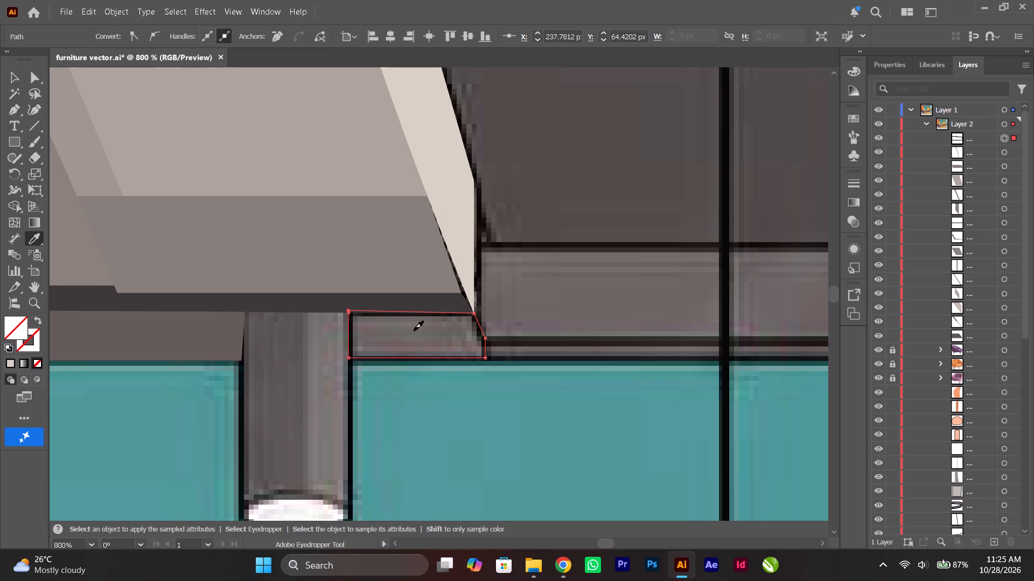
{"action": "left_click", "coordinate": [11, 71]}
{"action": "left_click", "coordinate": [540, 423]}
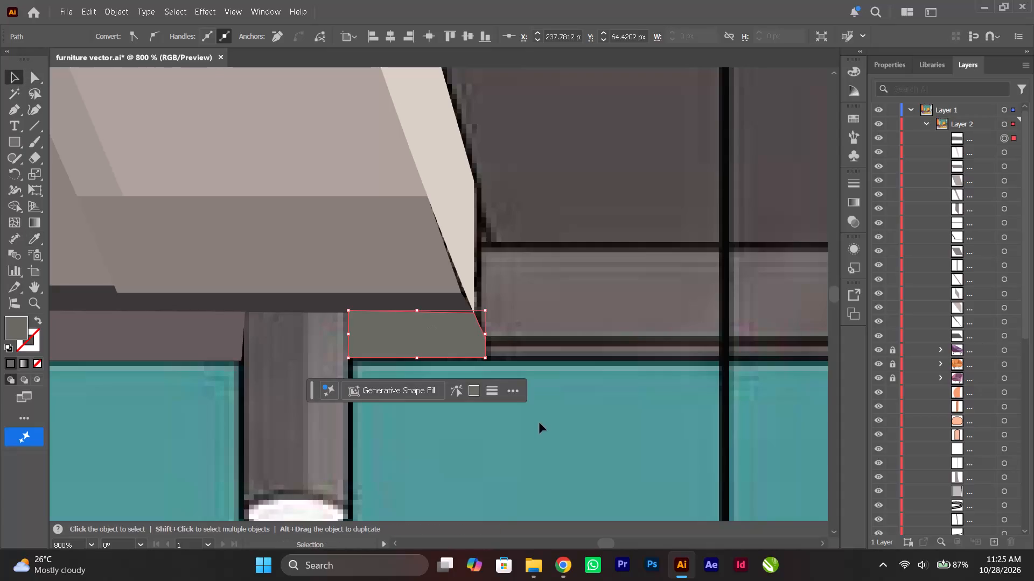
Review the whole living-room artboard, from the ceiling down to the rug and floor.
{"action": "scroll", "coordinate": [540, 423], "scroll_direction": "down", "scroll_amount": 5, "text": "alt"}
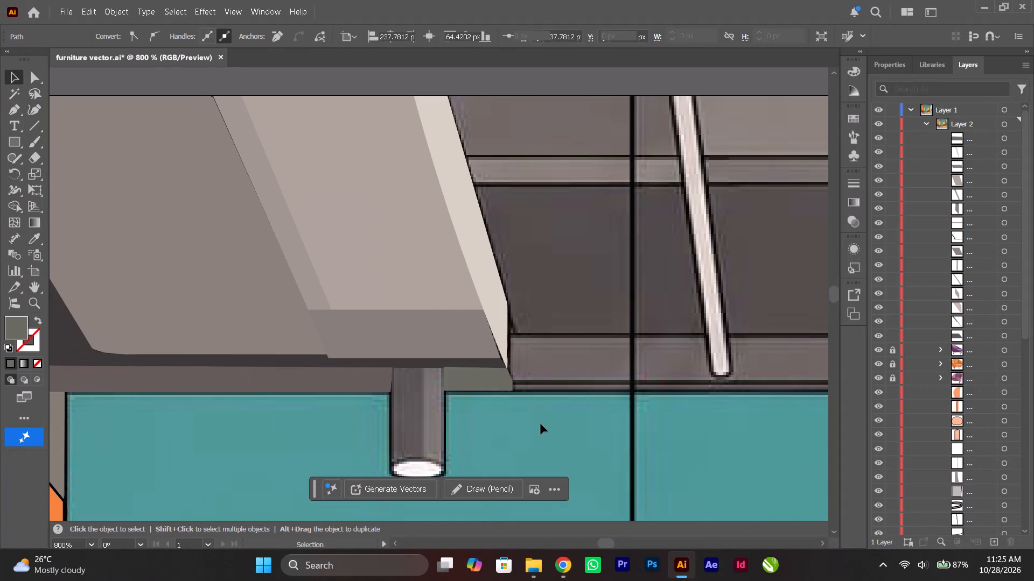
{"action": "scroll", "coordinate": [541, 424], "scroll_direction": "down", "scroll_amount": 4, "text": "alt"}
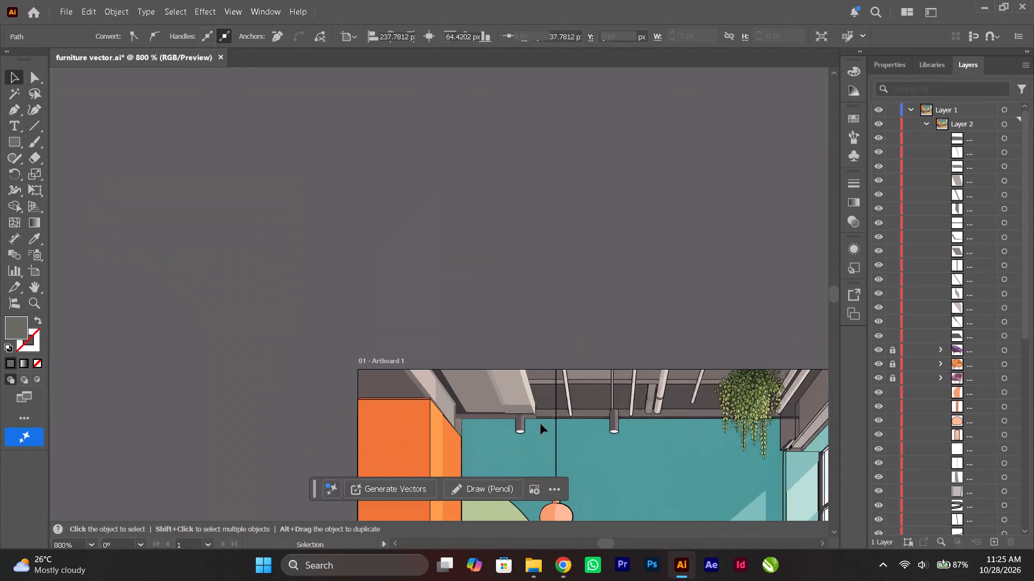
{"action": "scroll", "coordinate": [541, 424], "scroll_direction": "down", "scroll_amount": 5}
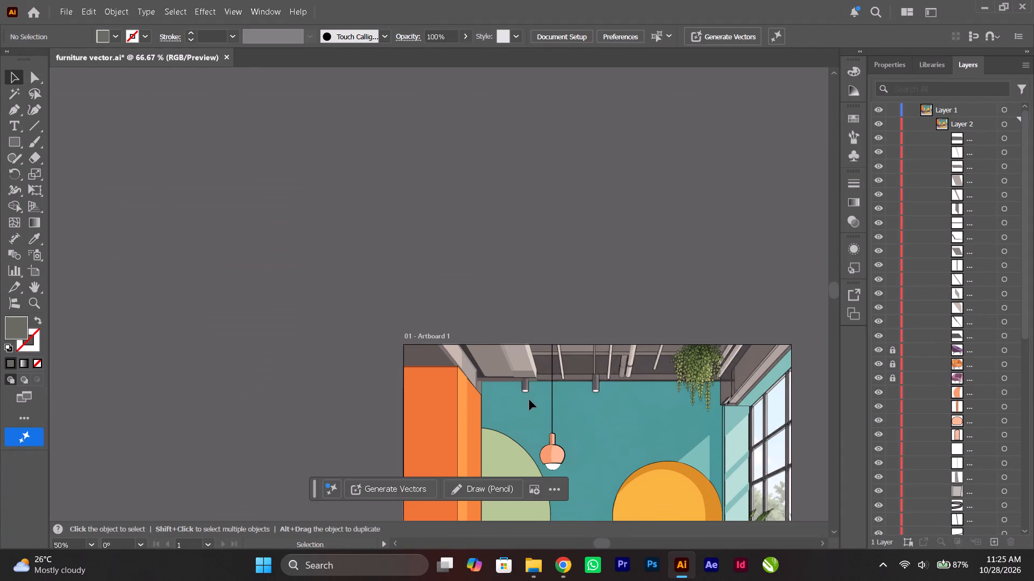
{"action": "scroll", "coordinate": [529, 400], "scroll_direction": "down", "scroll_amount": 1}
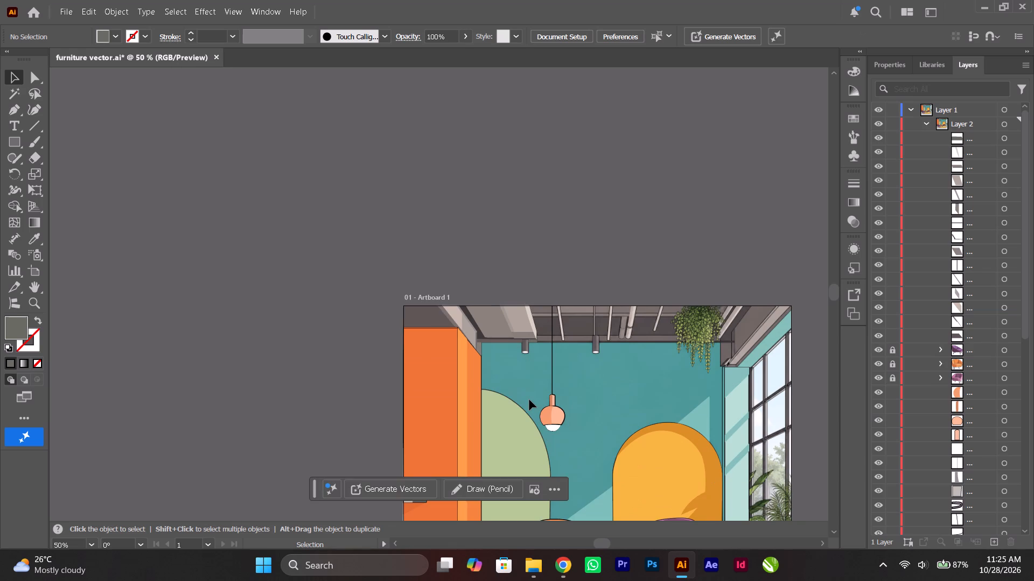
{"action": "scroll", "coordinate": [534, 351], "scroll_direction": "down", "scroll_amount": 3}
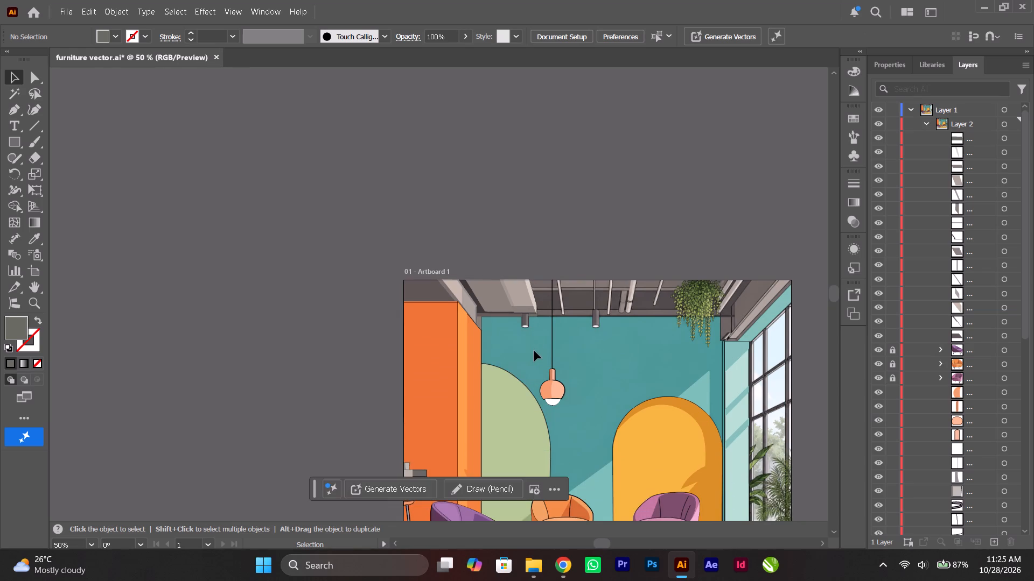
{"action": "scroll", "coordinate": [534, 351], "scroll_direction": "down", "scroll_amount": 10}
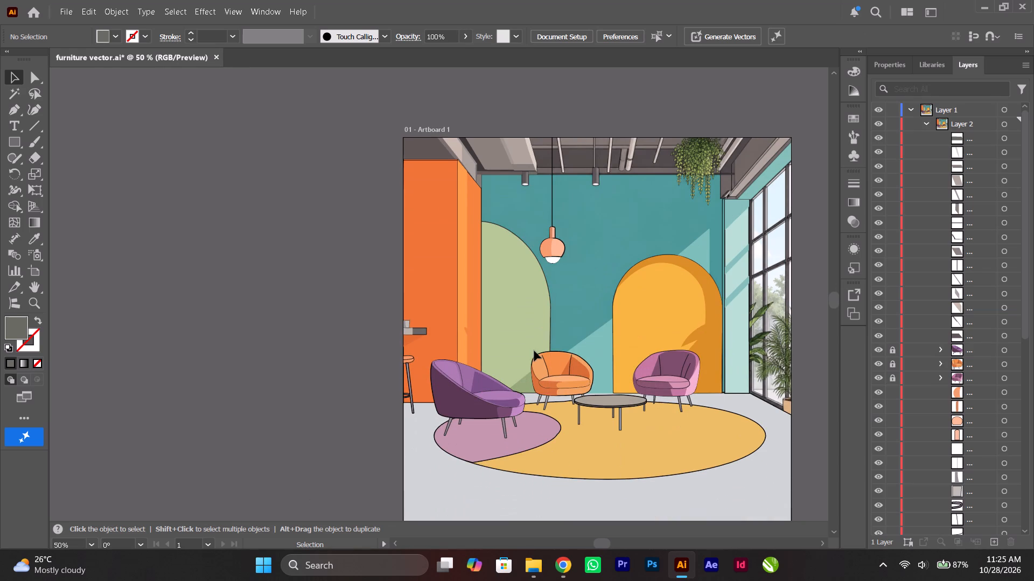
{"action": "scroll", "coordinate": [534, 351], "scroll_direction": "down", "scroll_amount": 3}
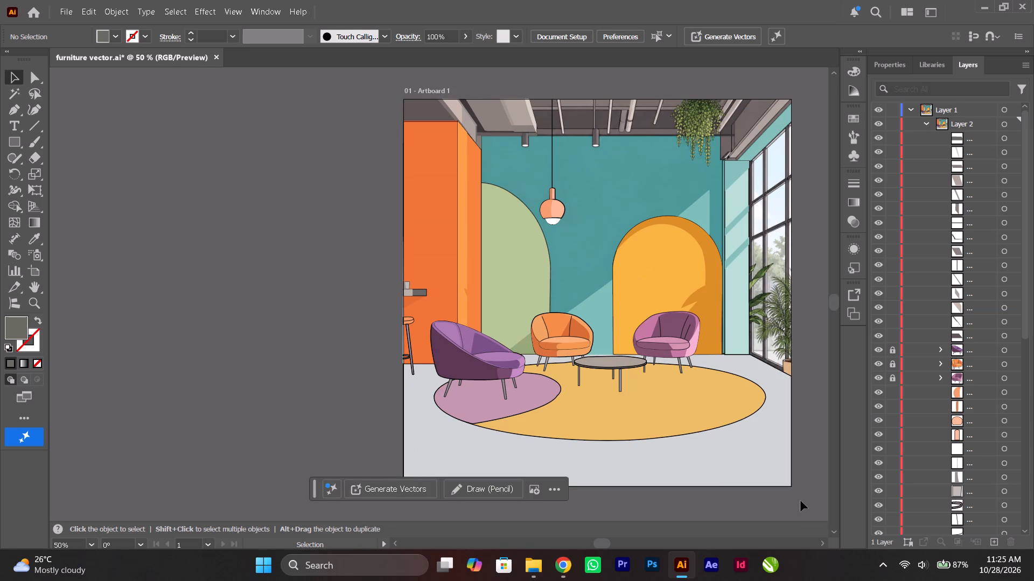
Examine the remaining ceiling area above the teal wall, from the cream beam past the rods and pipes to the hanging plant.
{"action": "scroll", "coordinate": [801, 500], "scroll_direction": "up", "scroll_amount": 7}
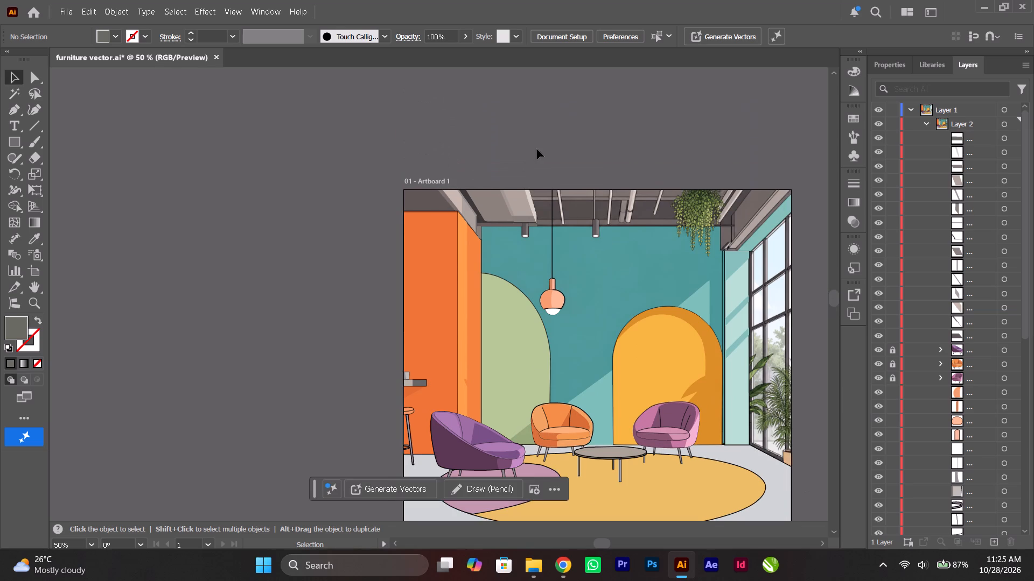
{"action": "scroll", "coordinate": [561, 203], "scroll_direction": "up", "scroll_amount": 5, "text": "alt"}
{"action": "scroll", "coordinate": [558, 204], "scroll_direction": "up", "scroll_amount": 6}
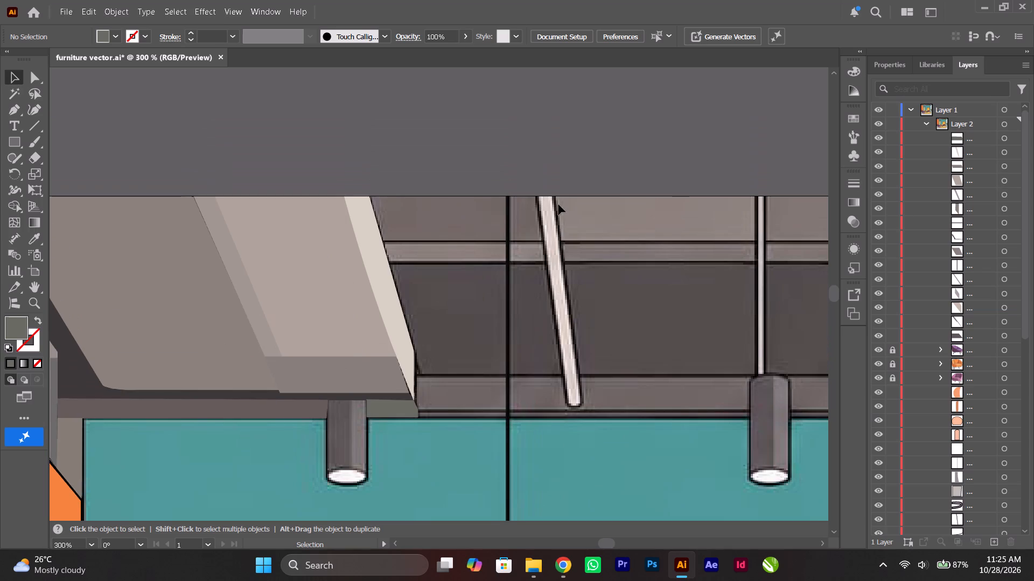
{"action": "scroll", "coordinate": [553, 210], "scroll_direction": "down", "scroll_amount": 16, "text": "ctrl"}
{"action": "scroll", "coordinate": [553, 210], "scroll_direction": "down", "scroll_amount": 1, "text": "alt"}
{"action": "scroll", "coordinate": [579, 287], "scroll_direction": "down", "scroll_amount": 2, "text": "ctrl"}
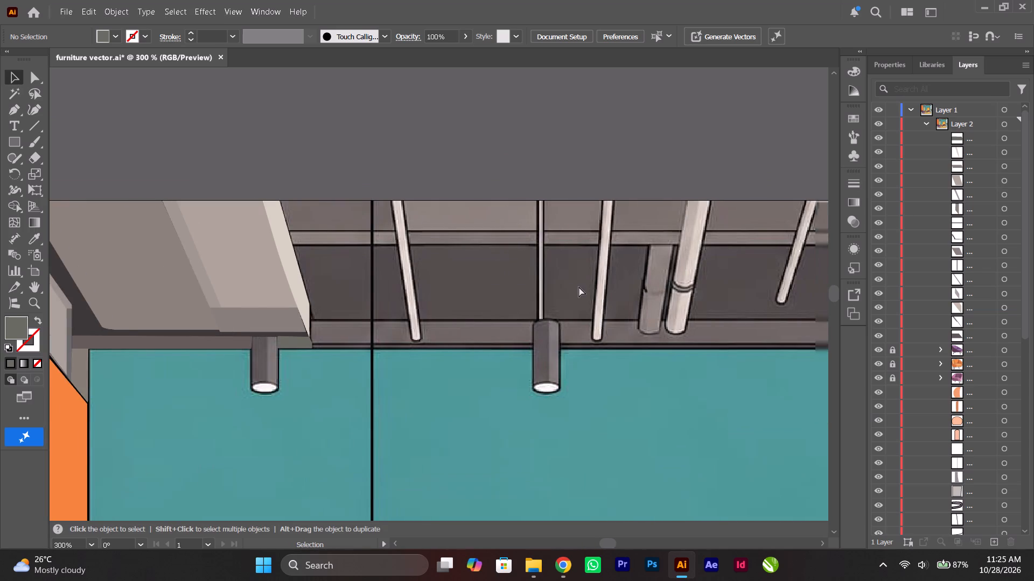
{"action": "scroll", "coordinate": [579, 287], "scroll_direction": "down", "scroll_amount": 10, "text": "ctrl"}
{"action": "scroll", "coordinate": [579, 286], "scroll_direction": "down", "scroll_amount": 13, "text": "ctrl"}
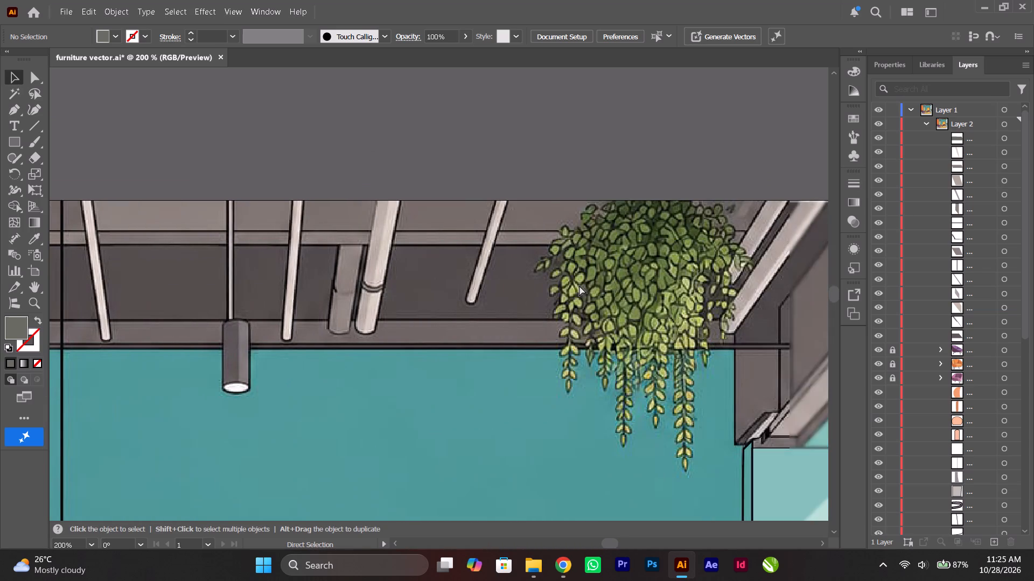
{"action": "scroll", "coordinate": [579, 286], "scroll_direction": "up", "scroll_amount": 13, "text": "ctrl"}
{"action": "scroll", "coordinate": [579, 286], "scroll_direction": "up", "scroll_amount": 2}
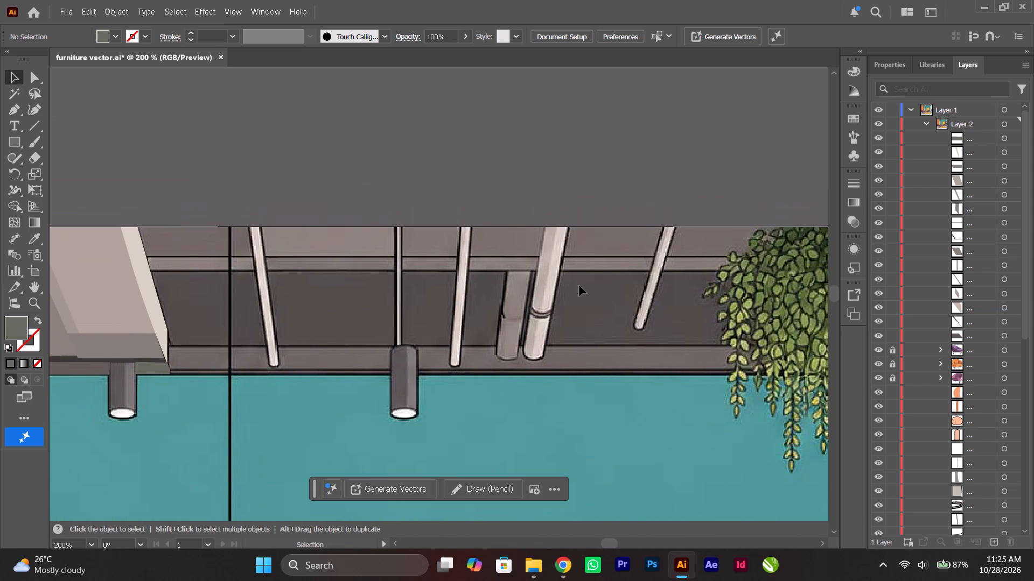
{"action": "scroll", "coordinate": [579, 286], "scroll_direction": "down", "scroll_amount": 7, "text": "ctrl"}
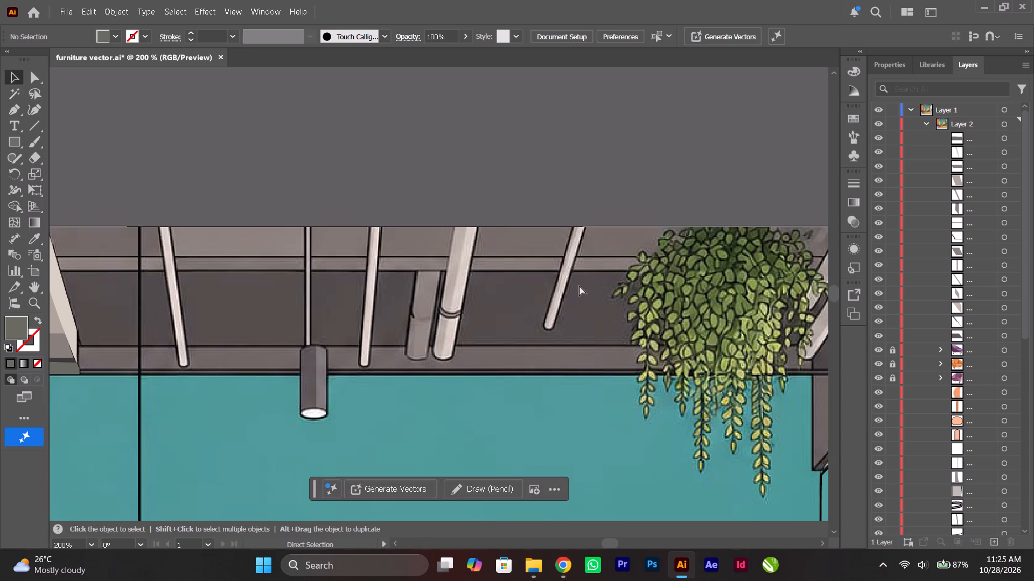
Outline the lower ceiling strip above the teal wall, from the cream beam's tip past the hanging plant, about 351 px wide and 12 px high.
{"action": "scroll", "coordinate": [579, 286], "scroll_direction": "up", "scroll_amount": 2, "text": "ctrl"}
{"action": "left_click", "coordinate": [15, 108]}
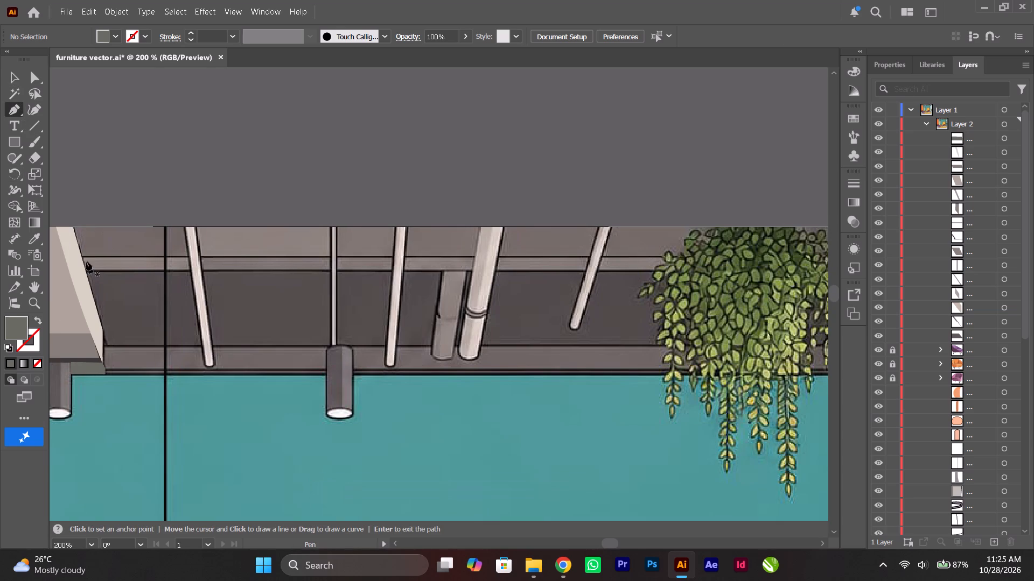
{"action": "left_click", "coordinate": [102, 345]}
{"action": "scroll", "coordinate": [746, 366], "scroll_direction": "down", "scroll_amount": 8, "text": "ctrl"}
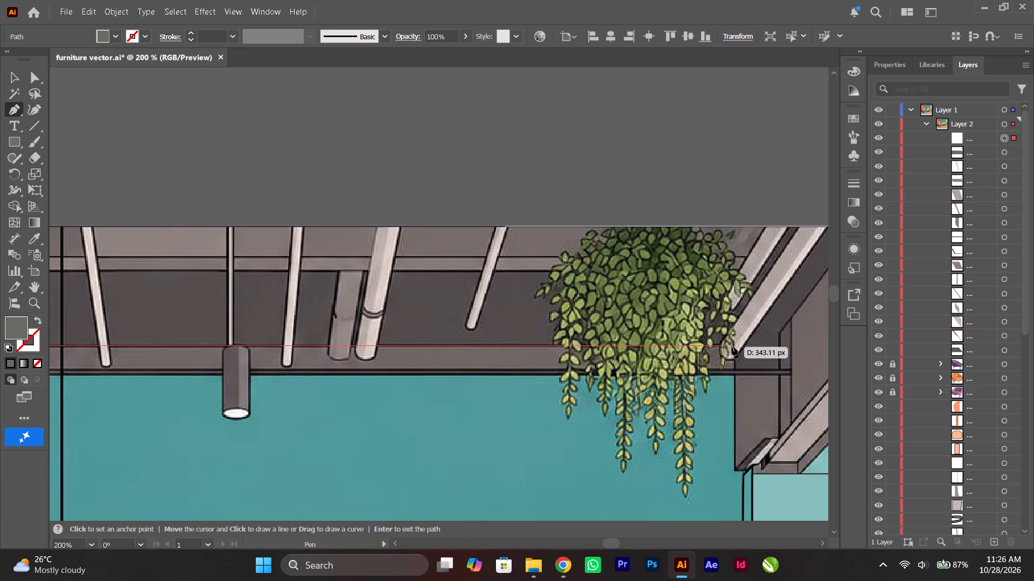
{"action": "left_click_drag", "start_coordinate": [739, 345], "coordinate": [738, 350], "text": "shift"}
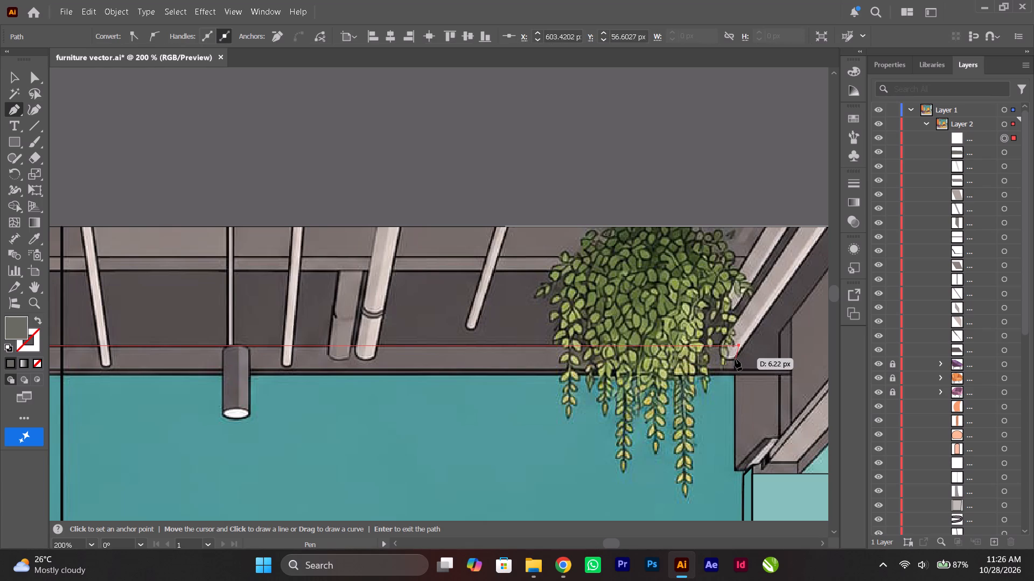
{"action": "left_click", "coordinate": [732, 359]}
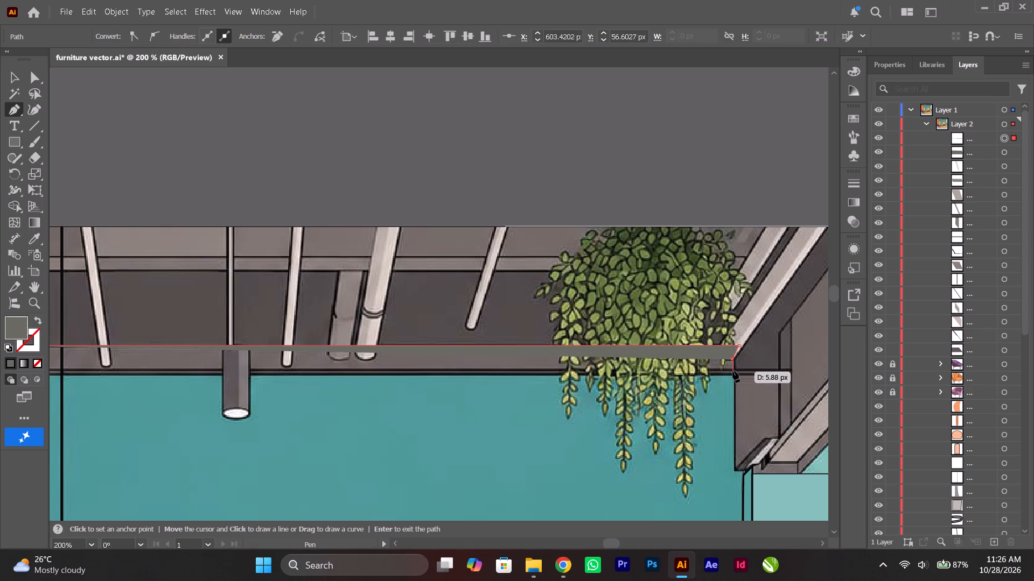
{"action": "left_click", "coordinate": [733, 371]}
{"action": "scroll", "coordinate": [560, 387], "scroll_direction": "up", "scroll_amount": 12, "text": "ctrl"}
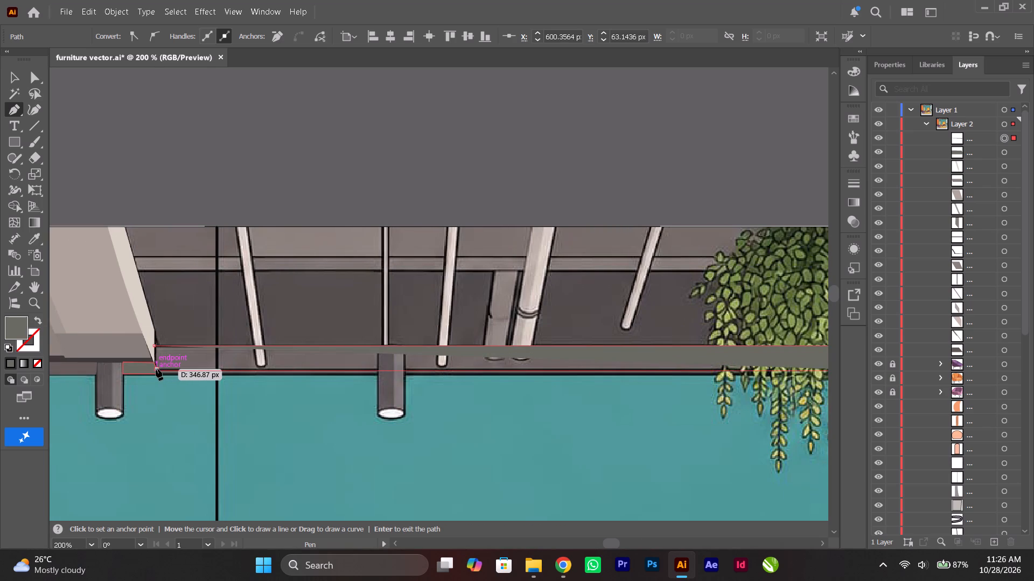
{"action": "left_click", "coordinate": [156, 369], "text": "shift"}
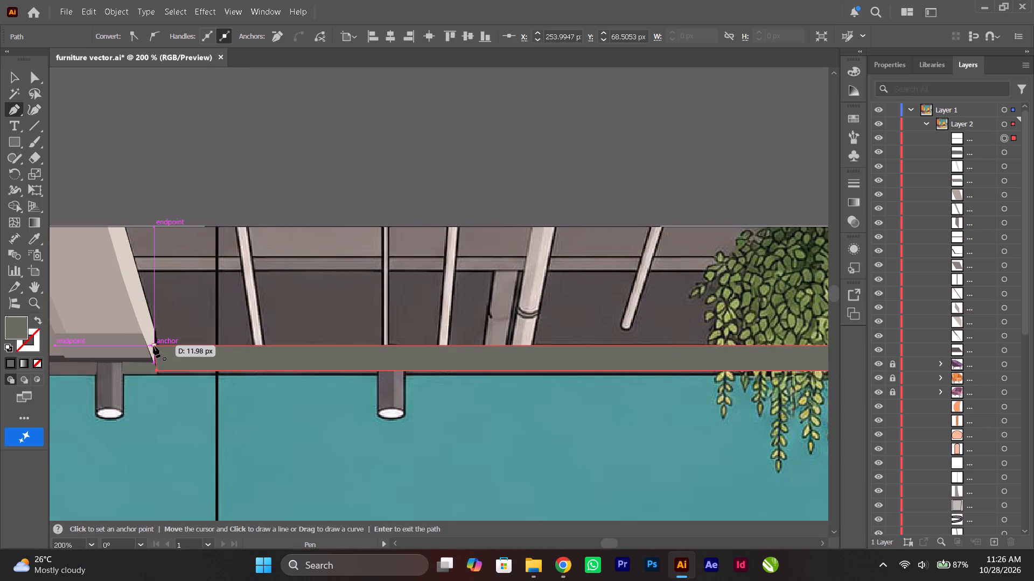
{"action": "left_click", "coordinate": [153, 346]}
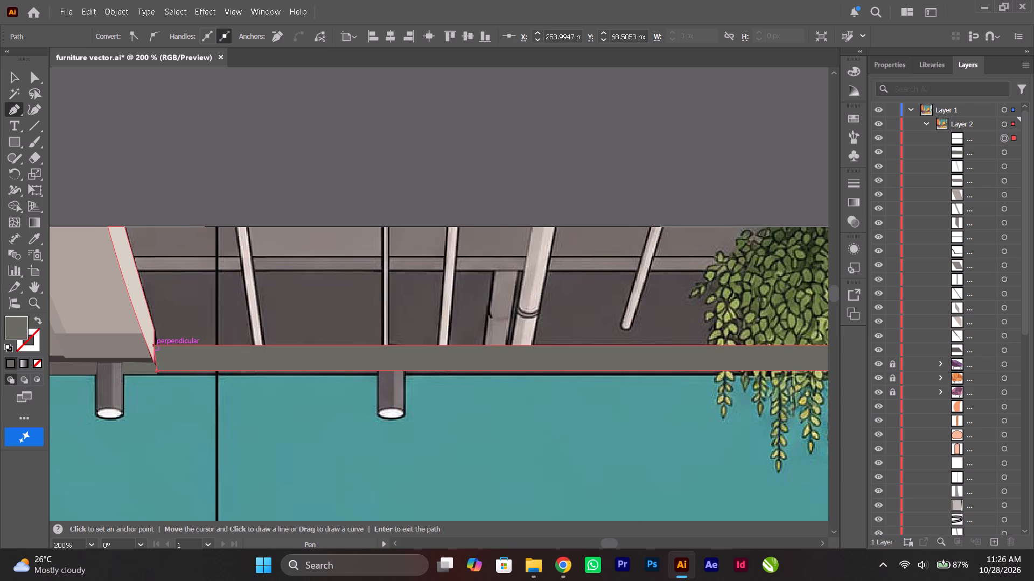
Fill the lower ceiling strip with the brownish grey sampled from it in the reference image and deselect it.
{"action": "left_click", "coordinate": [36, 365]}
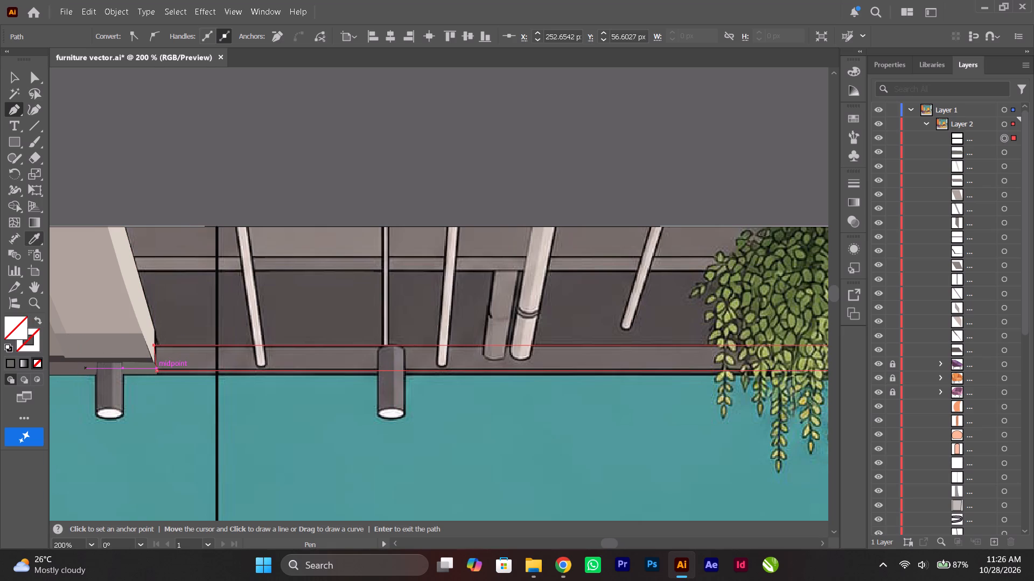
{"action": "left_click", "coordinate": [36, 240]}
{"action": "left_click", "coordinate": [333, 355]}
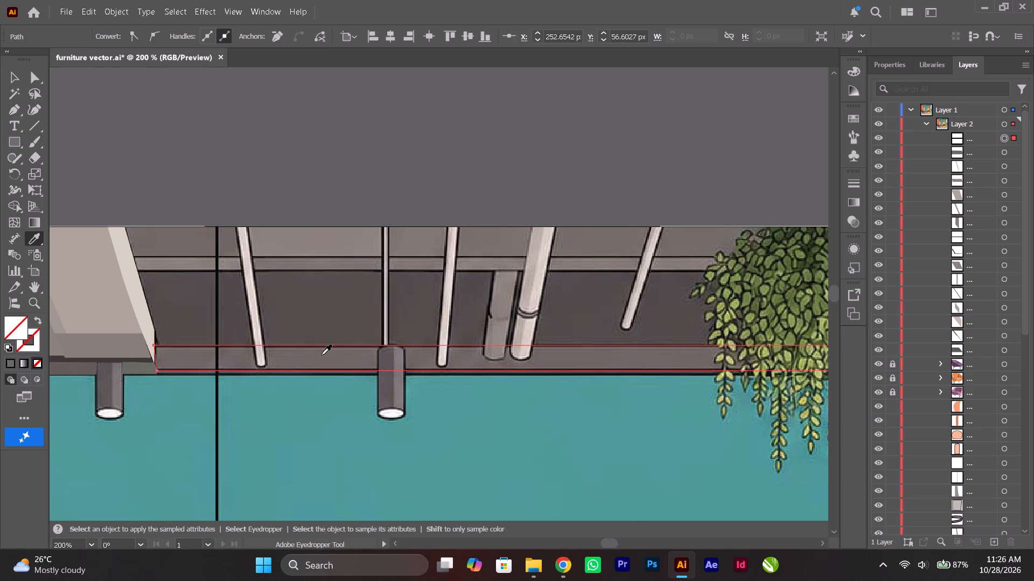
{"action": "left_click", "coordinate": [8, 77]}
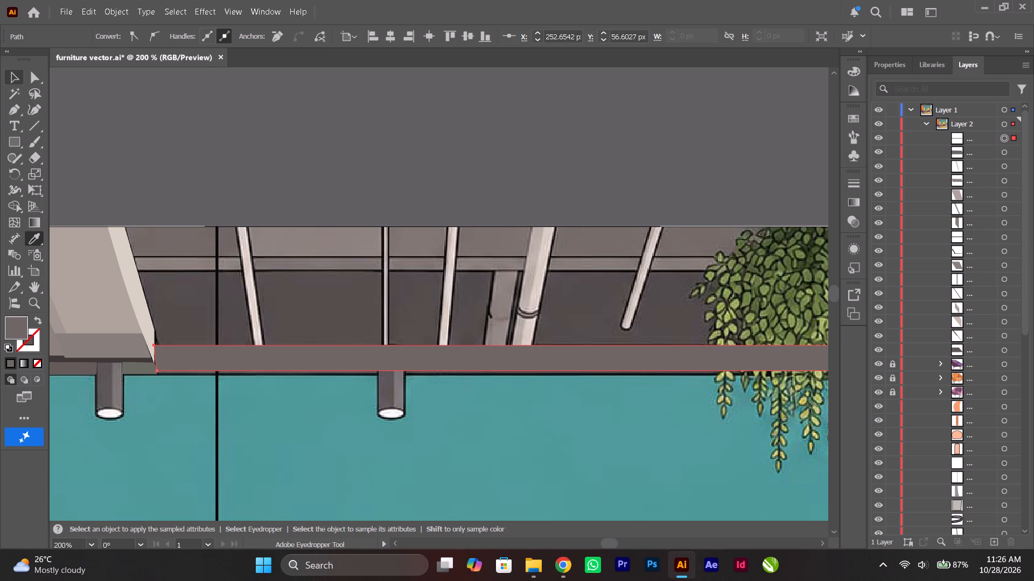
{"action": "left_click", "coordinate": [296, 154]}
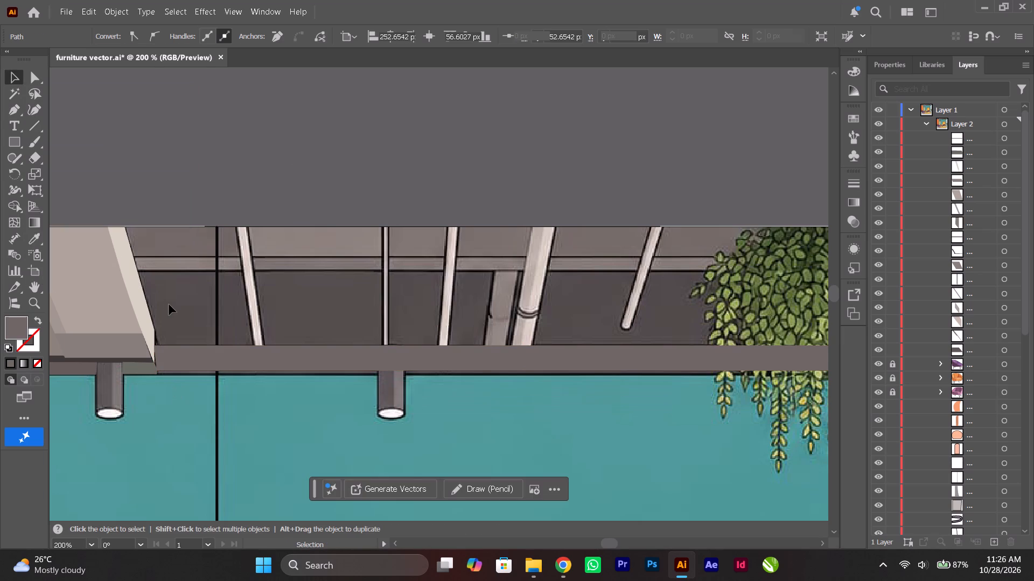
Examine the ceiling area above the filled lower strip, from the cream beam past the rods and pipes to the hanging plant.
{"action": "scroll", "coordinate": [169, 304], "scroll_direction": "down", "scroll_amount": 15, "text": "ctrl"}
{"action": "scroll", "coordinate": [169, 304], "scroll_direction": "up", "scroll_amount": 3, "text": "ctrl"}
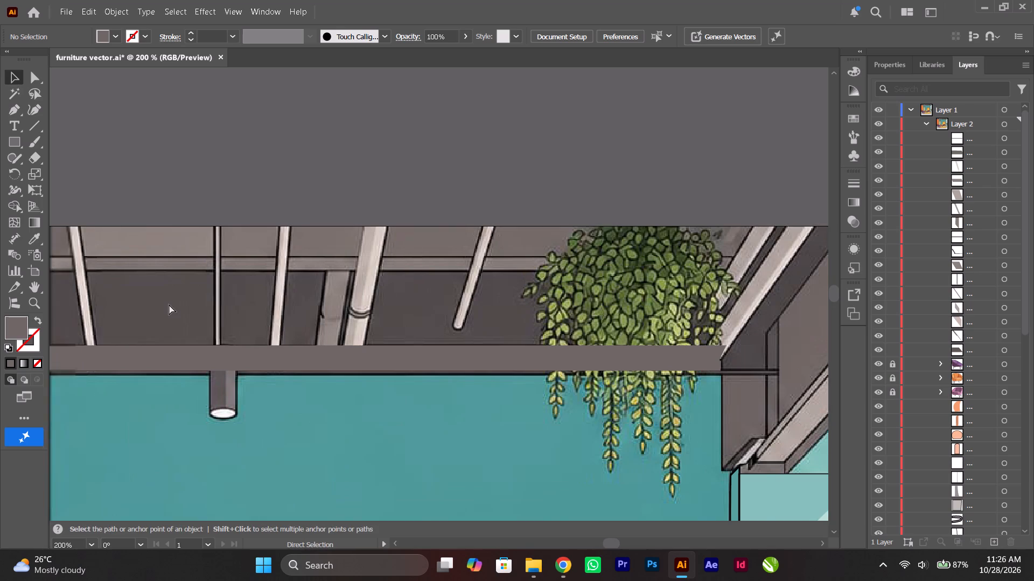
{"action": "scroll", "coordinate": [169, 304], "scroll_direction": "up", "scroll_amount": 10, "text": "ctrl"}
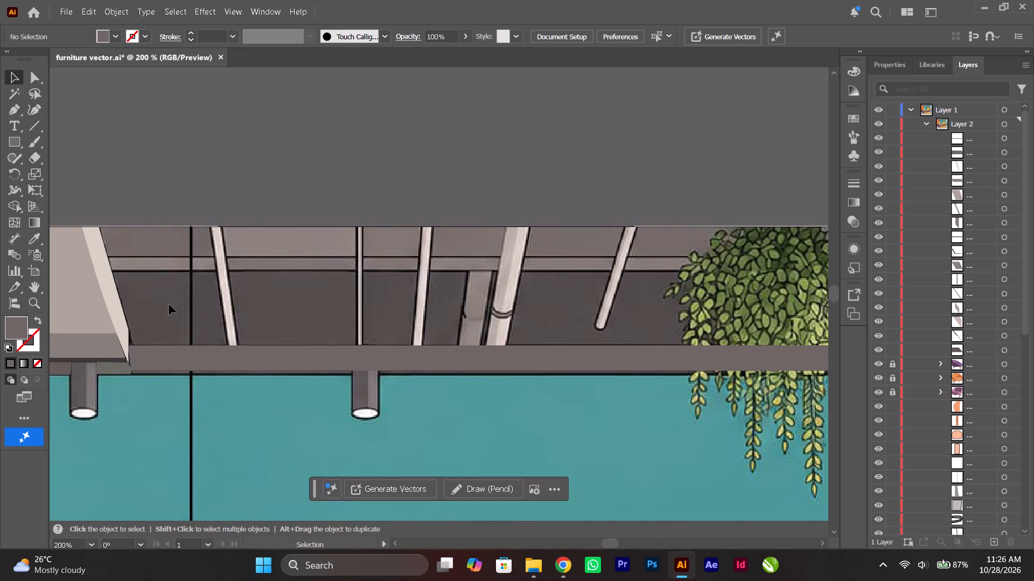
{"action": "scroll", "coordinate": [169, 304], "scroll_direction": "down", "scroll_amount": 1, "text": "alt"}
{"action": "scroll", "coordinate": [169, 304], "scroll_direction": "down", "scroll_amount": 3, "text": "ctrl"}
{"action": "scroll", "coordinate": [169, 304], "scroll_direction": "up", "scroll_amount": 2, "text": "ctrl"}
{"action": "scroll", "coordinate": [169, 304], "scroll_direction": "up", "scroll_amount": 1, "text": "alt"}
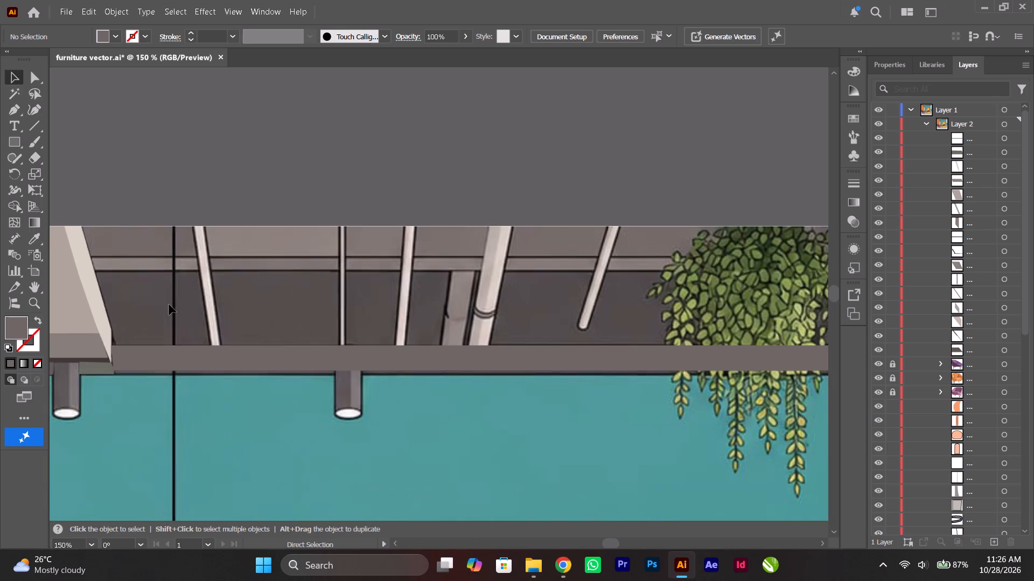
{"action": "scroll", "coordinate": [169, 304], "scroll_direction": "down", "scroll_amount": 3}
{"action": "scroll", "coordinate": [169, 304], "scroll_direction": "down", "scroll_amount": 4, "text": "ctrl"}
{"action": "scroll", "coordinate": [169, 304], "scroll_direction": "up", "scroll_amount": 1, "text": "ctrl"}
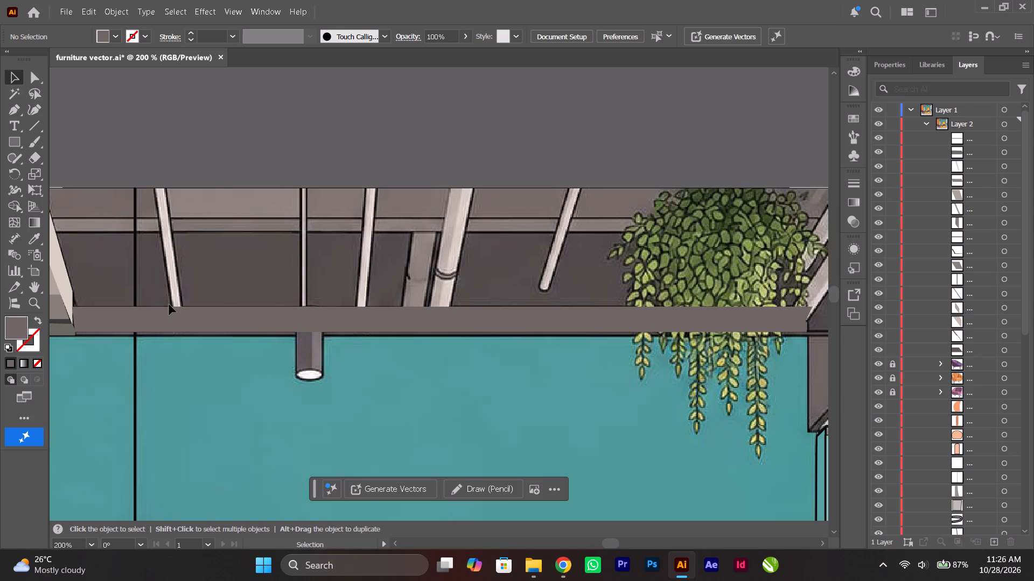
Outline the thin upper ceiling strip crossing the rods from the cream beam past the hanging plant, about 365 px wide and 6 px high.
{"action": "left_click", "coordinate": [9, 110]}
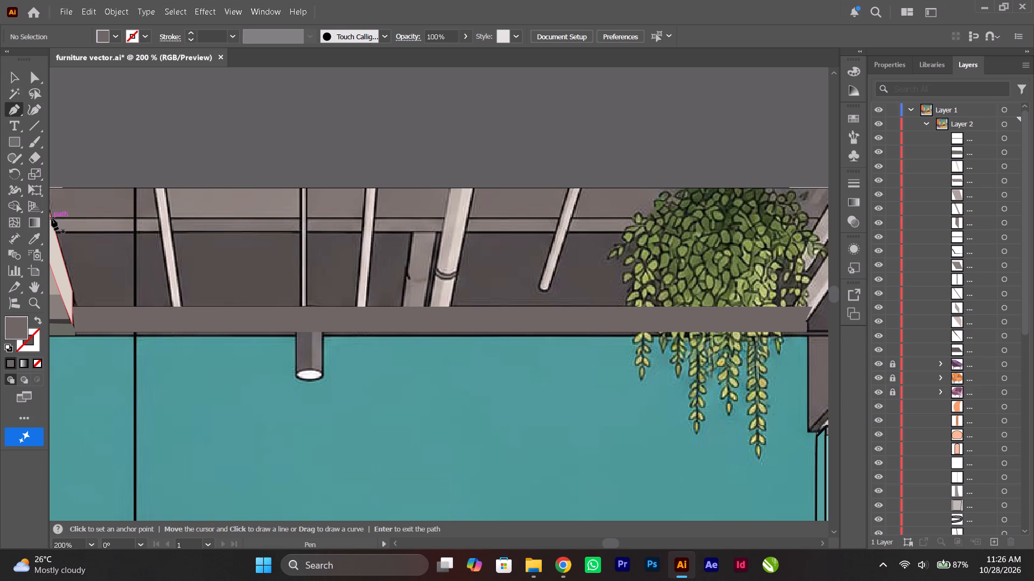
{"action": "left_click", "coordinate": [53, 217]}
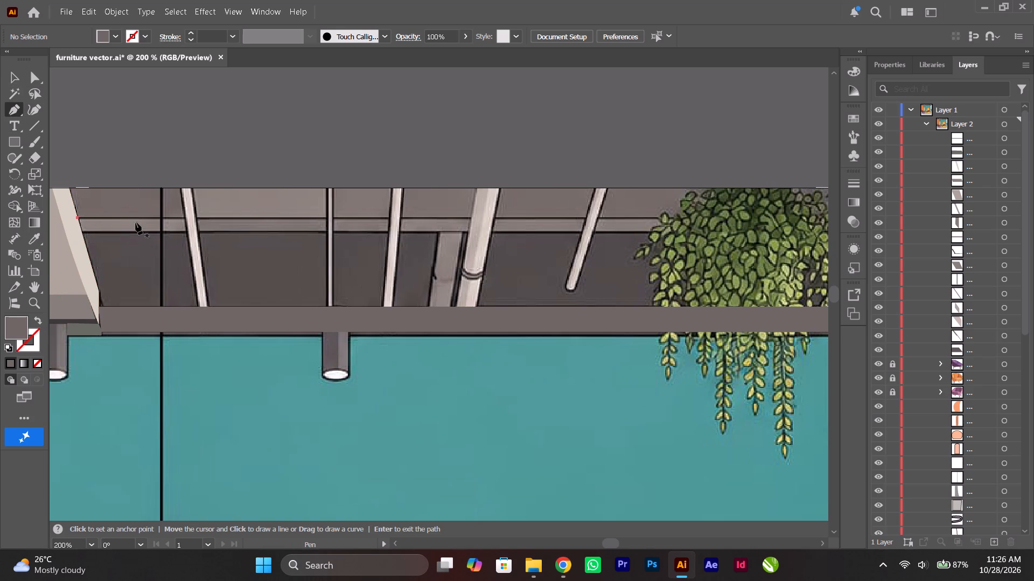
{"action": "scroll", "coordinate": [159, 226], "scroll_direction": "down", "scroll_amount": 3, "text": "ctrl"}
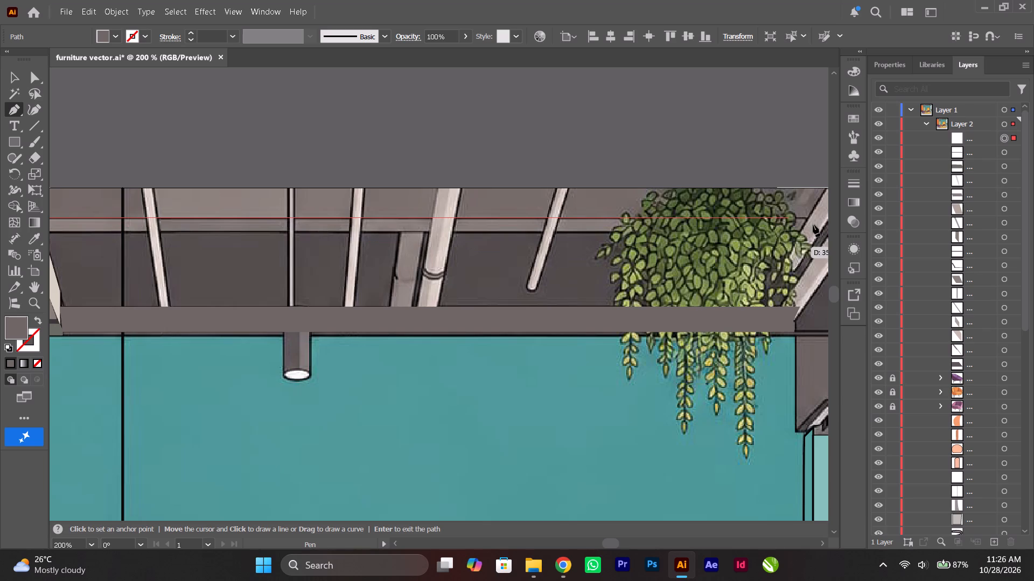
{"action": "left_click", "coordinate": [810, 228], "text": "shift"}
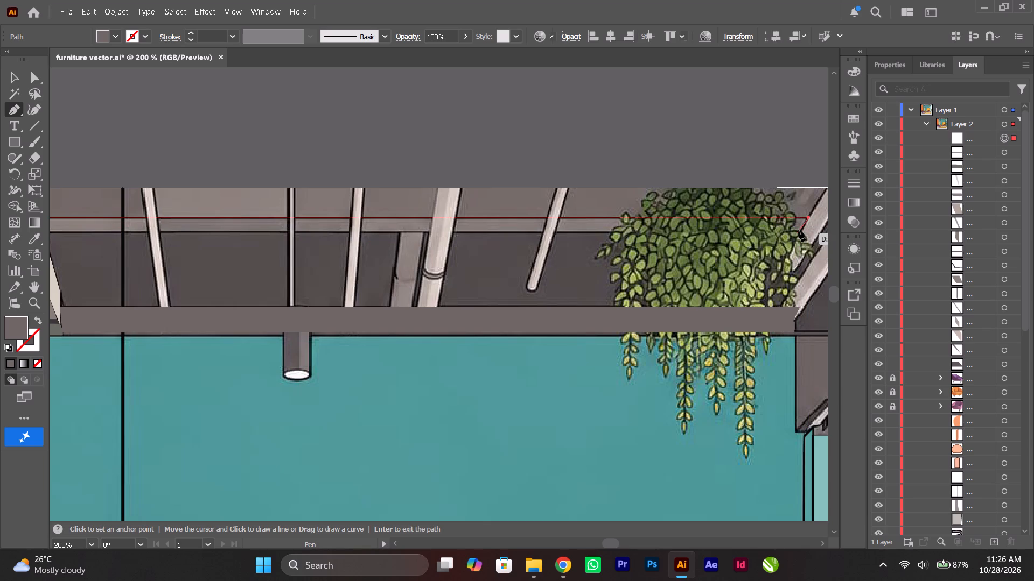
{"action": "left_click", "coordinate": [800, 231]}
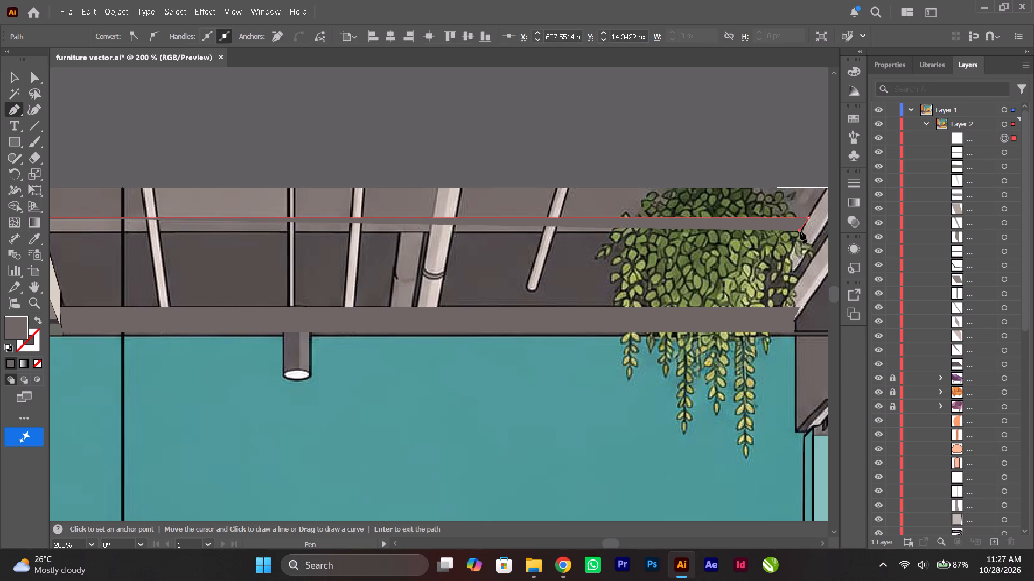
{"action": "scroll", "coordinate": [800, 231], "scroll_direction": "up", "scroll_amount": 8, "text": "ctrl"}
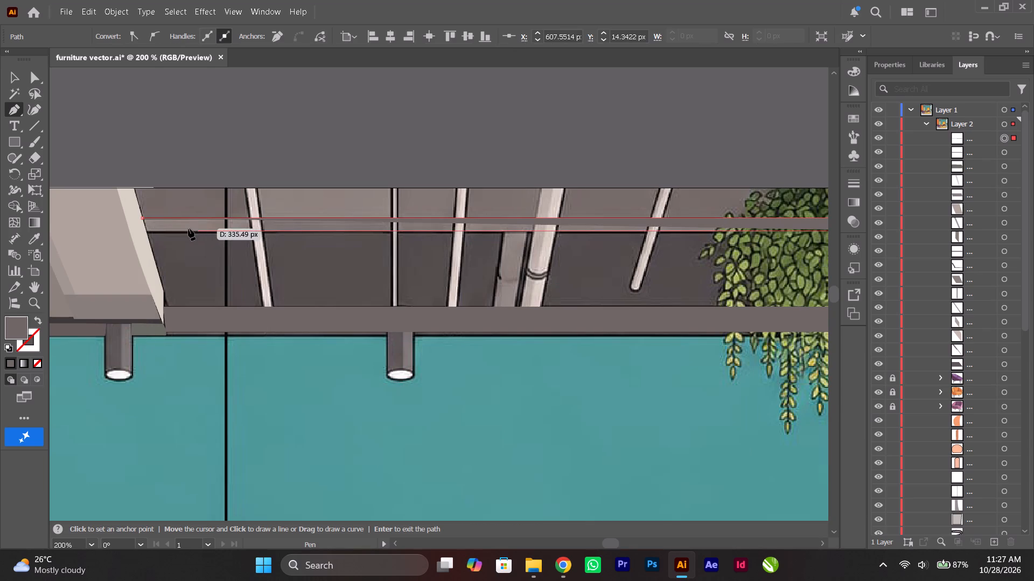
{"action": "left_click", "coordinate": [148, 238], "text": "shift"}
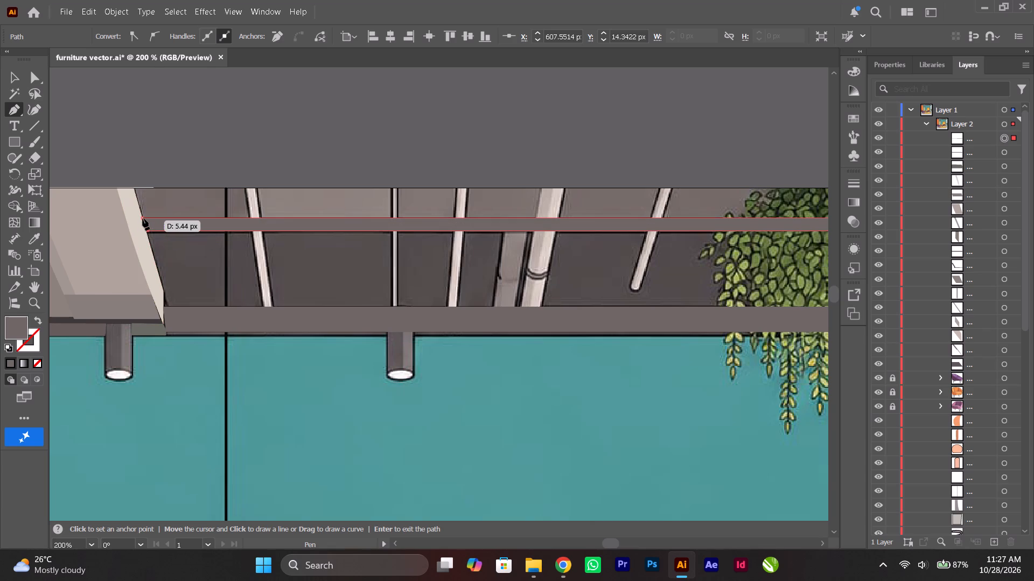
{"action": "left_click", "coordinate": [143, 217]}
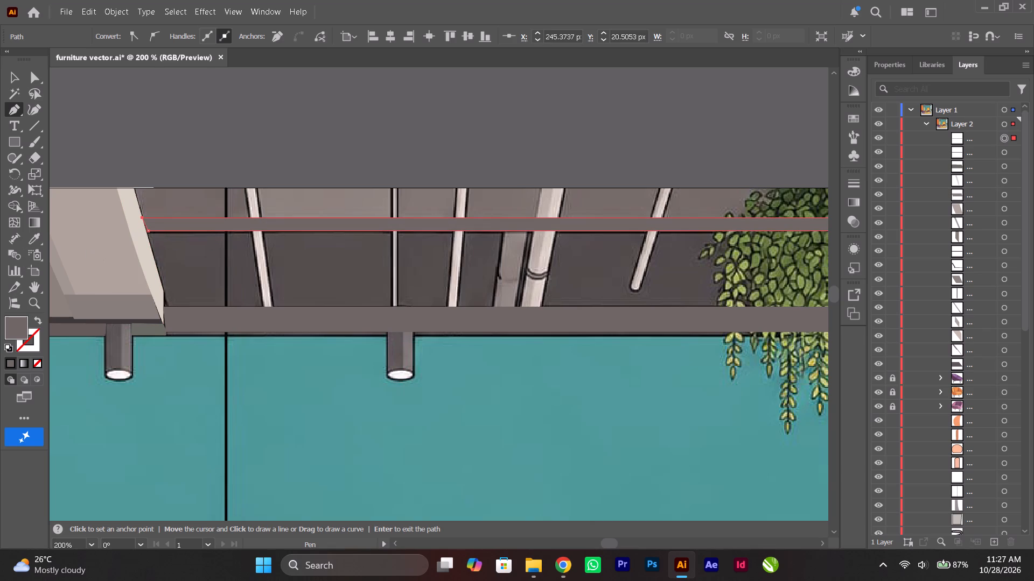
Fill the thin upper ceiling strip with the lighter brownish grey sampled from it in the reference image.
{"action": "left_click", "coordinate": [34, 362]}
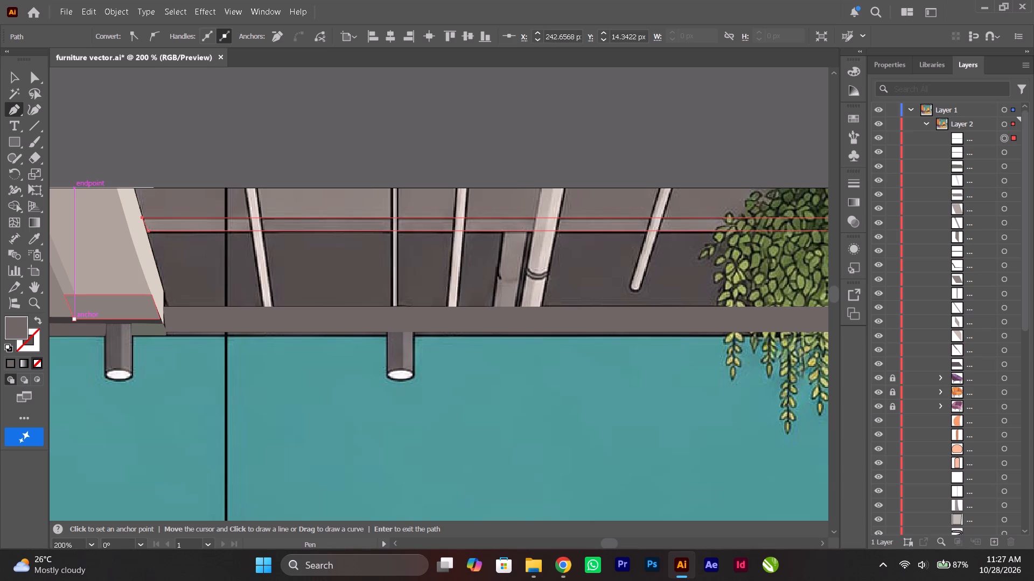
{"action": "left_click", "coordinate": [33, 242]}
{"action": "left_click", "coordinate": [167, 226]}
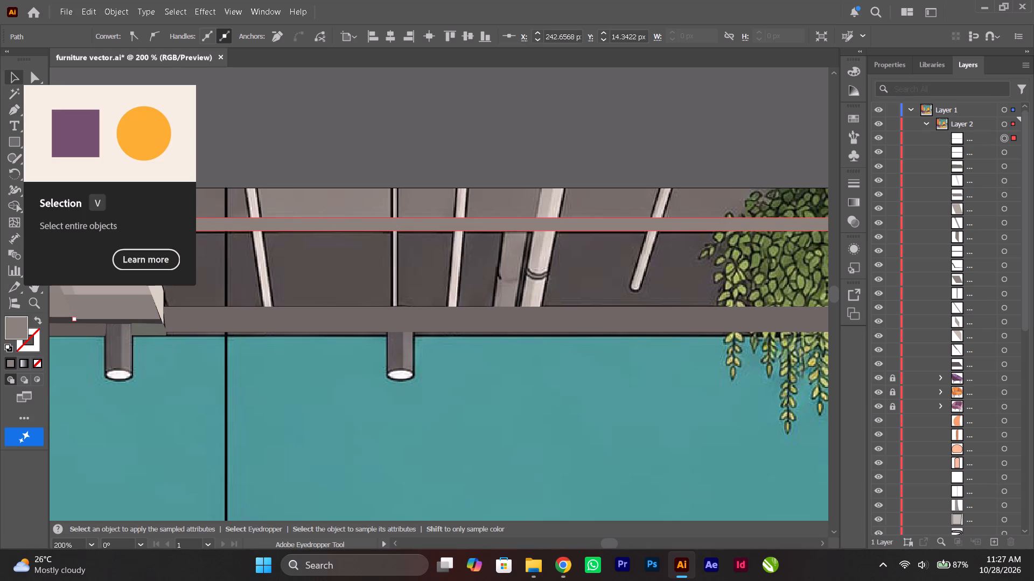
Outline the dark ceiling panel between the two filled strips, from the cream beam past the hanging plant, about 358 px wide and 36 px high.
{"action": "left_click", "coordinate": [17, 110]}
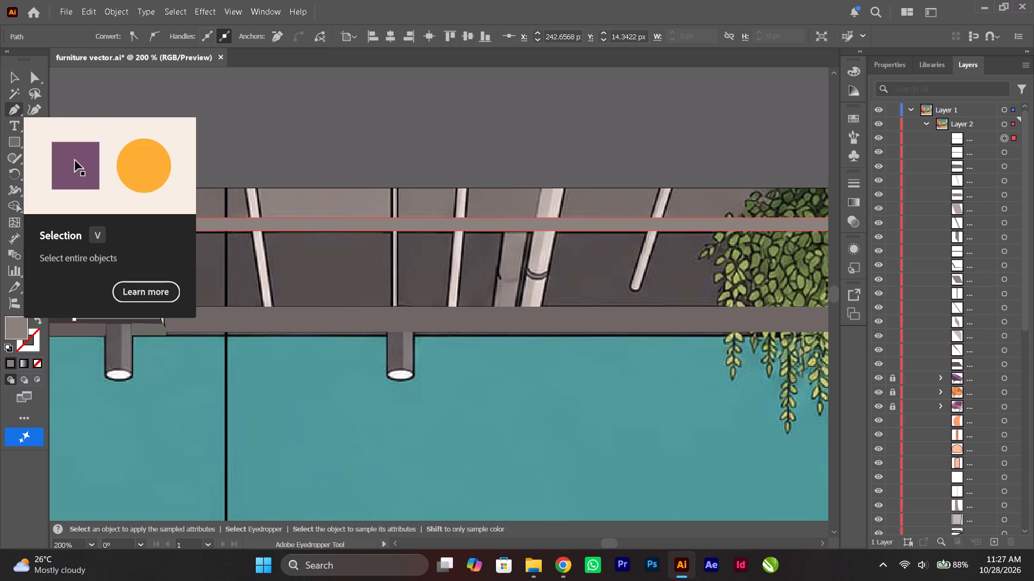
{"action": "scroll", "coordinate": [390, 301], "scroll_direction": "down", "scroll_amount": 11, "text": "ctrl"}
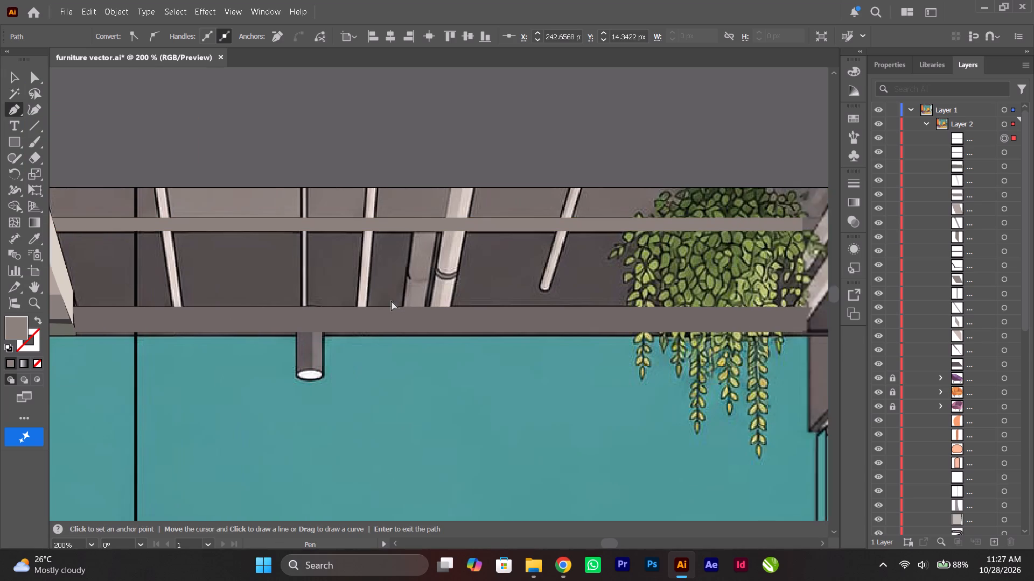
{"action": "scroll", "coordinate": [392, 301], "scroll_direction": "up", "scroll_amount": 11, "text": "ctrl"}
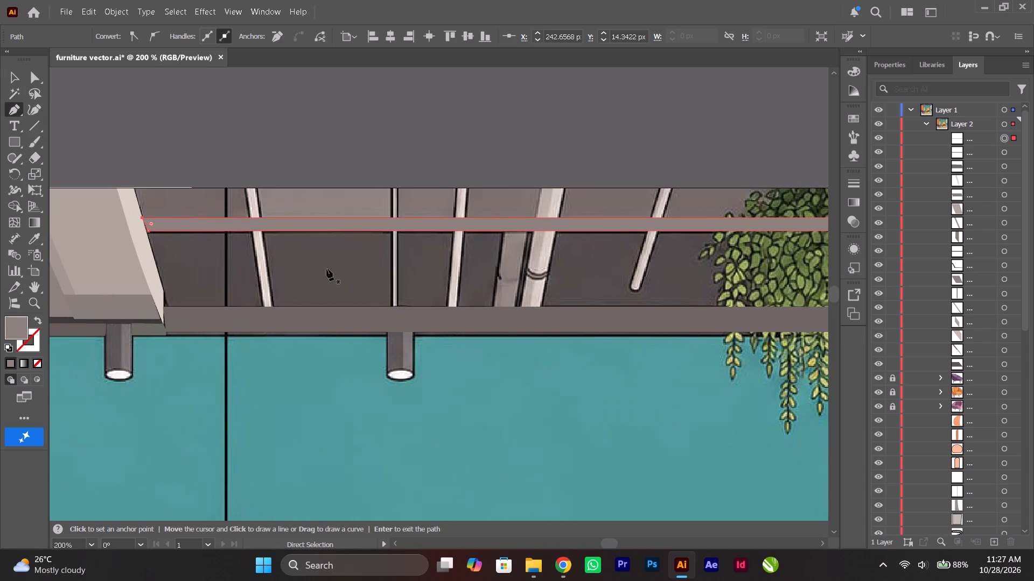
{"action": "left_click", "coordinate": [164, 305]}
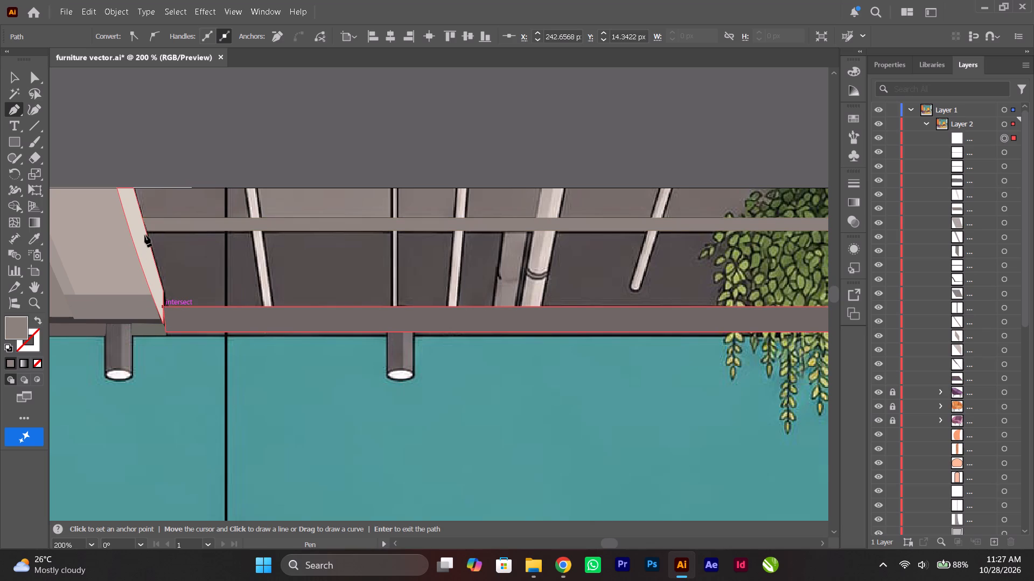
{"action": "left_click", "coordinate": [146, 232]}
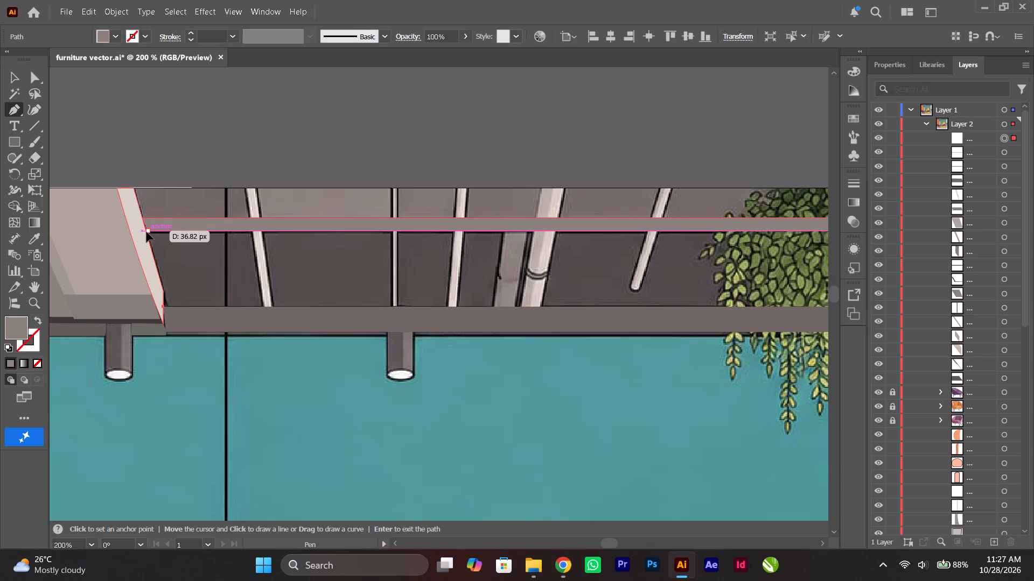
{"action": "scroll", "coordinate": [658, 241], "scroll_direction": "down", "scroll_amount": 7}
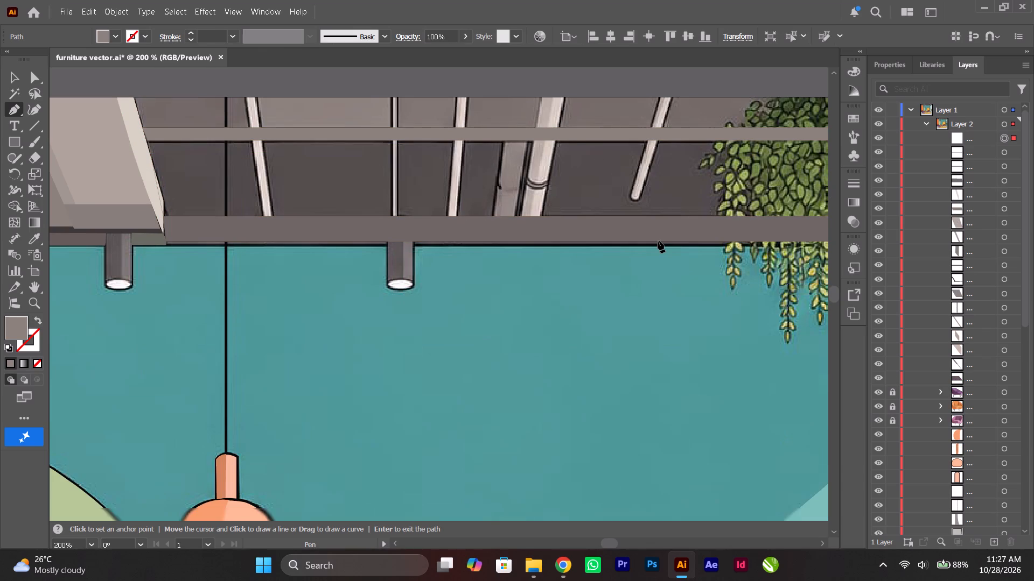
{"action": "scroll", "coordinate": [658, 240], "scroll_direction": "up", "scroll_amount": 9}
{"action": "scroll", "coordinate": [658, 240], "scroll_direction": "down", "scroll_amount": 7, "text": "ctrl"}
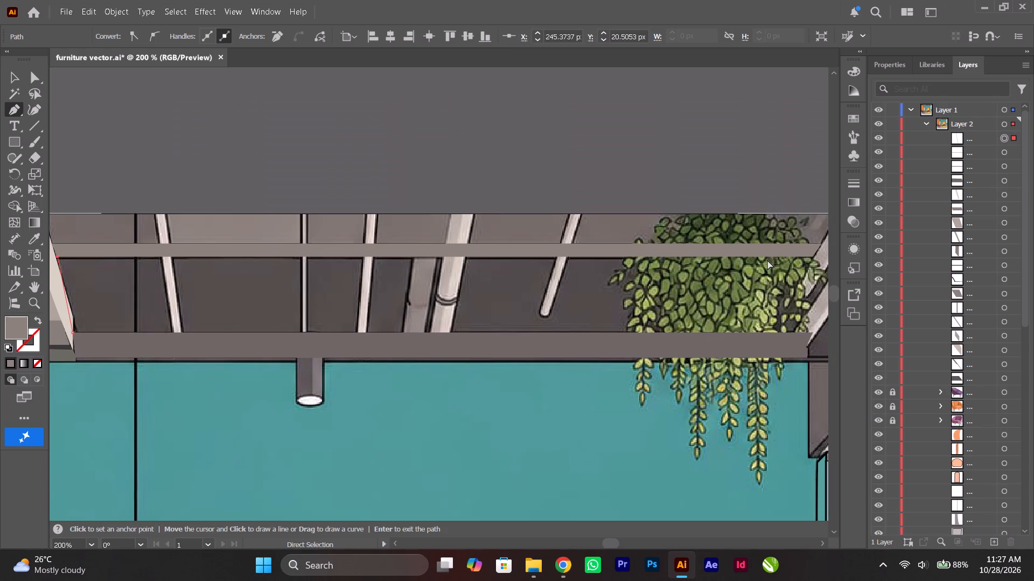
{"action": "scroll", "coordinate": [764, 261], "scroll_direction": "down", "scroll_amount": 2, "text": "ctrl"}
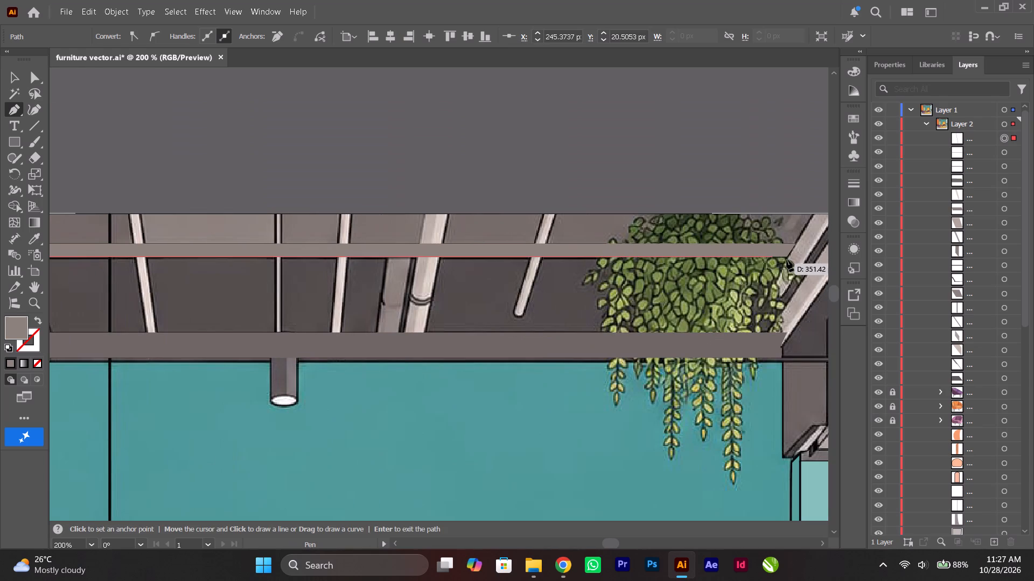
{"action": "left_click", "coordinate": [786, 256], "text": "shift"}
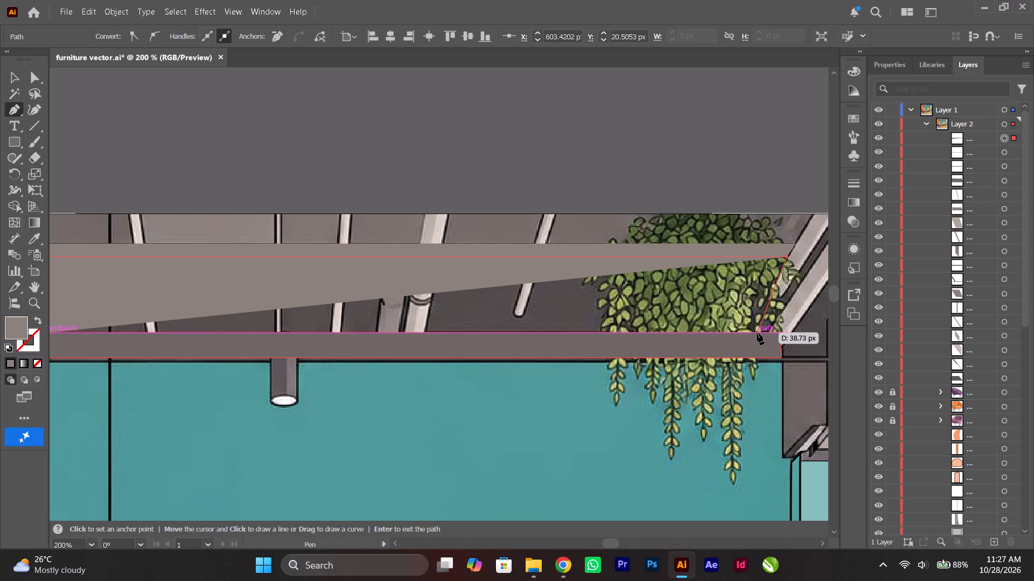
{"action": "left_click", "coordinate": [757, 333]}
{"action": "scroll", "coordinate": [751, 330], "scroll_direction": "up", "scroll_amount": 9, "text": "ctrl"}
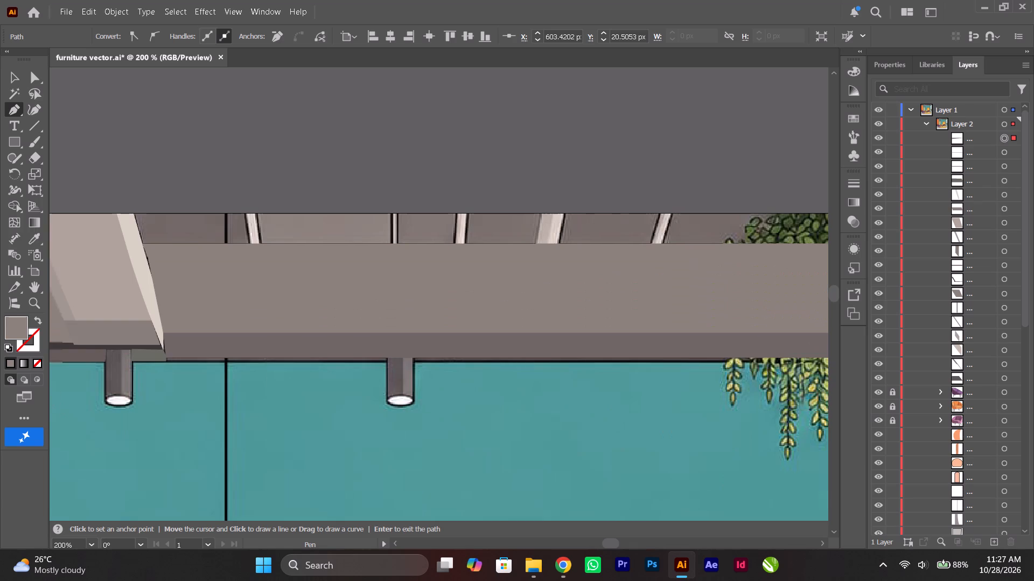
{"action": "left_click", "coordinate": [37, 362]}
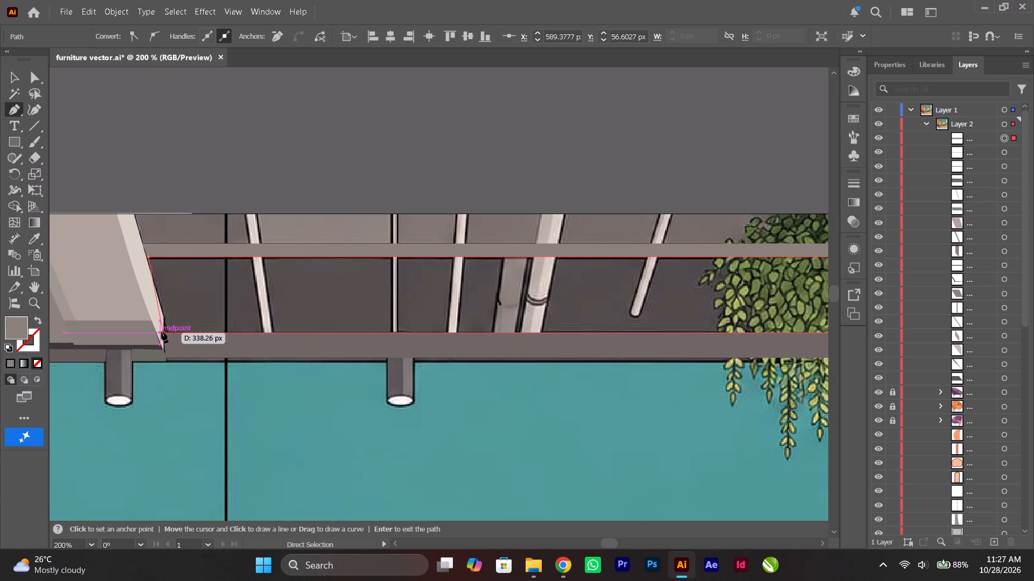
{"action": "left_click", "coordinate": [164, 332]}
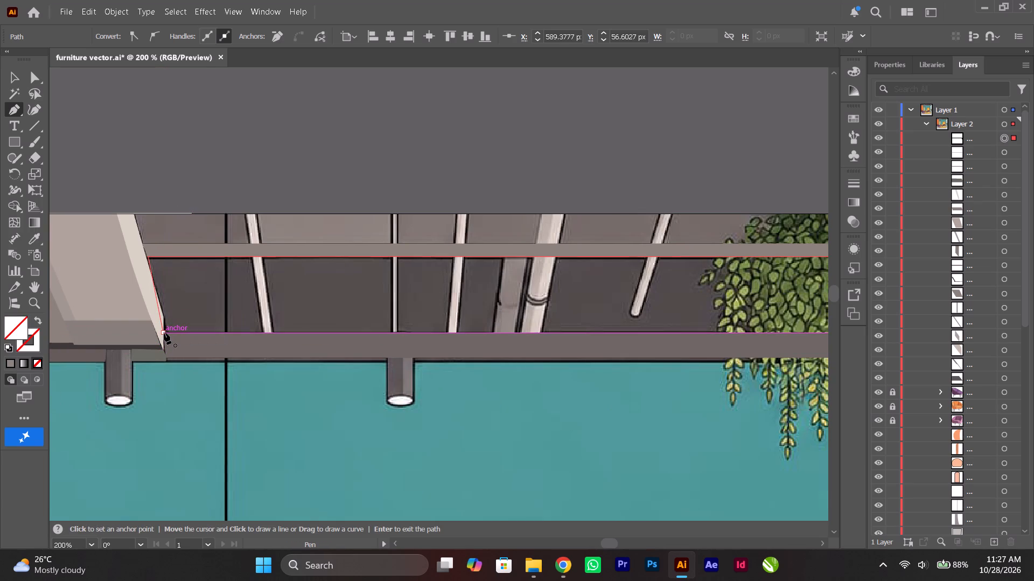
Fill the panel between the strips with the dark brown sampled from it in the reference image and deselect it.
{"action": "left_click", "coordinate": [33, 239]}
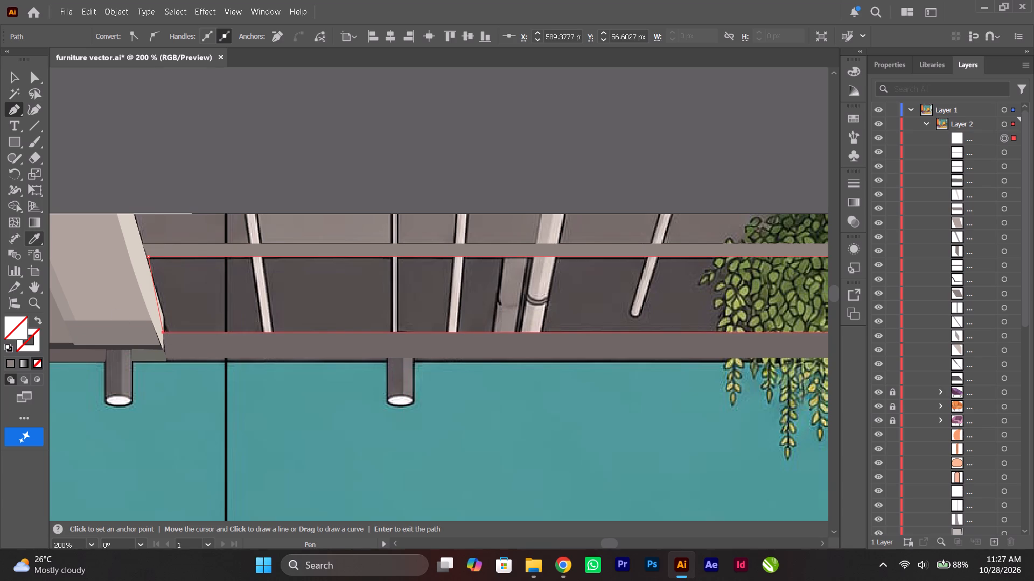
{"action": "left_click", "coordinate": [183, 283]}
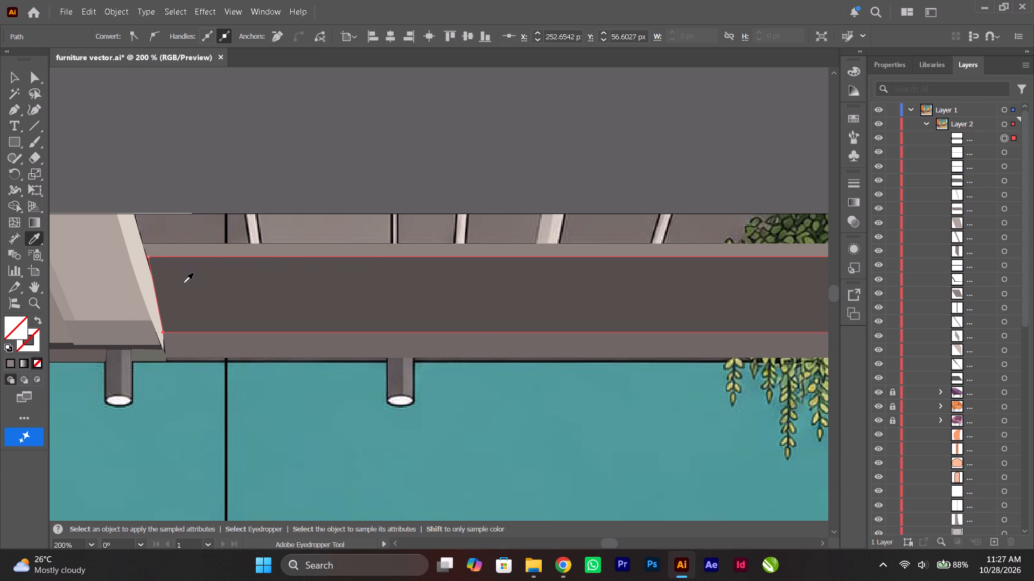
{"action": "left_click", "coordinate": [9, 80]}
{"action": "left_click", "coordinate": [201, 123]}
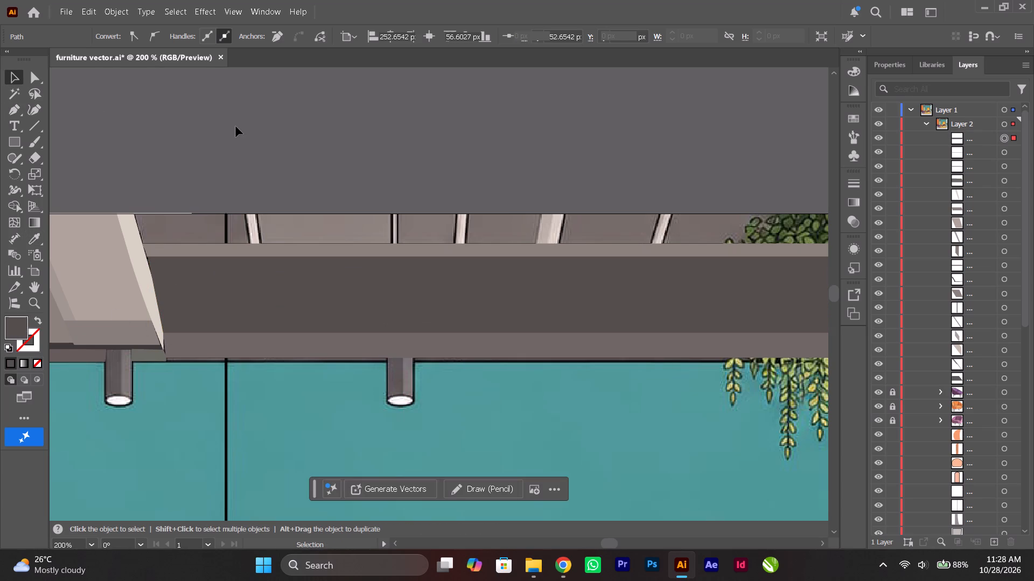
Outline the topmost ceiling band between the artboard edge and the thin upper strip, about 378 px wide and 14 px high.
{"action": "scroll", "coordinate": [236, 125], "scroll_direction": "down", "scroll_amount": 2, "text": "alt"}
{"action": "scroll", "coordinate": [262, 301], "scroll_direction": "up", "scroll_amount": 2, "text": "ctrl"}
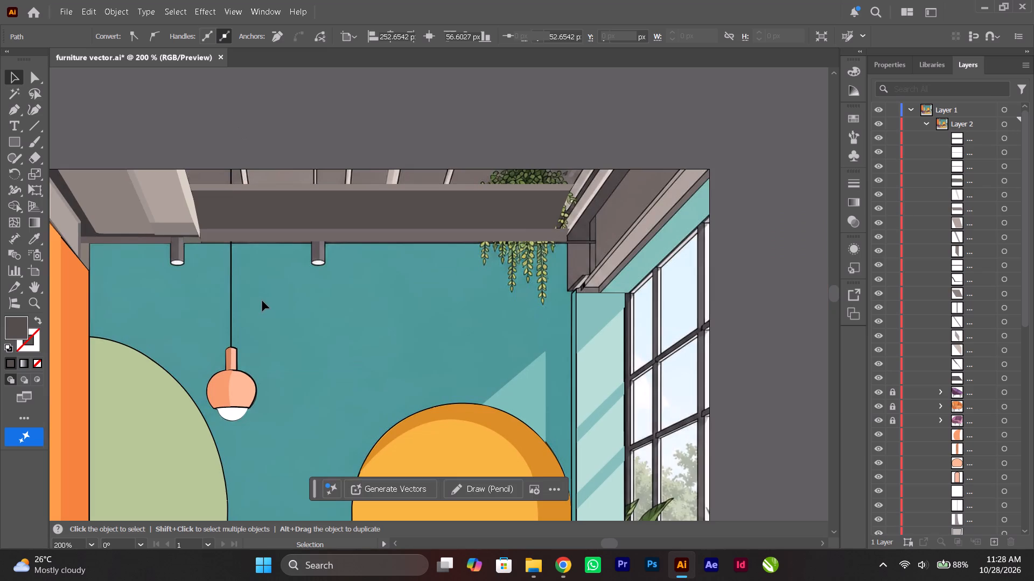
{"action": "scroll", "coordinate": [262, 301], "scroll_direction": "up", "scroll_amount": 2}
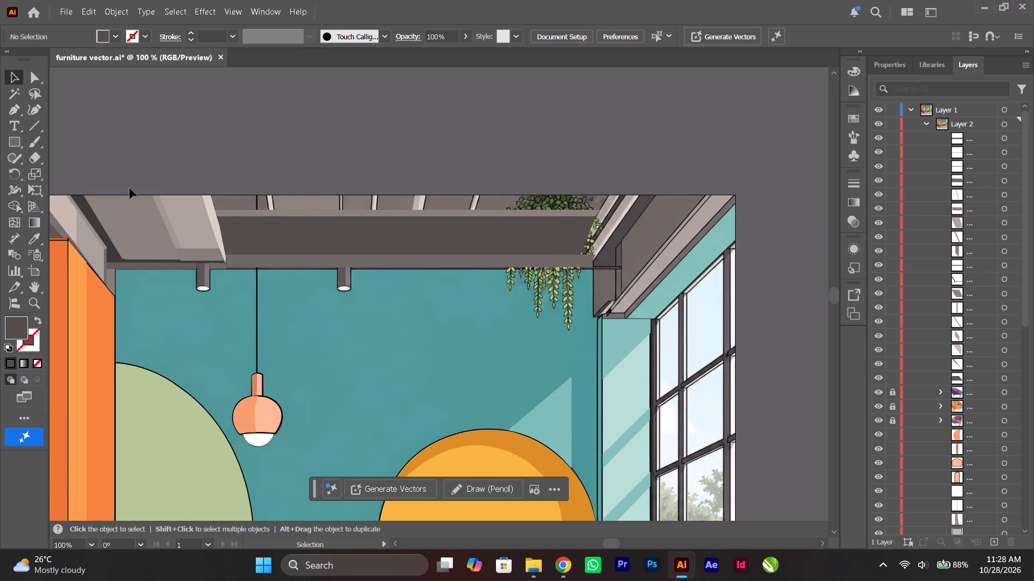
{"action": "left_click", "coordinate": [13, 109]}
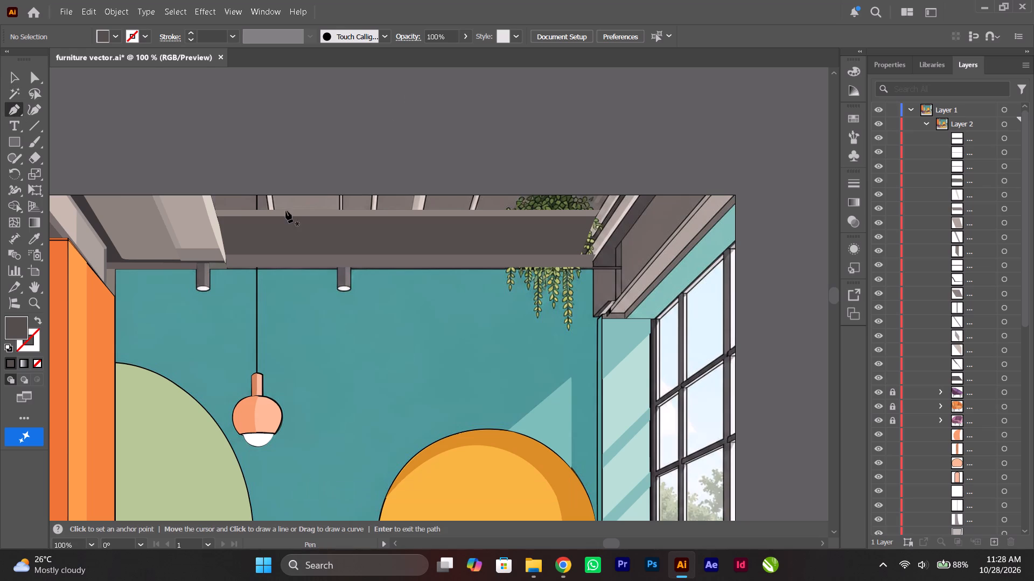
{"action": "scroll", "coordinate": [279, 202], "scroll_direction": "up", "scroll_amount": 2, "text": "alt"}
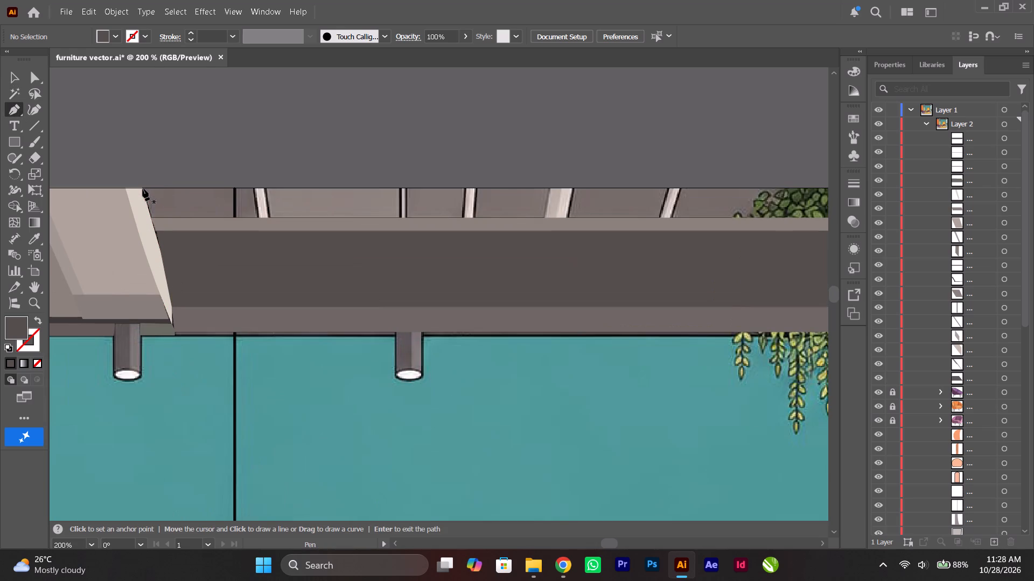
{"action": "left_click", "coordinate": [143, 186]}
{"action": "scroll", "coordinate": [228, 203], "scroll_direction": "down", "scroll_amount": 19, "text": "ctrl"}
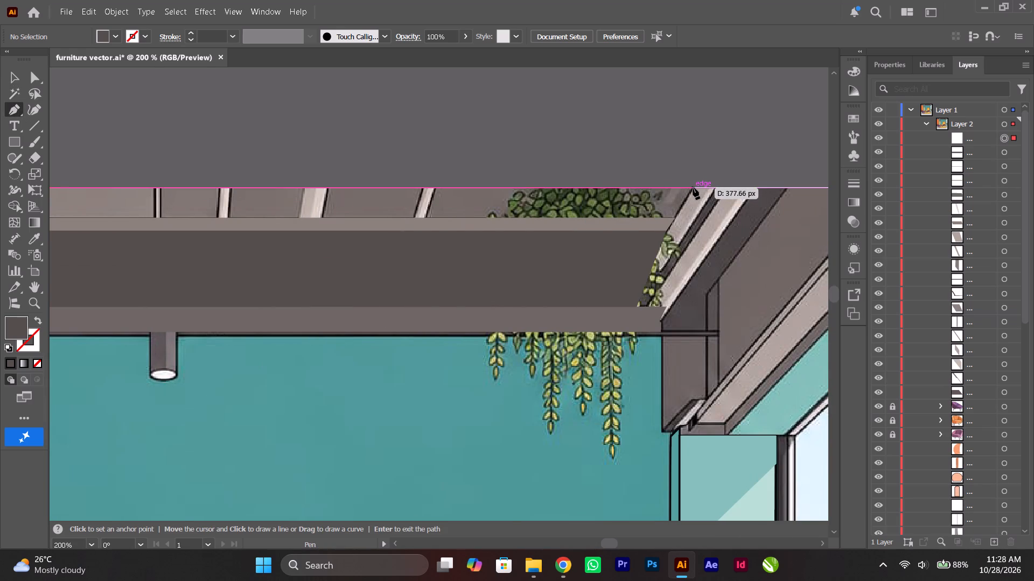
{"action": "left_click", "coordinate": [693, 187], "text": "shift"}
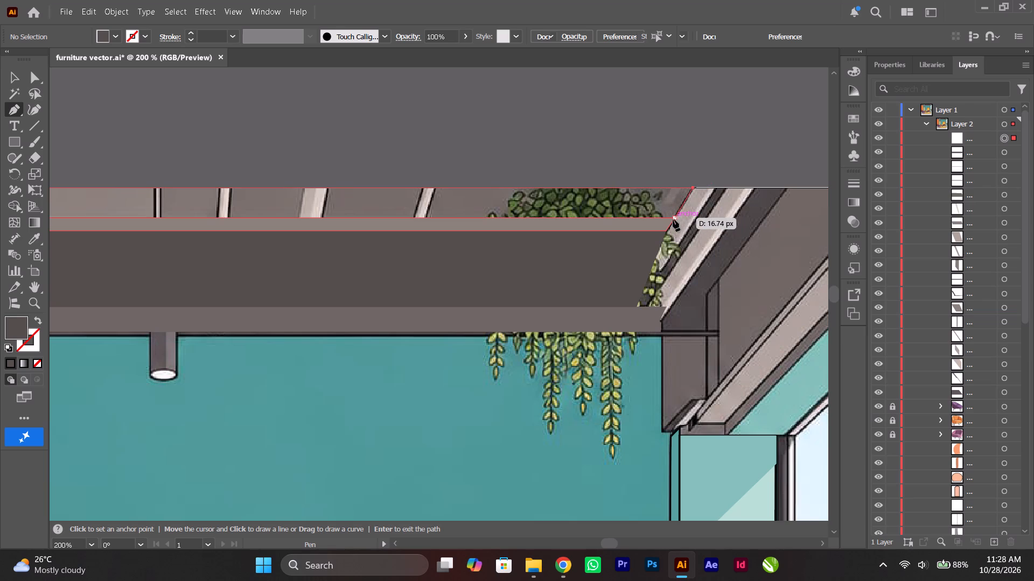
{"action": "left_click", "coordinate": [674, 219]}
{"action": "scroll", "coordinate": [540, 230], "scroll_direction": "up", "scroll_amount": 20, "text": "ctrl"}
{"action": "scroll", "coordinate": [540, 230], "scroll_direction": "up", "scroll_amount": 7, "text": "ctrl"}
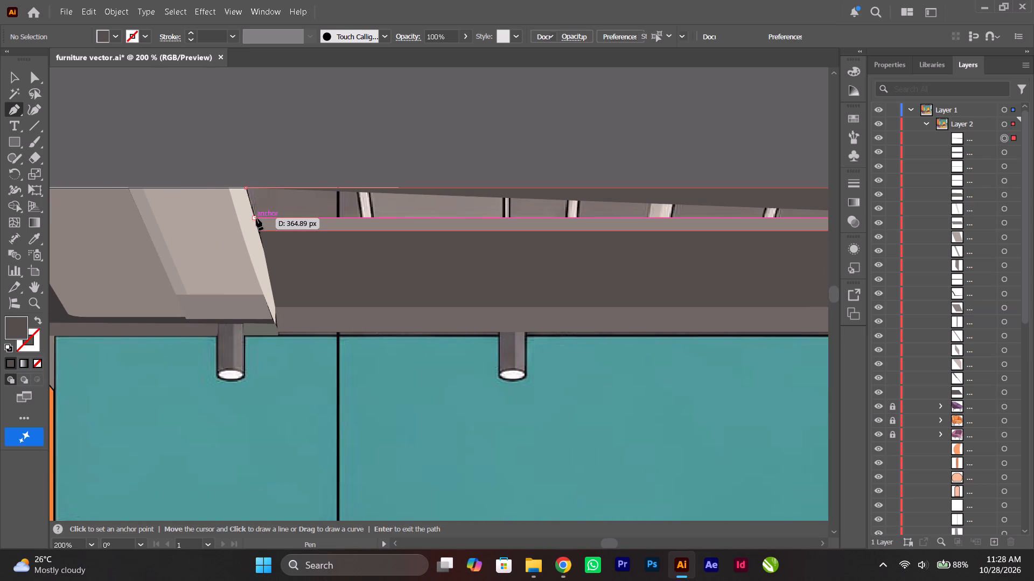
{"action": "left_click", "coordinate": [256, 218], "text": "shift"}
{"action": "left_click", "coordinate": [245, 188]}
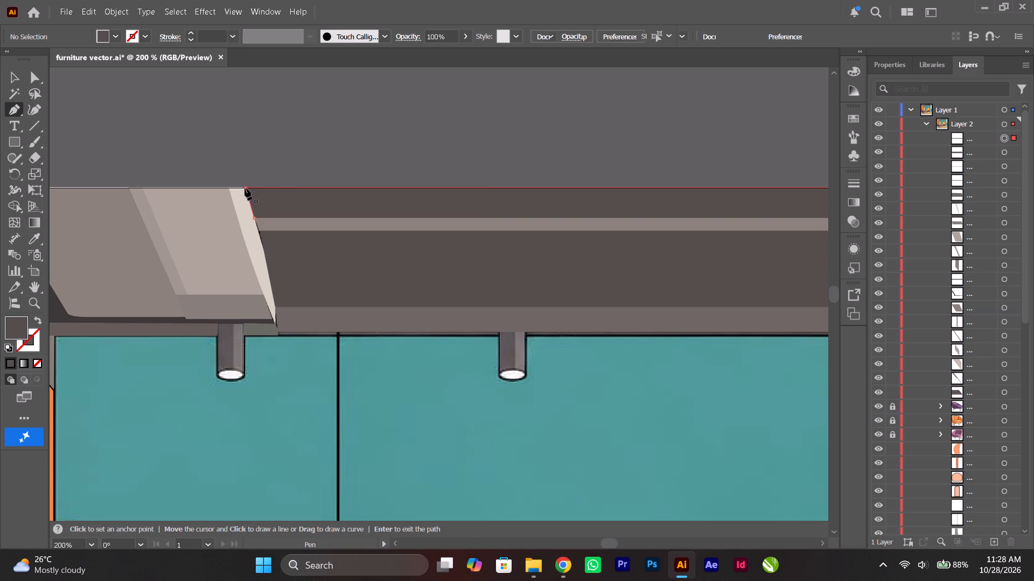
Fill the topmost ceiling band with the brownish grey sampled from it in the reference image and deselect it.
{"action": "left_click", "coordinate": [36, 363]}
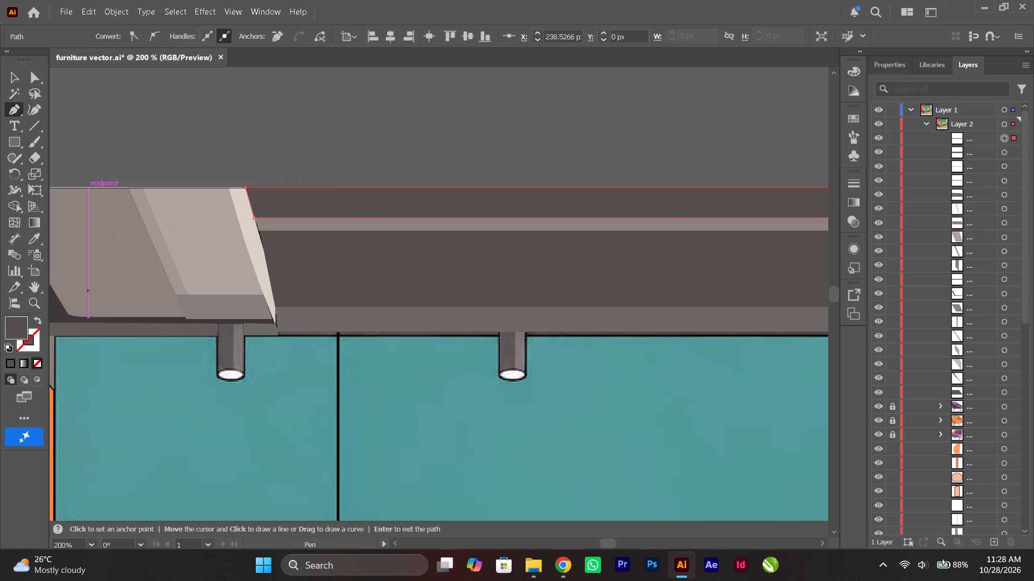
{"action": "left_click", "coordinate": [27, 236]}
{"action": "scroll", "coordinate": [516, 261], "scroll_direction": "down", "scroll_amount": 2, "text": "alt"}
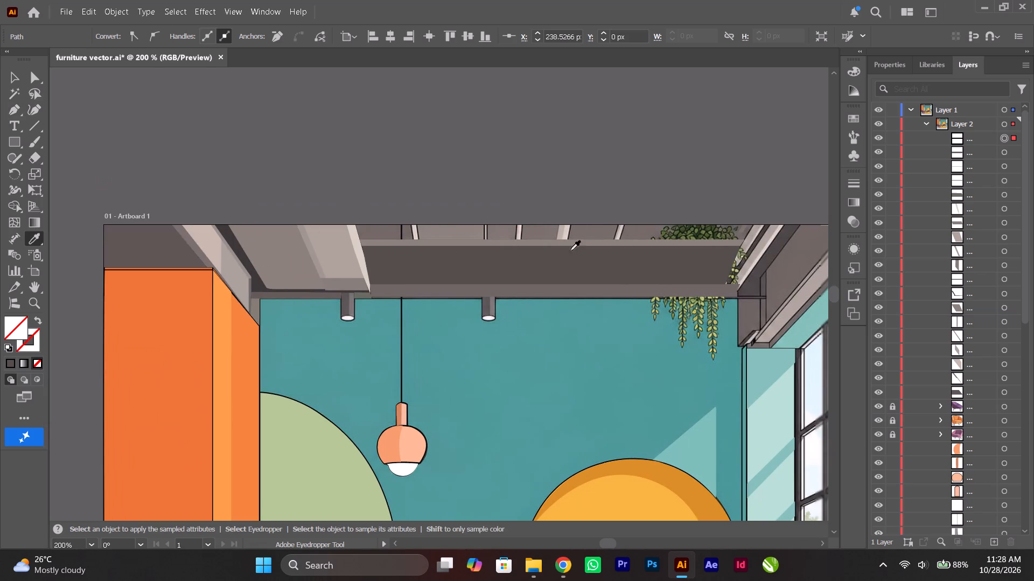
{"action": "left_click", "coordinate": [591, 233]}
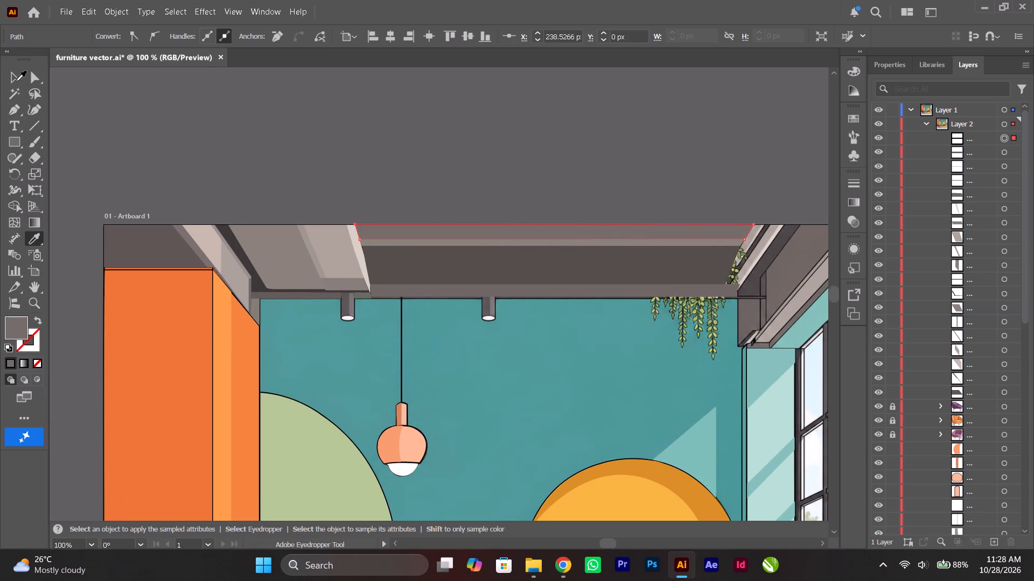
{"action": "left_click", "coordinate": [13, 81]}
{"action": "left_click", "coordinate": [375, 154]}
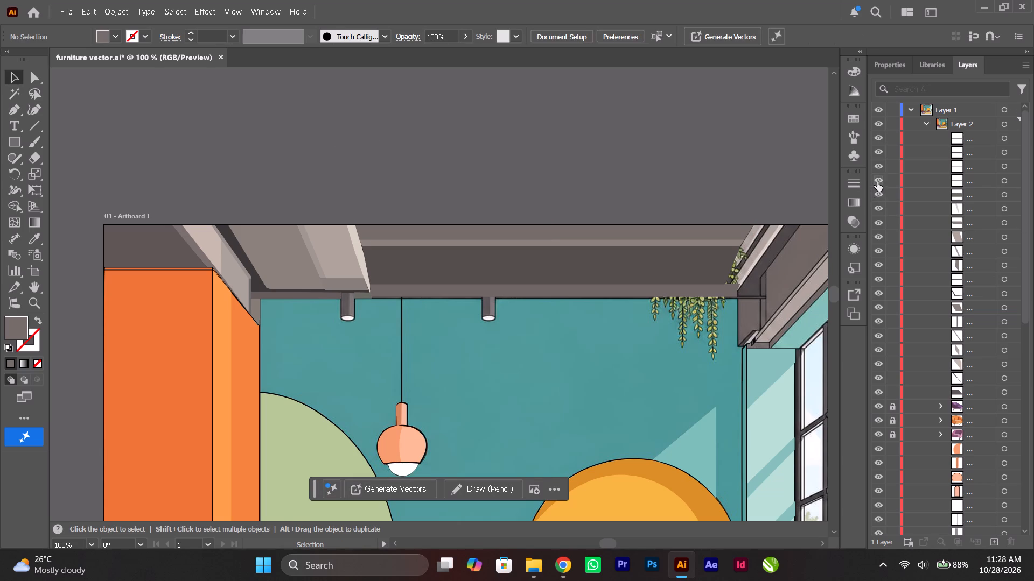
Hide the four newest ceiling strip and panel shapes in Layer 2 to expose the rods in the reference image.
{"action": "left_click_drag", "start_coordinate": [877, 181], "coordinate": [880, 139]}
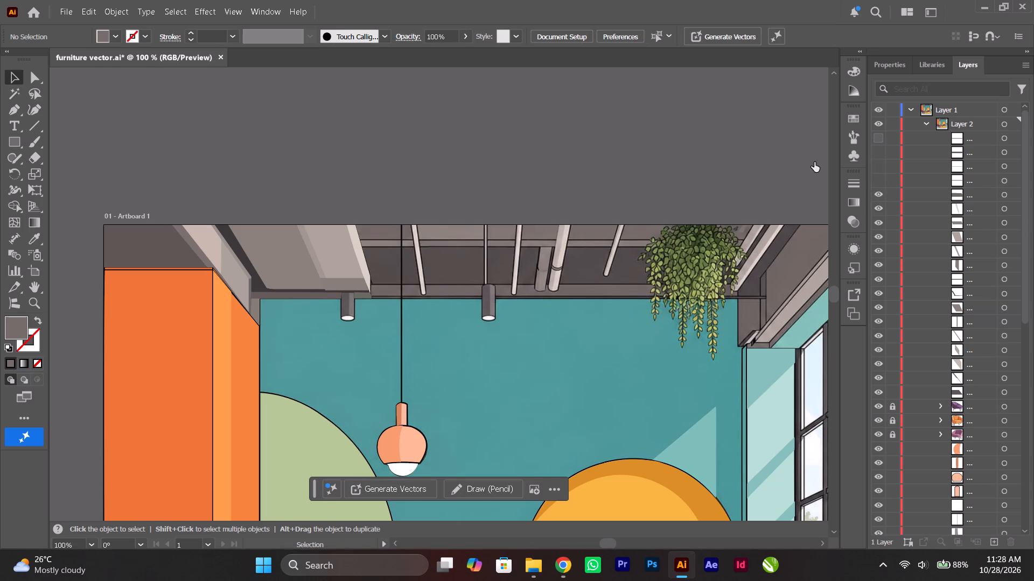
Outline the slanted ceiling rod just beside the pendant lamp's cord, about 65 px long with a rounded lower end, using the Pen tool.
{"action": "scroll", "coordinate": [419, 252], "scroll_direction": "up", "scroll_amount": 2, "text": "alt"}
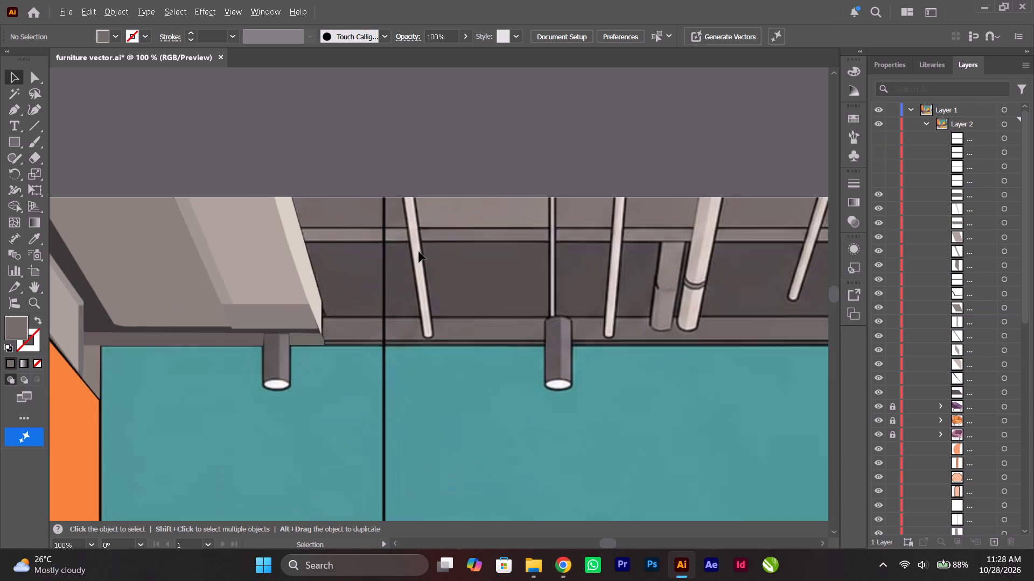
{"action": "scroll", "coordinate": [419, 252], "scroll_direction": "up", "scroll_amount": 5}
{"action": "scroll", "coordinate": [419, 252], "scroll_direction": "down", "scroll_amount": 3, "text": "ctrl"}
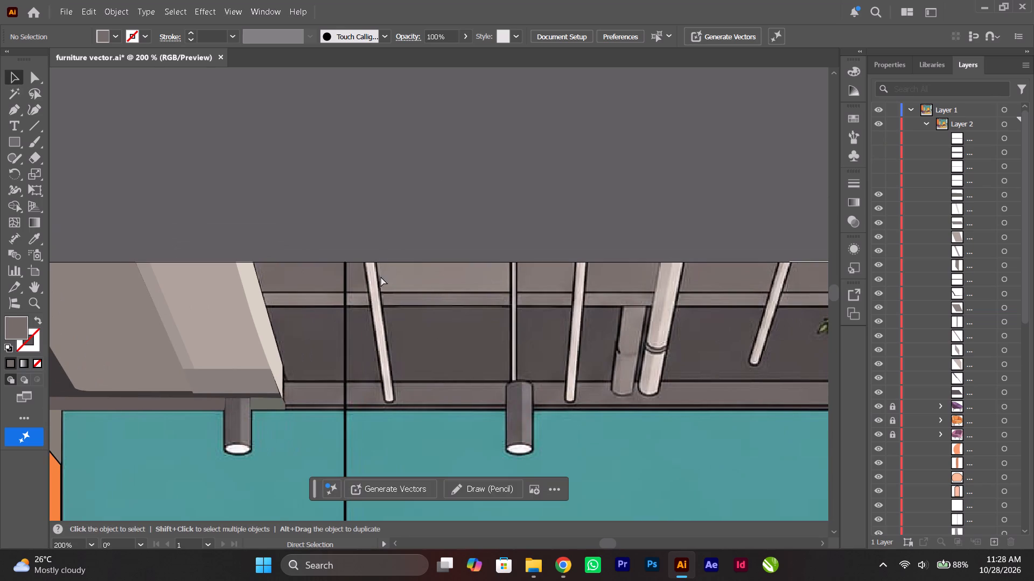
{"action": "left_click", "coordinate": [11, 109]}
{"action": "scroll", "coordinate": [373, 284], "scroll_direction": "up", "scroll_amount": 2, "text": "alt"}
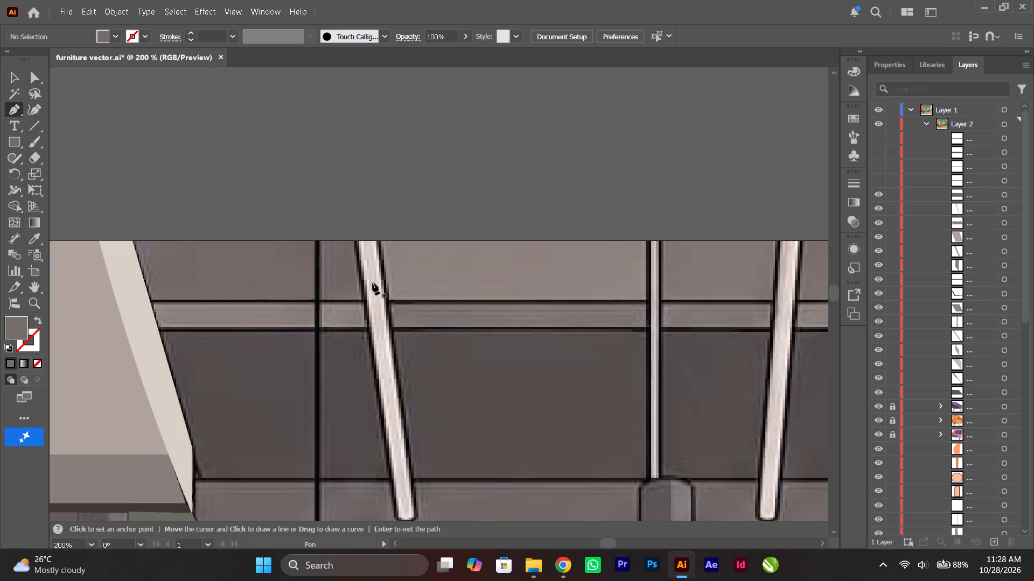
{"action": "scroll", "coordinate": [371, 283], "scroll_direction": "down", "scroll_amount": 1}
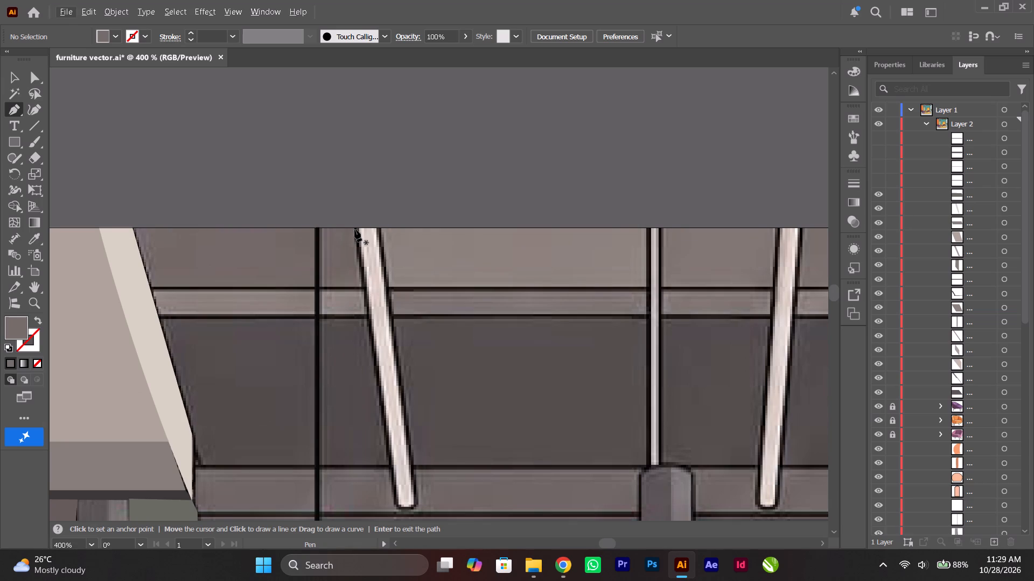
{"action": "left_click", "coordinate": [356, 228]}
{"action": "scroll", "coordinate": [360, 280], "scroll_direction": "down", "scroll_amount": 6}
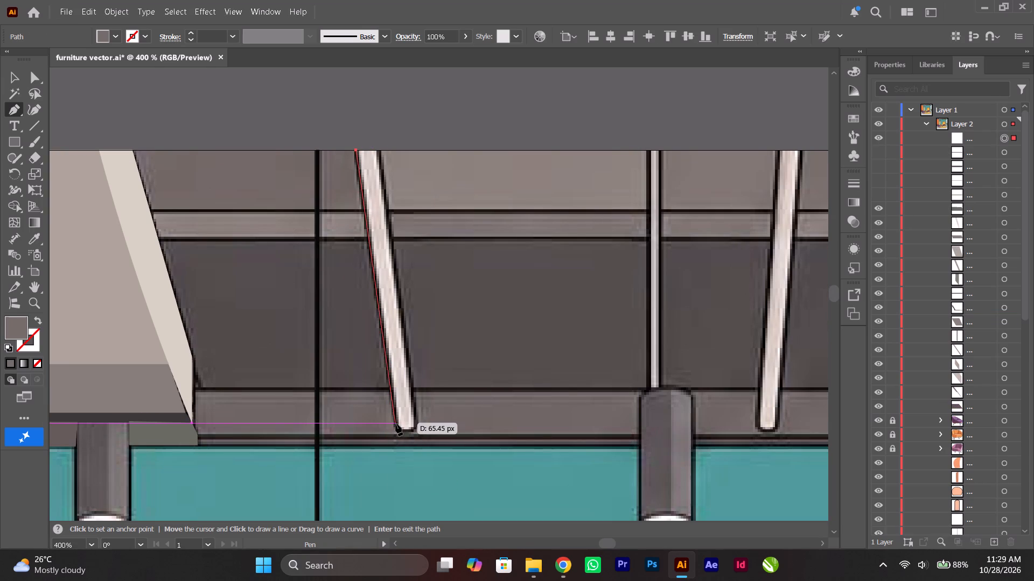
{"action": "left_click", "coordinate": [396, 424]}
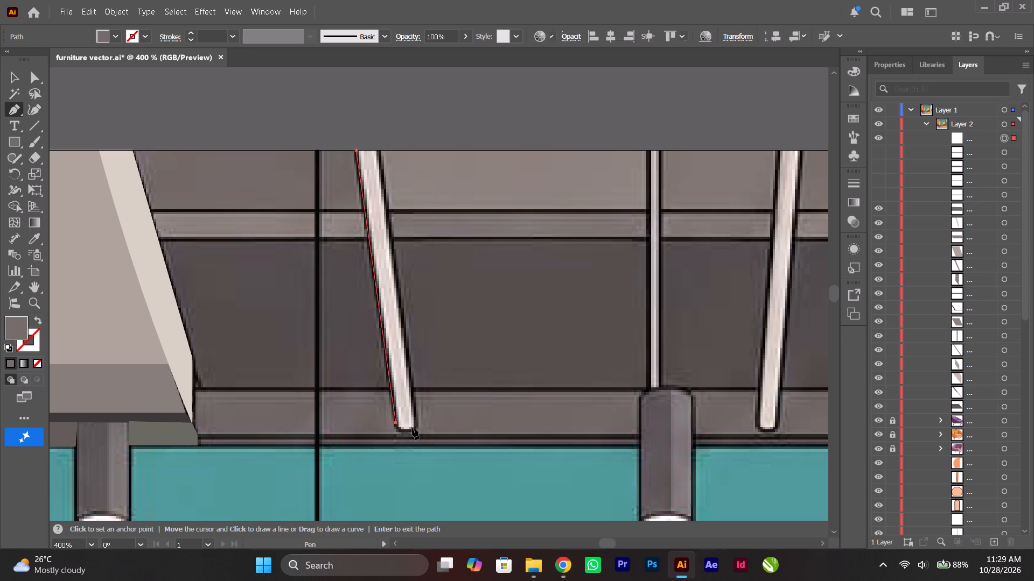
{"action": "left_click_drag", "start_coordinate": [416, 421], "coordinate": [416, 409]}
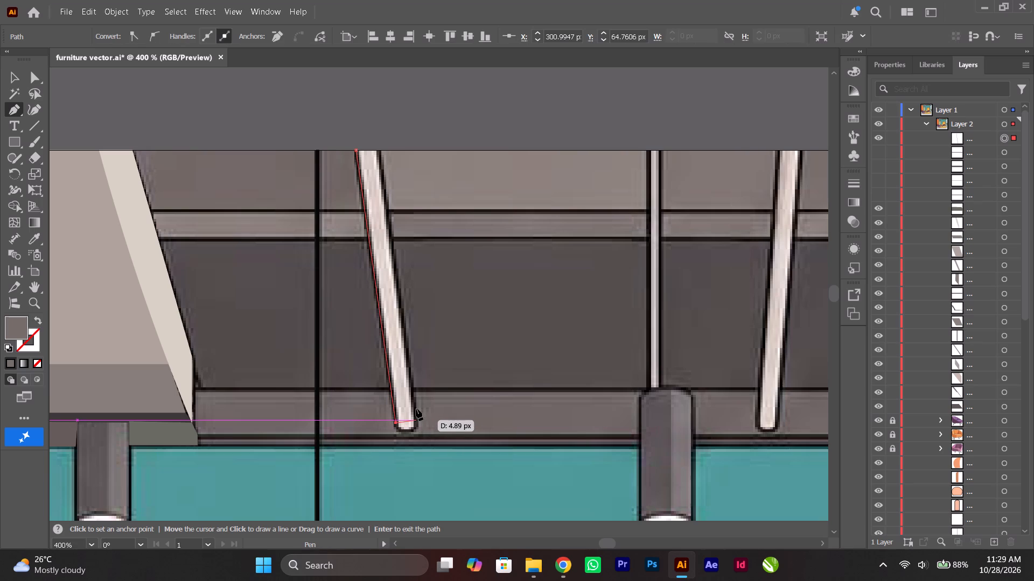
{"action": "left_click_drag", "start_coordinate": [416, 409], "coordinate": [423, 399]}
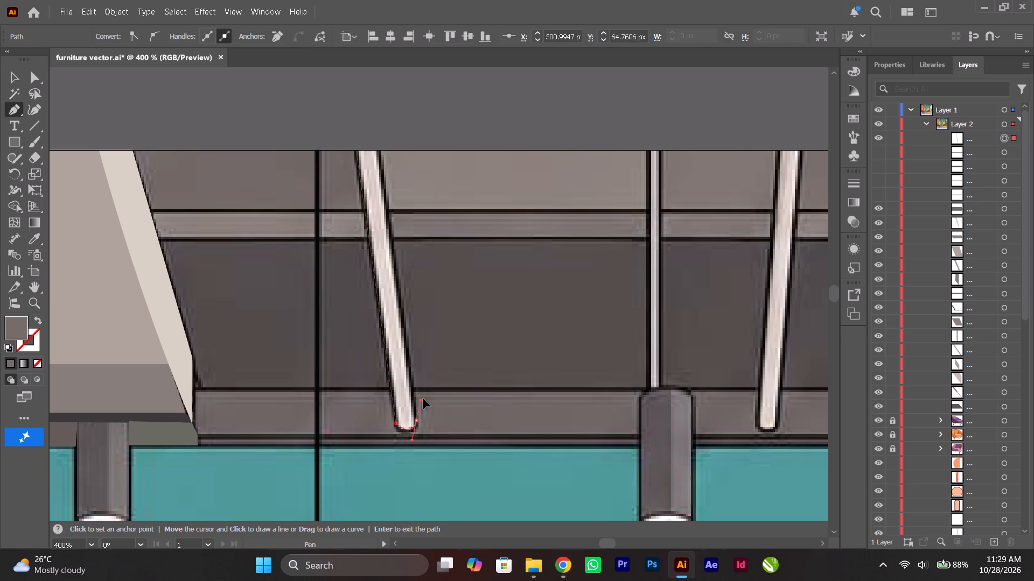
{"action": "left_click_drag", "start_coordinate": [423, 399], "coordinate": [423, 395]}
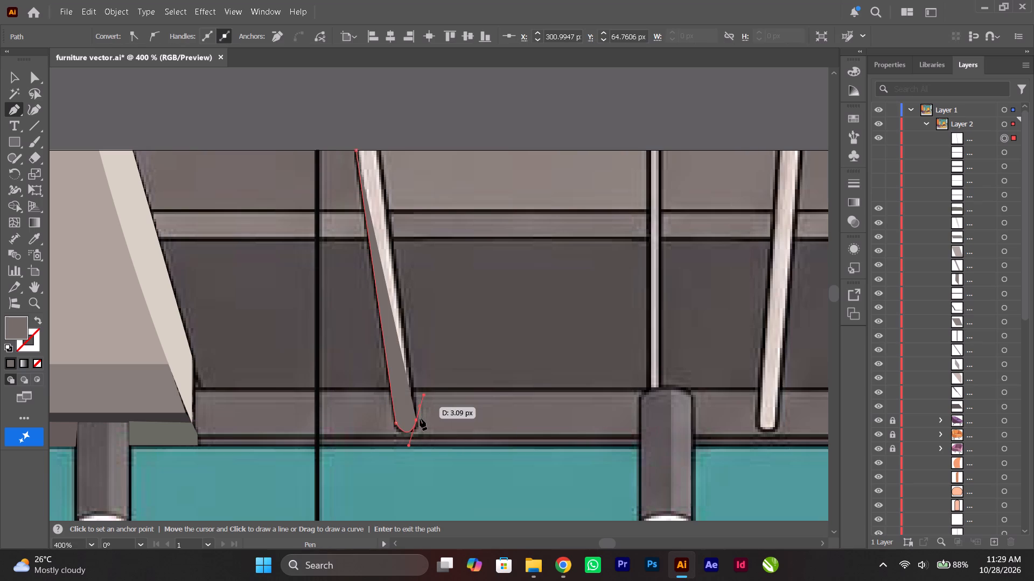
{"action": "left_click", "coordinate": [415, 422]}
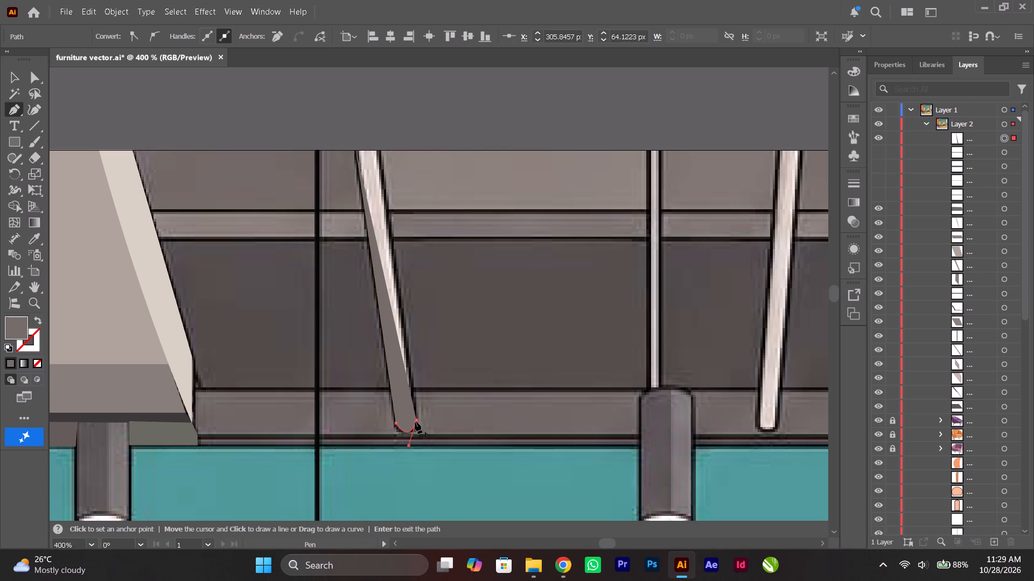
{"action": "left_click", "coordinate": [379, 150]}
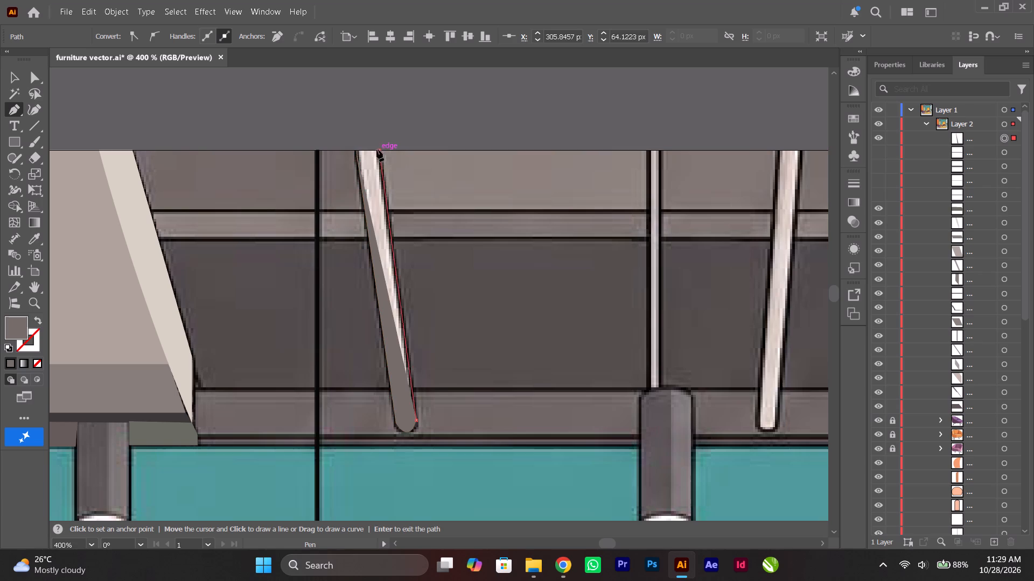
{"action": "left_click", "coordinate": [357, 148]}
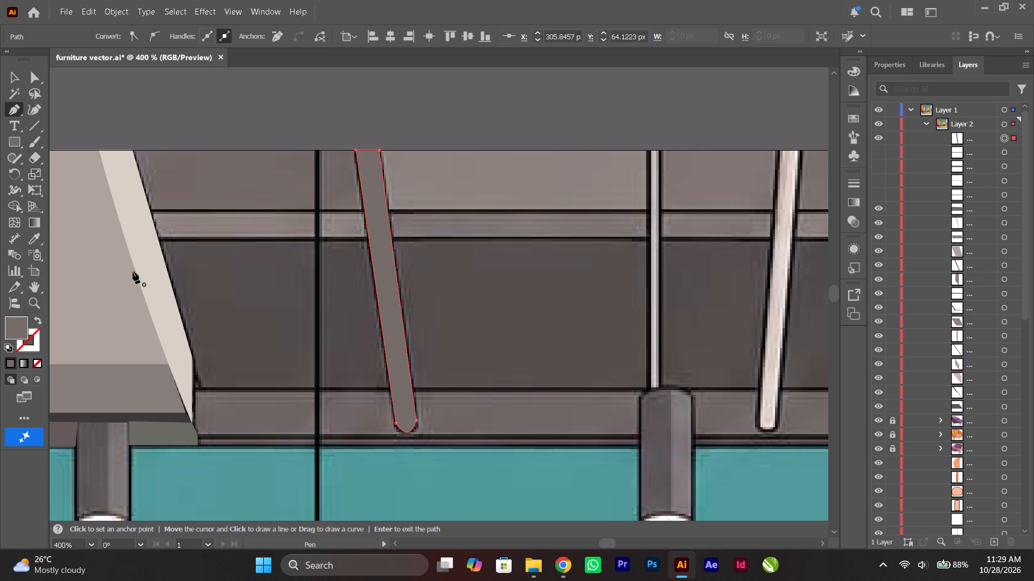
Fill the slanted rod beside the pendant cord with the pale pinkish white sampled from it in the reference image.
{"action": "left_click", "coordinate": [38, 361]}
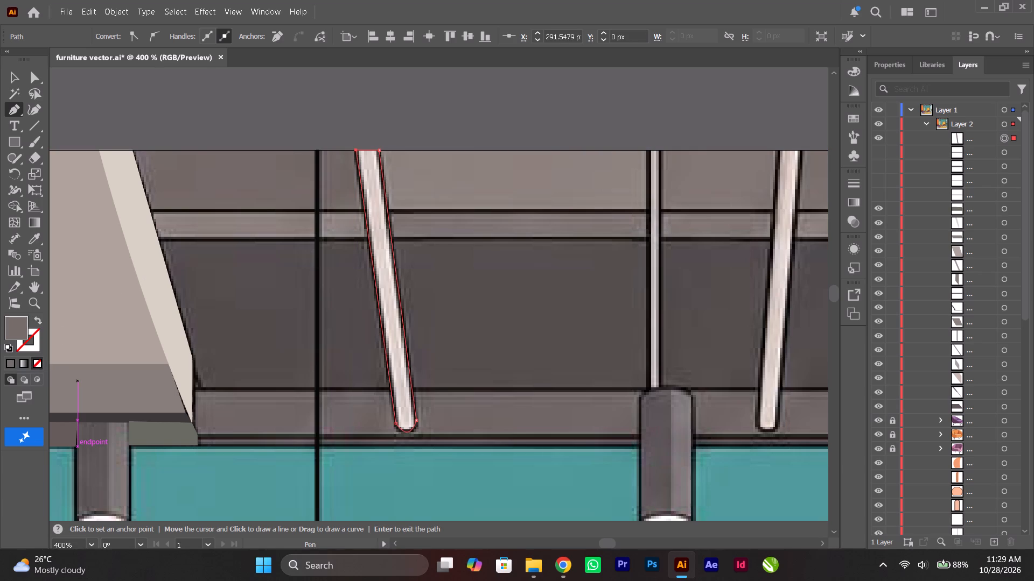
{"action": "left_click", "coordinate": [34, 238]}
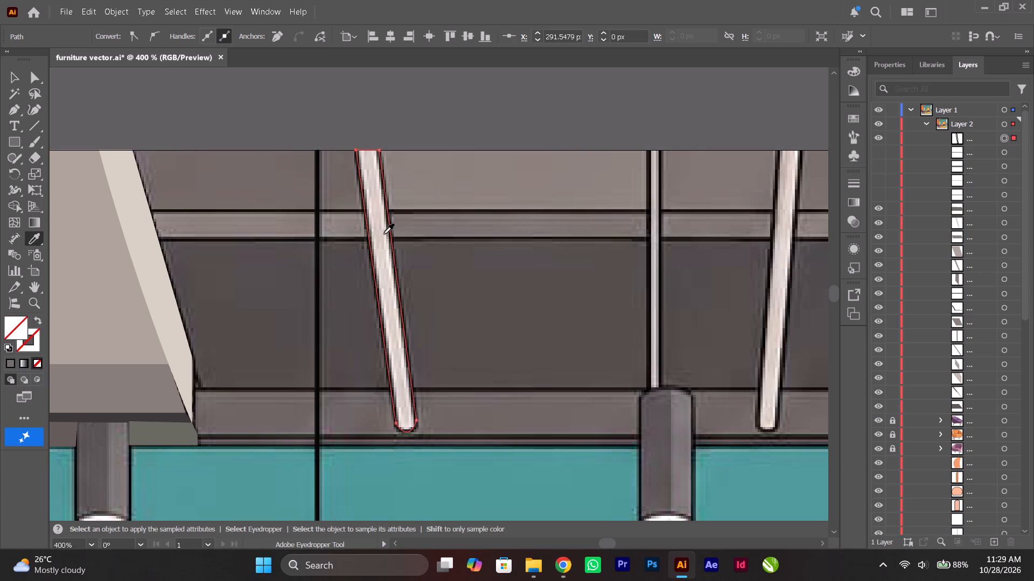
{"action": "left_click", "coordinate": [383, 235]}
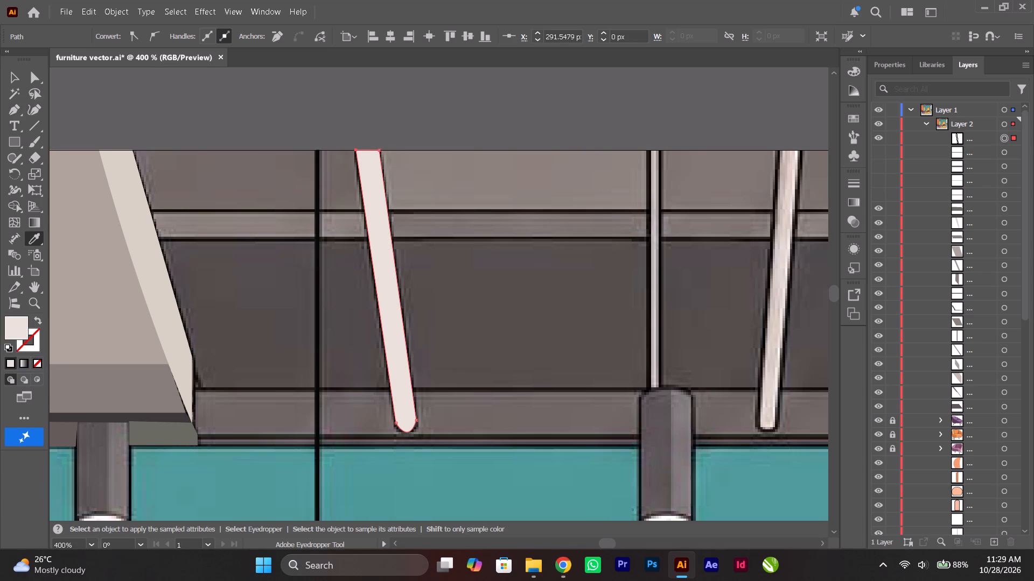
Outline the thin vertical rod from the artboard's upper edge down to the middle cylindrical spotlight, about 57 px long.
{"action": "left_click", "coordinate": [11, 114]}
{"action": "scroll", "coordinate": [504, 266], "scroll_direction": "down", "scroll_amount": 4, "text": "ctrl"}
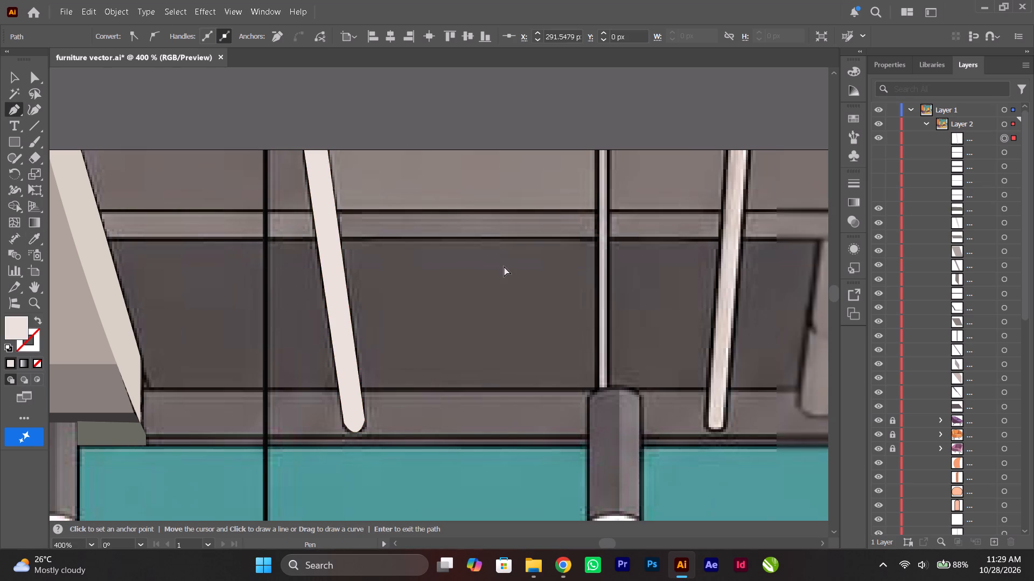
{"action": "scroll", "coordinate": [504, 266], "scroll_direction": "down", "scroll_amount": 12, "text": "ctrl"}
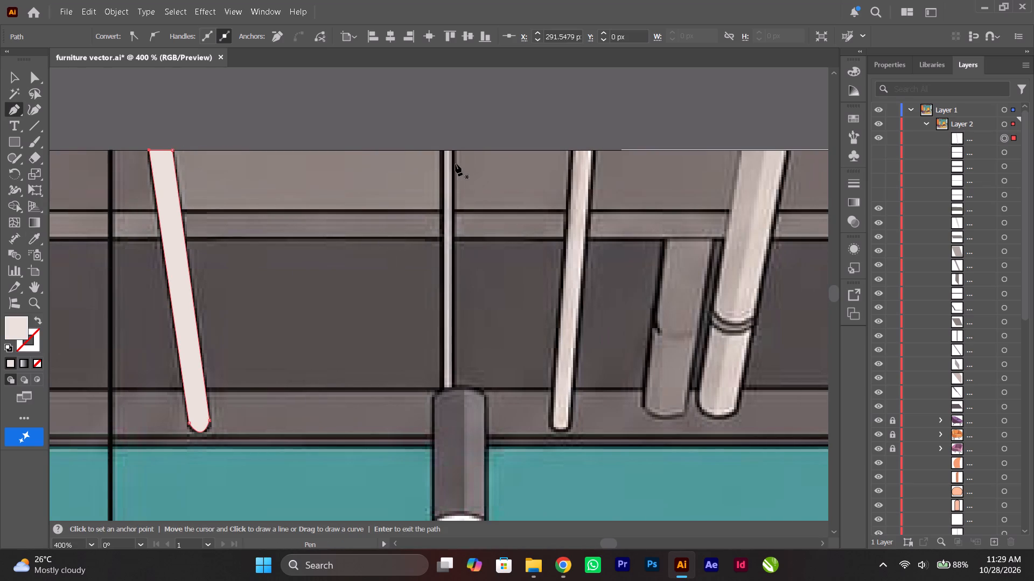
{"action": "left_click", "coordinate": [455, 151]}
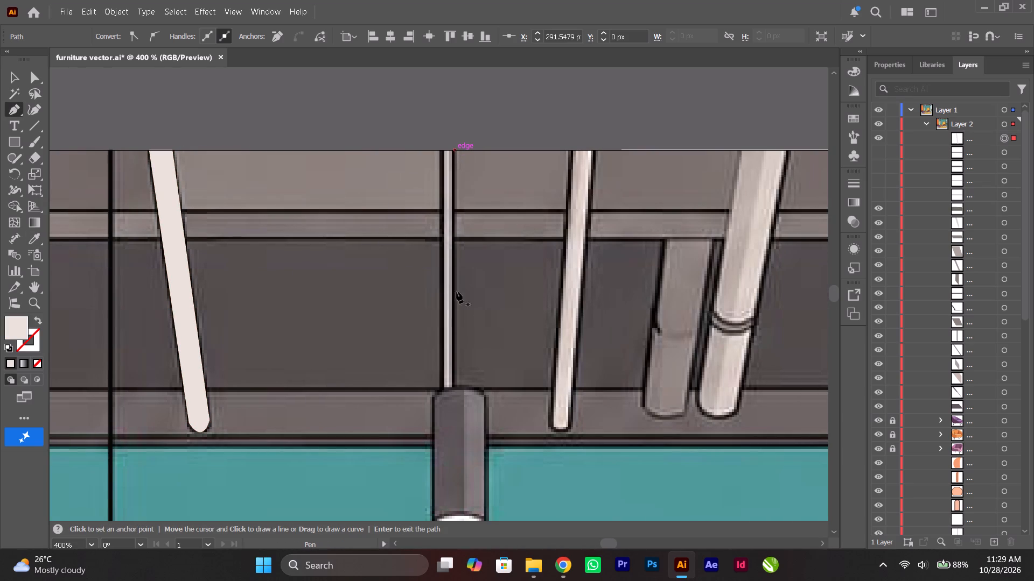
{"action": "left_click", "coordinate": [449, 388], "text": "shift"}
{"action": "left_click", "coordinate": [443, 390], "text": "shift"}
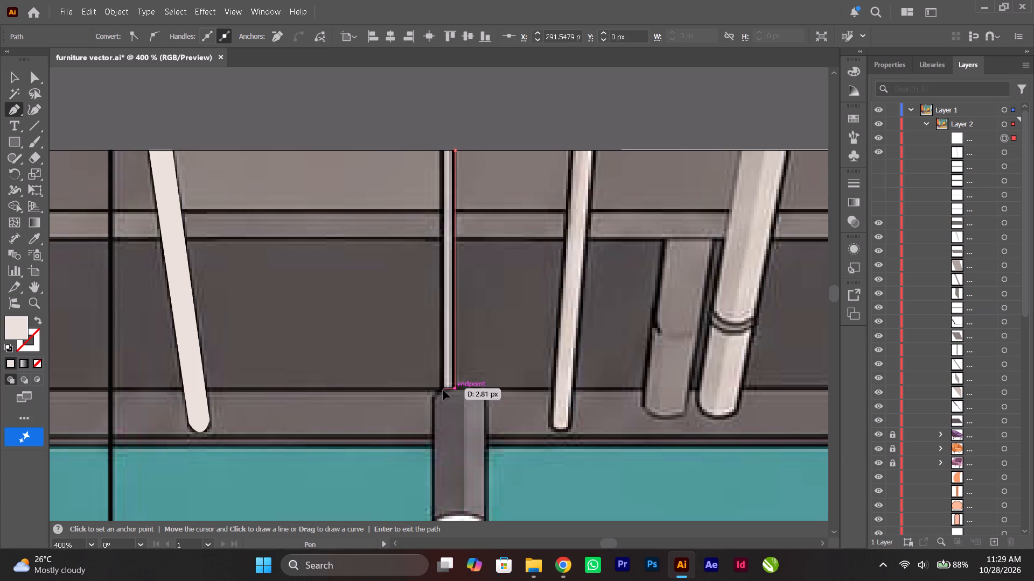
{"action": "left_click", "coordinate": [444, 150], "text": "shift"}
{"action": "left_click", "coordinate": [453, 151], "text": "shift"}
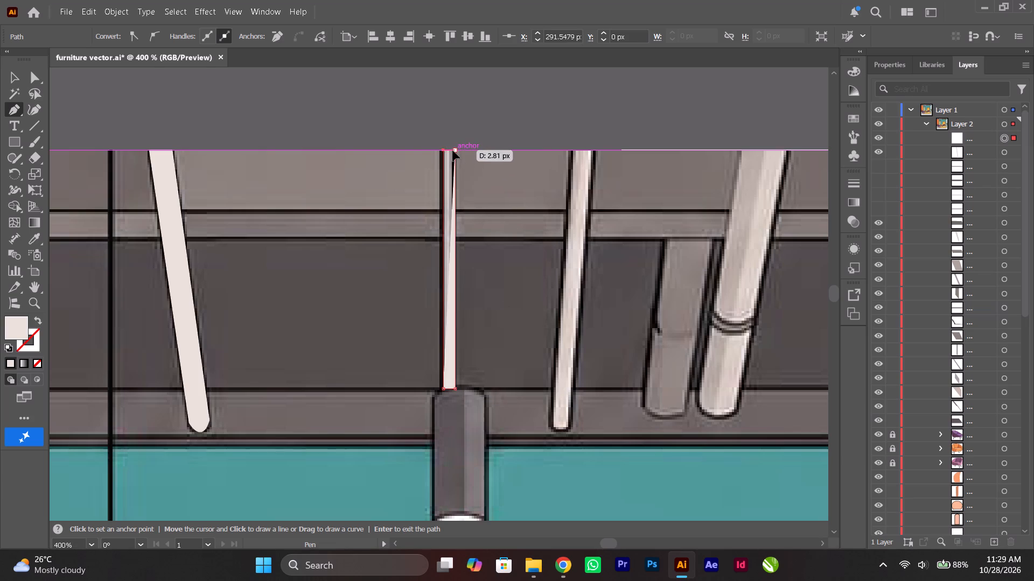
Fill the thin vertical rod above the spotlight with the light grey sampled from it in the reference image.
{"action": "left_click", "coordinate": [41, 362]}
{"action": "left_click", "coordinate": [33, 239]}
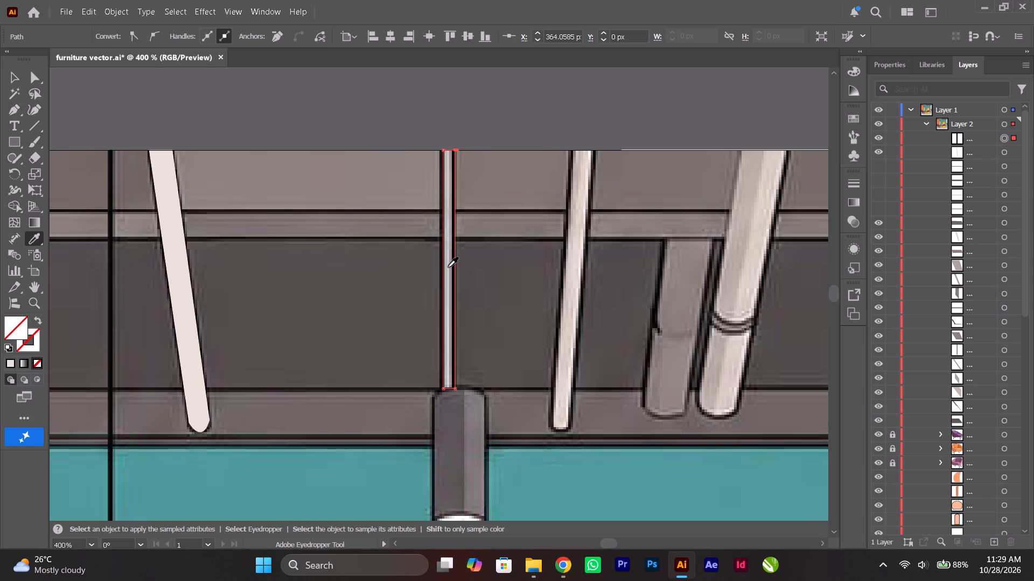
{"action": "left_click", "coordinate": [448, 269]}
Outline the slanted rod between the spotlight and the thick pipes, about 66 px long and 6 px wide, with a rounded lower end.
{"action": "scroll", "coordinate": [449, 292], "scroll_direction": "down", "scroll_amount": 7, "text": "ctrl"}
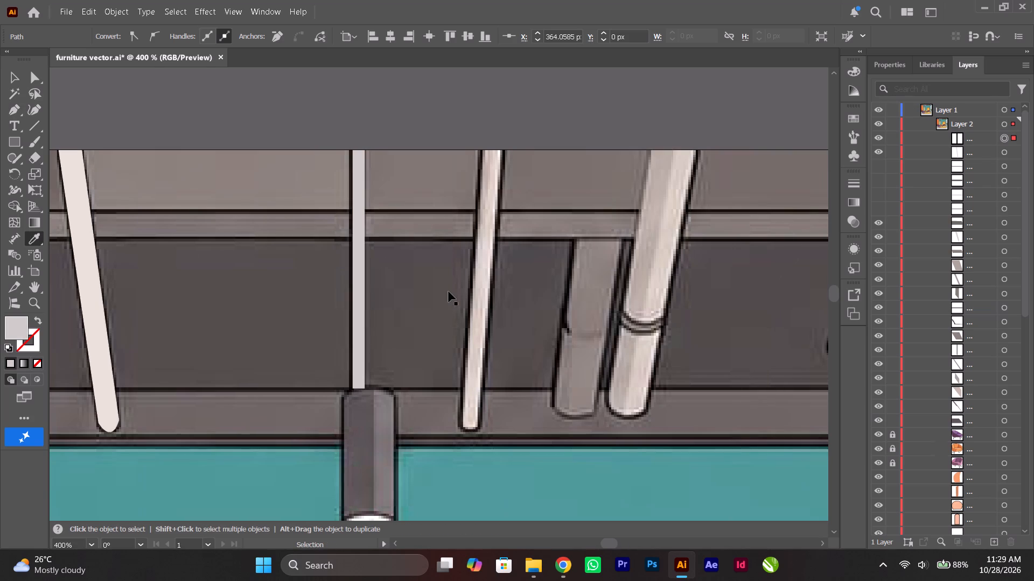
{"action": "left_click", "coordinate": [12, 111]}
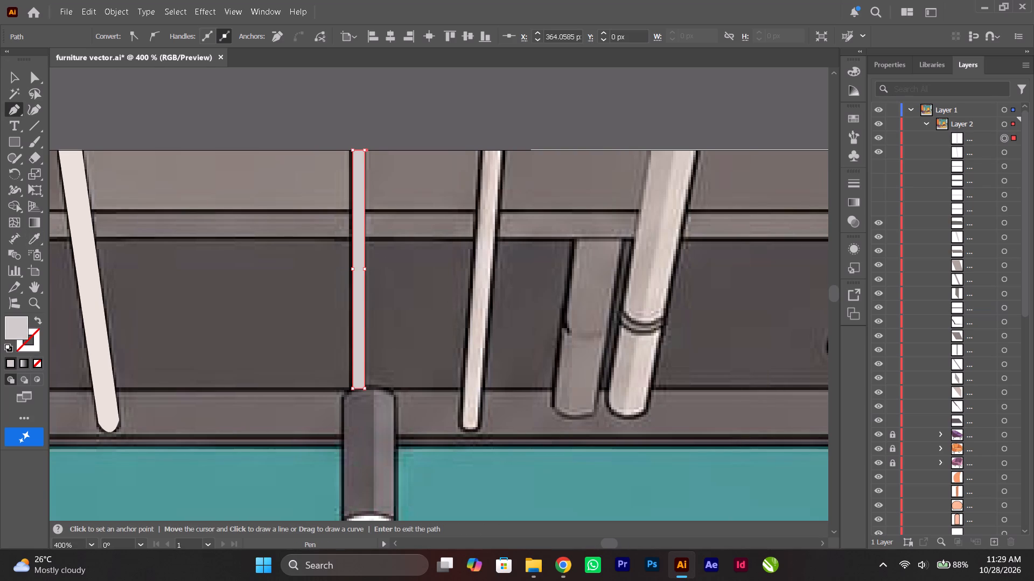
{"action": "left_click", "coordinate": [480, 150]}
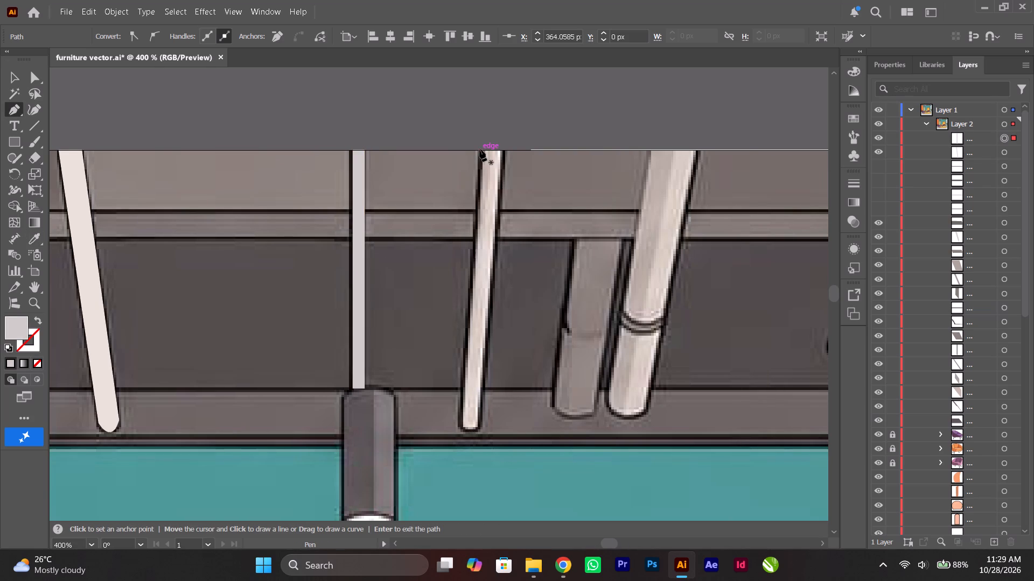
{"action": "left_click", "coordinate": [460, 427]}
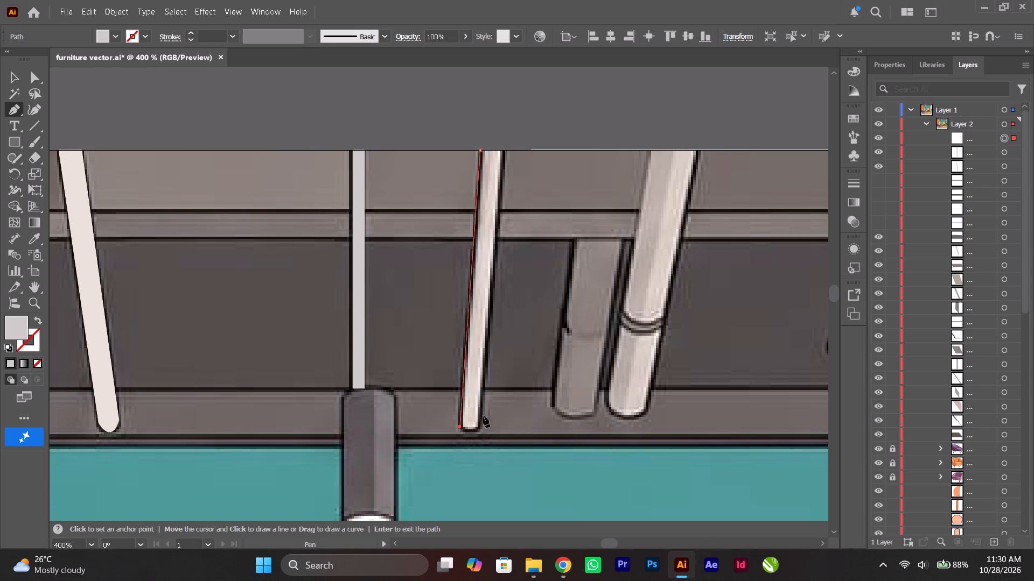
{"action": "left_click_drag", "start_coordinate": [479, 421], "coordinate": [486, 397]}
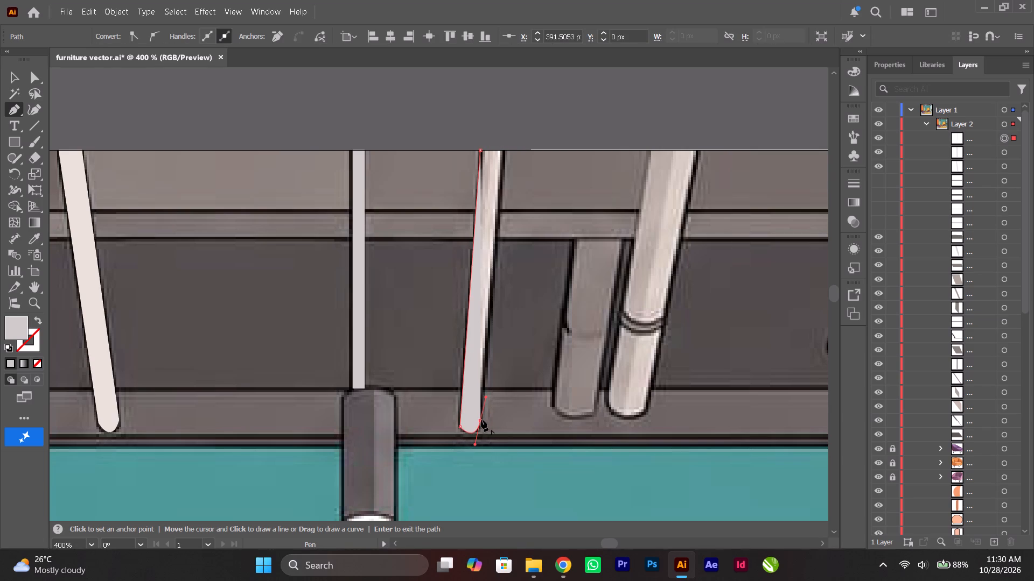
{"action": "left_click", "coordinate": [481, 420]}
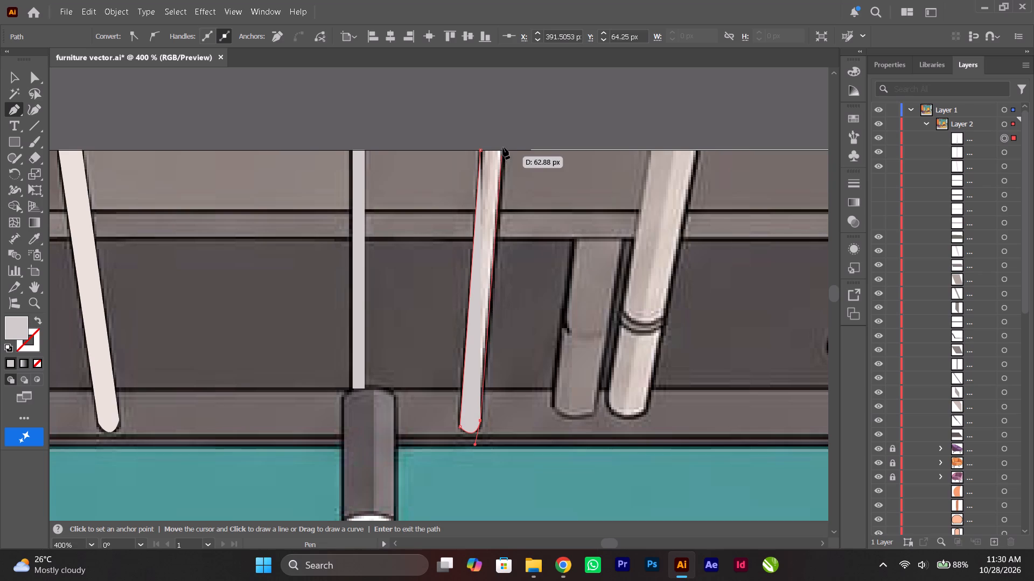
{"action": "left_click", "coordinate": [505, 150]}
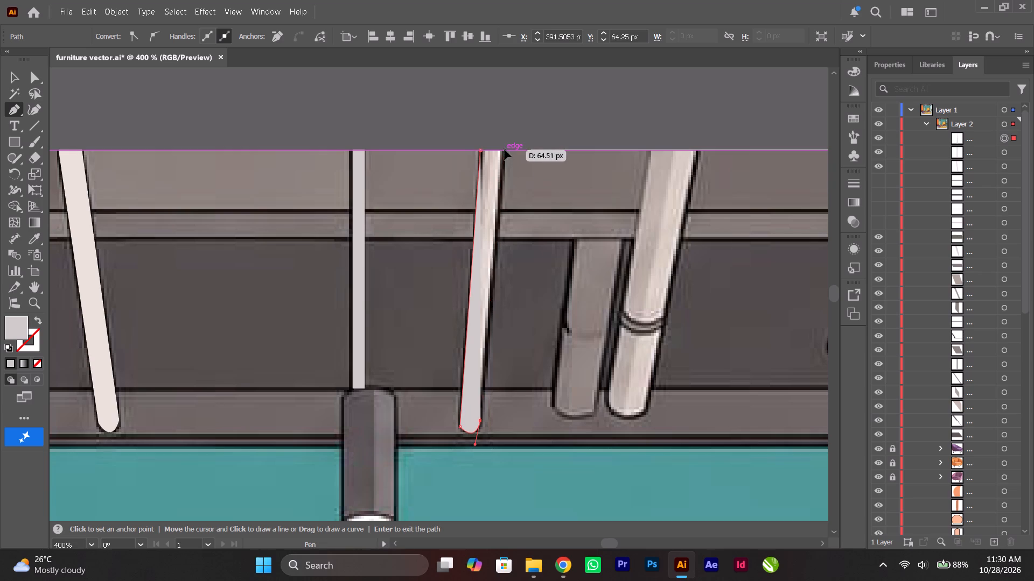
{"action": "left_click", "coordinate": [480, 151]}
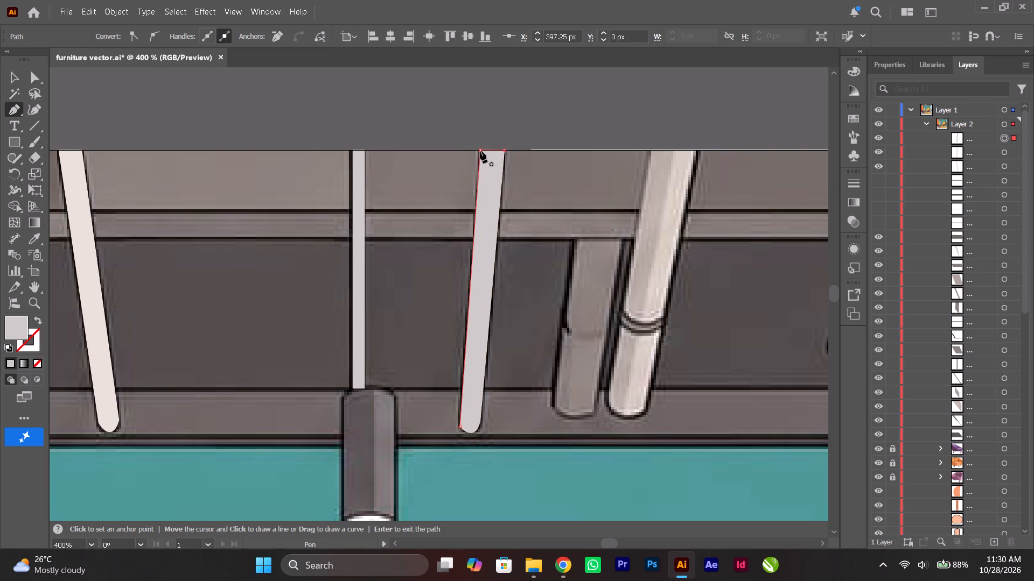
Fill the slanted rod between the spotlight and the thick pipes with the pale pink sampled from it in the reference image.
{"action": "left_click", "coordinate": [41, 365]}
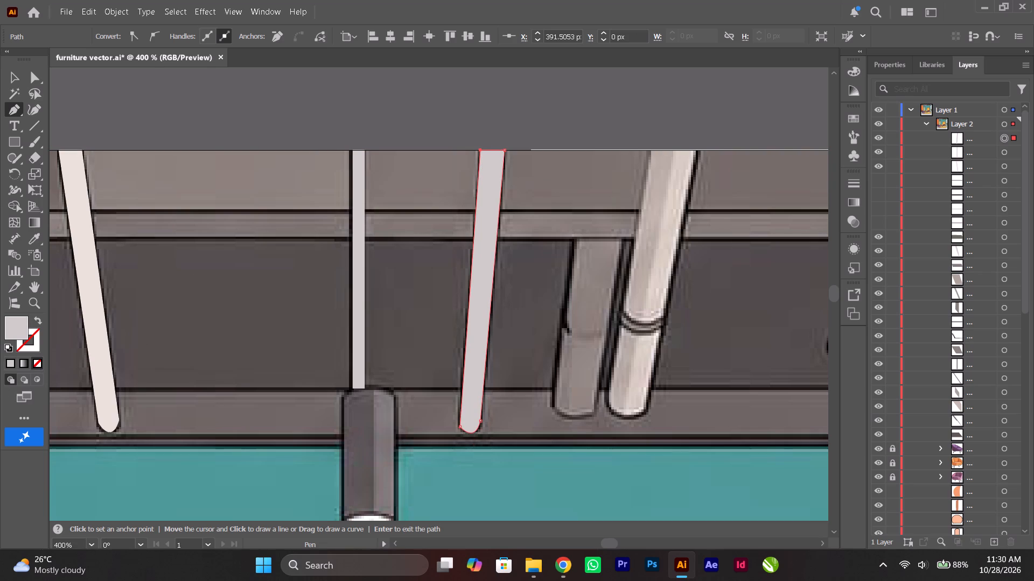
{"action": "left_click", "coordinate": [33, 239]}
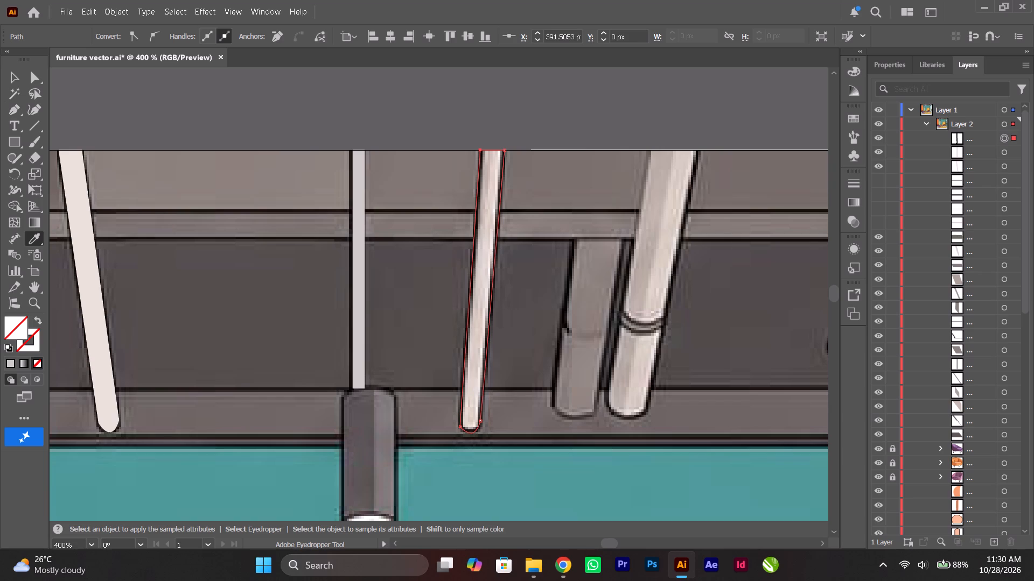
{"action": "left_click", "coordinate": [484, 267]}
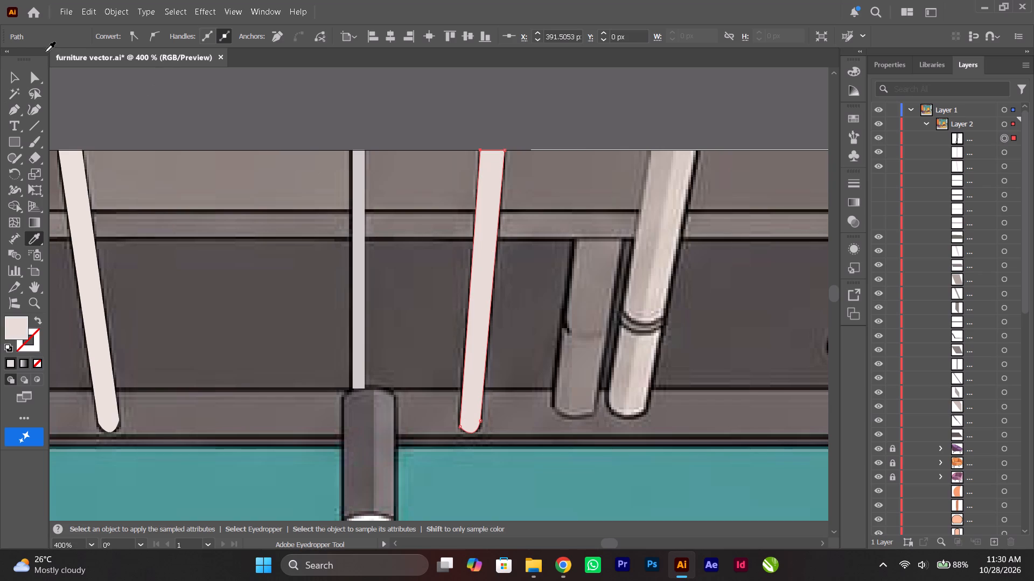
Outline the short slanted grey pipe below the ceiling beam, about 42 px long and 11 px wide, with a curved lower end.
{"action": "left_click", "coordinate": [21, 111]}
{"action": "scroll", "coordinate": [679, 342], "scroll_direction": "down", "scroll_amount": 5}
{"action": "scroll", "coordinate": [679, 342], "scroll_direction": "down", "scroll_amount": 11, "text": "ctrl"}
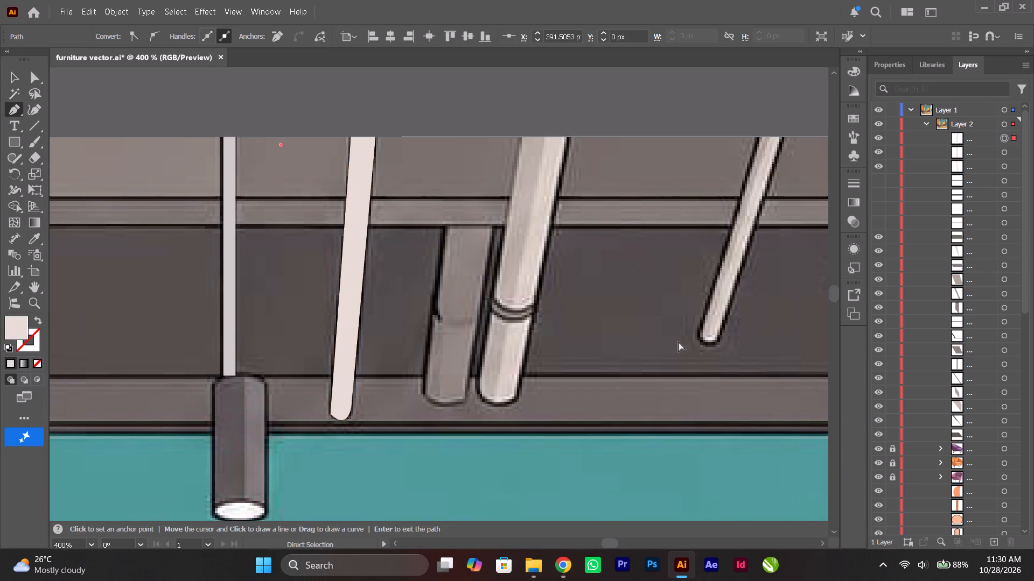
{"action": "scroll", "coordinate": [679, 342], "scroll_direction": "down", "scroll_amount": 4, "text": "ctrl"}
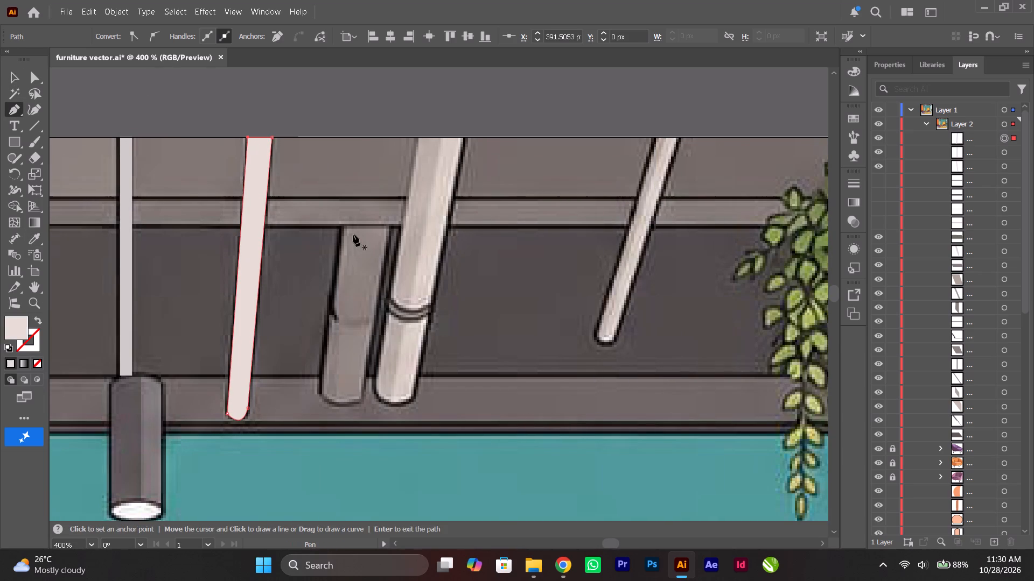
{"action": "left_click", "coordinate": [342, 227]}
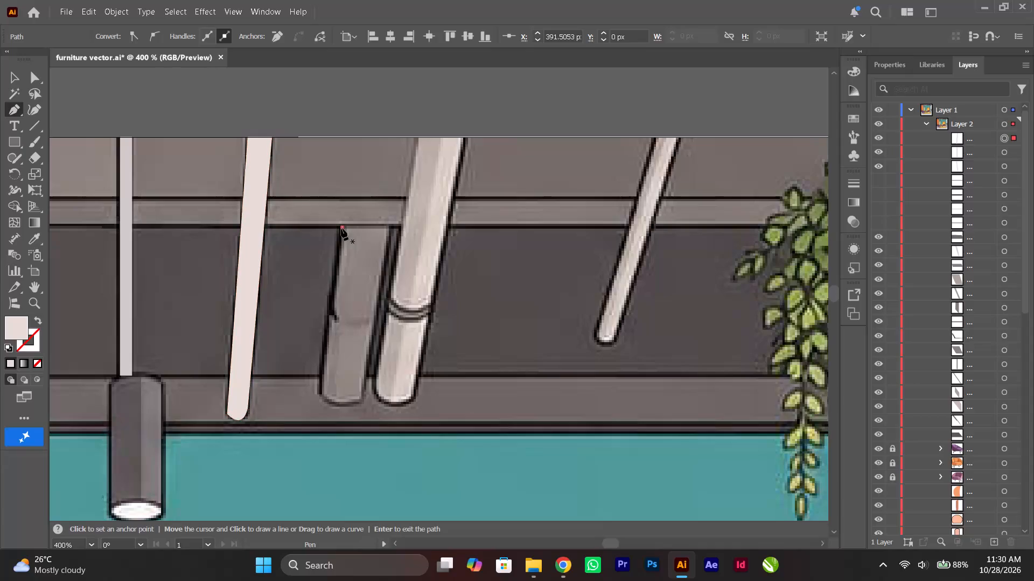
{"action": "left_click", "coordinate": [319, 392]}
{"action": "left_click_drag", "start_coordinate": [361, 400], "coordinate": [368, 396]}
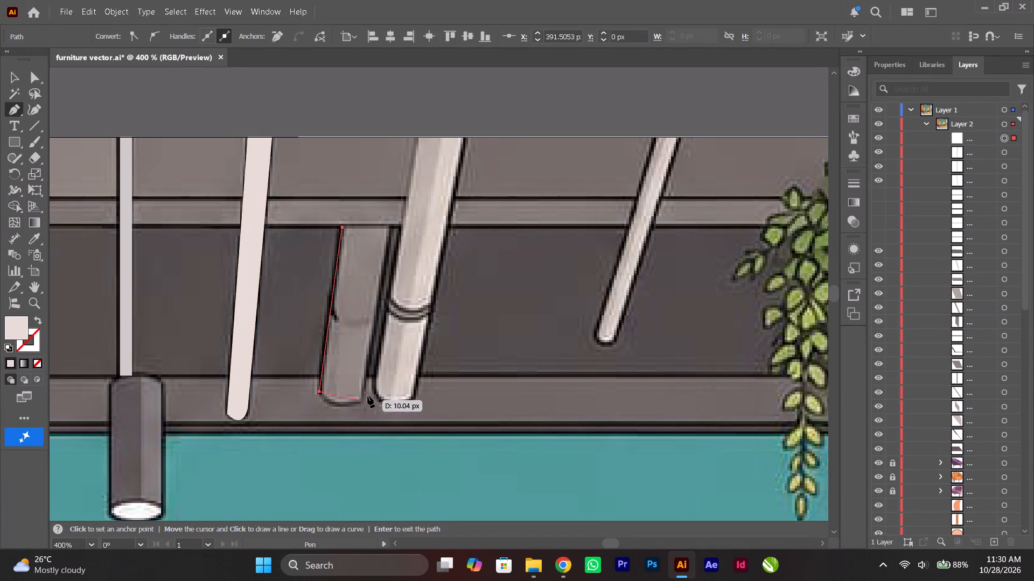
{"action": "left_click_drag", "start_coordinate": [368, 396], "coordinate": [389, 389]}
{"action": "left_click", "coordinate": [363, 399]}
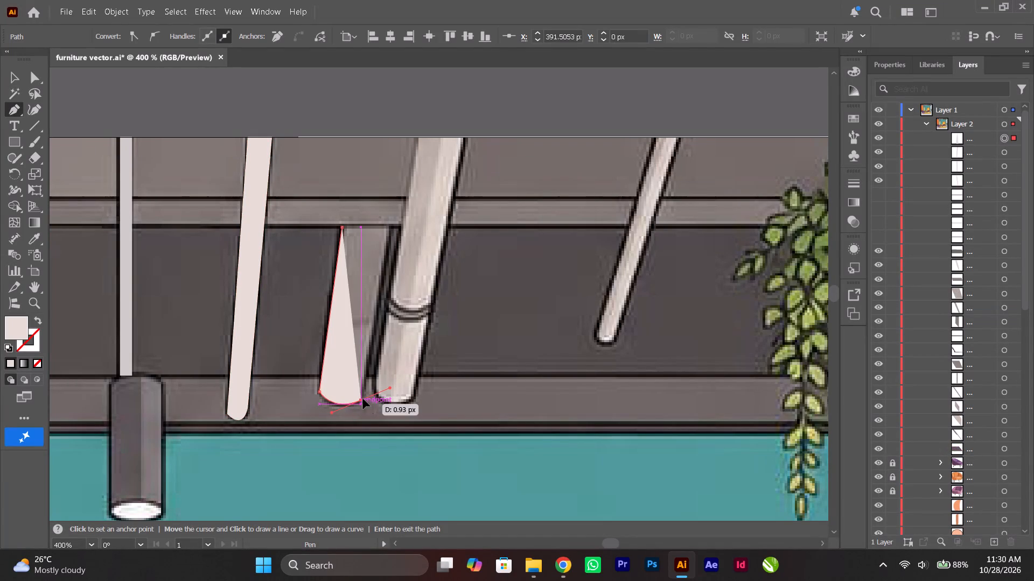
{"action": "left_click", "coordinate": [388, 228]}
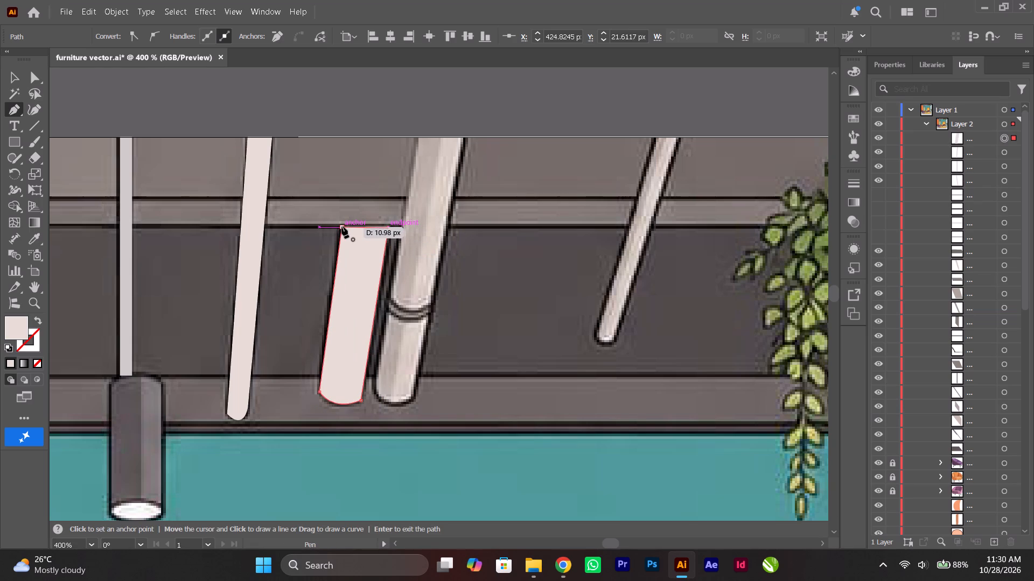
{"action": "left_click", "coordinate": [342, 226]}
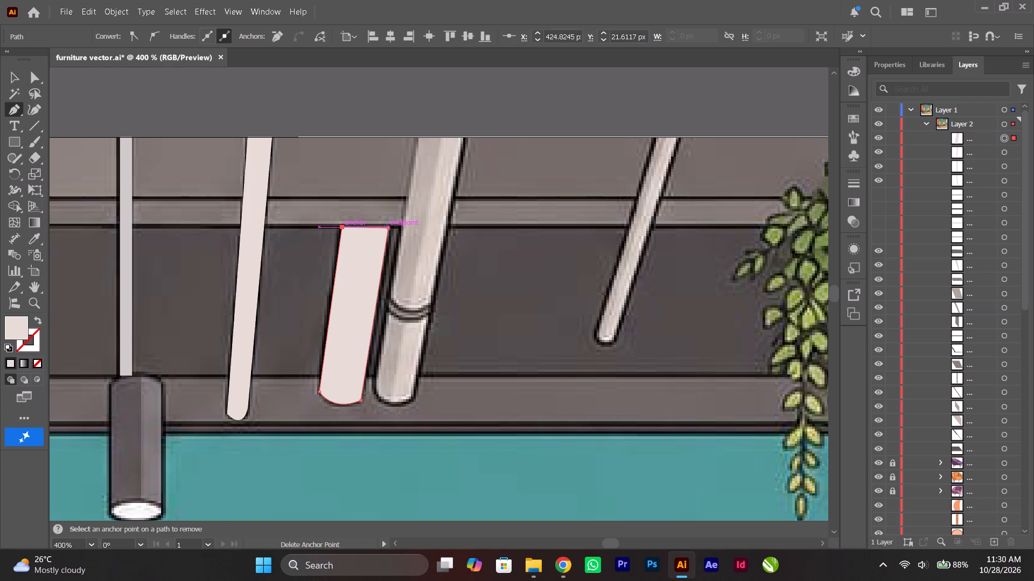
Fill the short slanted pipe with the grey-brown sampled from it in the reference image.
{"action": "left_click", "coordinate": [38, 365]}
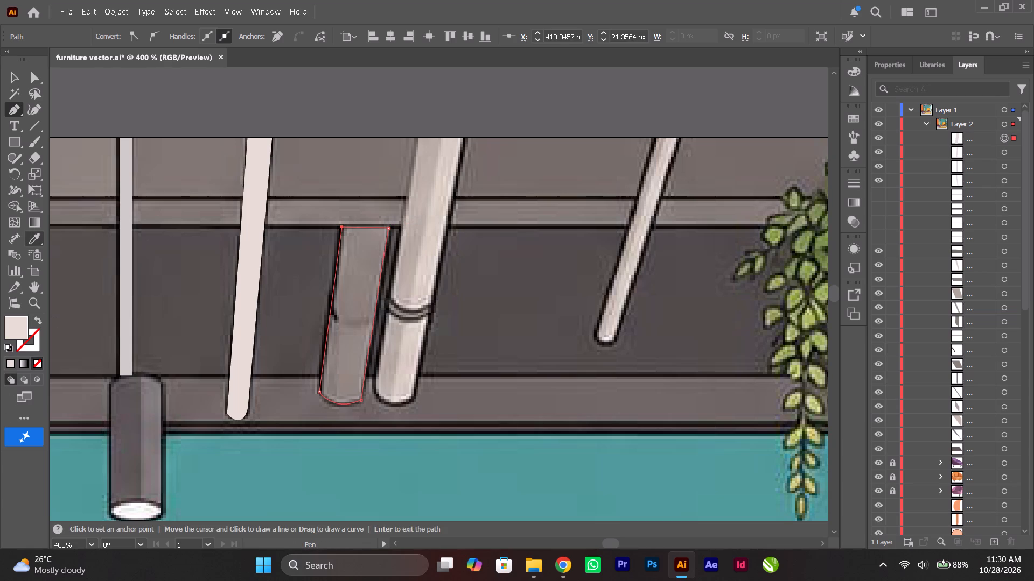
{"action": "left_click", "coordinate": [30, 239]}
{"action": "left_click", "coordinate": [364, 262]}
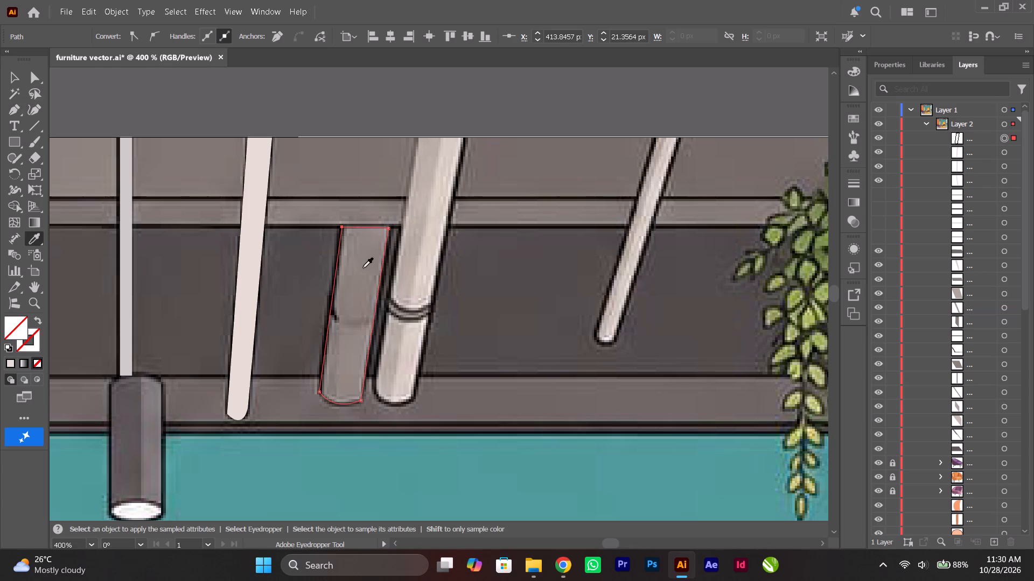
Outline the thick slanted pipe beside the grey one from the artboard's upper edge, about 62 px long and 12 px wide, with a rounded lower end.
{"action": "left_click", "coordinate": [12, 109]}
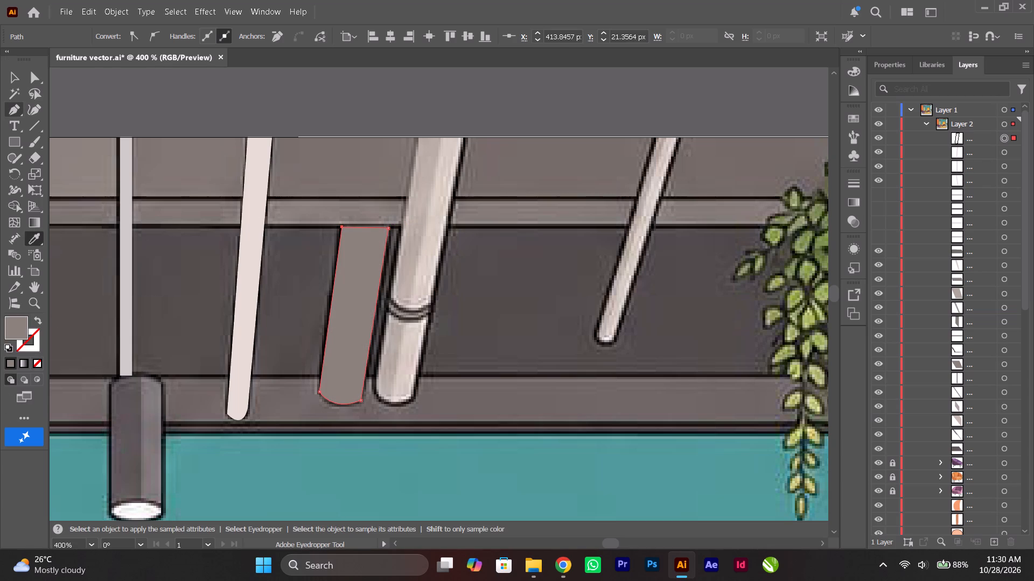
{"action": "left_click", "coordinate": [416, 138]}
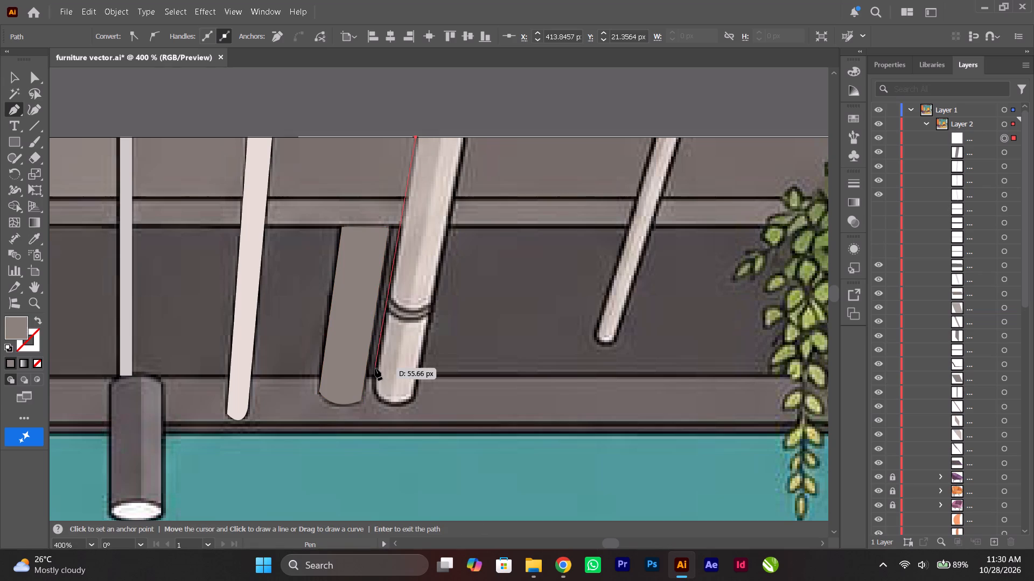
{"action": "left_click", "coordinate": [375, 369]}
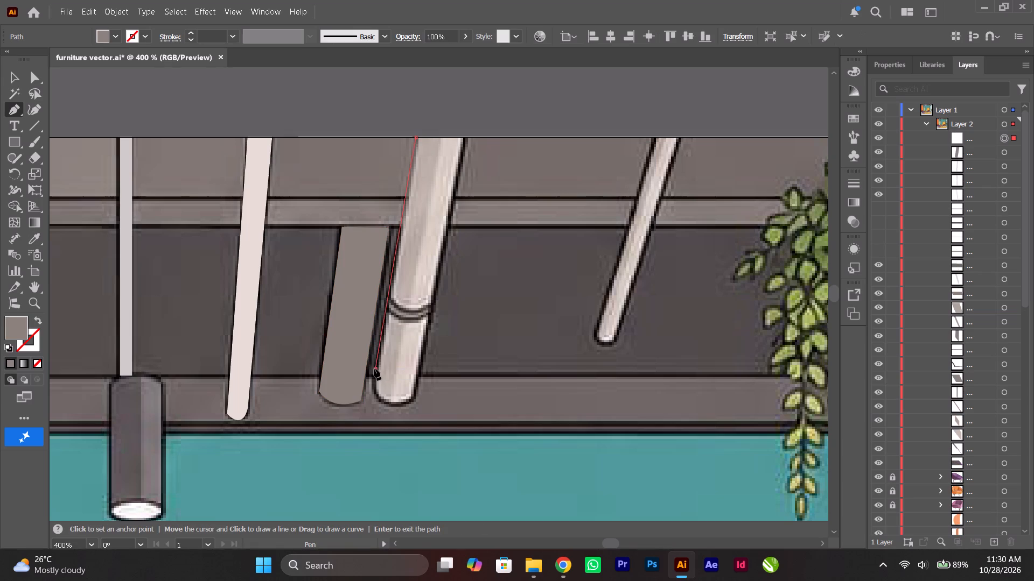
{"action": "left_click_drag", "start_coordinate": [389, 404], "coordinate": [402, 405]}
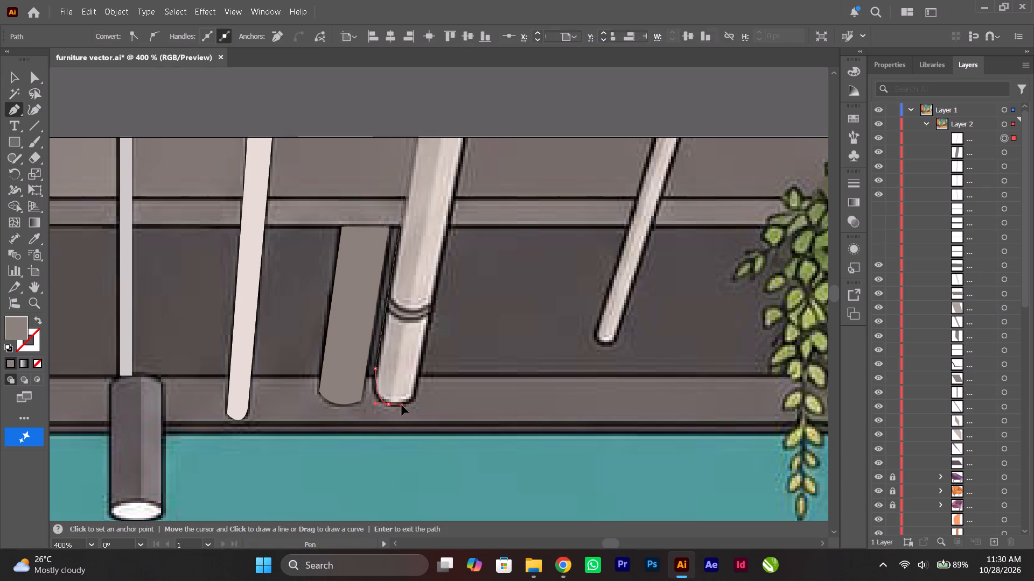
{"action": "left_click_drag", "start_coordinate": [402, 405], "coordinate": [407, 408]}
{"action": "left_click", "coordinate": [389, 402]}
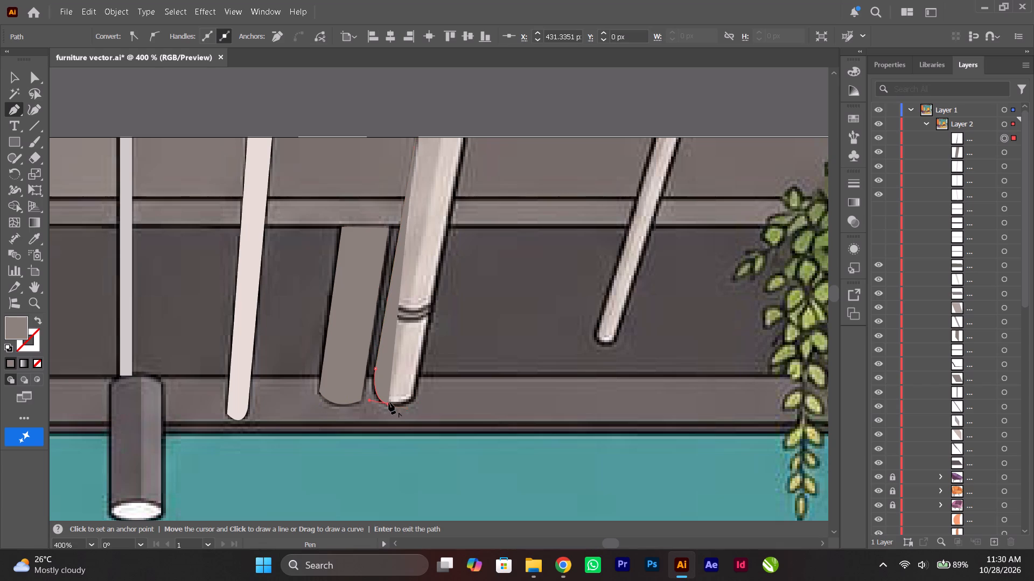
{"action": "left_click_drag", "start_coordinate": [415, 392], "coordinate": [422, 369]}
{"action": "left_click_drag", "start_coordinate": [422, 369], "coordinate": [423, 375]}
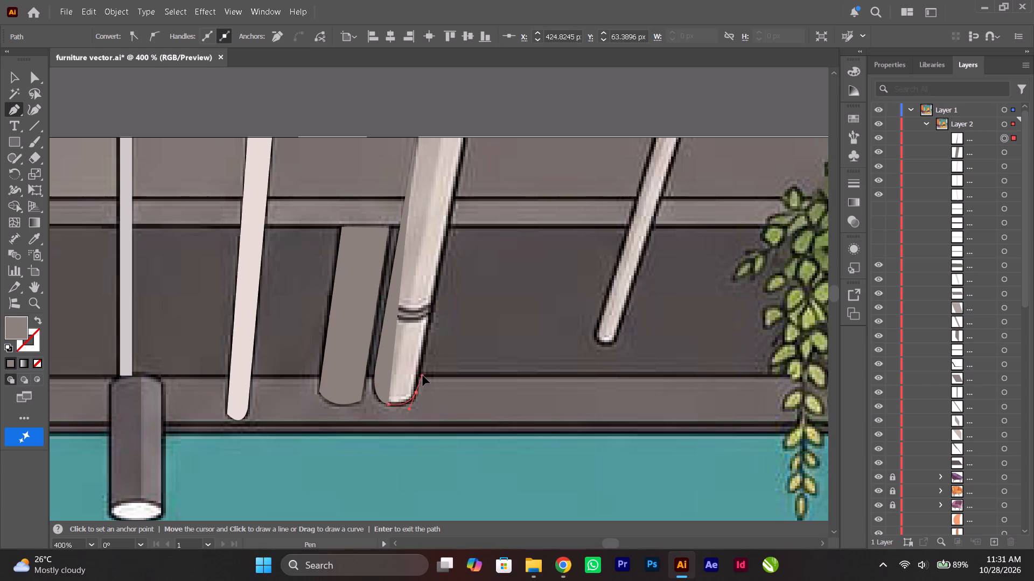
{"action": "left_click_drag", "start_coordinate": [423, 375], "coordinate": [422, 375]}
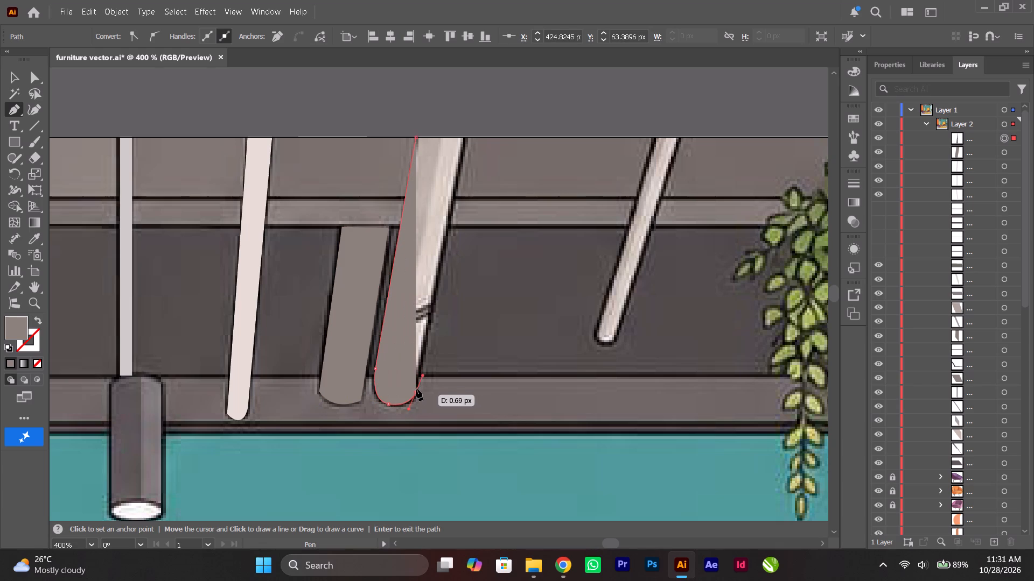
{"action": "left_click", "coordinate": [416, 391]}
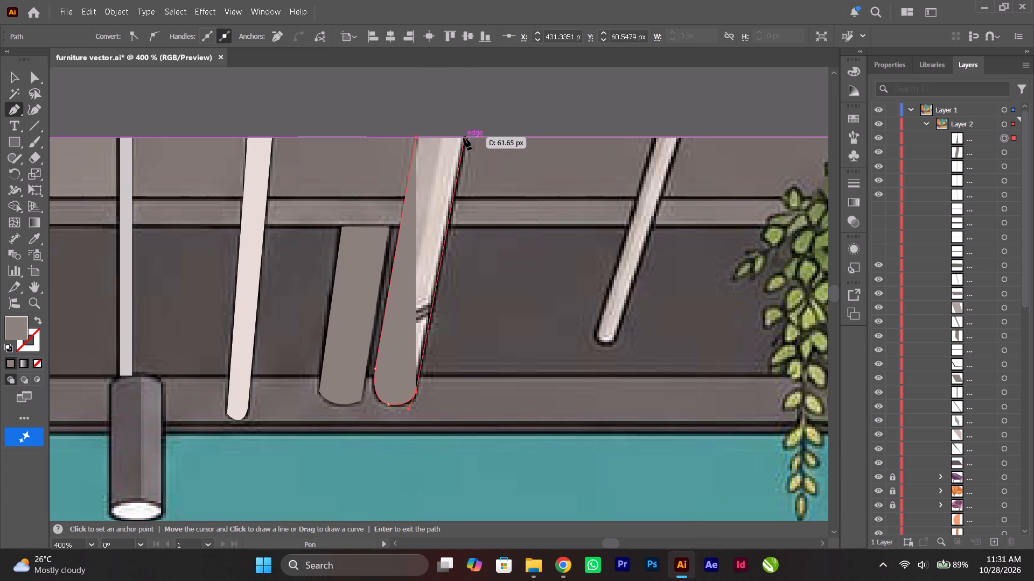
{"action": "left_click", "coordinate": [466, 138]}
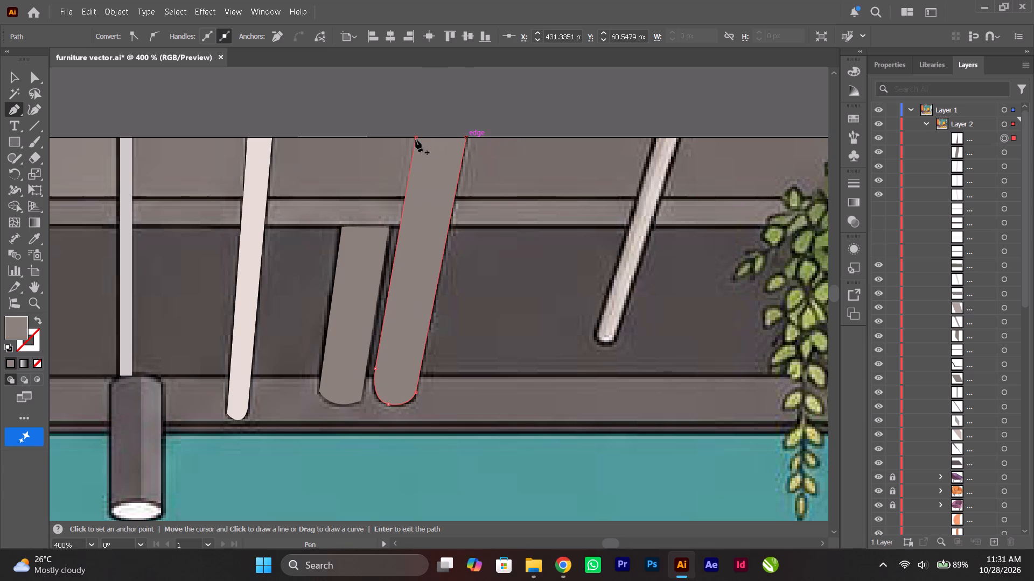
{"action": "left_click", "coordinate": [416, 137]}
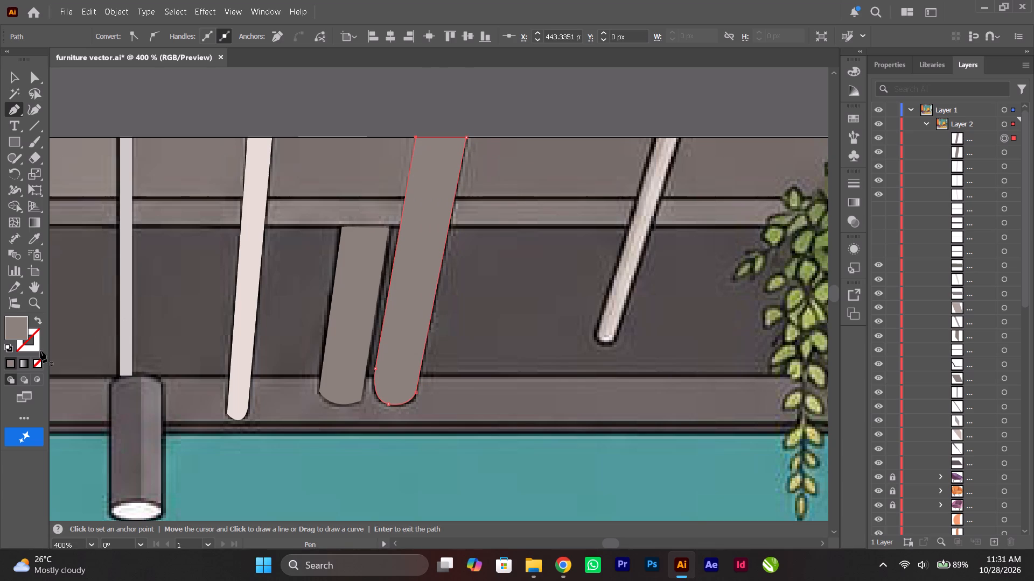
Fill the thick slanted pipe with the light beige sampled from it in the reference image, and deselect it.
{"action": "left_click", "coordinate": [38, 363]}
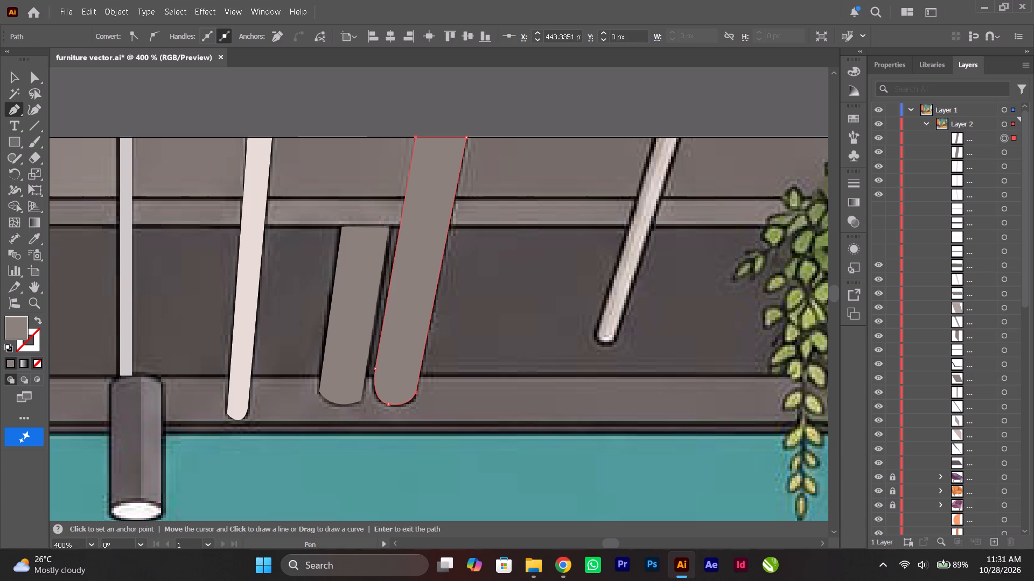
{"action": "left_click", "coordinate": [30, 243]}
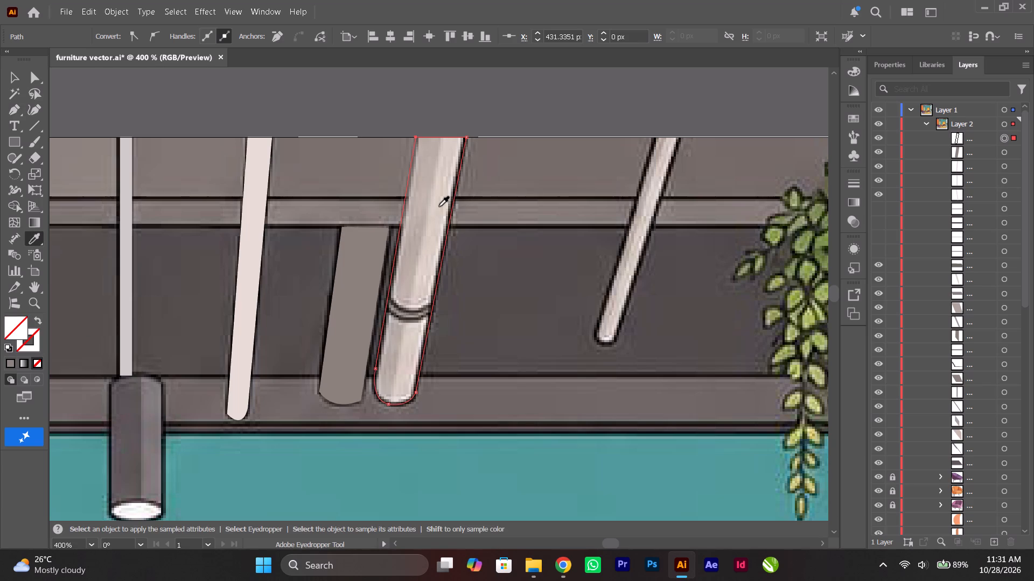
{"action": "left_click", "coordinate": [439, 207]}
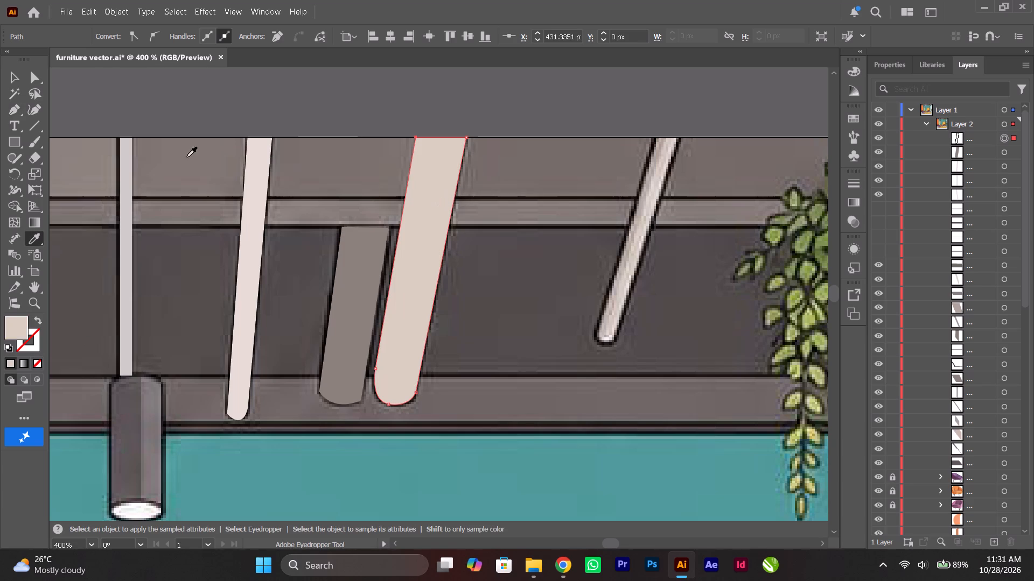
{"action": "left_click", "coordinate": [14, 70]}
{"action": "left_click", "coordinate": [332, 91]}
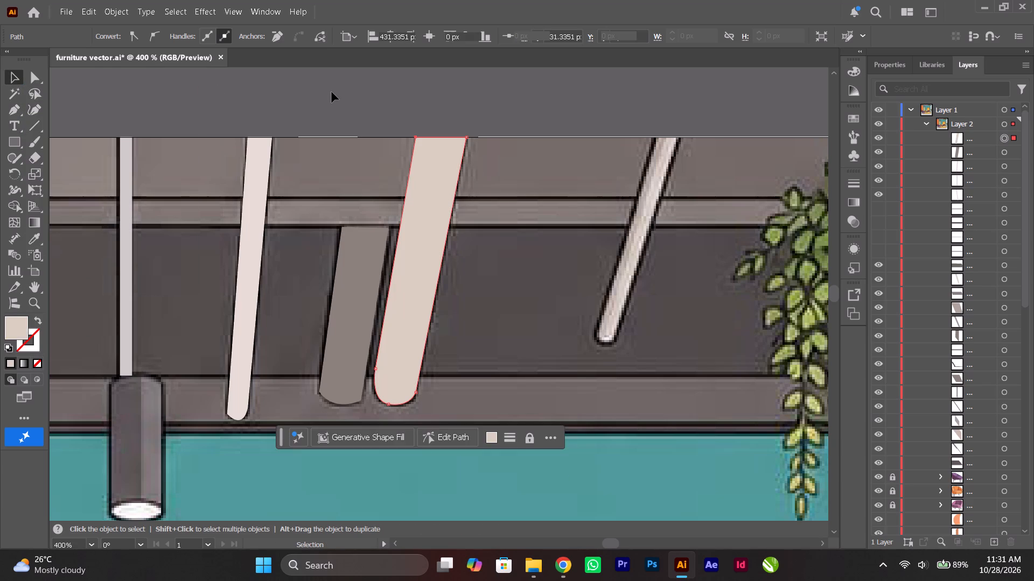
Outline the thin slanted rod between the thick pipe and the hanging plant in the same beige fill, about 48 px long with a rounded lower end.
{"action": "scroll", "coordinate": [332, 93], "scroll_direction": "down", "scroll_amount": 2, "text": "alt"}
{"action": "scroll", "coordinate": [332, 94], "scroll_direction": "up", "scroll_amount": 4, "text": "ctrl"}
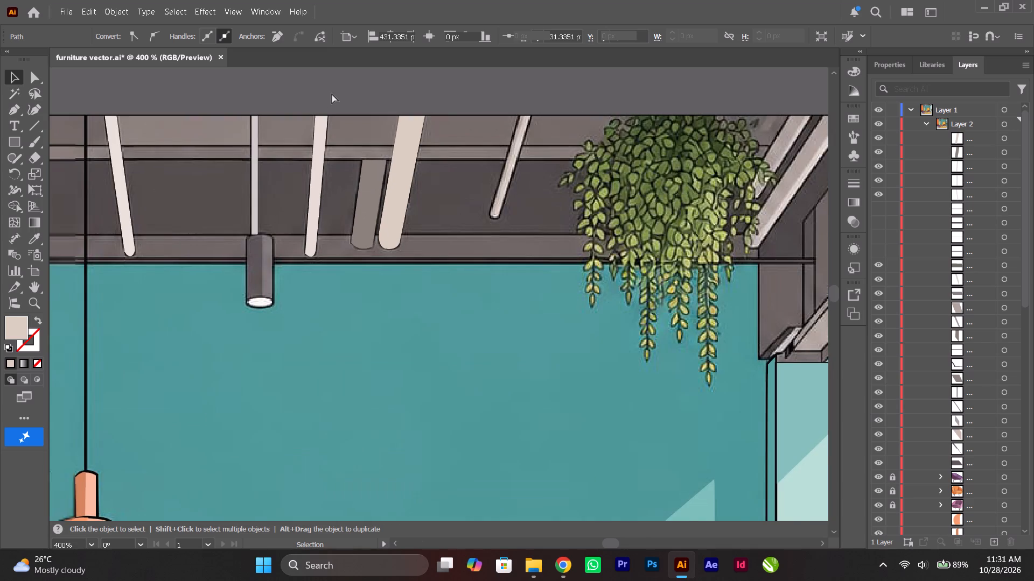
{"action": "scroll", "coordinate": [332, 94], "scroll_direction": "down", "scroll_amount": 8, "text": "ctrl"}
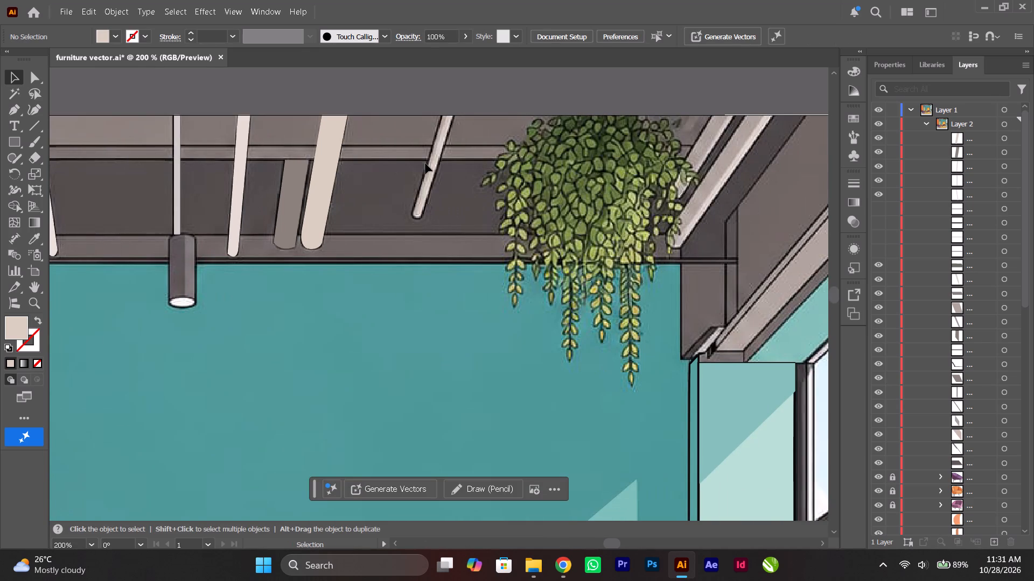
{"action": "scroll", "coordinate": [446, 163], "scroll_direction": "up", "scroll_amount": 2, "text": "alt"}
{"action": "scroll", "coordinate": [446, 163], "scroll_direction": "down", "scroll_amount": 2, "text": "ctrl"}
{"action": "scroll", "coordinate": [446, 163], "scroll_direction": "up", "scroll_amount": 7}
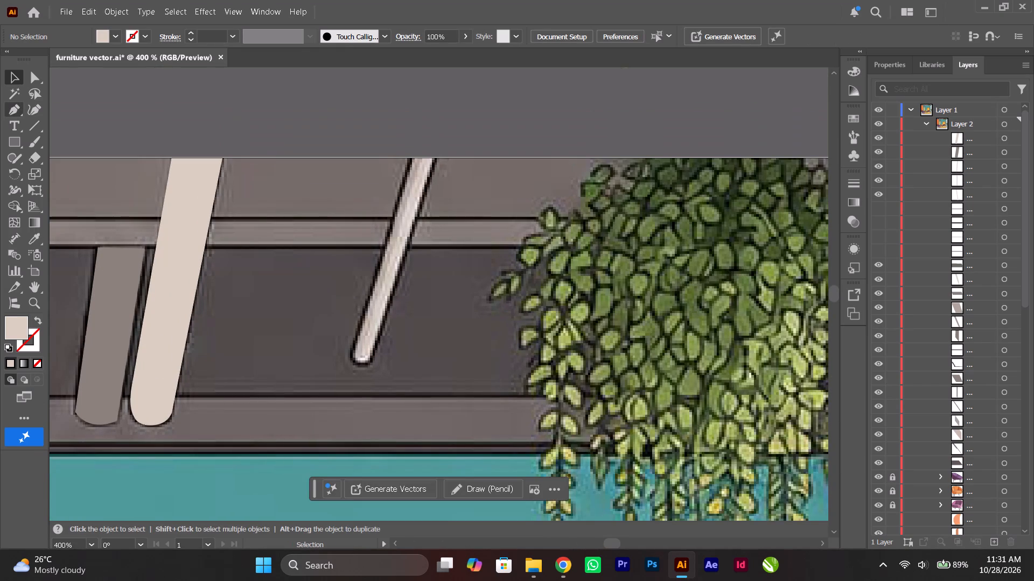
{"action": "left_click", "coordinate": [17, 107]}
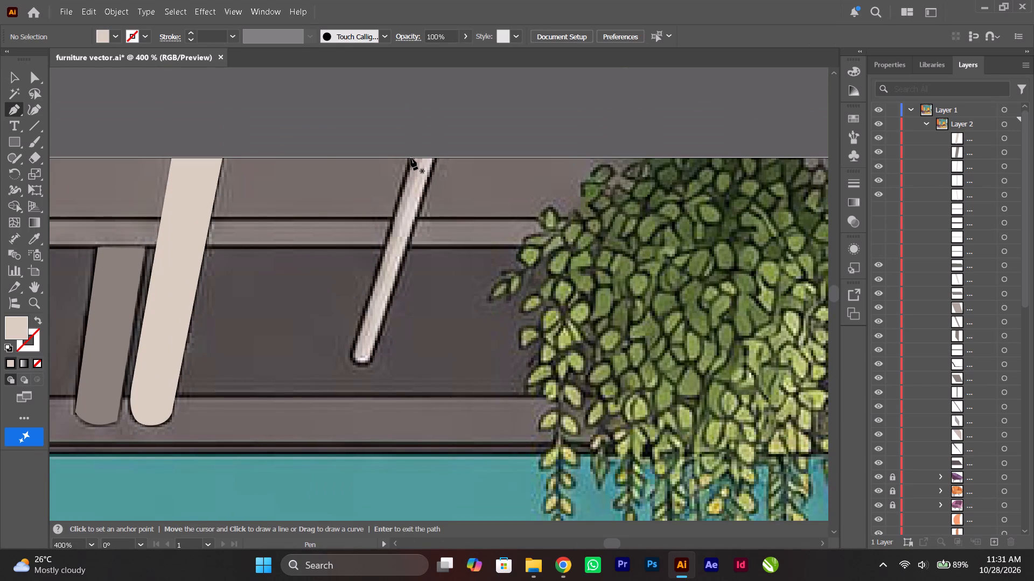
{"action": "left_click", "coordinate": [411, 158]}
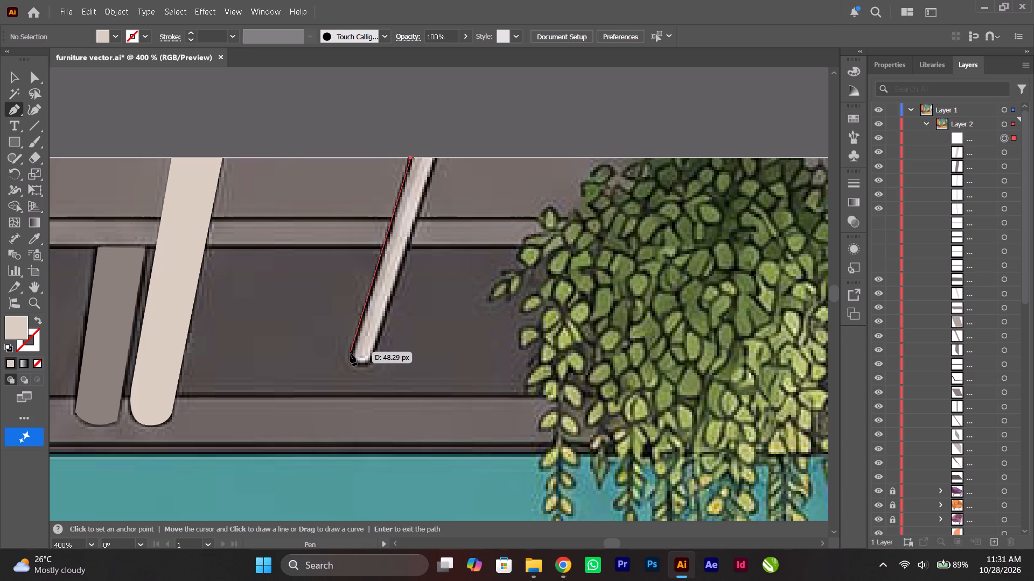
{"action": "left_click", "coordinate": [351, 354]}
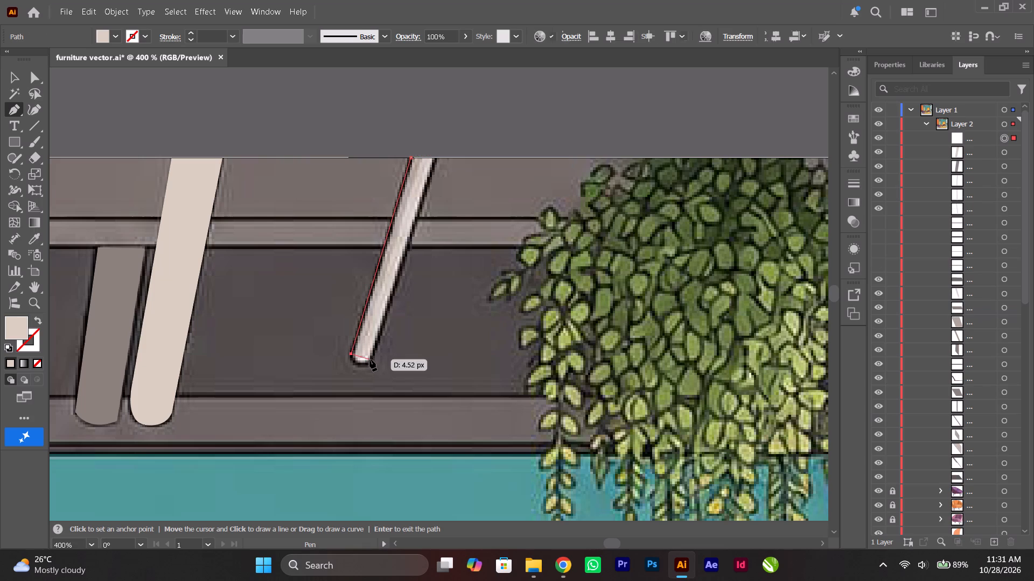
{"action": "left_click_drag", "start_coordinate": [371, 359], "coordinate": [385, 349]}
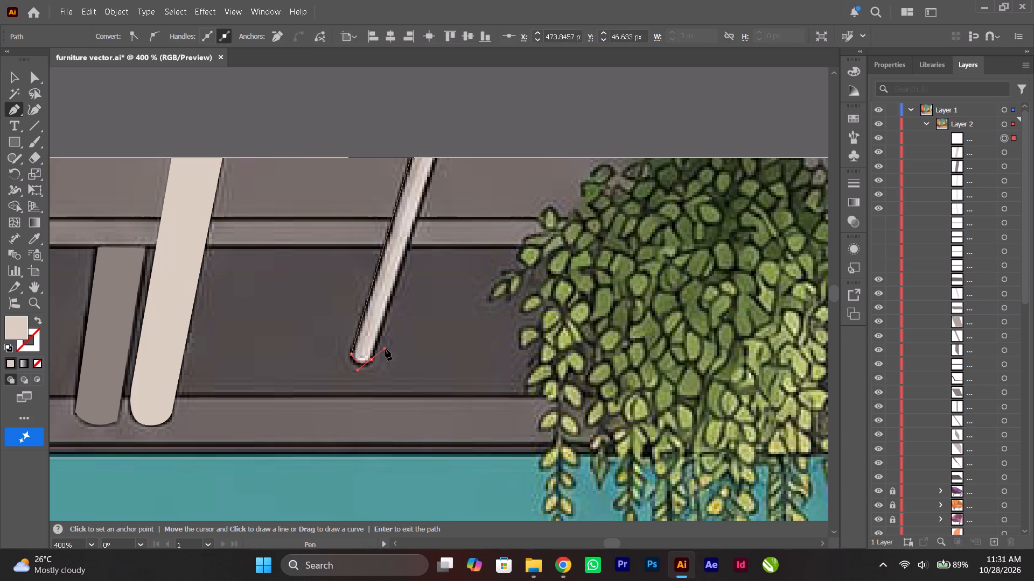
{"action": "left_click", "coordinate": [371, 359]}
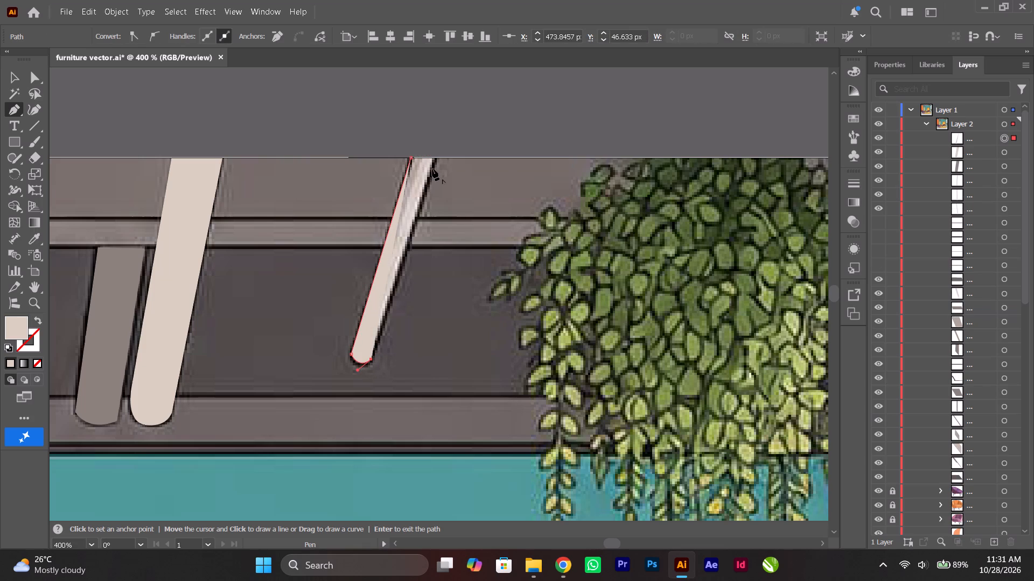
{"action": "left_click", "coordinate": [436, 158]}
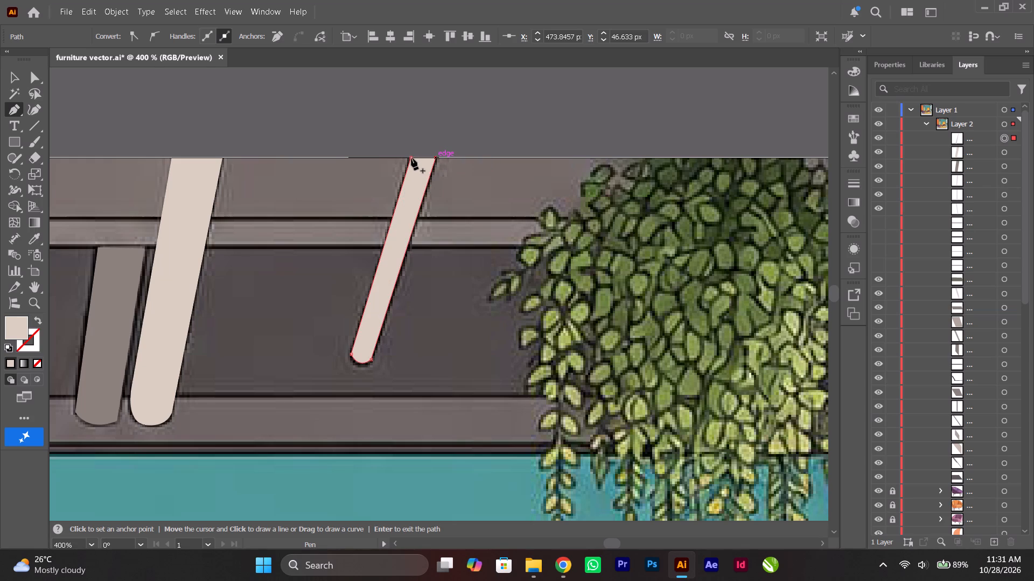
{"action": "left_click", "coordinate": [411, 156]}
{"action": "scroll", "coordinate": [415, 175], "scroll_direction": "down", "scroll_amount": 1, "text": "alt"}
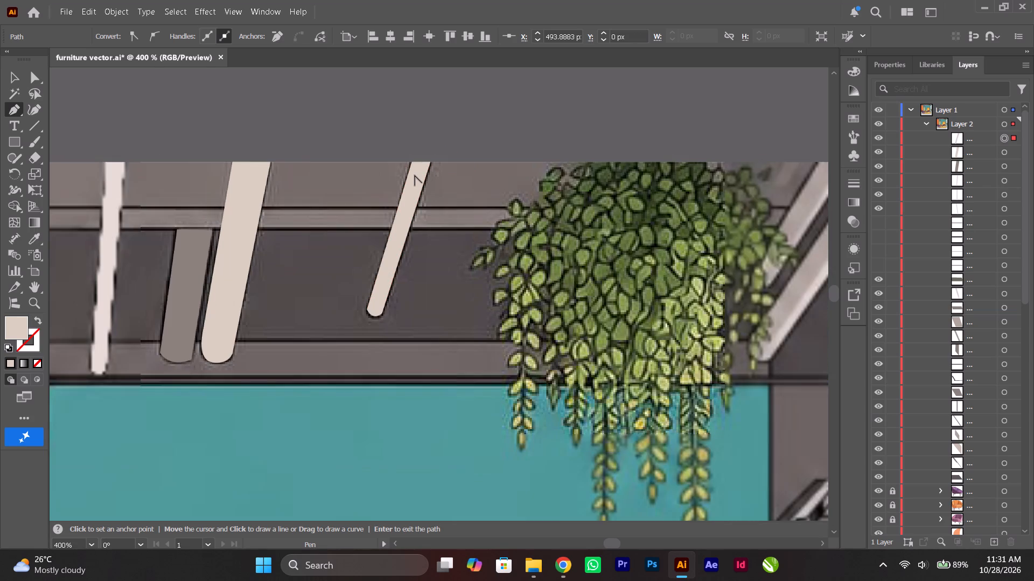
Deselect the thin slanted rod beside the hanging plant.
{"action": "scroll", "coordinate": [415, 175], "scroll_direction": "down", "scroll_amount": 2, "text": "alt"}
{"action": "scroll", "coordinate": [415, 175], "scroll_direction": "down", "scroll_amount": 4, "text": "ctrl"}
{"action": "scroll", "coordinate": [415, 175], "scroll_direction": "up", "scroll_amount": 3, "text": "ctrl"}
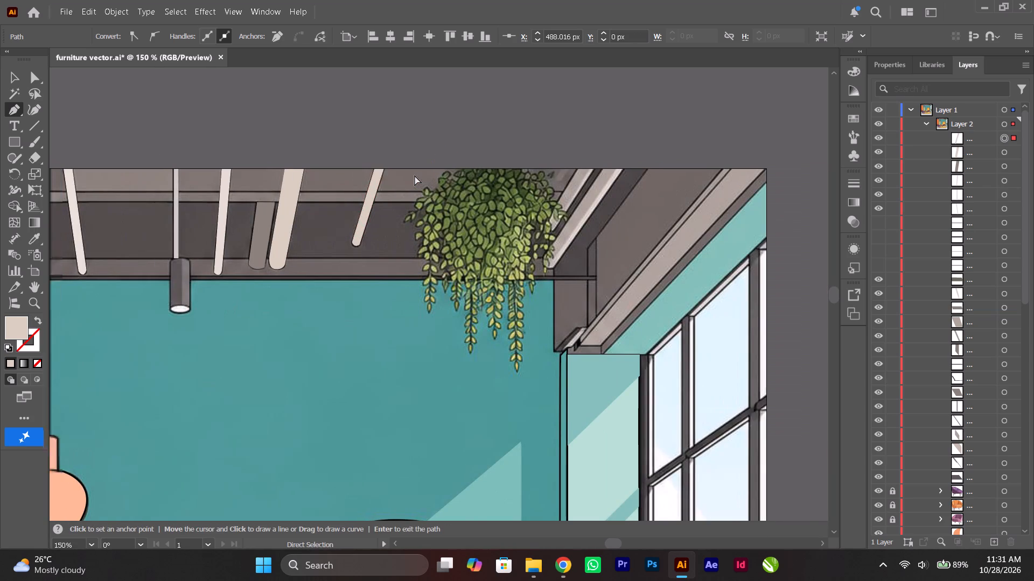
{"action": "scroll", "coordinate": [415, 175], "scroll_direction": "up", "scroll_amount": 5, "text": "ctrl"}
{"action": "left_click", "coordinate": [12, 74]}
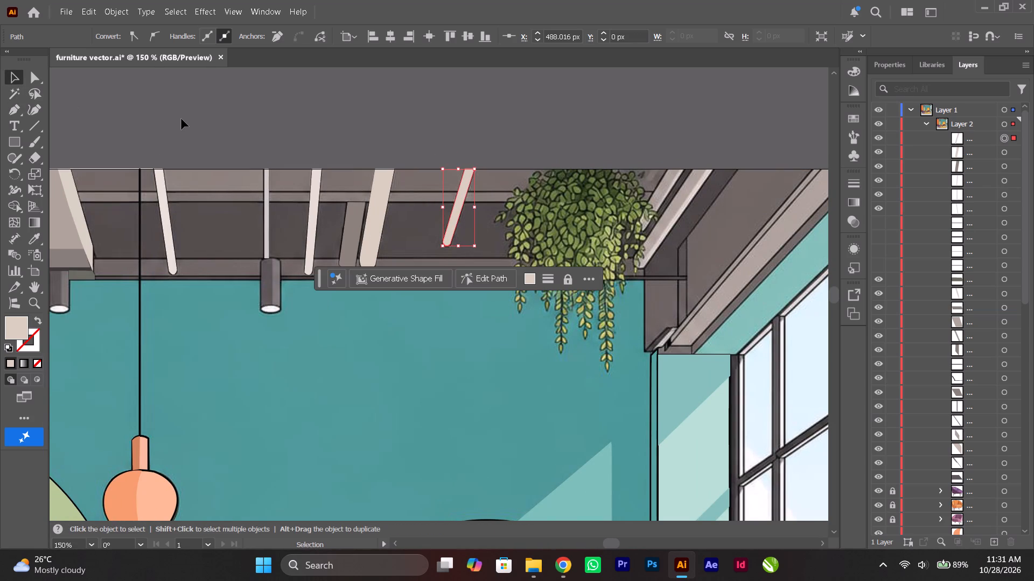
{"action": "left_click", "coordinate": [181, 119]}
Examine the whole illustration and the ceiling around the hanging plant for parts still to trace.
{"action": "scroll", "coordinate": [267, 161], "scroll_direction": "up", "scroll_amount": 6, "text": "ctrl"}
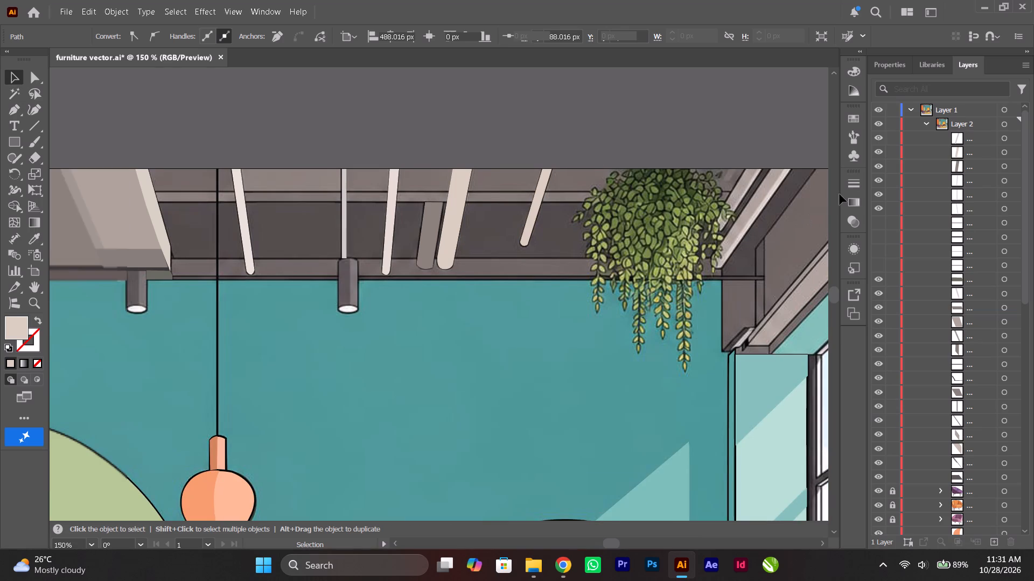
{"action": "scroll", "coordinate": [691, 235], "scroll_direction": "down", "scroll_amount": 2, "text": "ctrl"}
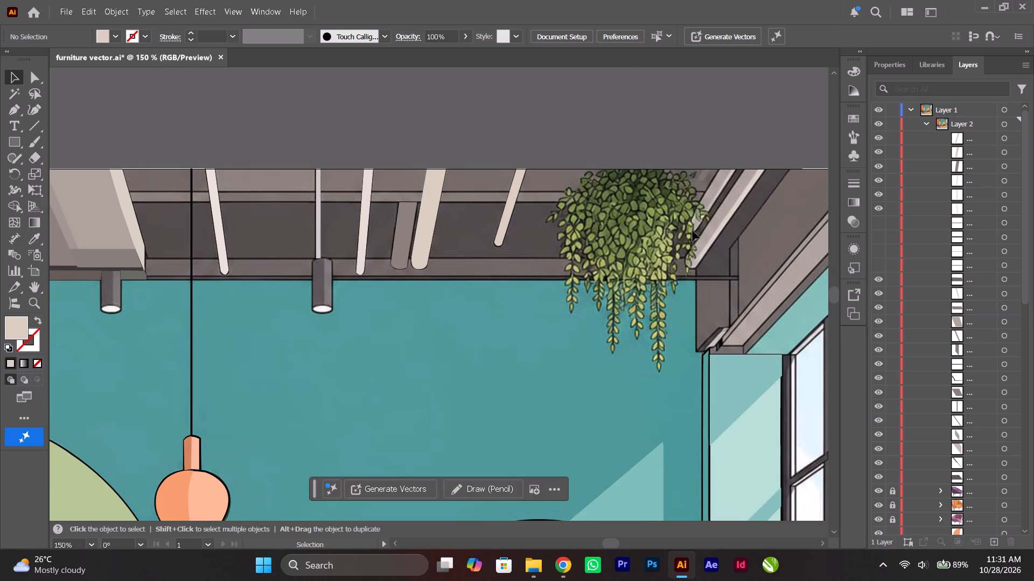
{"action": "scroll", "coordinate": [690, 230], "scroll_direction": "down", "scroll_amount": 2, "text": "alt"}
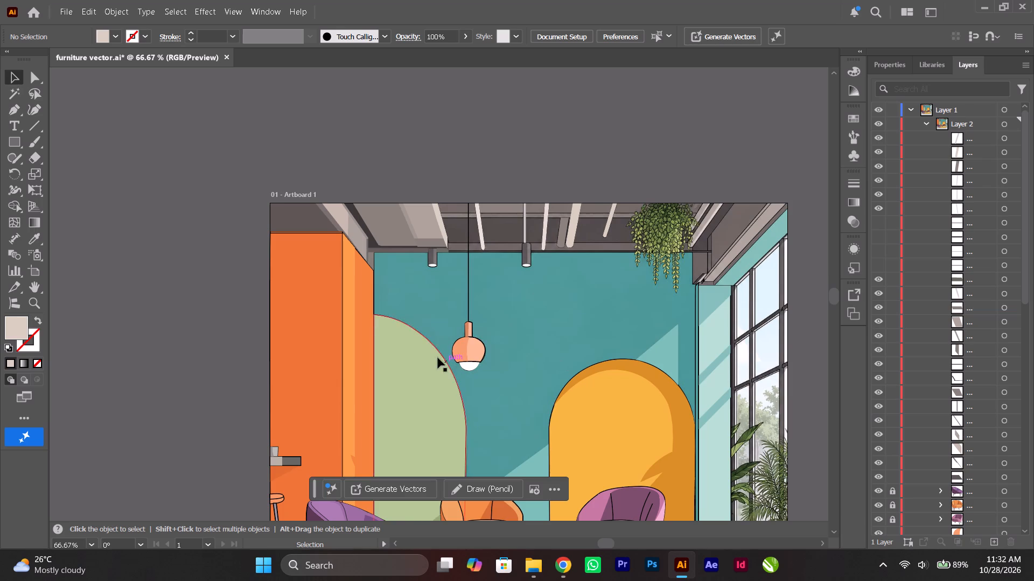
{"action": "scroll", "coordinate": [376, 321], "scroll_direction": "down", "scroll_amount": 8}
{"action": "scroll", "coordinate": [376, 322], "scroll_direction": "up", "scroll_amount": 3, "text": "ctrl"}
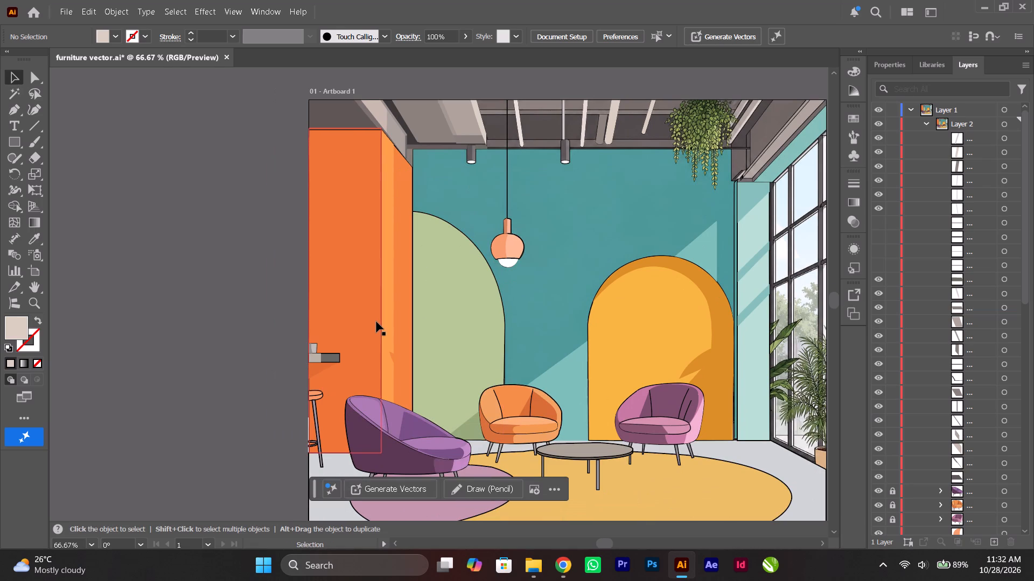
{"action": "scroll", "coordinate": [376, 322], "scroll_direction": "down", "scroll_amount": 1, "text": "alt"}
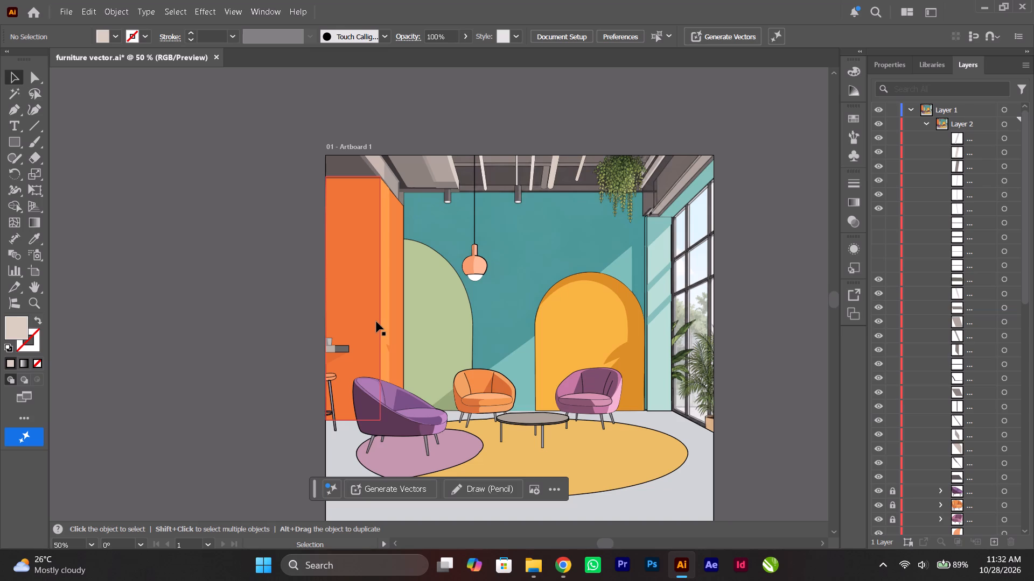
{"action": "scroll", "coordinate": [669, 137], "scroll_direction": "up", "scroll_amount": 4, "text": "alt"}
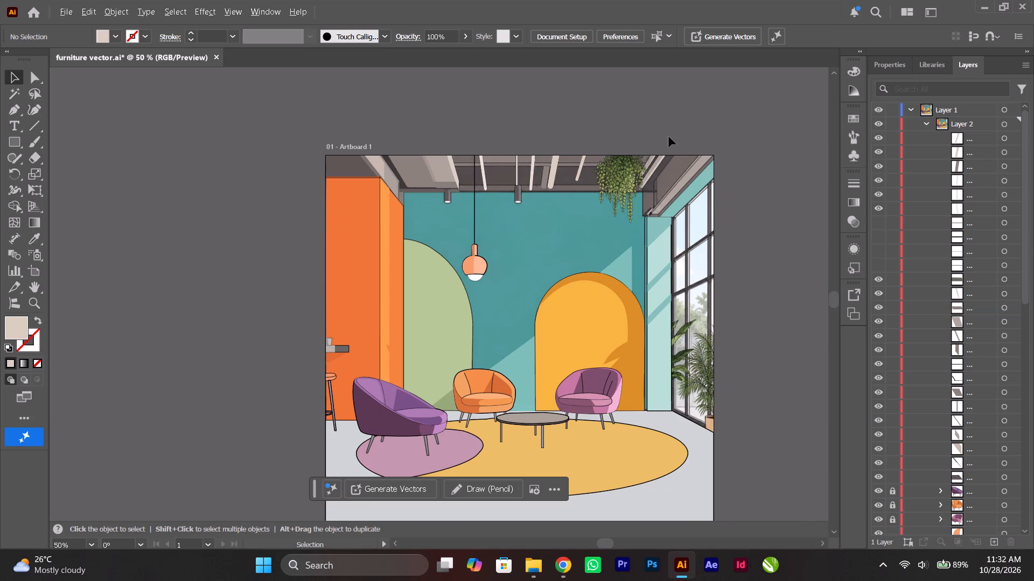
{"action": "scroll", "coordinate": [624, 243], "scroll_direction": "up", "scroll_amount": 1, "text": "alt"}
{"action": "scroll", "coordinate": [586, 264], "scroll_direction": "down", "scroll_amount": 2}
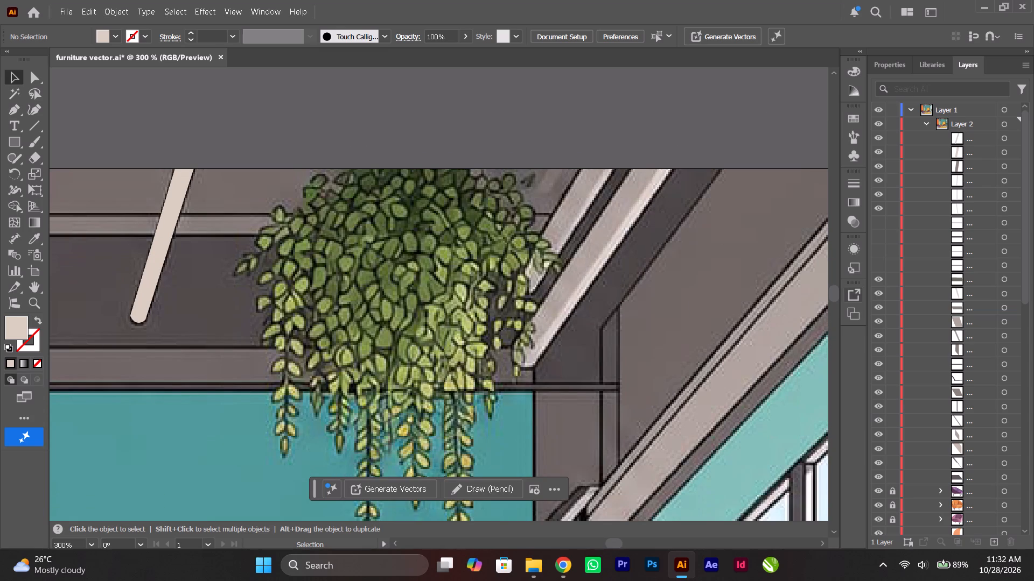
Temporarily show the hidden ceiling beam shapes to check them against the reference image, and hide them again.
{"action": "left_click_drag", "start_coordinate": [880, 224], "coordinate": [886, 268]}
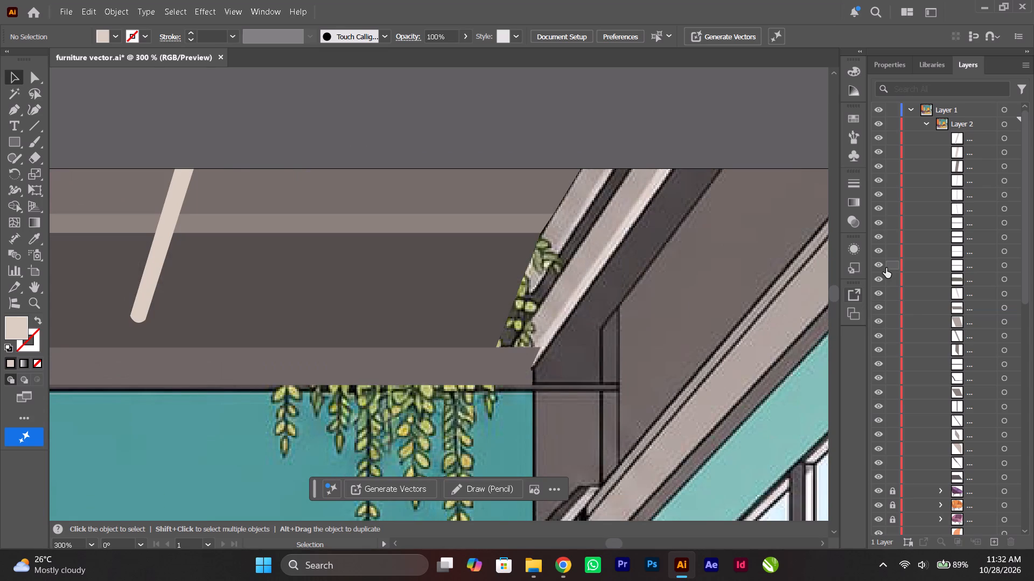
{"action": "scroll", "coordinate": [373, 271], "scroll_direction": "down", "scroll_amount": 2, "text": "alt"}
{"action": "scroll", "coordinate": [373, 271], "scroll_direction": "up", "scroll_amount": 17, "text": "ctrl"}
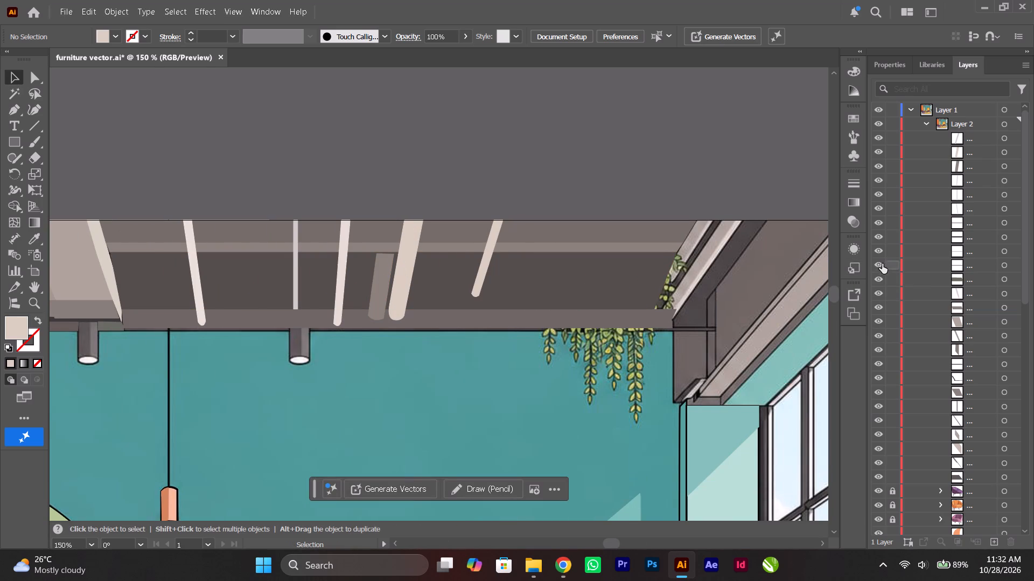
{"action": "left_click_drag", "start_coordinate": [877, 267], "coordinate": [886, 226]}
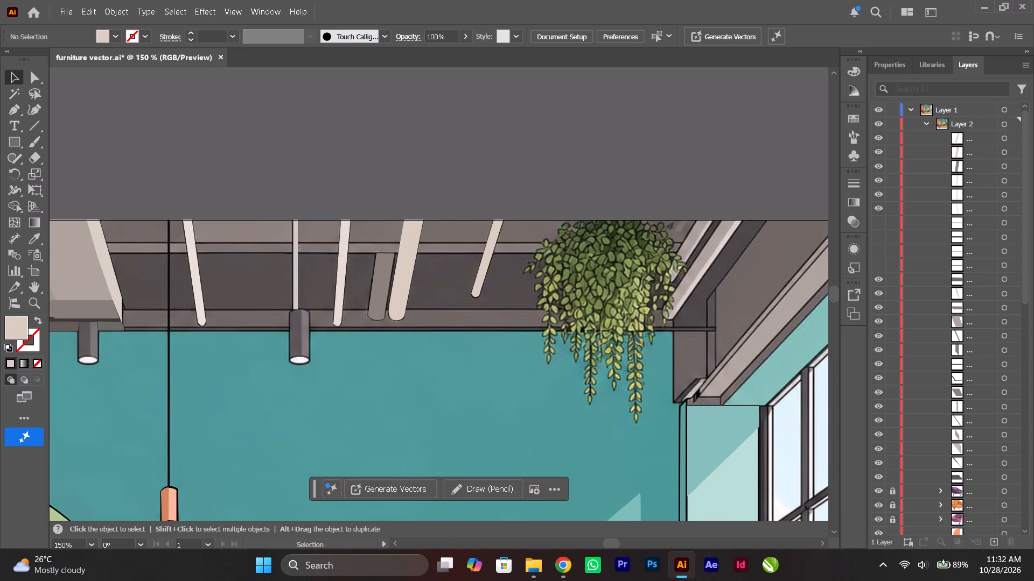
{"action": "left_click", "coordinate": [874, 225]}
{"action": "left_click", "coordinate": [874, 225]}
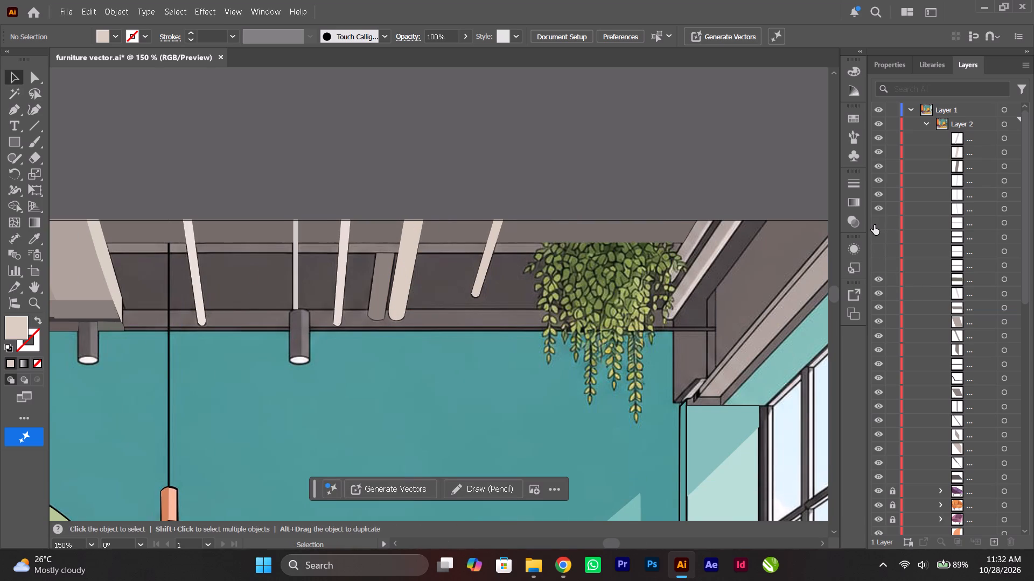
{"action": "left_click", "coordinate": [877, 266]}
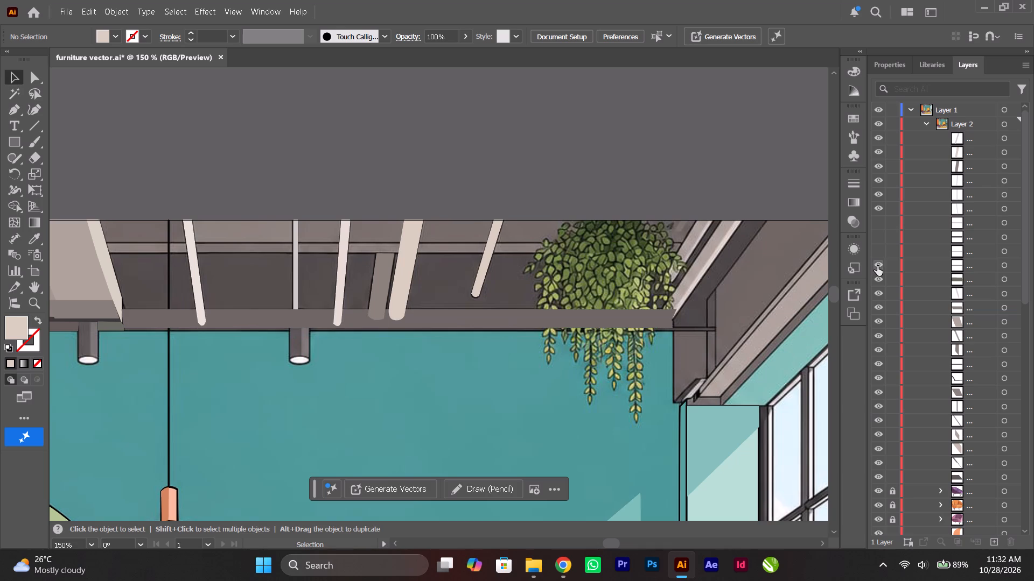
{"action": "left_click", "coordinate": [877, 266]}
Outline the slanted bar just beyond the hanging plant from the artboard's upper edge, about 45 px long and 11 px wide, with a rounded lower end.
{"action": "scroll", "coordinate": [470, 344], "scroll_direction": "down", "scroll_amount": 1, "text": "ctrl"}
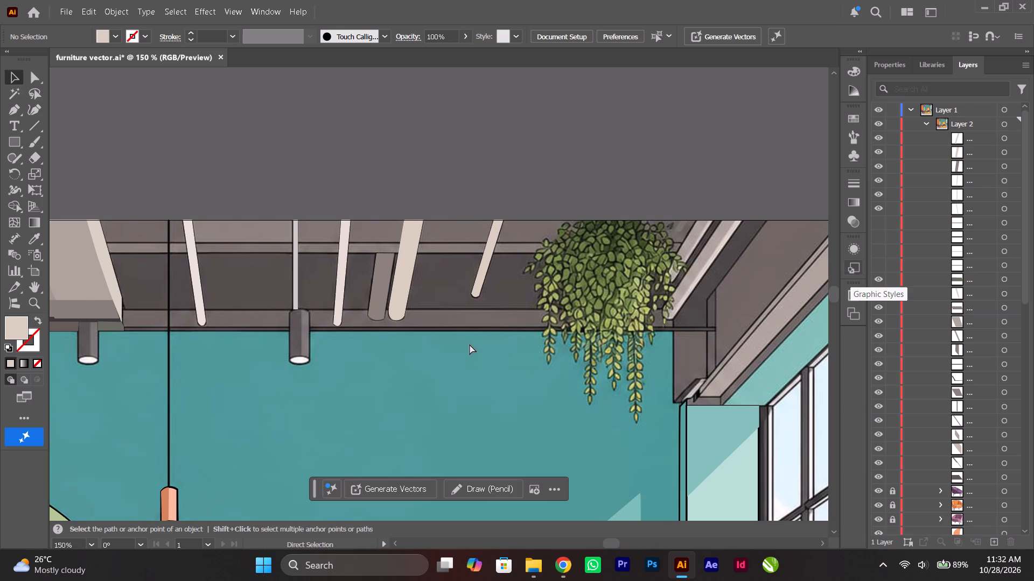
{"action": "scroll", "coordinate": [470, 344], "scroll_direction": "down", "scroll_amount": 1, "text": "ctrl"}
{"action": "scroll", "coordinate": [680, 278], "scroll_direction": "up", "scroll_amount": 2, "text": "alt"}
{"action": "scroll", "coordinate": [680, 278], "scroll_direction": "up", "scroll_amount": 5}
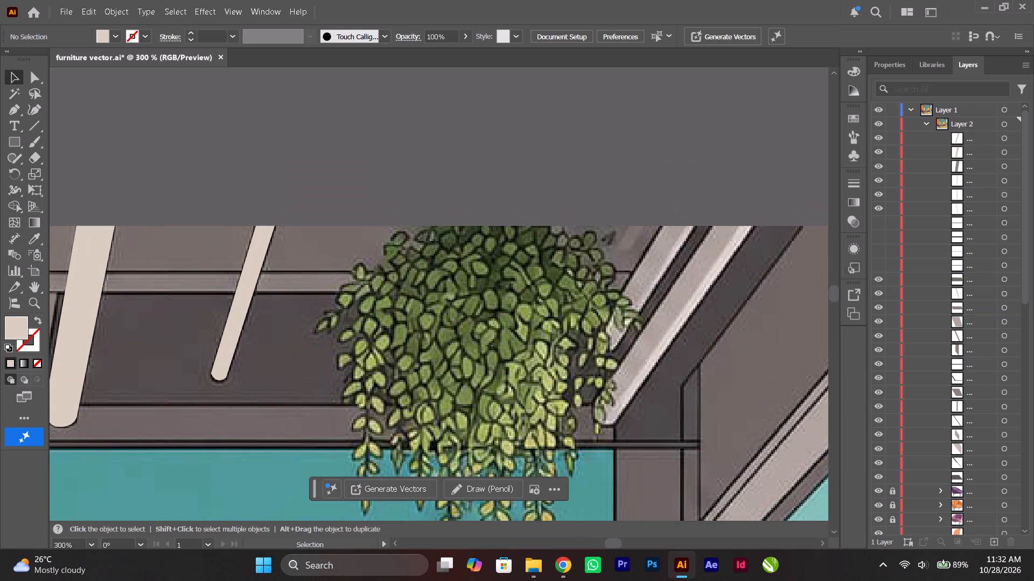
{"action": "left_click", "coordinate": [16, 114]}
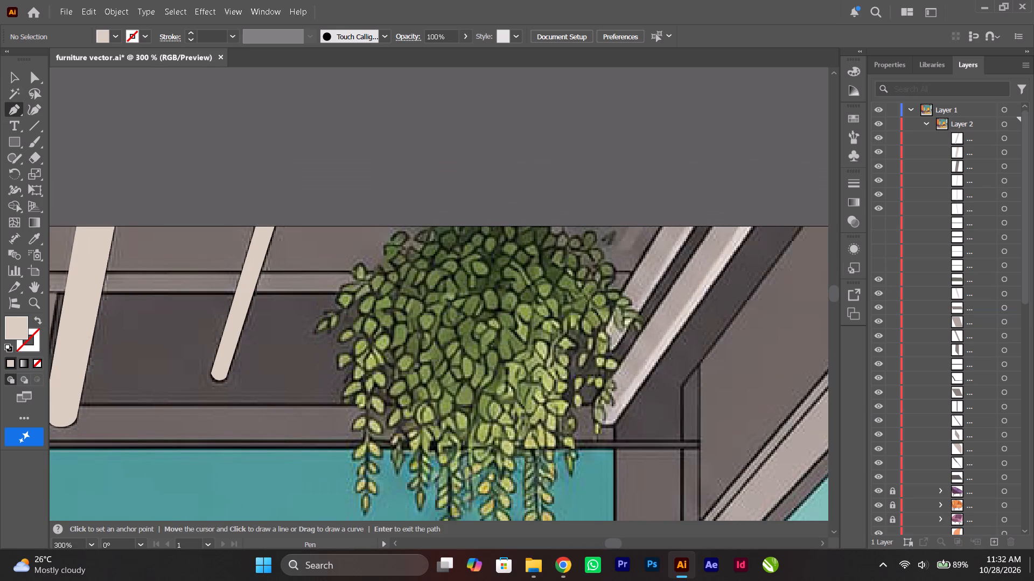
{"action": "left_click", "coordinate": [661, 228]}
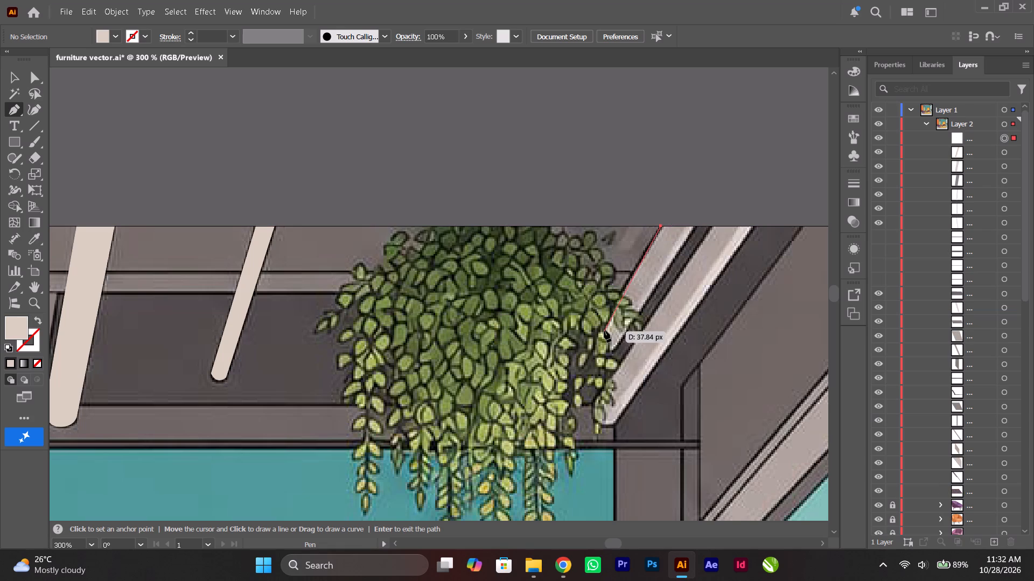
{"action": "left_click", "coordinate": [604, 330]}
{"action": "left_click_drag", "start_coordinate": [617, 346], "coordinate": [630, 338]}
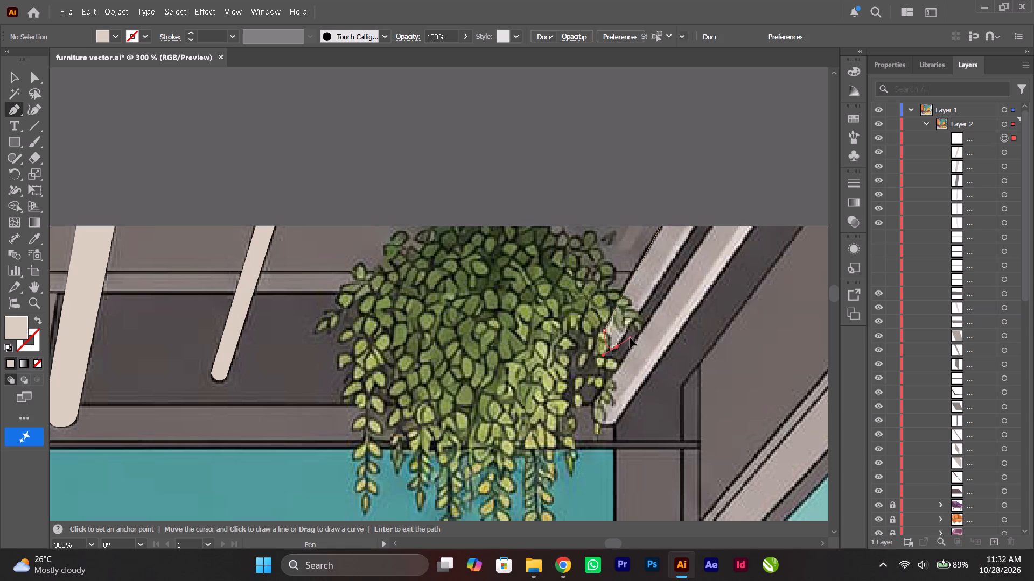
{"action": "left_click_drag", "start_coordinate": [630, 338], "coordinate": [631, 333]}
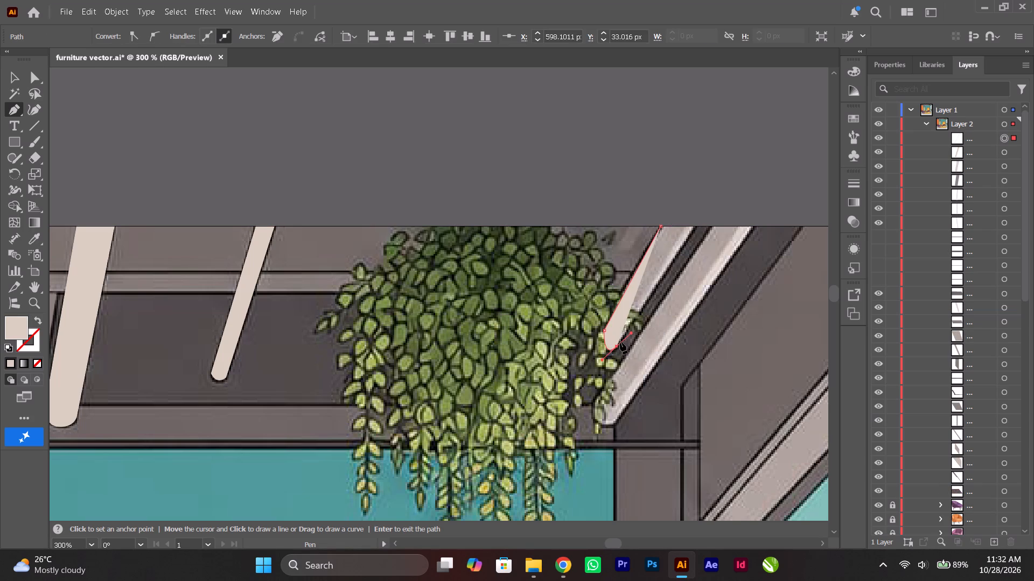
{"action": "left_click", "coordinate": [616, 346]}
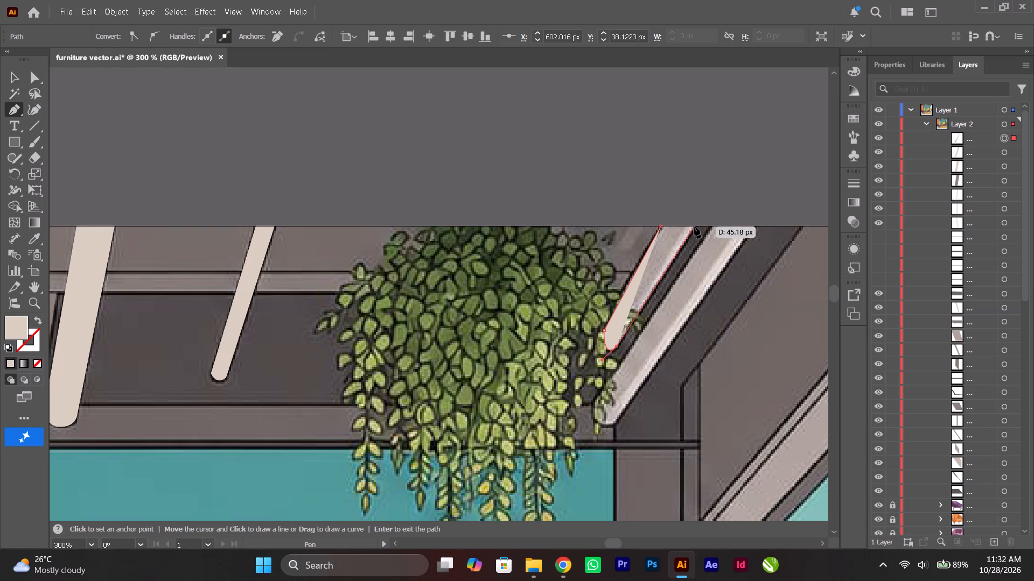
{"action": "left_click", "coordinate": [694, 226]}
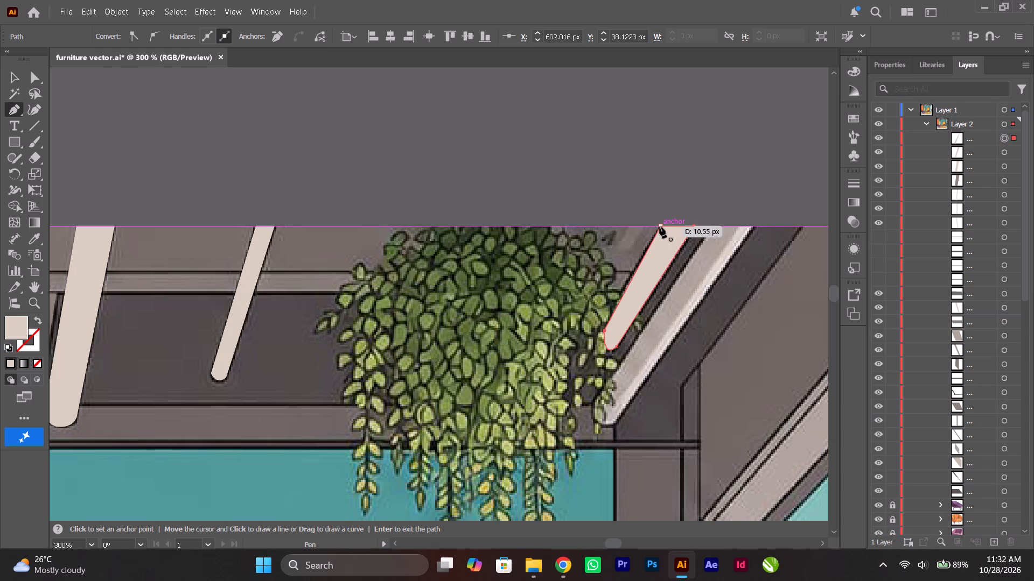
{"action": "left_click", "coordinate": [660, 226]}
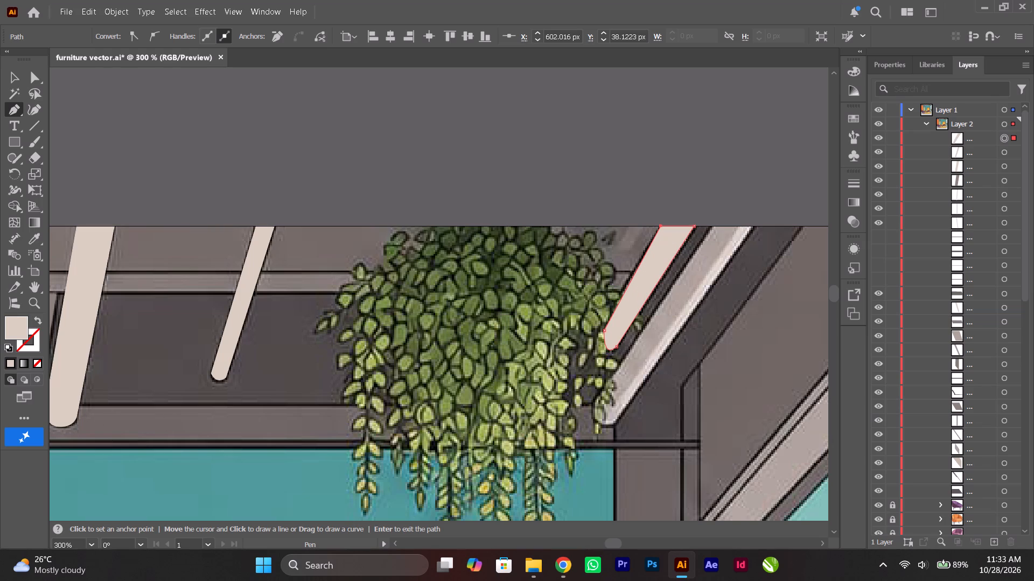
Fill the slanted bar next to the hanging plant with the grey-beige sampled from it in the reference image.
{"action": "left_click", "coordinate": [36, 361]}
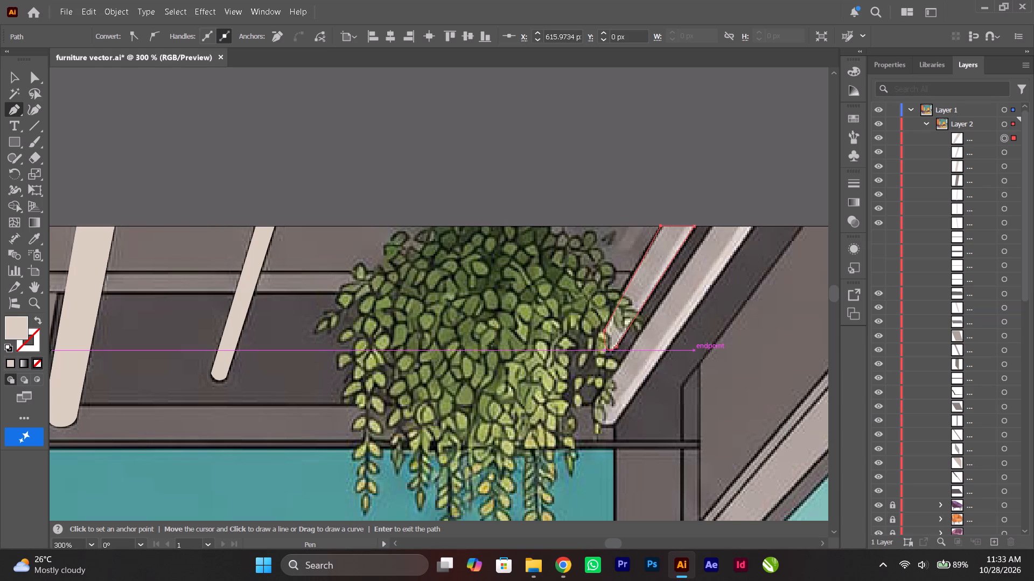
{"action": "left_click", "coordinate": [34, 238]}
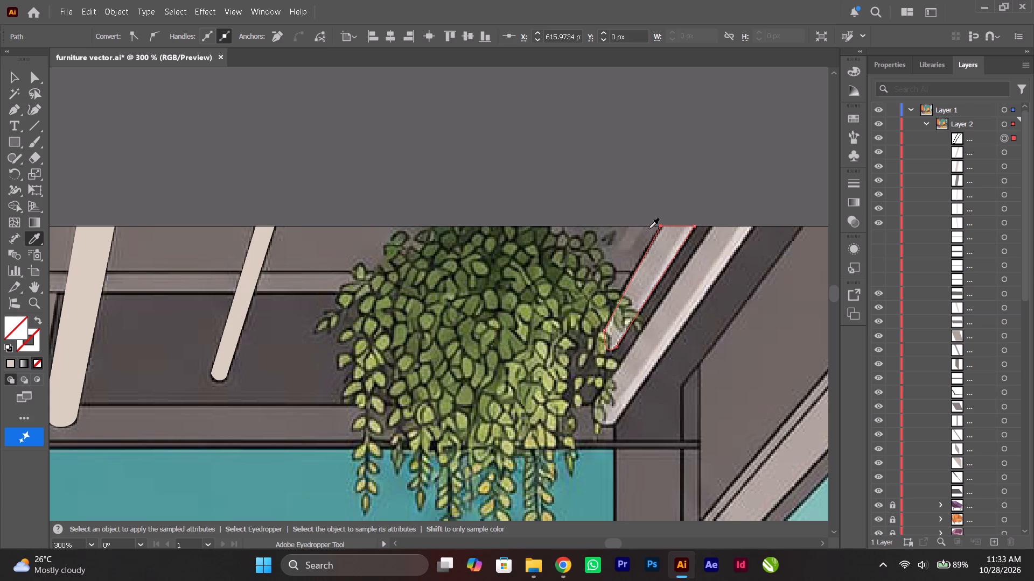
{"action": "left_click", "coordinate": [661, 246]}
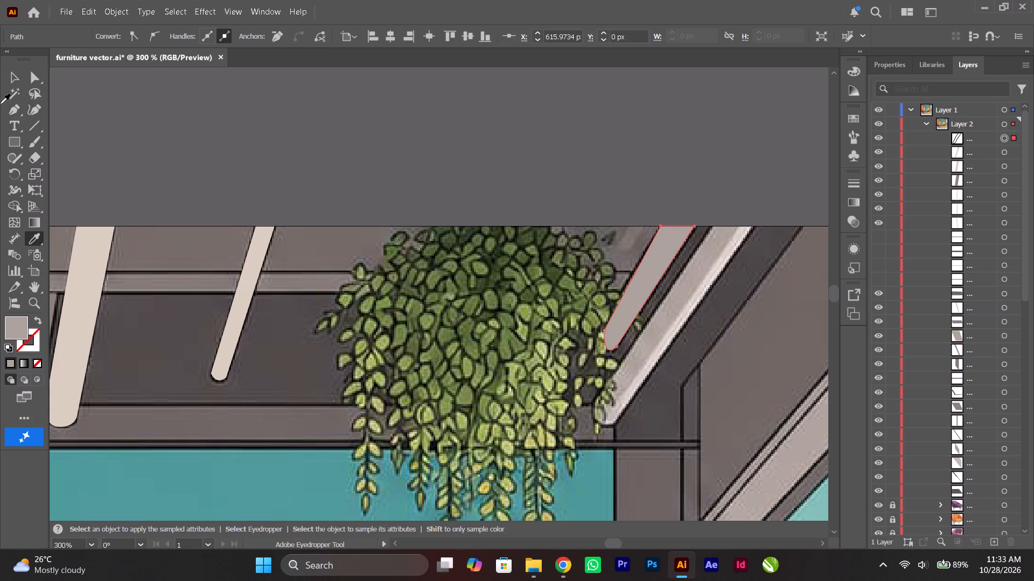
Outline the longer parallel slanted bar beside it from the artboard's upper edge, about 66 px long, with a rounded lower end.
{"action": "left_click", "coordinate": [11, 111]}
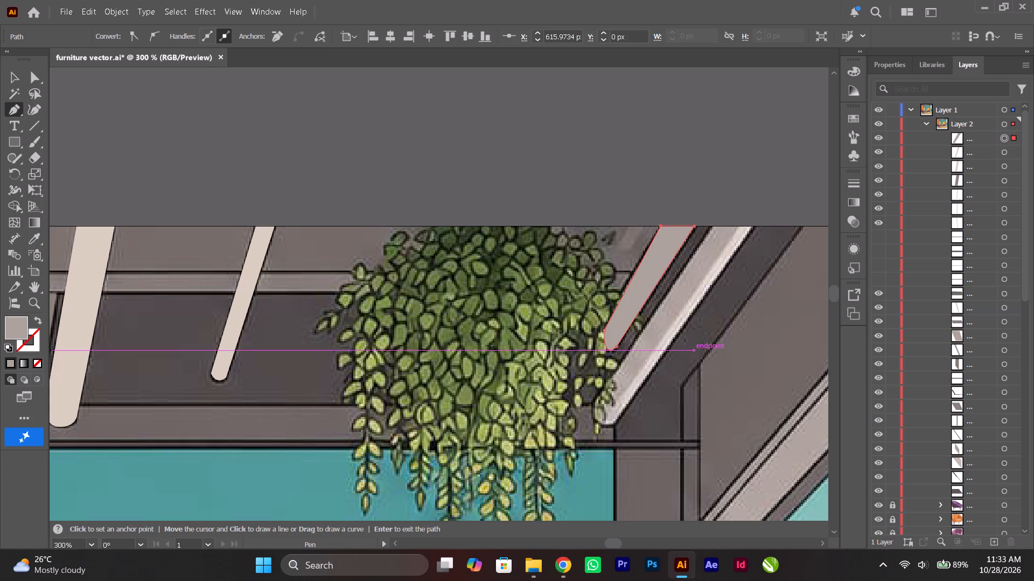
{"action": "left_click", "coordinate": [712, 227]}
{"action": "left_click", "coordinate": [753, 228]}
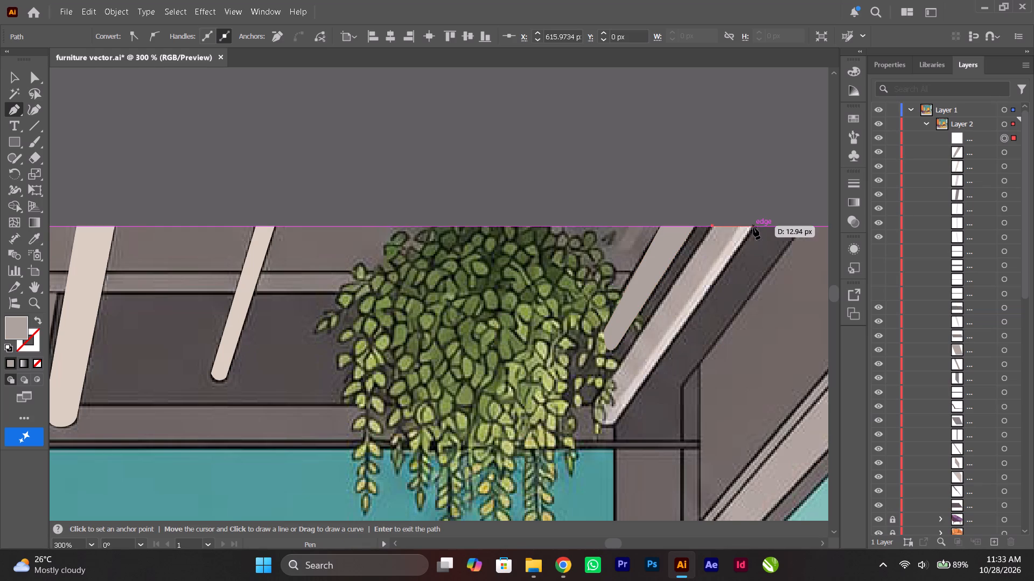
{"action": "left_click", "coordinate": [614, 426]}
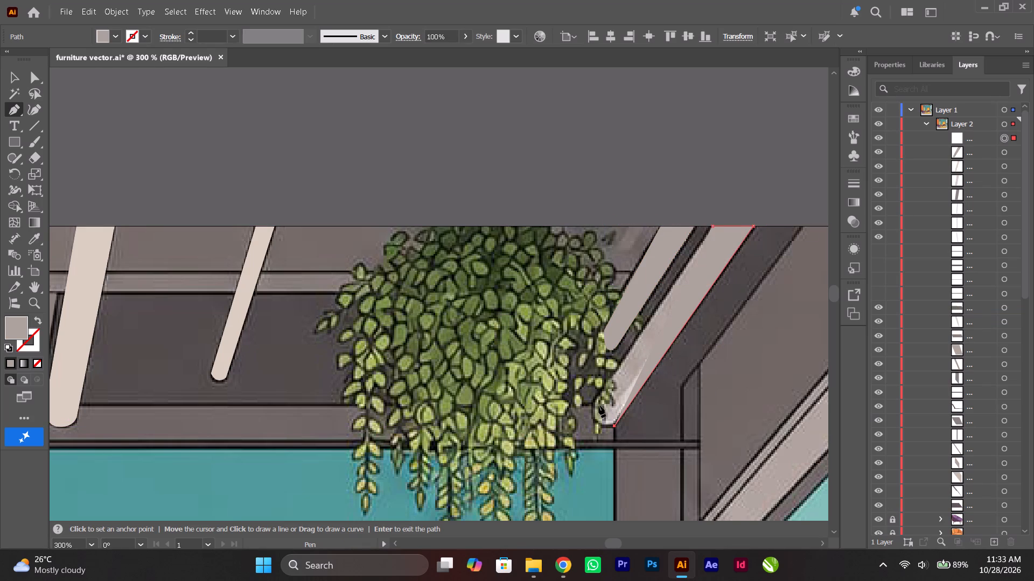
{"action": "left_click_drag", "start_coordinate": [595, 400], "coordinate": [604, 375]}
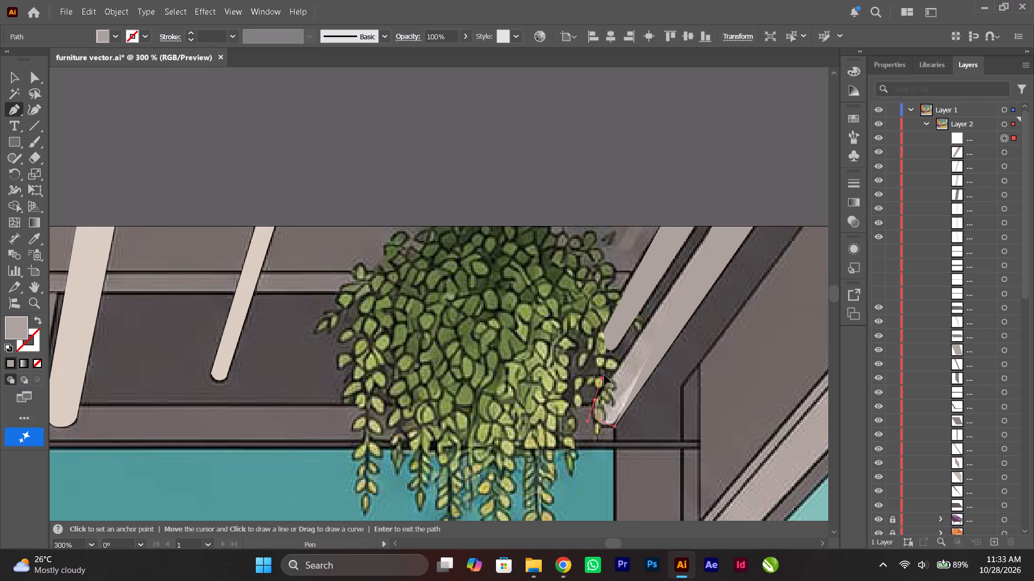
{"action": "left_click_drag", "start_coordinate": [604, 375], "coordinate": [603, 374]}
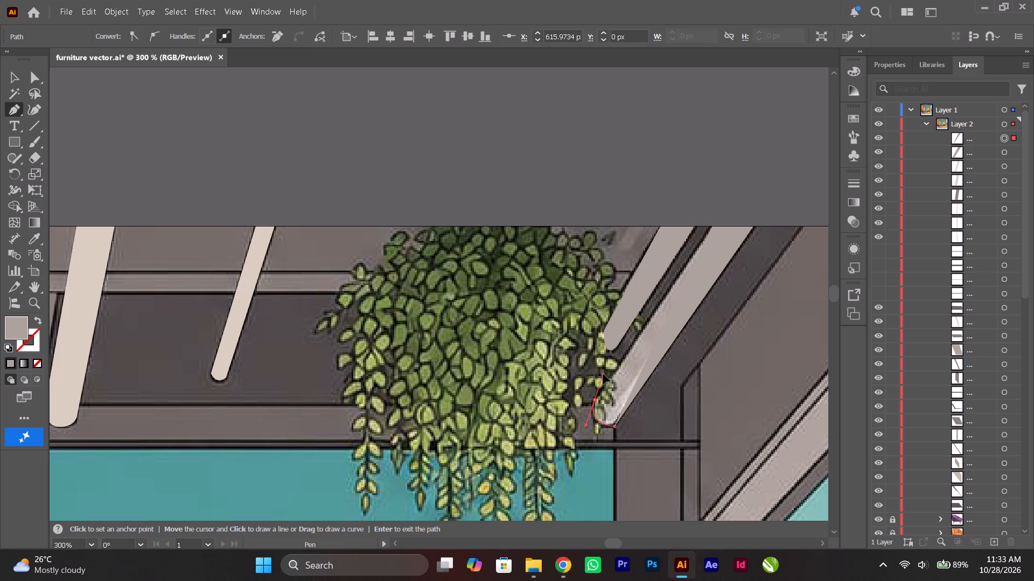
{"action": "left_click_drag", "start_coordinate": [603, 374], "coordinate": [603, 373]}
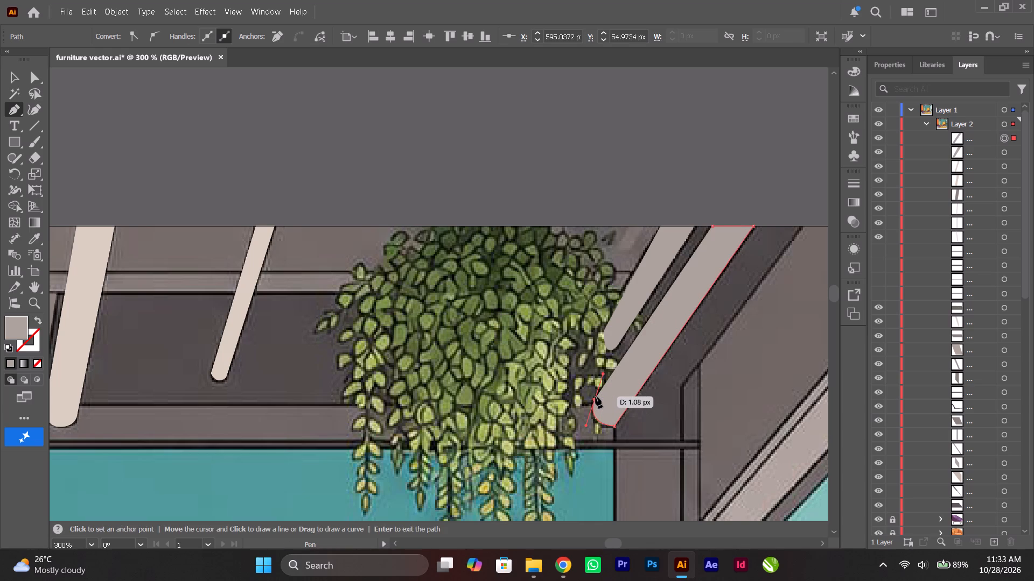
{"action": "left_click", "coordinate": [596, 398]}
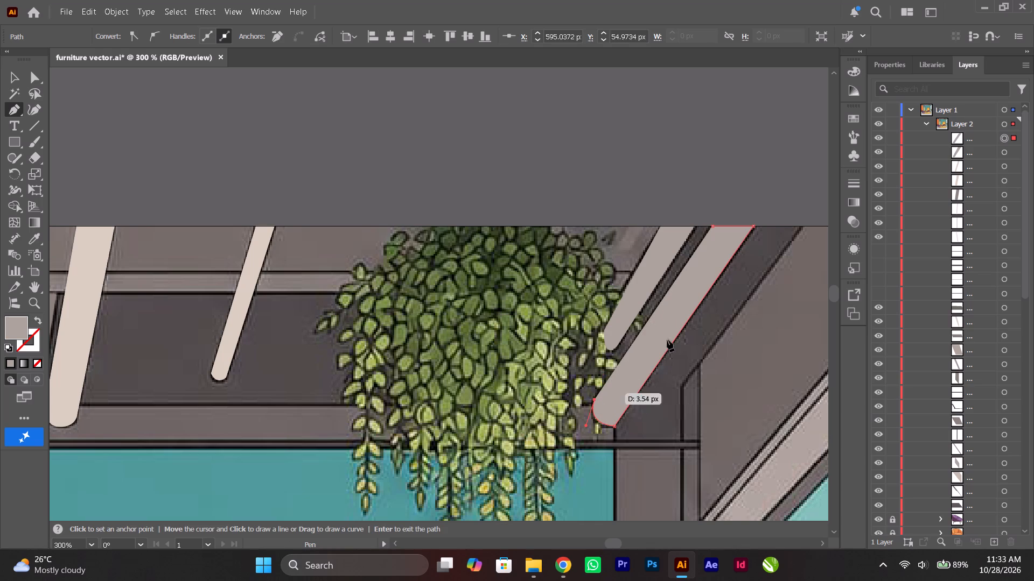
{"action": "left_click", "coordinate": [712, 226]}
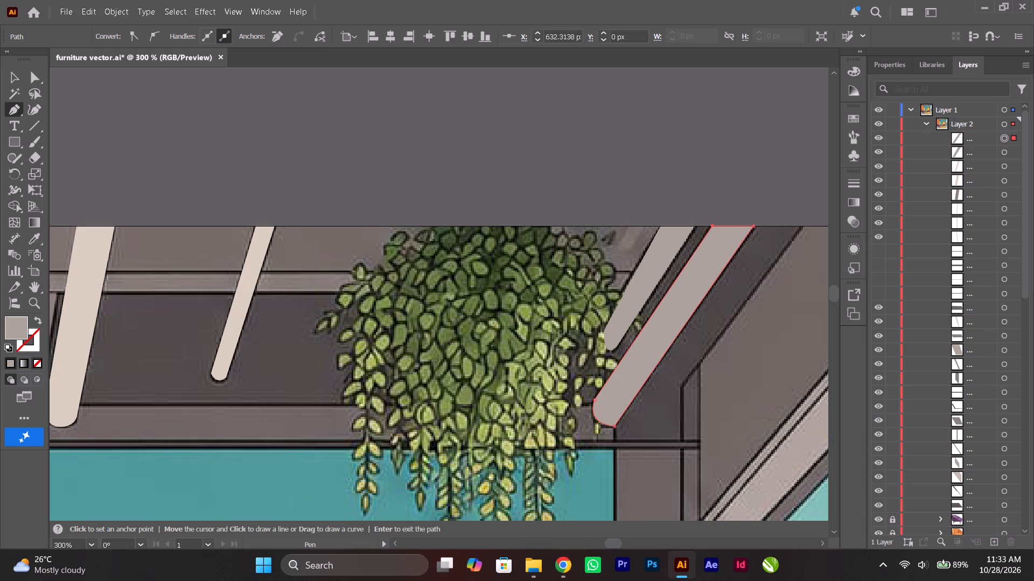
Fill the longer slanted bar beyond the hanging plant with the grey-beige sampled from it in the reference image, and deselect it.
{"action": "left_click", "coordinate": [40, 364]}
{"action": "left_click", "coordinate": [31, 242]}
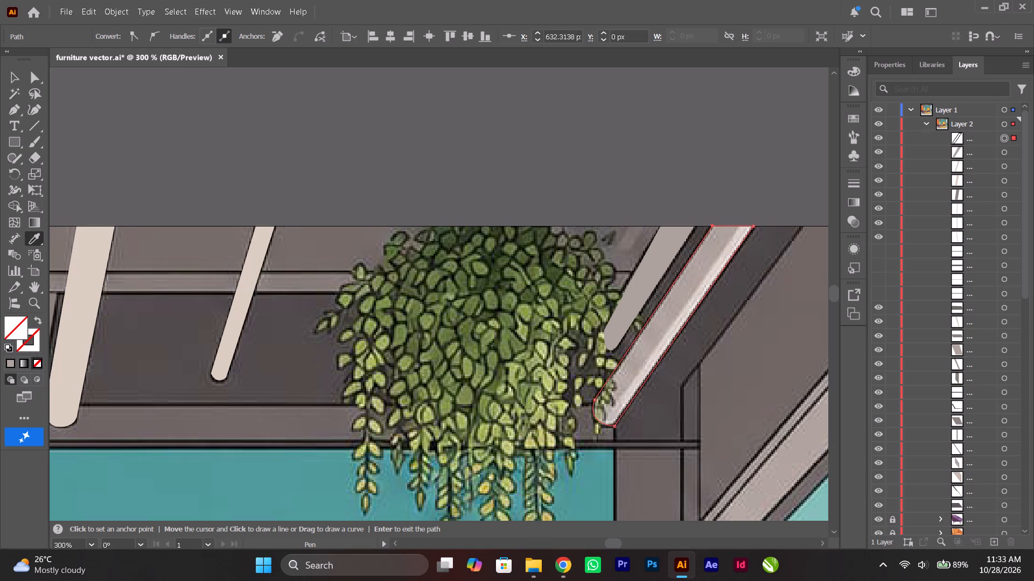
{"action": "left_click", "coordinate": [702, 252]}
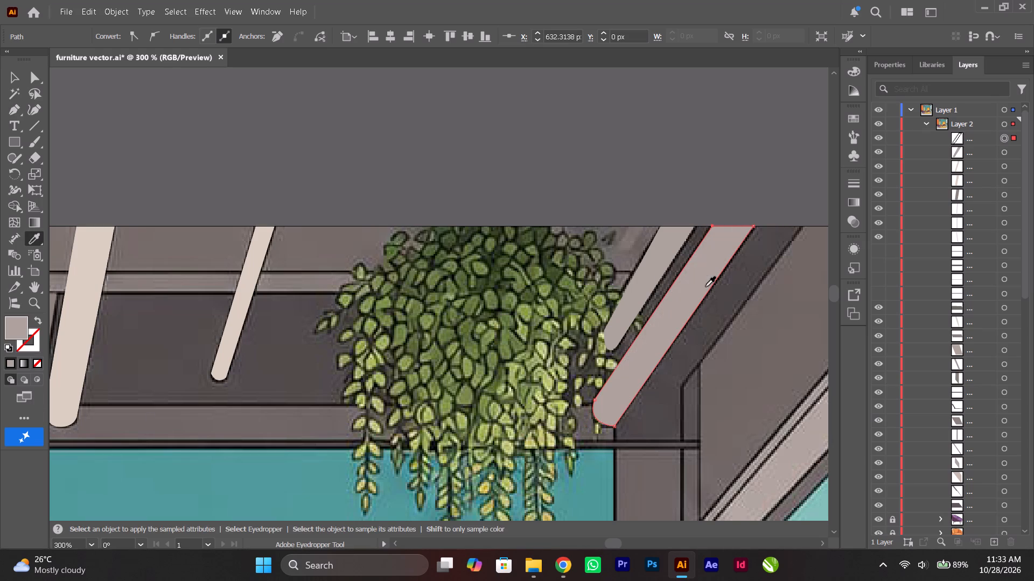
{"action": "left_click", "coordinate": [16, 75]}
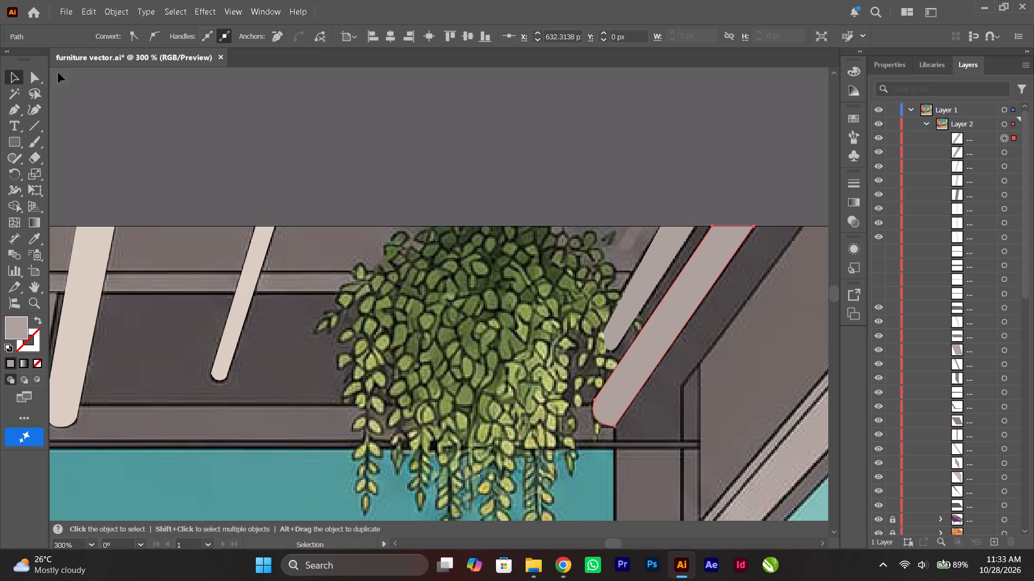
{"action": "left_click", "coordinate": [498, 100]}
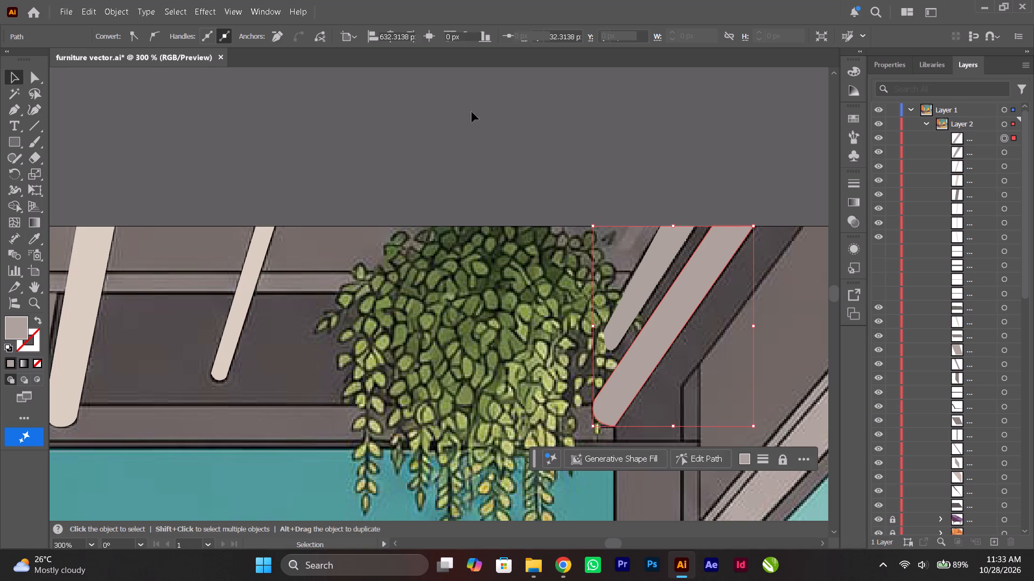
Look over the traced ceiling bars in relation to the surrounding ceiling, window and the rest of the illustration.
{"action": "scroll", "coordinate": [521, 127], "scroll_direction": "down", "scroll_amount": 6, "text": "ctrl"}
{"action": "scroll", "coordinate": [666, 369], "scroll_direction": "down", "scroll_amount": 5}
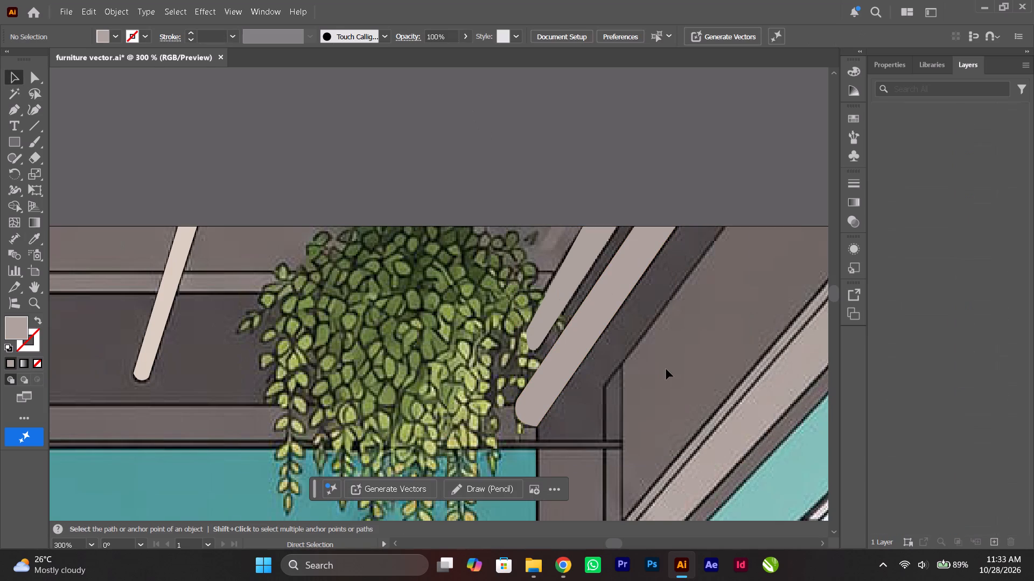
{"action": "scroll", "coordinate": [666, 369], "scroll_direction": "down", "scroll_amount": 5, "text": "ctrl"}
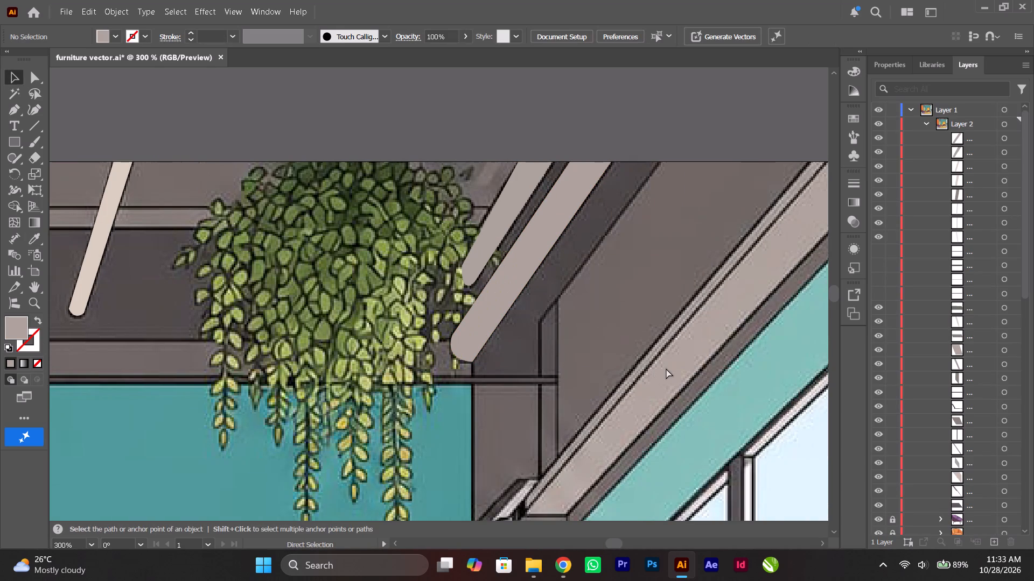
{"action": "scroll", "coordinate": [666, 369], "scroll_direction": "down", "scroll_amount": 2, "text": "alt"}
{"action": "scroll", "coordinate": [666, 369], "scroll_direction": "down", "scroll_amount": 2, "text": "ctrl"}
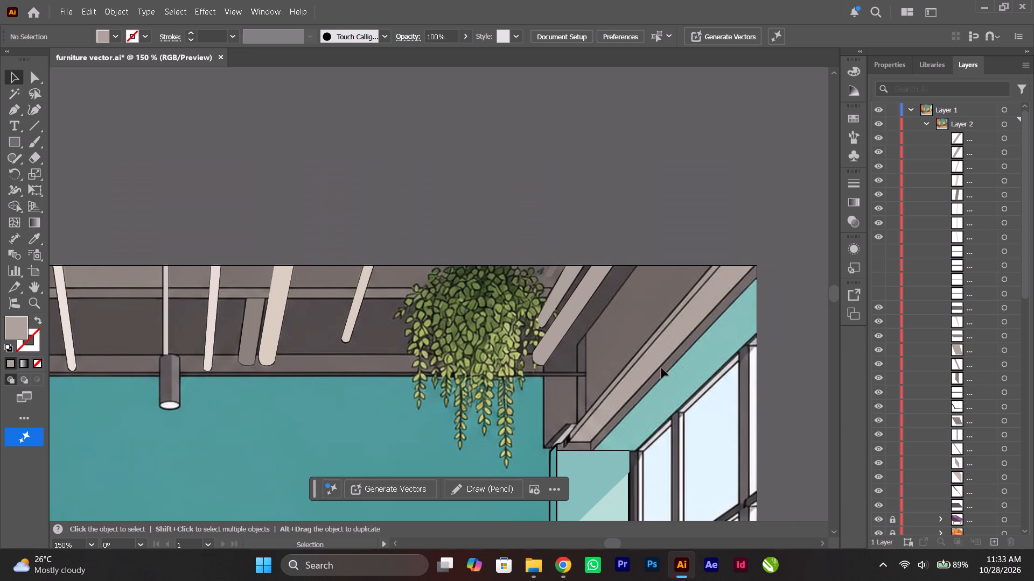
{"action": "scroll", "coordinate": [661, 368], "scroll_direction": "up", "scroll_amount": 1, "text": "ctrl"}
{"action": "scroll", "coordinate": [658, 318], "scroll_direction": "up", "scroll_amount": 1}
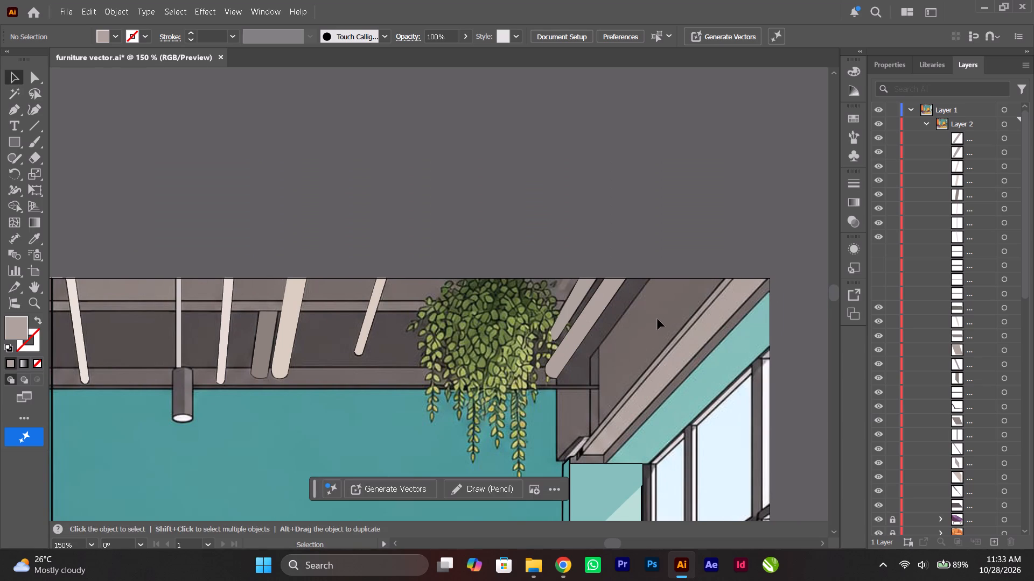
{"action": "scroll", "coordinate": [656, 319], "scroll_direction": "up", "scroll_amount": 2, "text": "alt"}
{"action": "scroll", "coordinate": [656, 320], "scroll_direction": "down", "scroll_amount": 6}
{"action": "scroll", "coordinate": [656, 320], "scroll_direction": "down", "scroll_amount": 2, "text": "alt"}
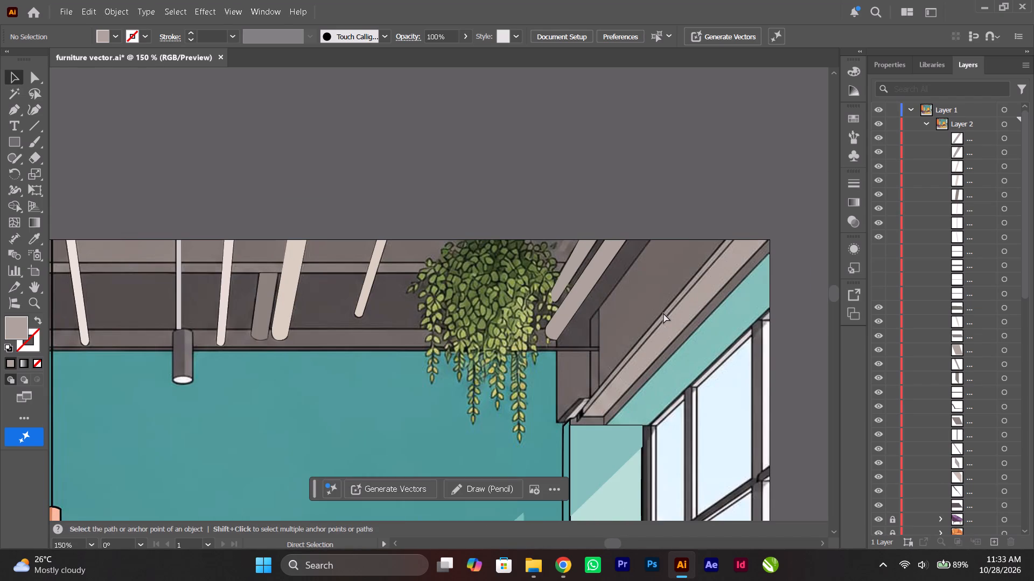
{"action": "scroll", "coordinate": [663, 314], "scroll_direction": "down", "scroll_amount": 3, "text": "alt"}
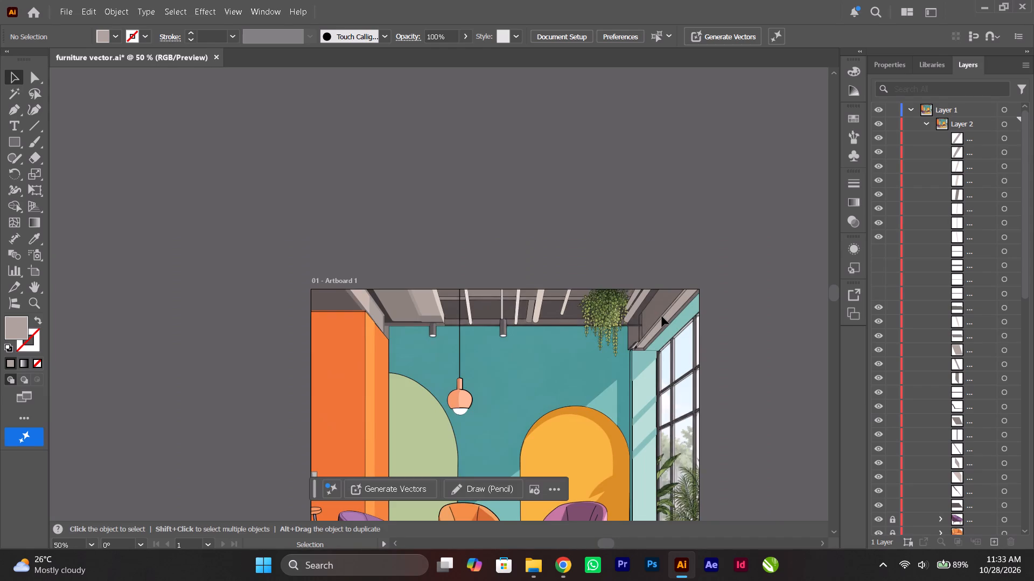
Outline the dark ceiling recess around the two slanted bars, from the artboard's upper edge to the horizontal beam, about 61 px wide and 67 px tall.
{"action": "scroll", "coordinate": [661, 317], "scroll_direction": "up", "scroll_amount": 1, "text": "alt"}
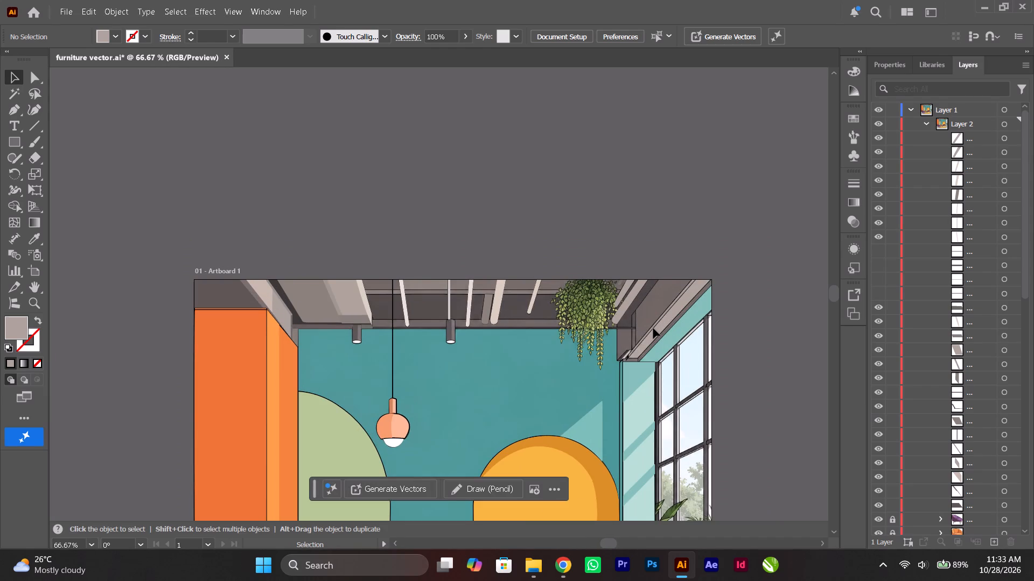
{"action": "scroll", "coordinate": [653, 328], "scroll_direction": "up", "scroll_amount": 1}
{"action": "scroll", "coordinate": [653, 328], "scroll_direction": "up", "scroll_amount": 2, "text": "alt"}
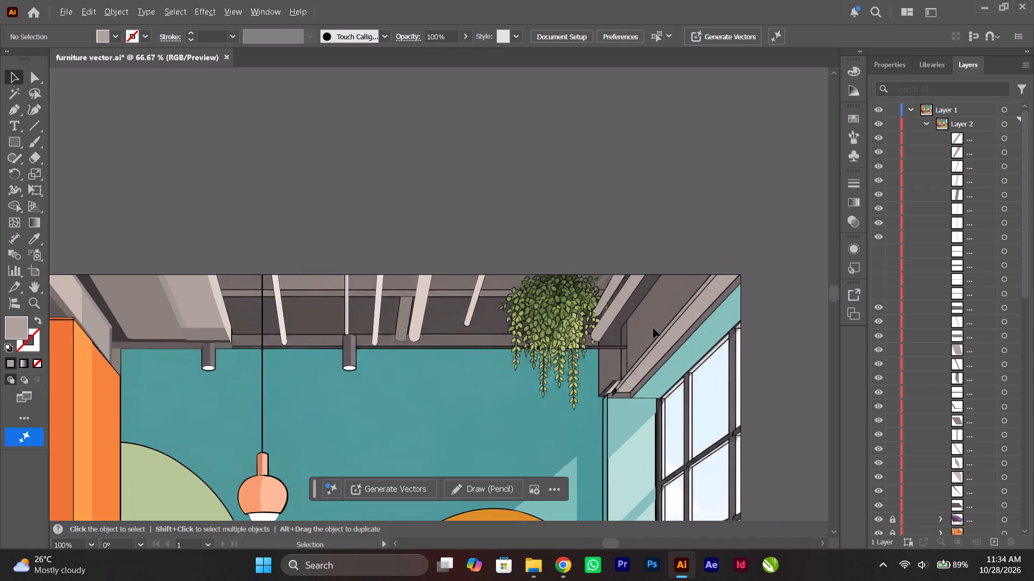
{"action": "scroll", "coordinate": [653, 328], "scroll_direction": "up", "scroll_amount": 2, "text": "alt"}
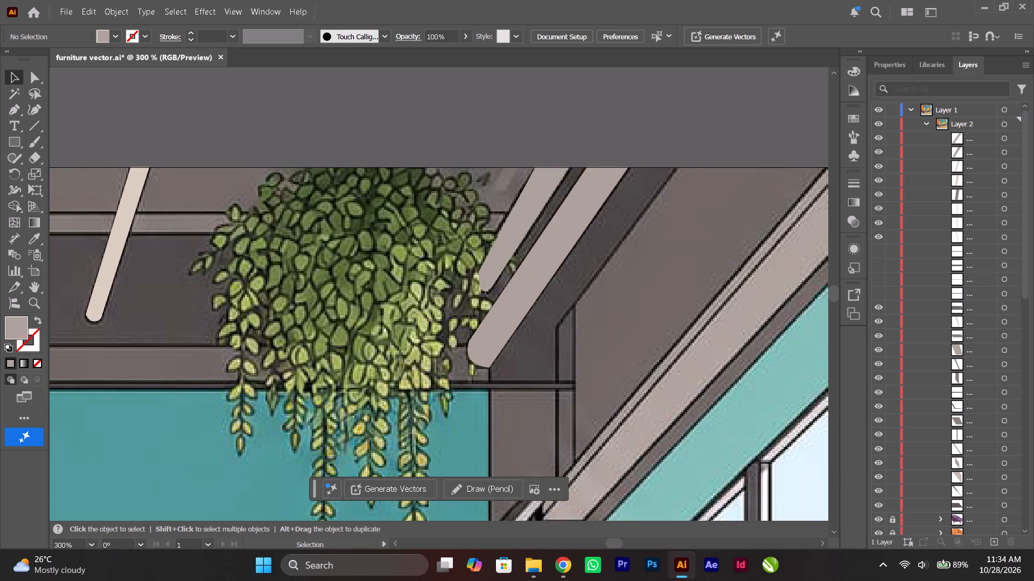
{"action": "left_click", "coordinate": [11, 110]}
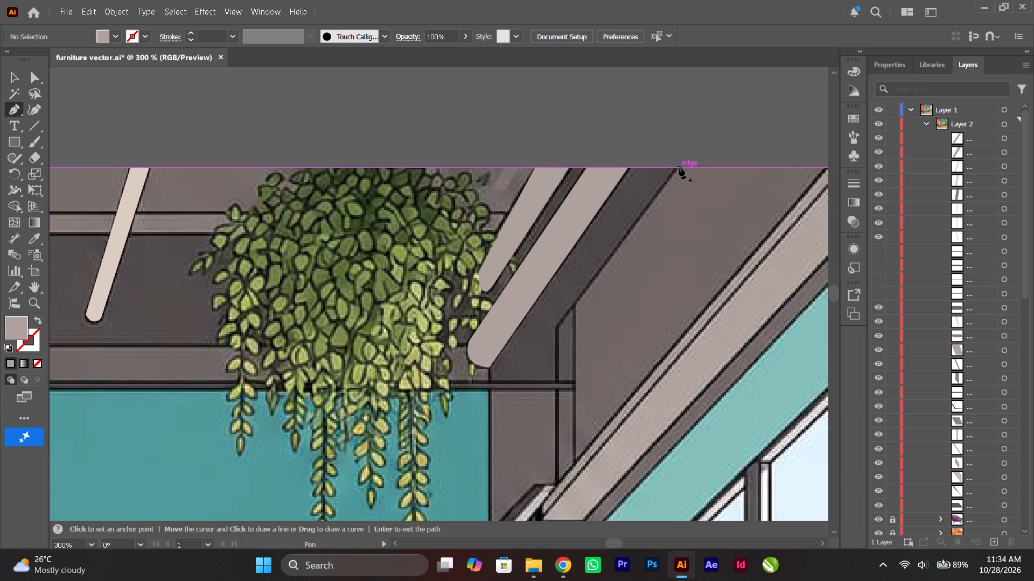
{"action": "left_click", "coordinate": [679, 167]}
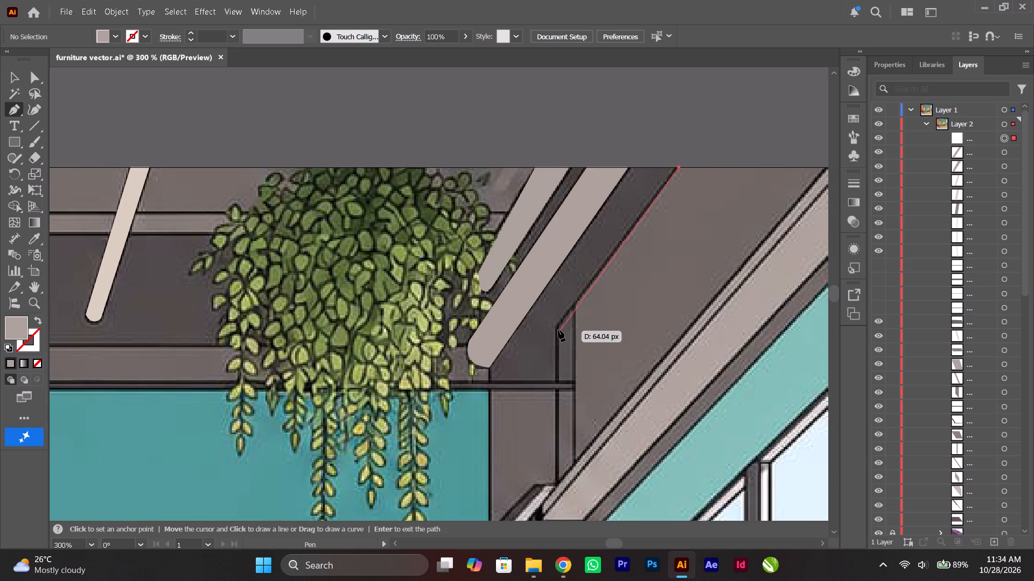
{"action": "left_click", "coordinate": [557, 328]}
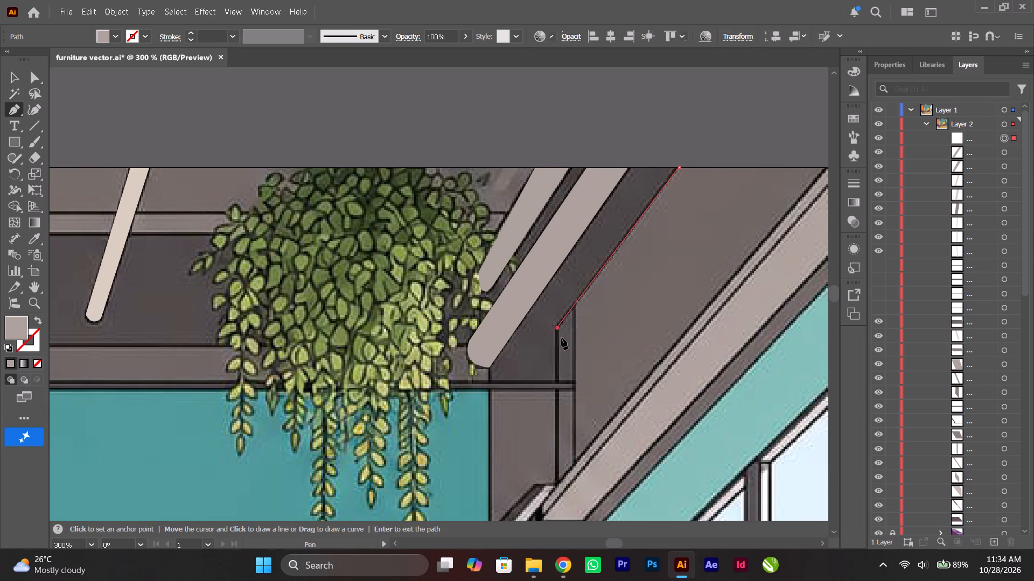
{"action": "left_click", "coordinate": [557, 380]}
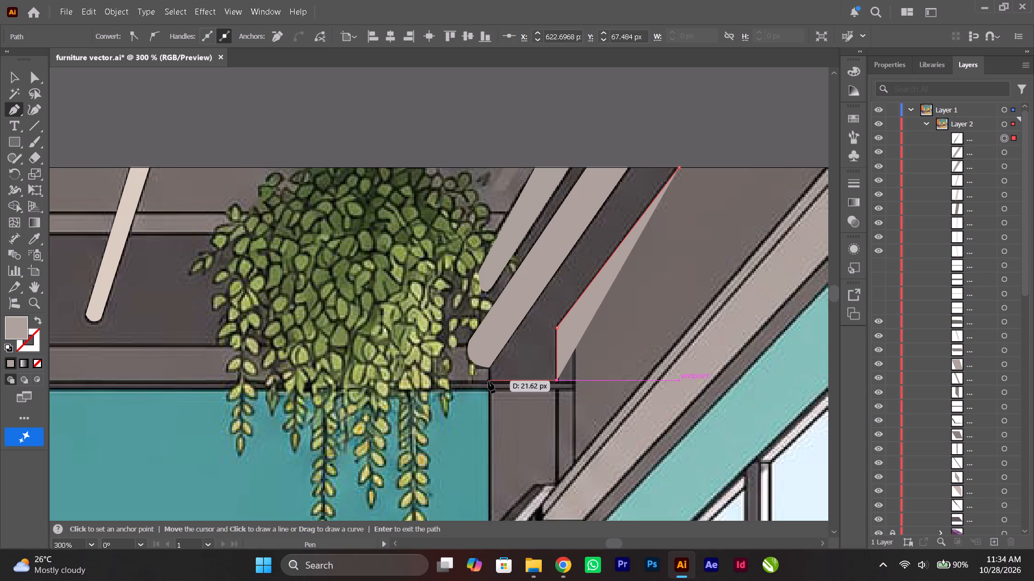
{"action": "left_click", "coordinate": [488, 381]}
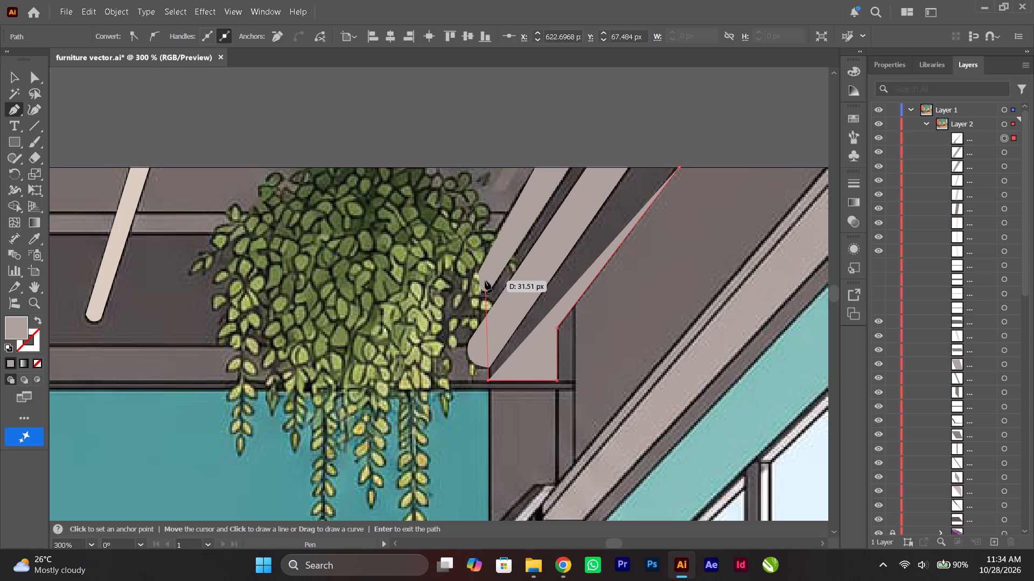
{"action": "left_click", "coordinate": [485, 281]}
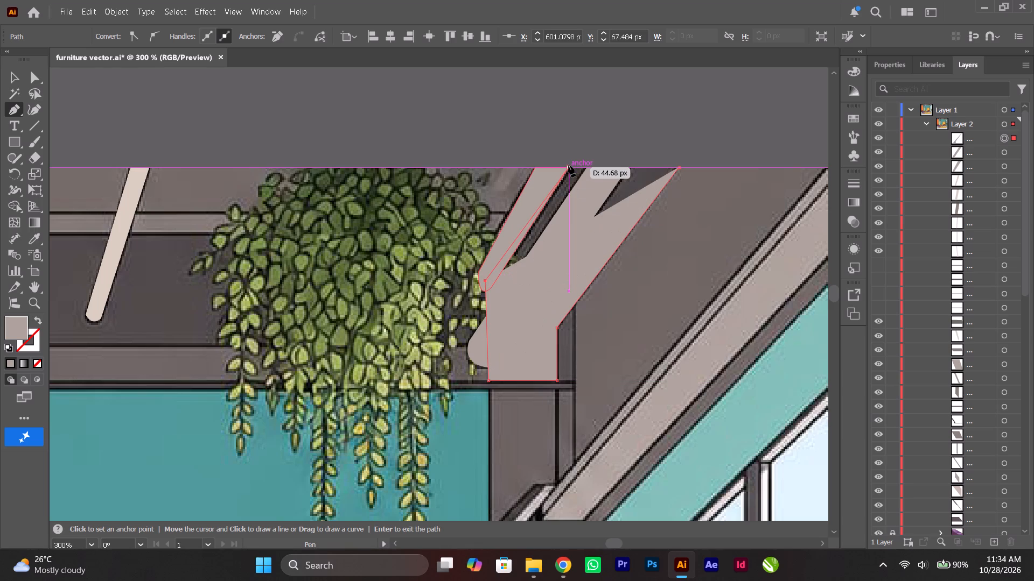
{"action": "left_click", "coordinate": [569, 165]}
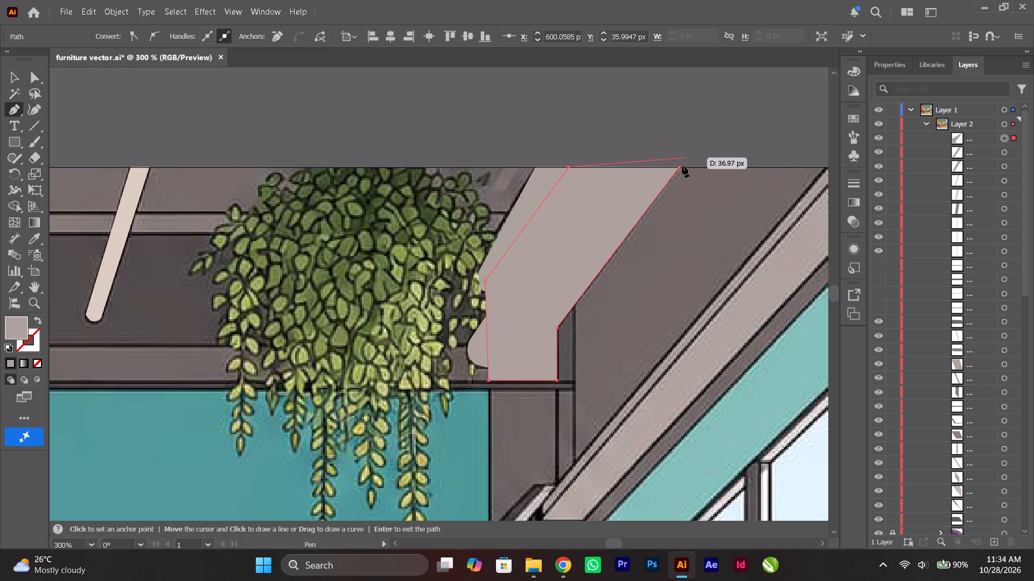
{"action": "left_click", "coordinate": [681, 165]}
Fill the ceiling recess shape with the dark grey sampled from between the slanted bars in the reference image.
{"action": "left_click", "coordinate": [38, 360]}
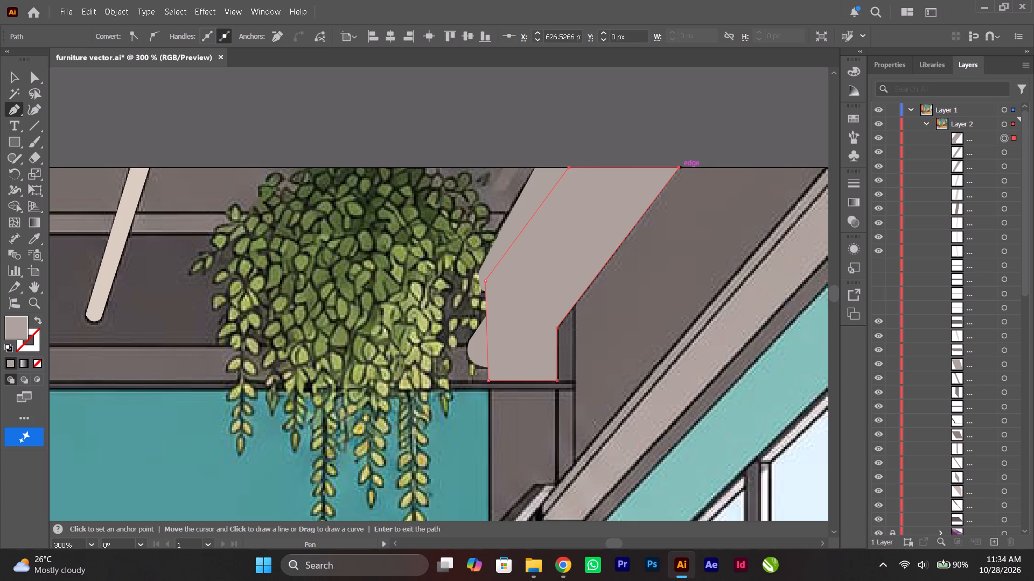
{"action": "left_click", "coordinate": [31, 237]}
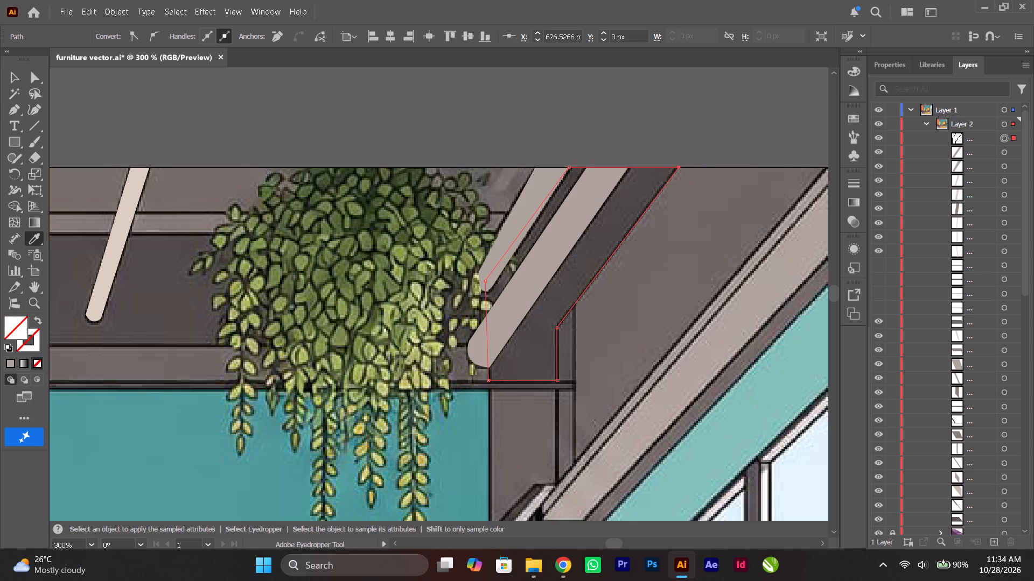
{"action": "left_click", "coordinate": [579, 258]}
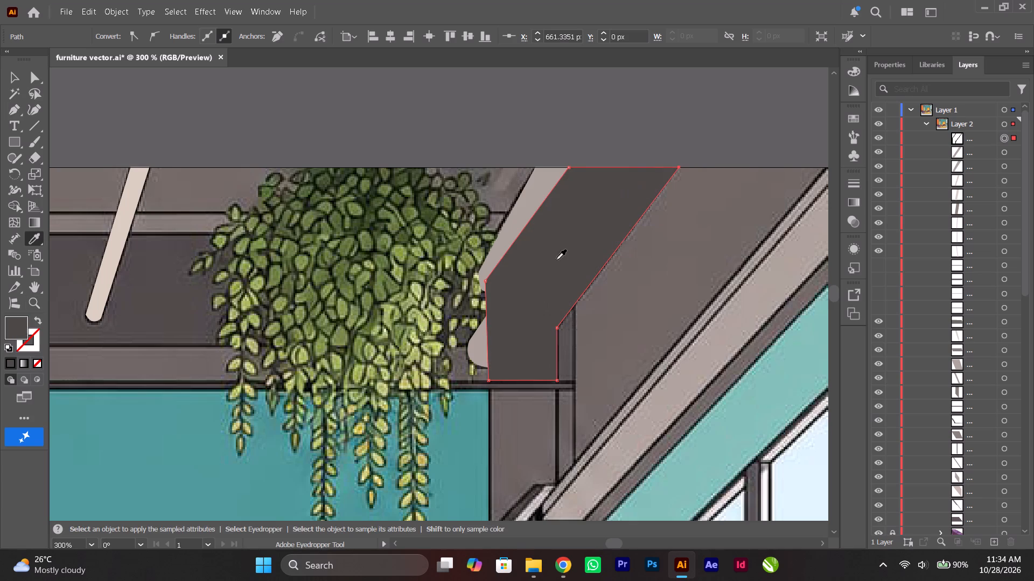
{"action": "left_click", "coordinate": [10, 75]}
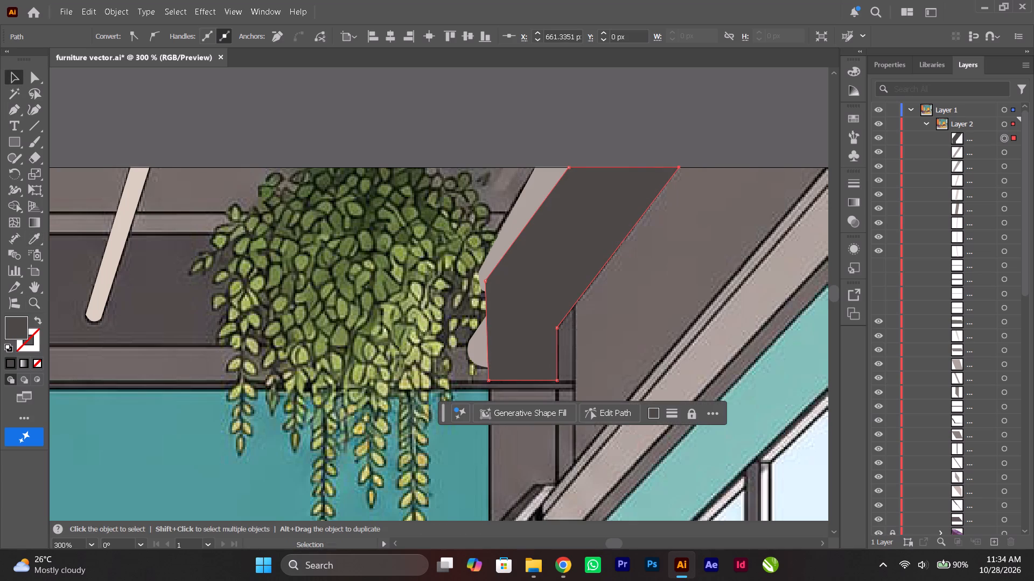
Move the dark grey recess shape behind both slanted bars in the stacking order of Layer 2, and deselect it.
{"action": "left_click_drag", "start_coordinate": [974, 134], "coordinate": [977, 156]}
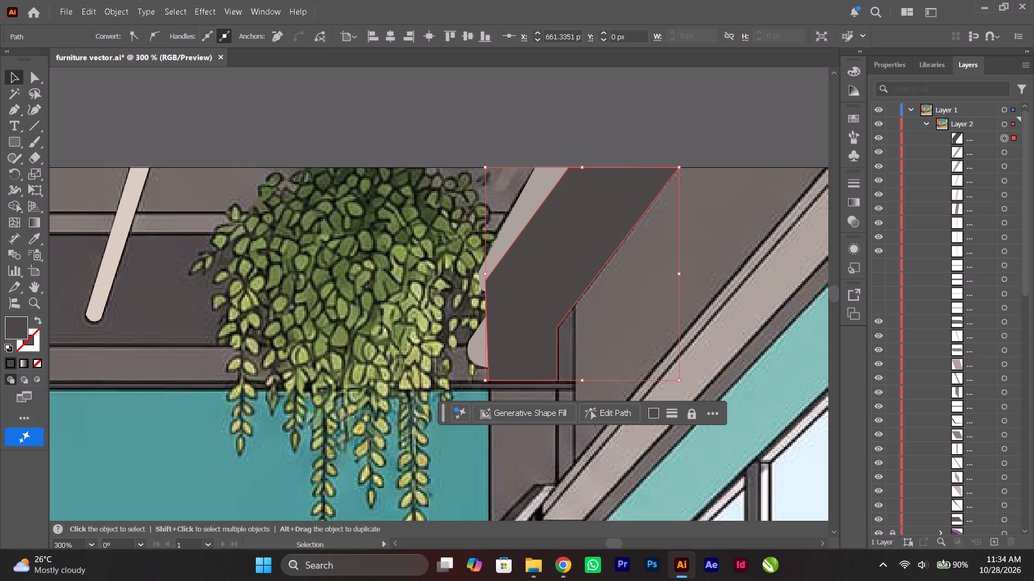
{"action": "left_click_drag", "start_coordinate": [977, 156], "coordinate": [979, 178]}
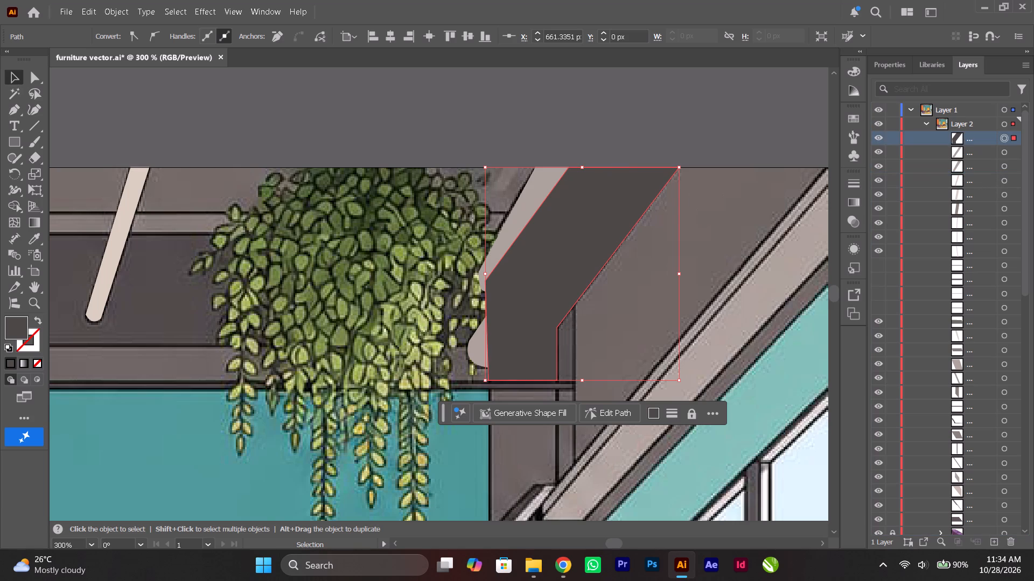
{"action": "left_click_drag", "start_coordinate": [981, 132], "coordinate": [979, 172]}
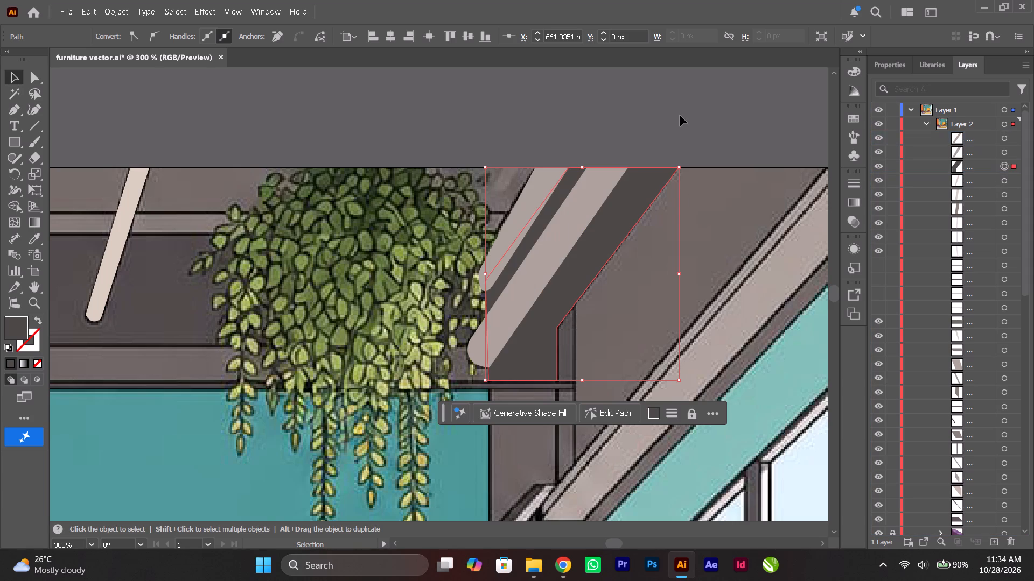
{"action": "left_click", "coordinate": [680, 116]}
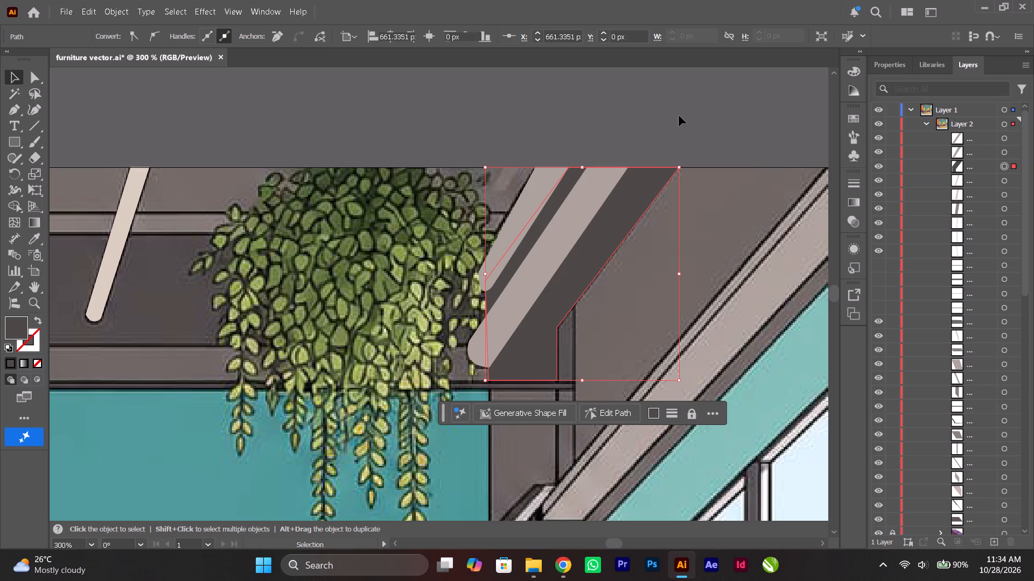
Outline the narrow slant-topped strip beside the dark ceiling recess, down to the horizontal beam, about 5.5 px wide and 24 px tall, keeping the dark grey fill.
{"action": "left_click", "coordinate": [12, 116]}
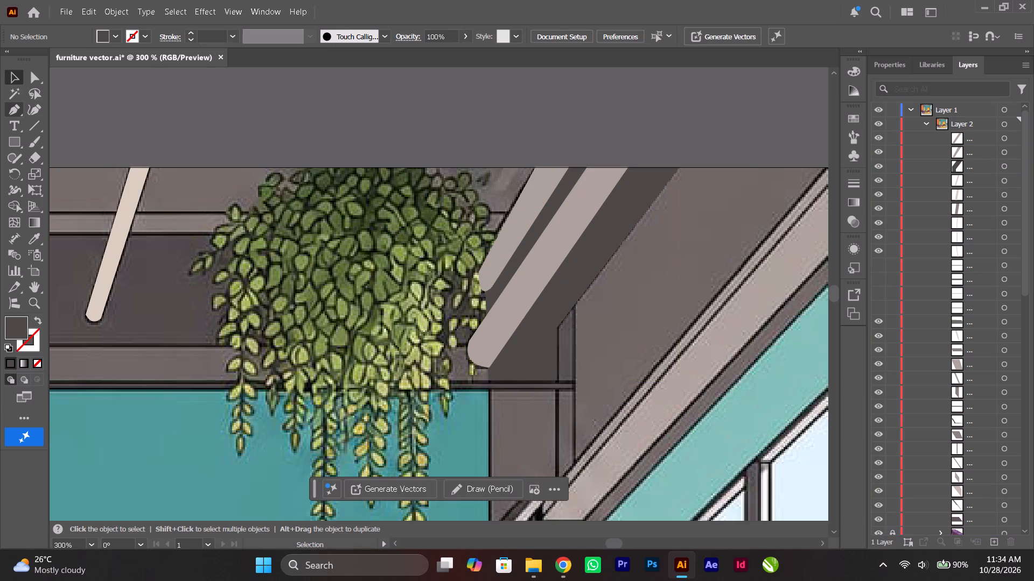
{"action": "scroll", "coordinate": [574, 340], "scroll_direction": "up", "scroll_amount": 1, "text": "alt"}
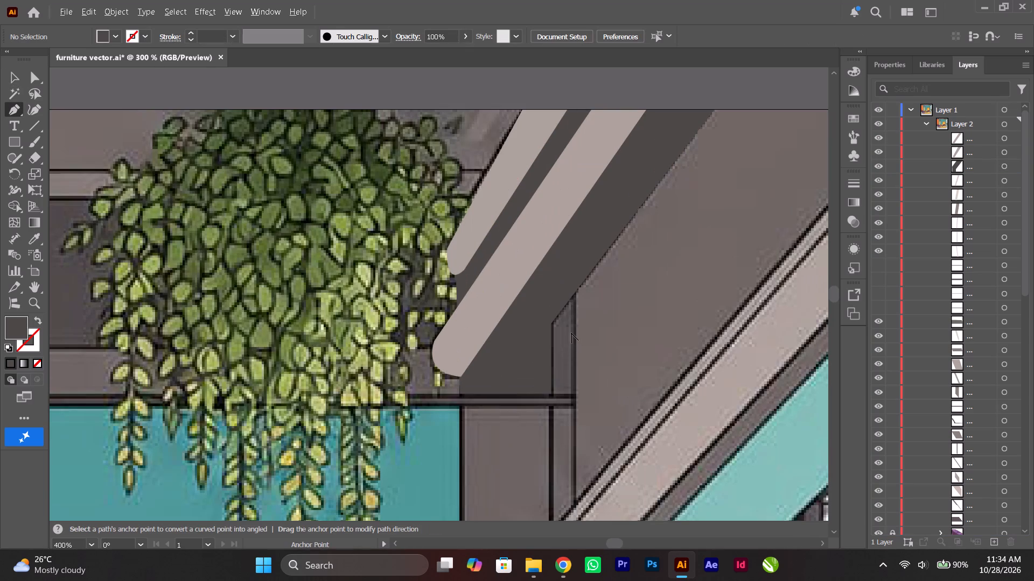
{"action": "scroll", "coordinate": [571, 333], "scroll_direction": "up", "scroll_amount": 2, "text": "alt"}
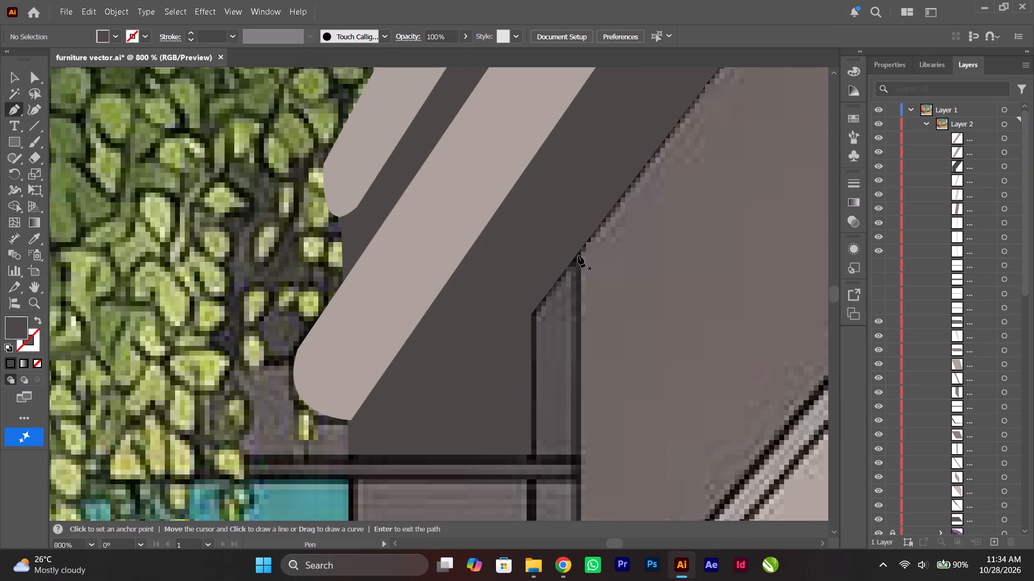
{"action": "left_click", "coordinate": [578, 254]}
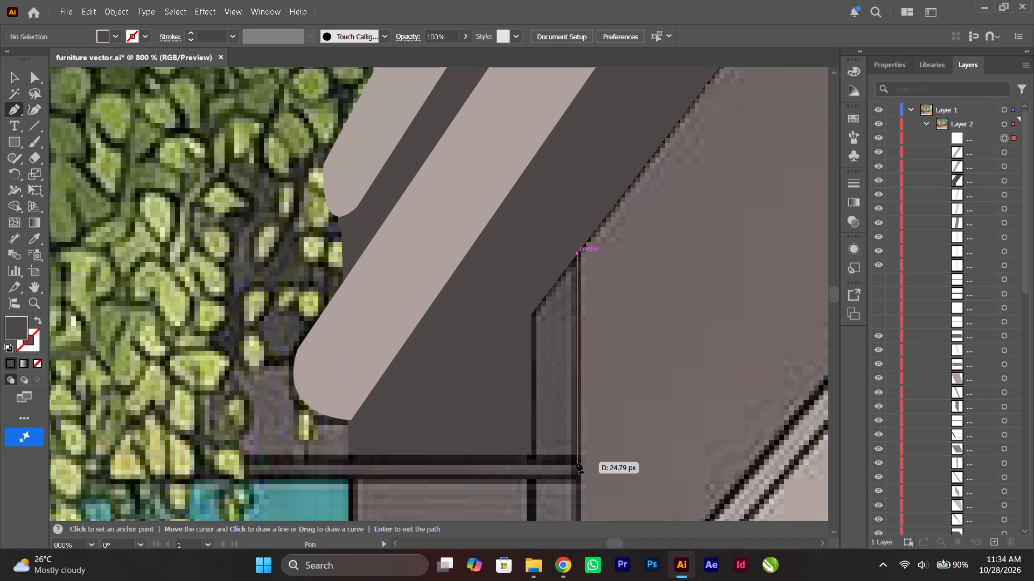
{"action": "left_click", "coordinate": [575, 454], "text": "shift"}
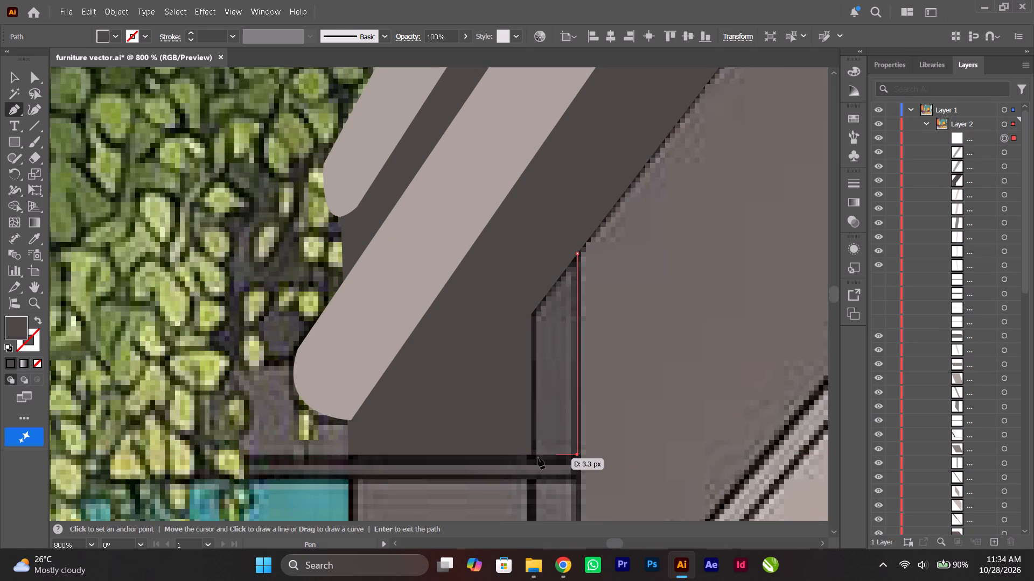
{"action": "left_click", "coordinate": [533, 454]}
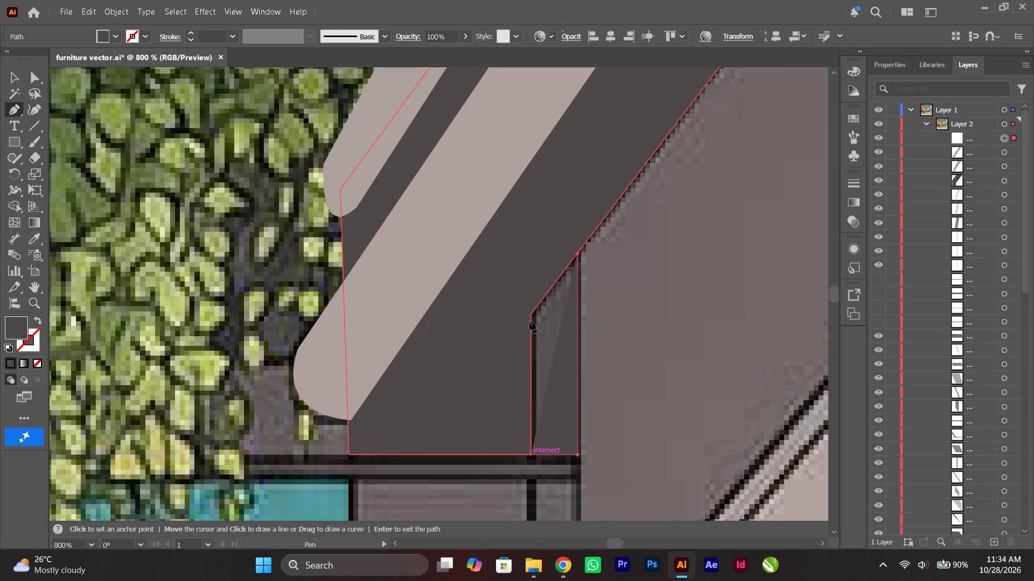
{"action": "left_click", "coordinate": [530, 315]}
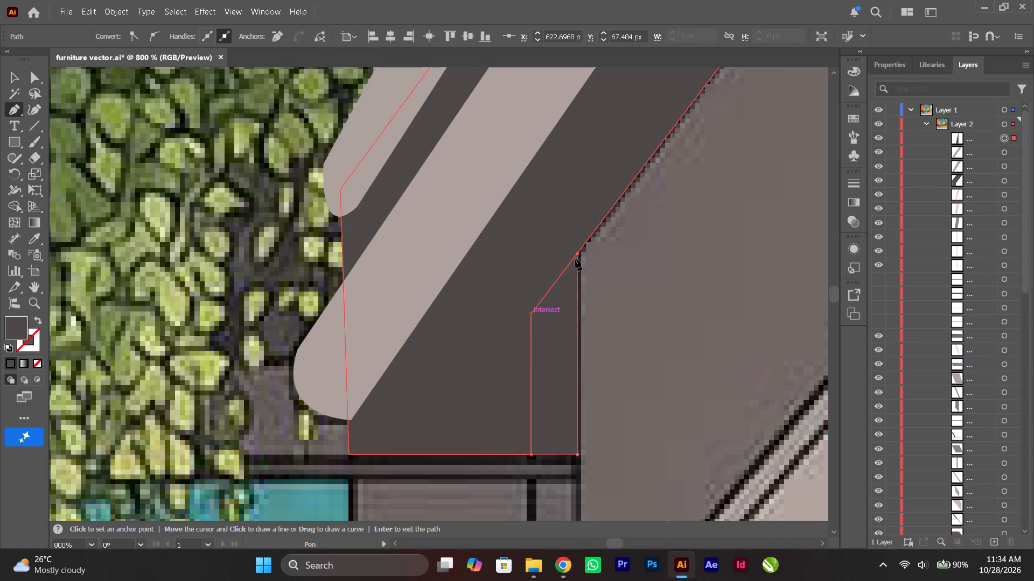
{"action": "left_click", "coordinate": [579, 252]}
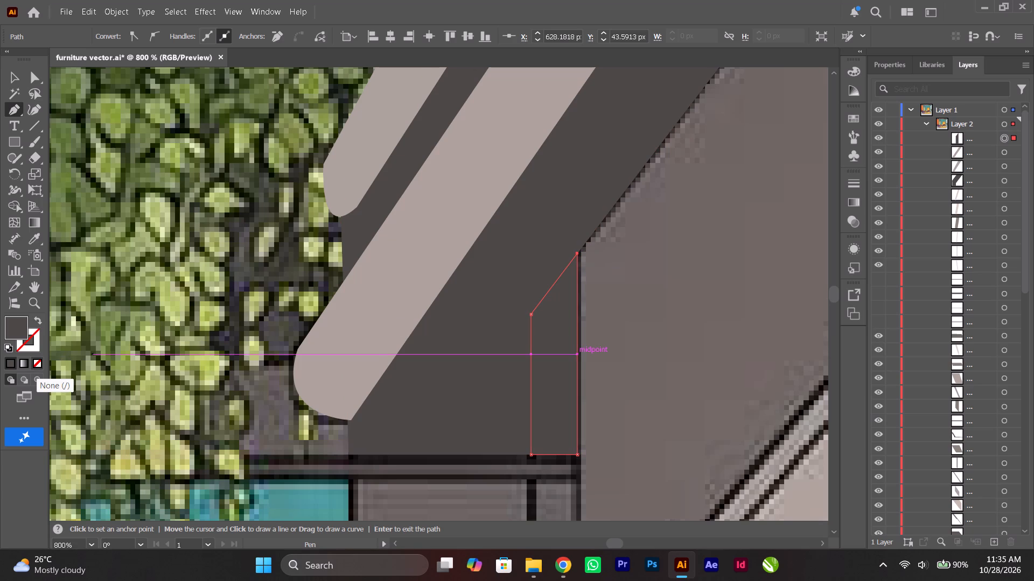
Outline the large slanted ceiling panel between the dark recess and the diagonal beam, about 80 px wide and 92 px tall.
{"action": "scroll", "coordinate": [616, 294], "scroll_direction": "down", "scroll_amount": 4, "text": "alt"}
{"action": "scroll", "coordinate": [616, 294], "scroll_direction": "down", "scroll_amount": 4, "text": "ctrl"}
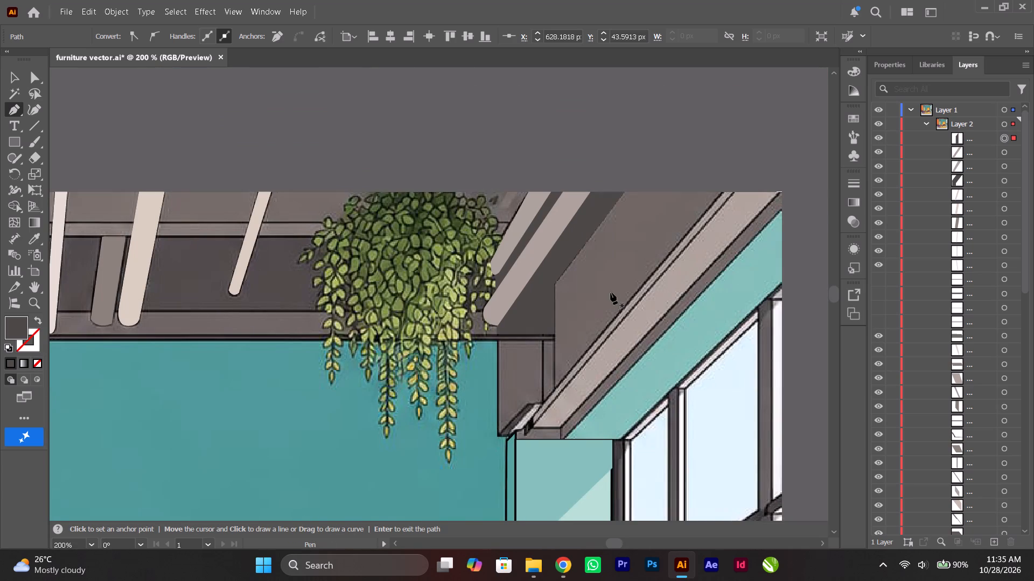
{"action": "scroll", "coordinate": [598, 293], "scroll_direction": "up", "scroll_amount": 1, "text": "alt"}
{"action": "scroll", "coordinate": [602, 287], "scroll_direction": "up", "scroll_amount": 5}
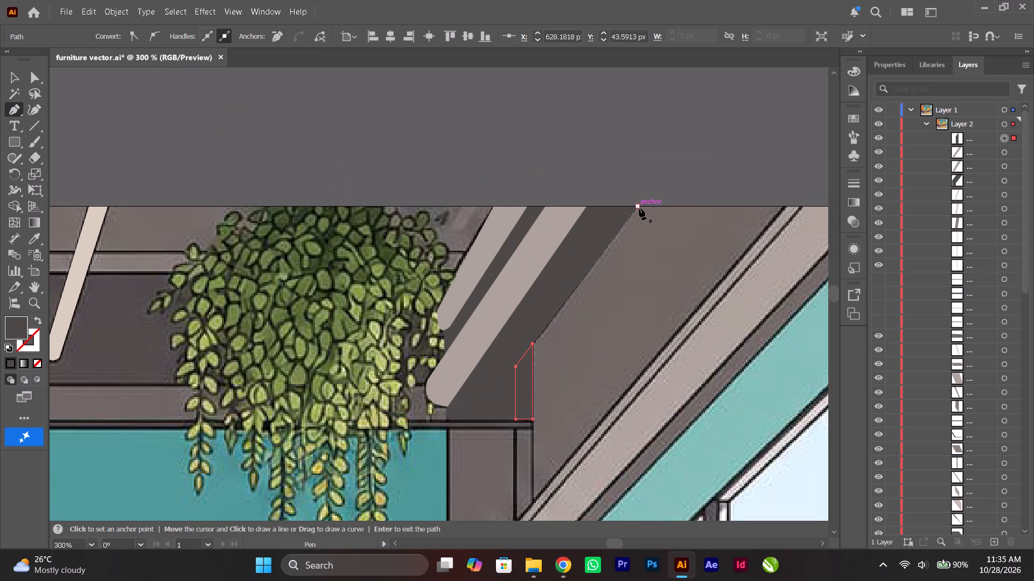
{"action": "left_click", "coordinate": [639, 208]}
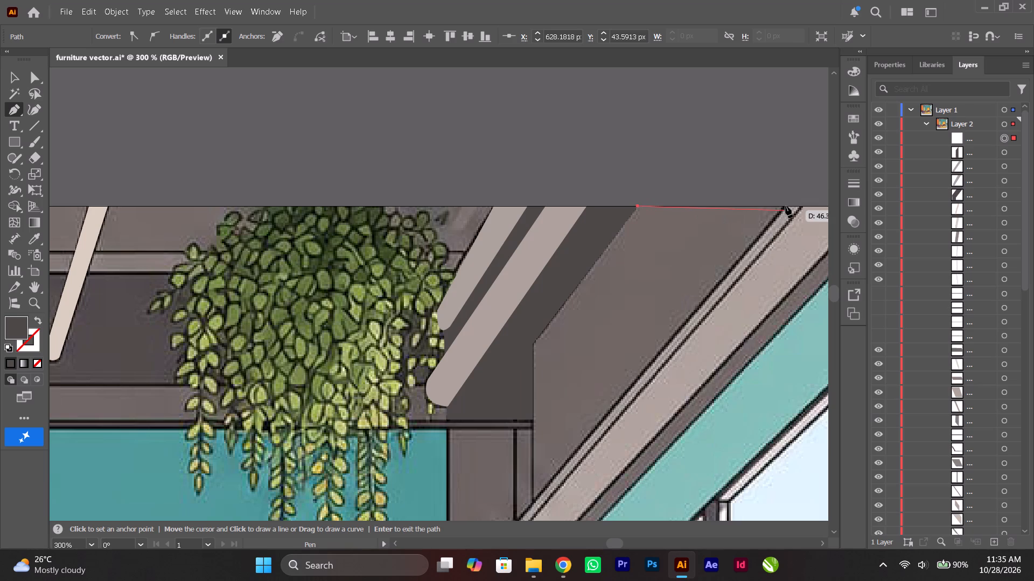
{"action": "left_click", "coordinate": [787, 206]}
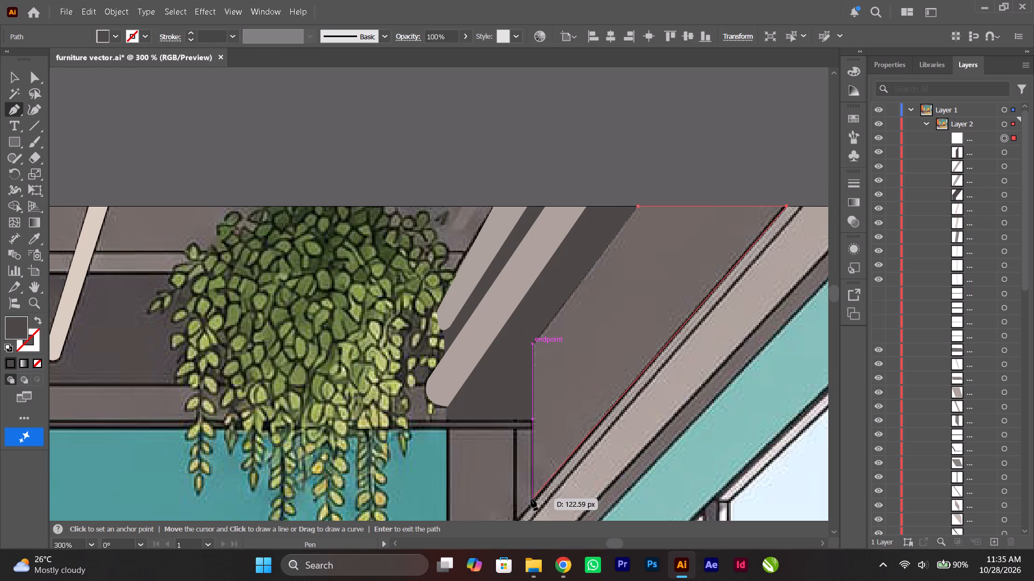
{"action": "left_click", "coordinate": [532, 498]}
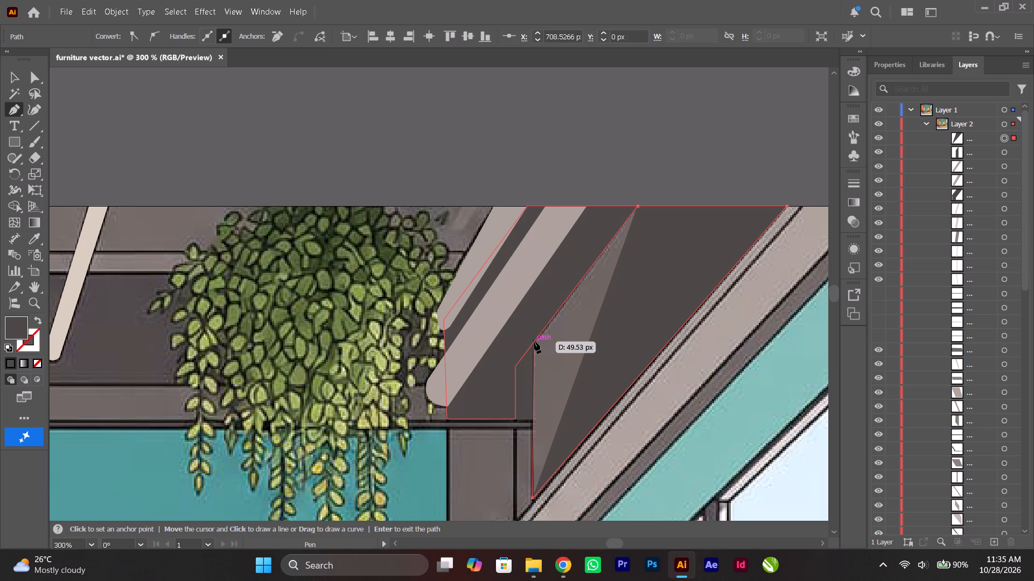
{"action": "left_click", "coordinate": [534, 342]}
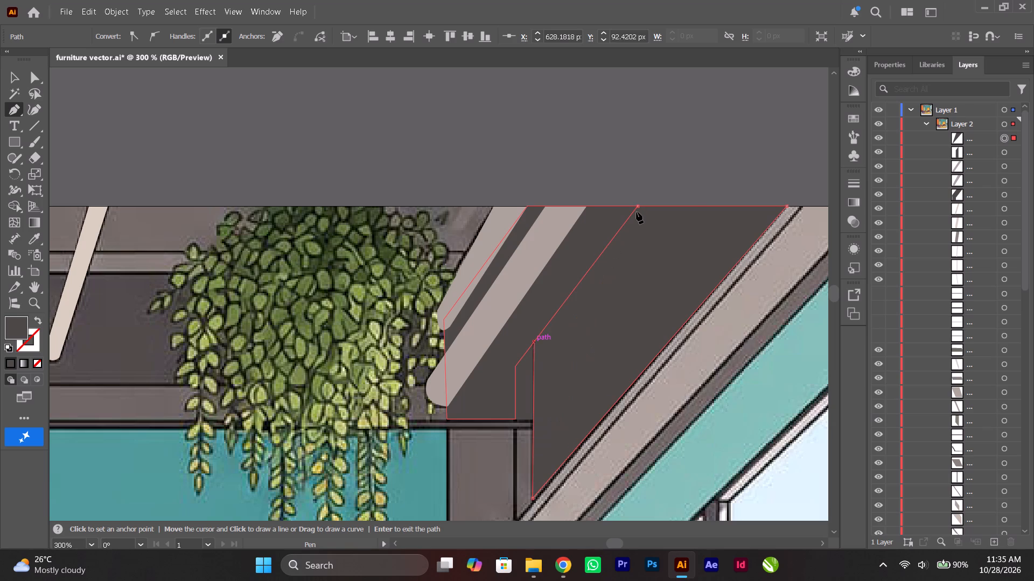
{"action": "left_click", "coordinate": [637, 207]}
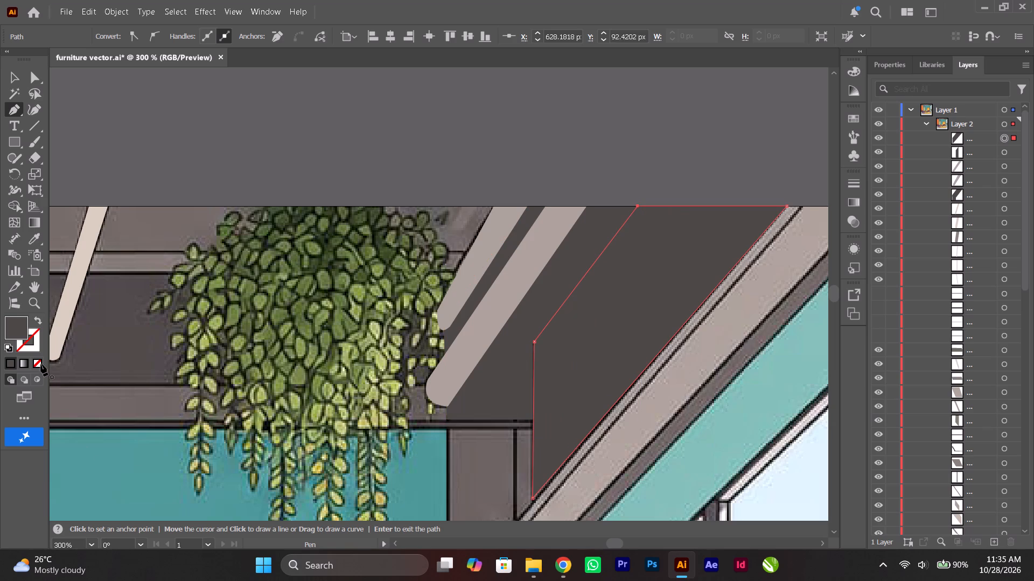
Clear the slanted ceiling panel's fill and refill it with the brownish grey sampled from the panel in the reference image.
{"action": "left_click", "coordinate": [37, 362]}
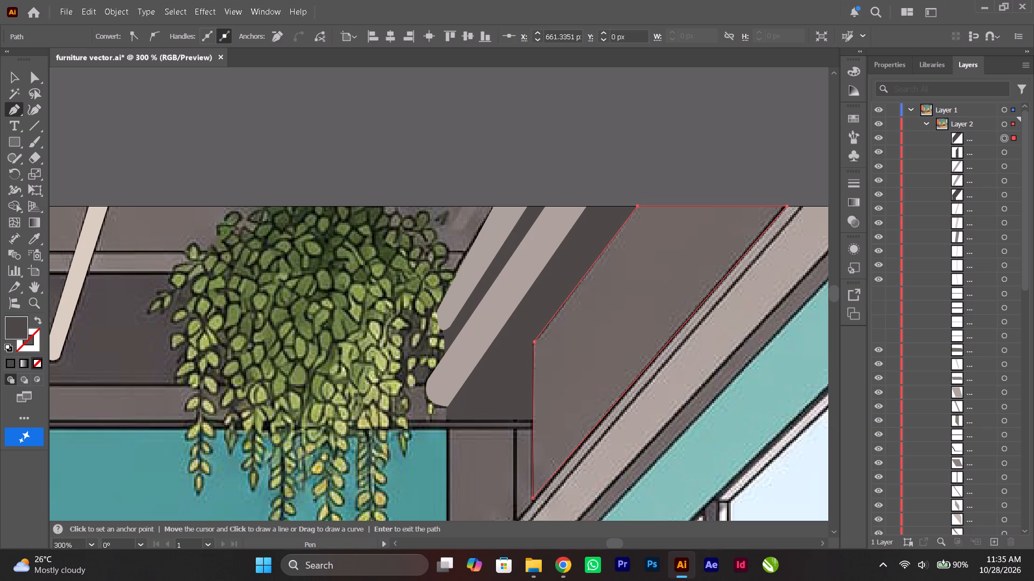
{"action": "left_click", "coordinate": [36, 235]}
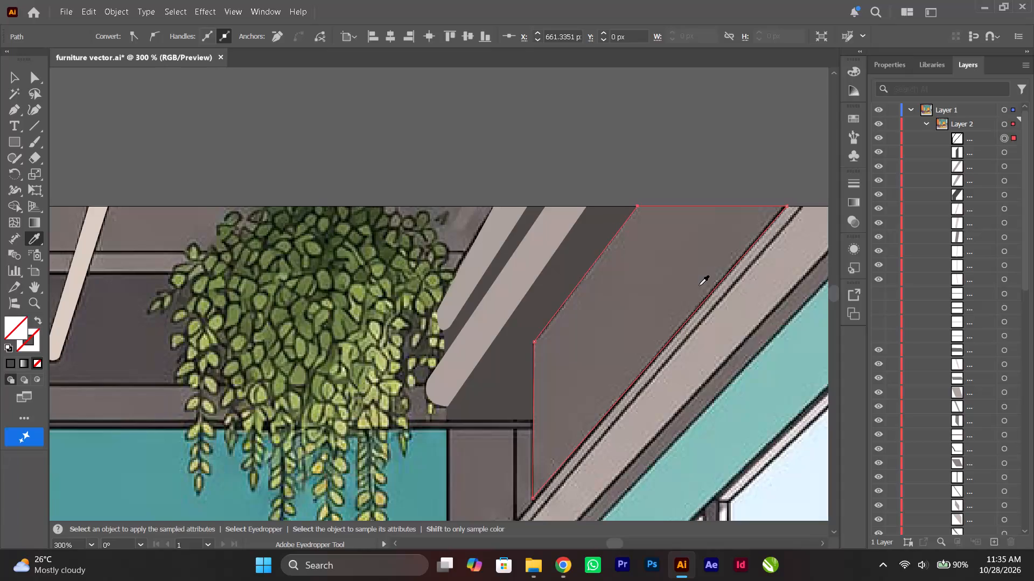
{"action": "left_click", "coordinate": [685, 287]}
Outline the narrow post below the dark strip, down to the diagonal beam, about 5.5 px wide and 33 px tall.
{"action": "scroll", "coordinate": [565, 271], "scroll_direction": "down", "scroll_amount": 6}
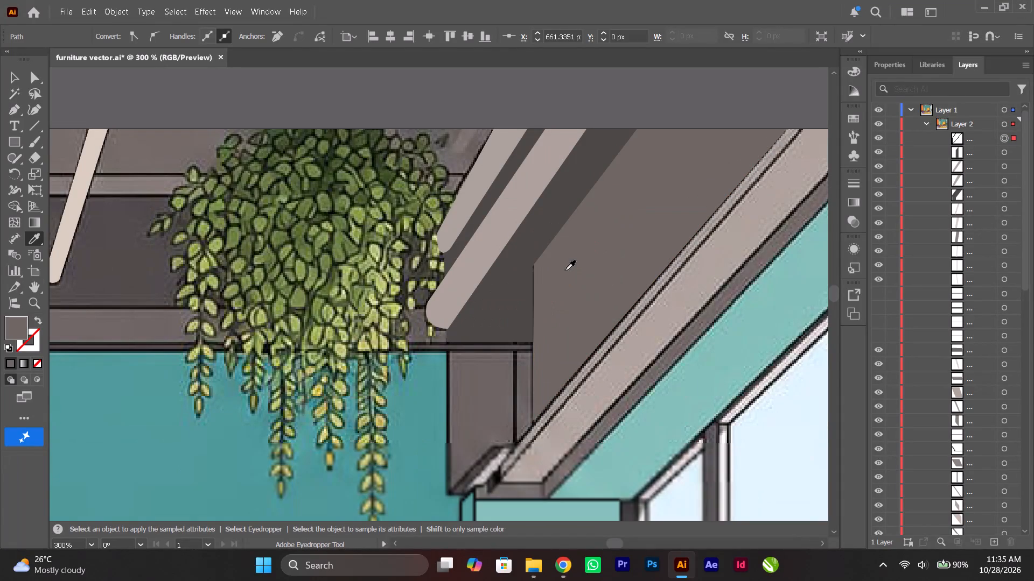
{"action": "left_click", "coordinate": [9, 108]}
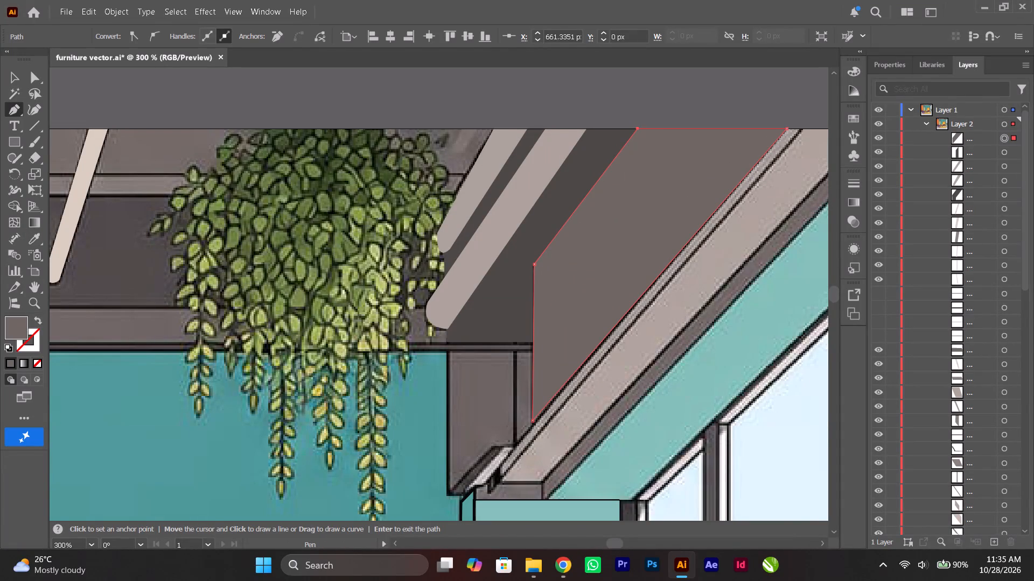
{"action": "scroll", "coordinate": [522, 391], "scroll_direction": "up", "scroll_amount": 1, "text": "alt"}
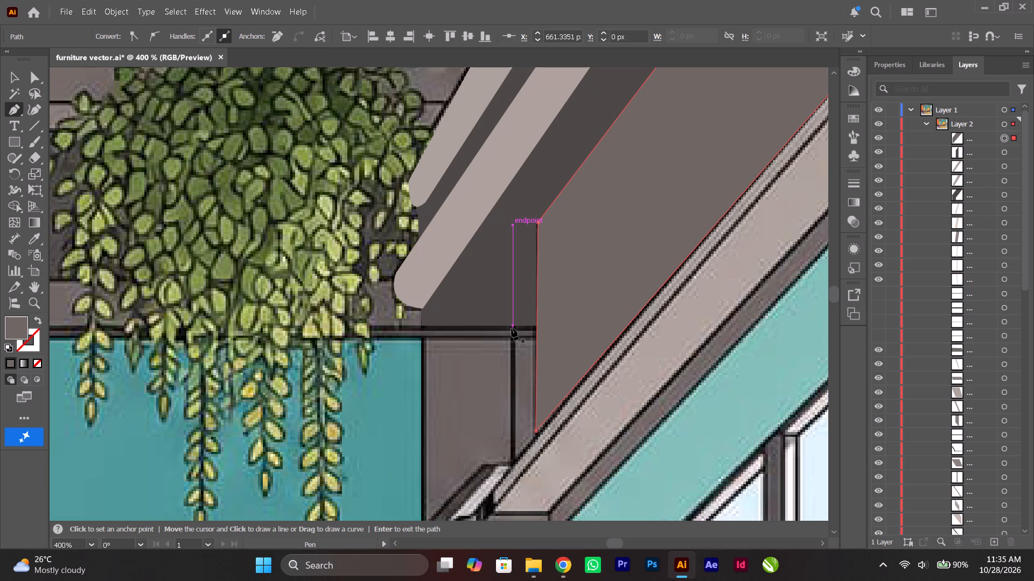
{"action": "left_click", "coordinate": [512, 327]}
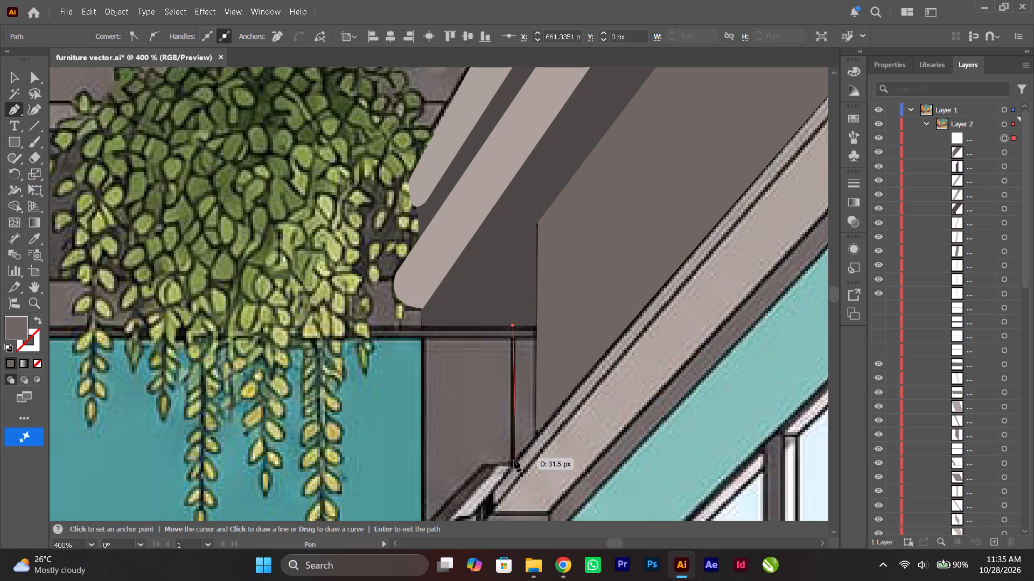
{"action": "left_click", "coordinate": [513, 464]}
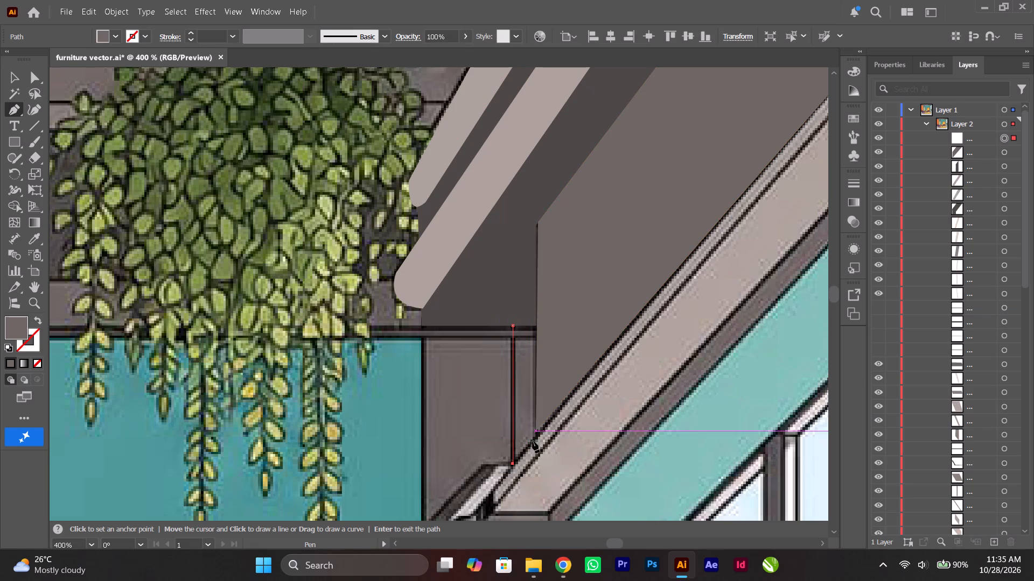
{"action": "left_click", "coordinate": [536, 435]}
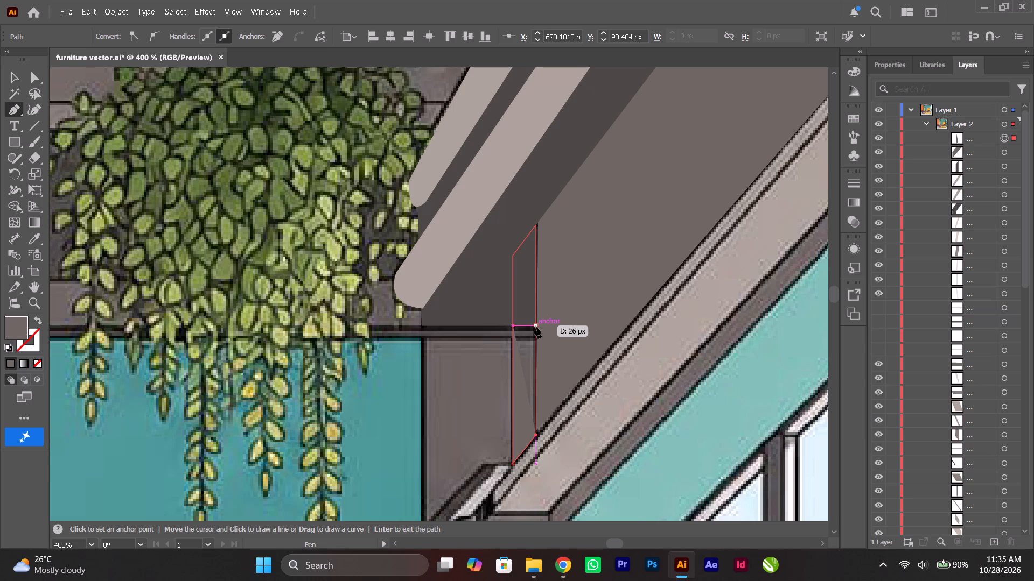
{"action": "left_click", "coordinate": [537, 328]}
{"action": "left_click", "coordinate": [512, 325]}
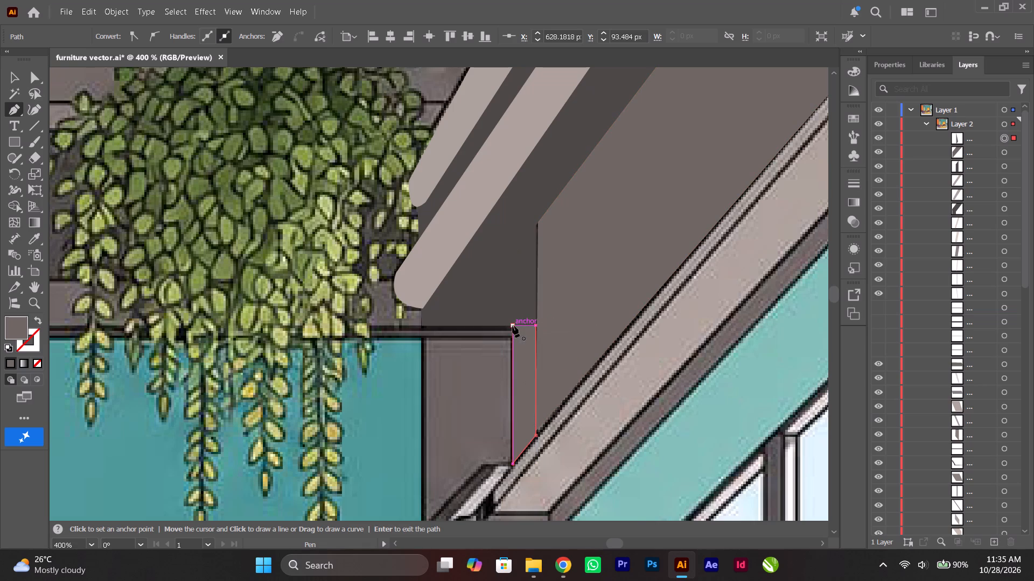
Clear the narrow post's fill and refill it with the brownish grey sampled from the post in the reference image.
{"action": "left_click", "coordinate": [38, 360]}
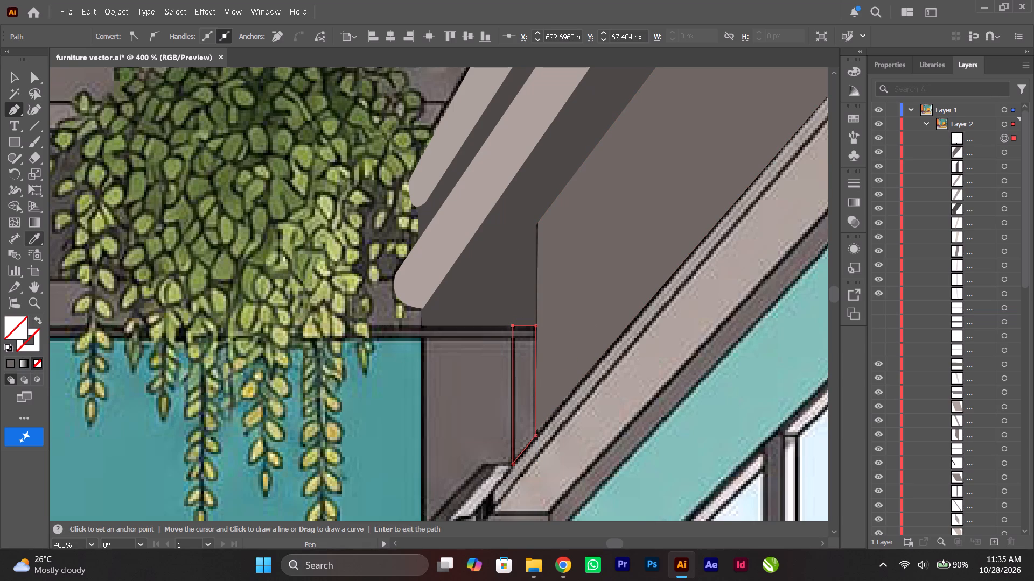
{"action": "left_click", "coordinate": [32, 238]}
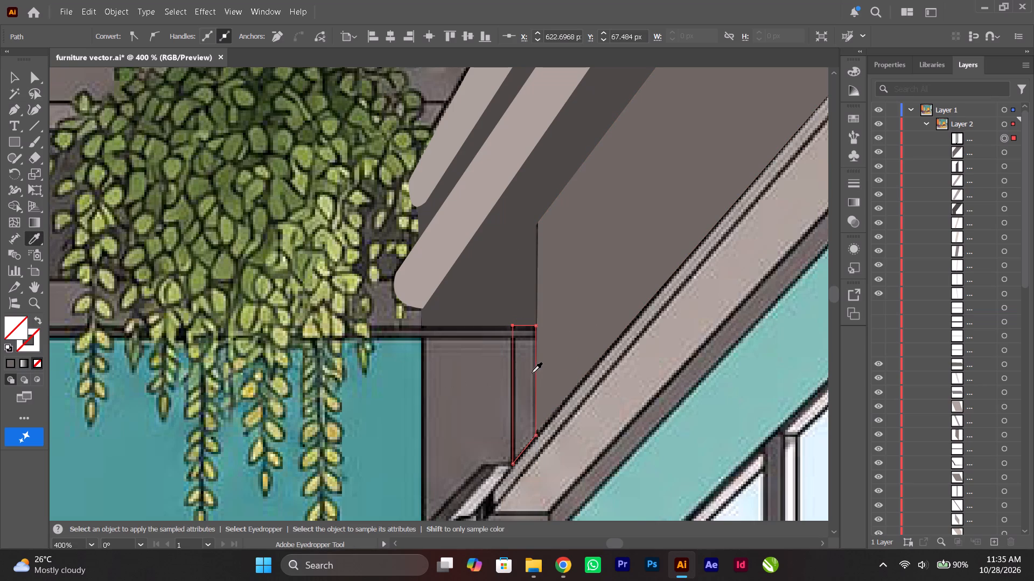
{"action": "left_click", "coordinate": [529, 371]}
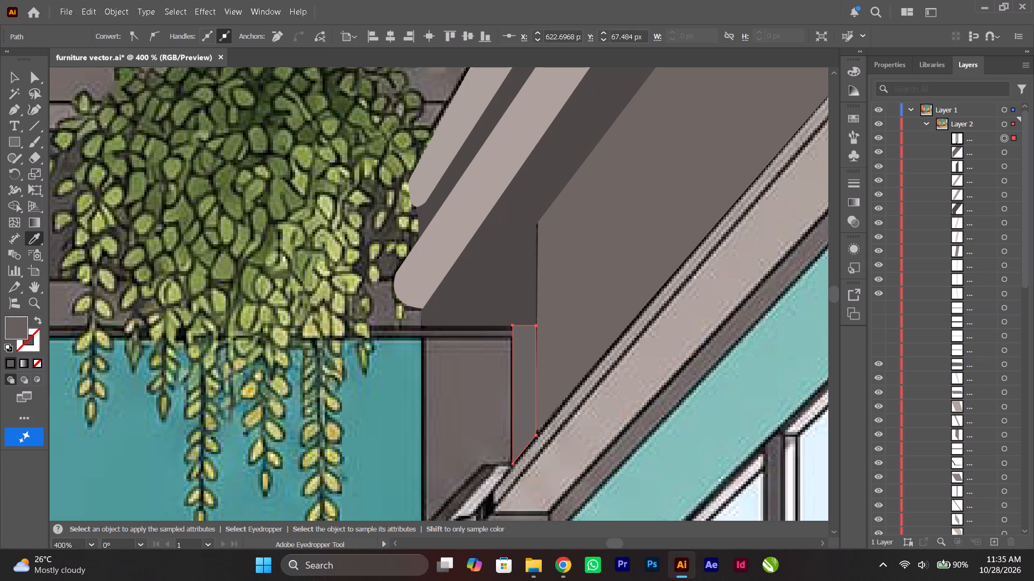
Outline the wider post section between the teal wall and the narrow post, with its slanted lower edge, about 21 px wide and 45 px tall.
{"action": "left_click", "coordinate": [15, 109]}
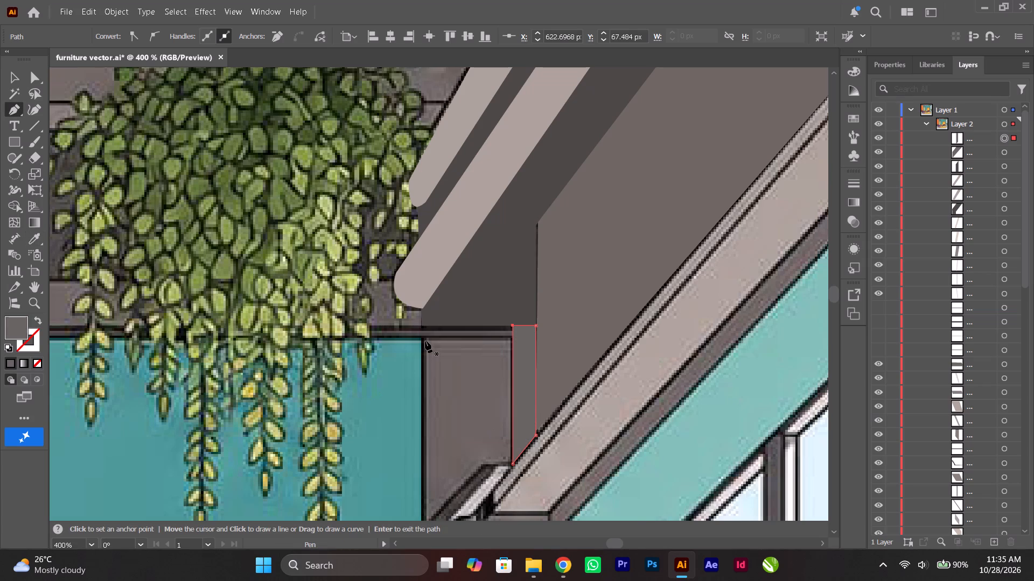
{"action": "left_click", "coordinate": [424, 339]}
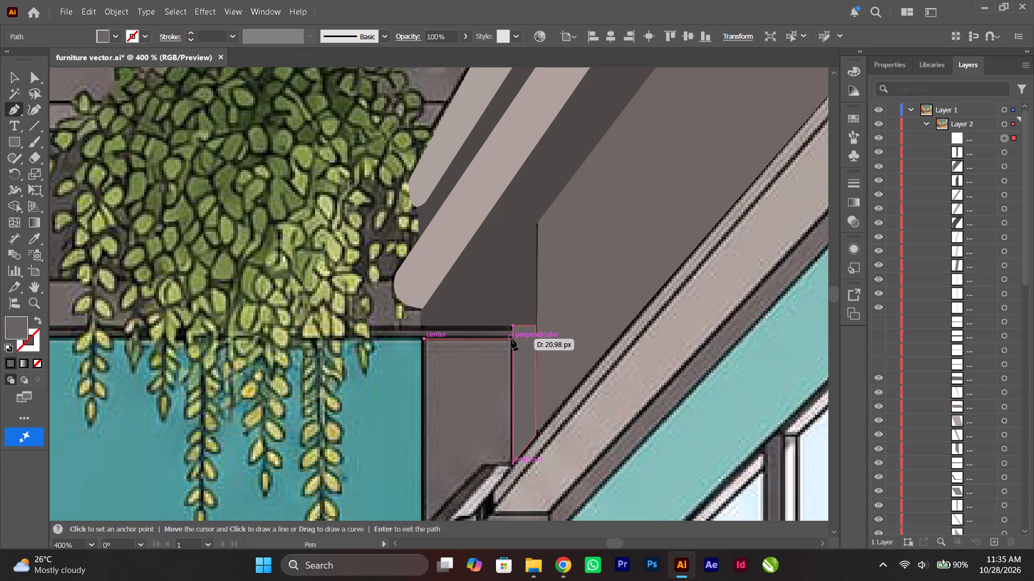
{"action": "left_click", "coordinate": [511, 339]}
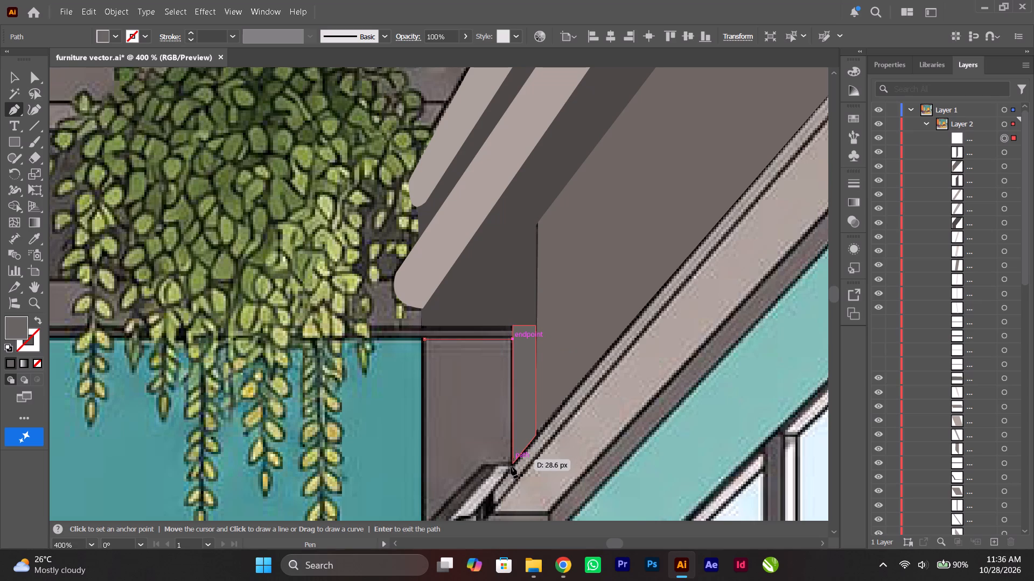
{"action": "left_click", "coordinate": [511, 463]}
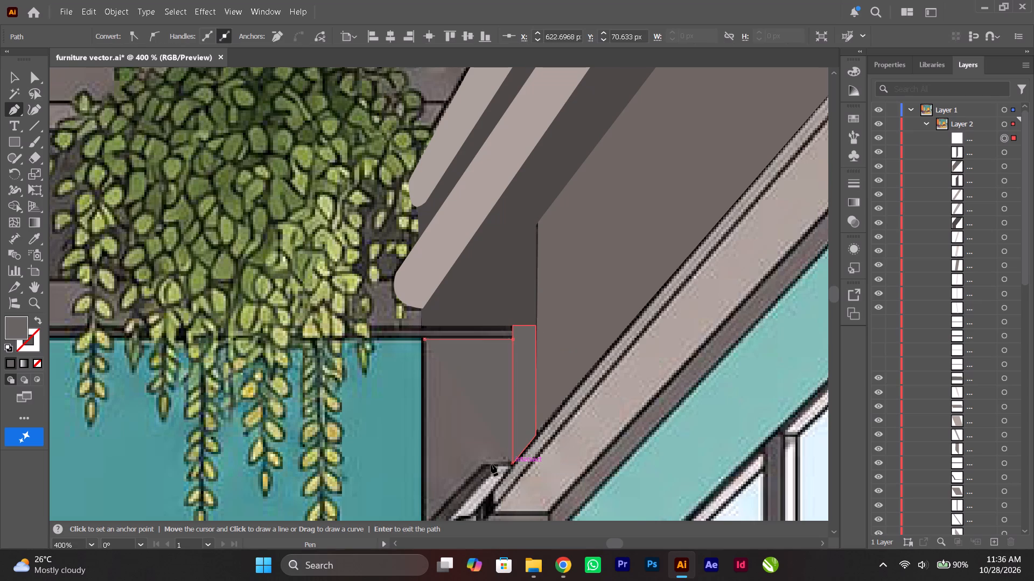
{"action": "left_click", "coordinate": [482, 465]}
{"action": "scroll", "coordinate": [482, 465], "scroll_direction": "down", "scroll_amount": 7}
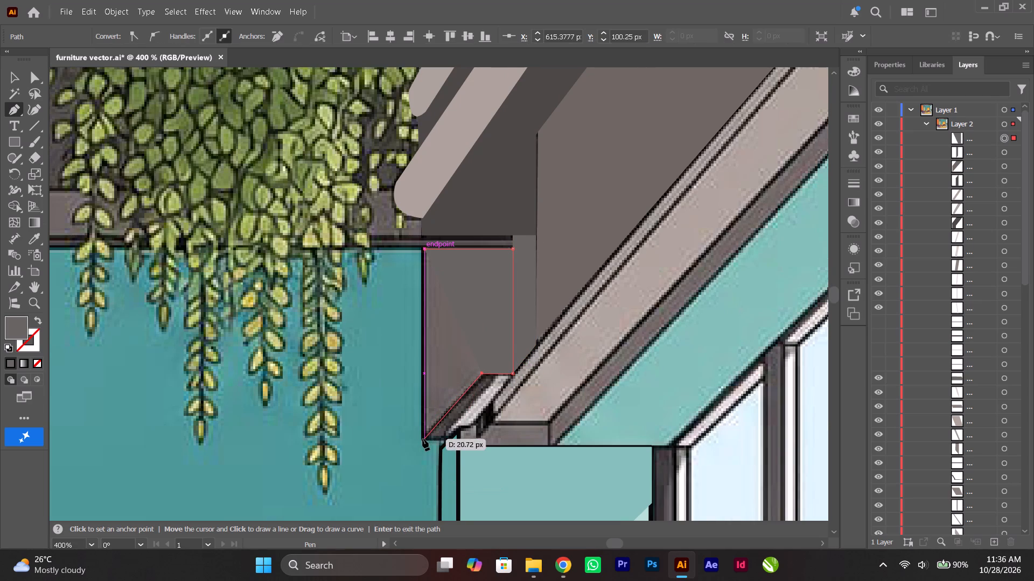
{"action": "left_click", "coordinate": [423, 439]}
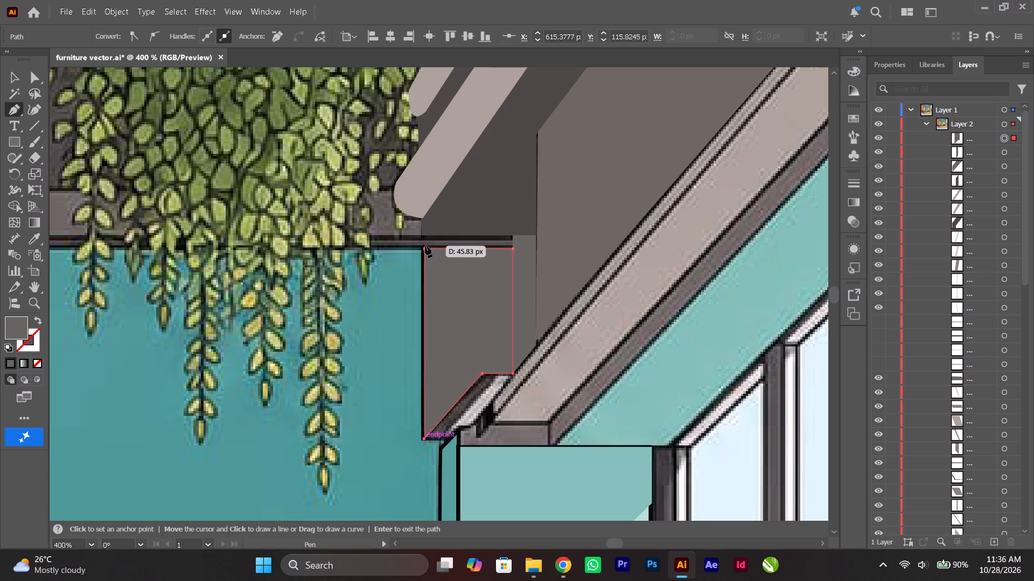
{"action": "left_click", "coordinate": [425, 251]}
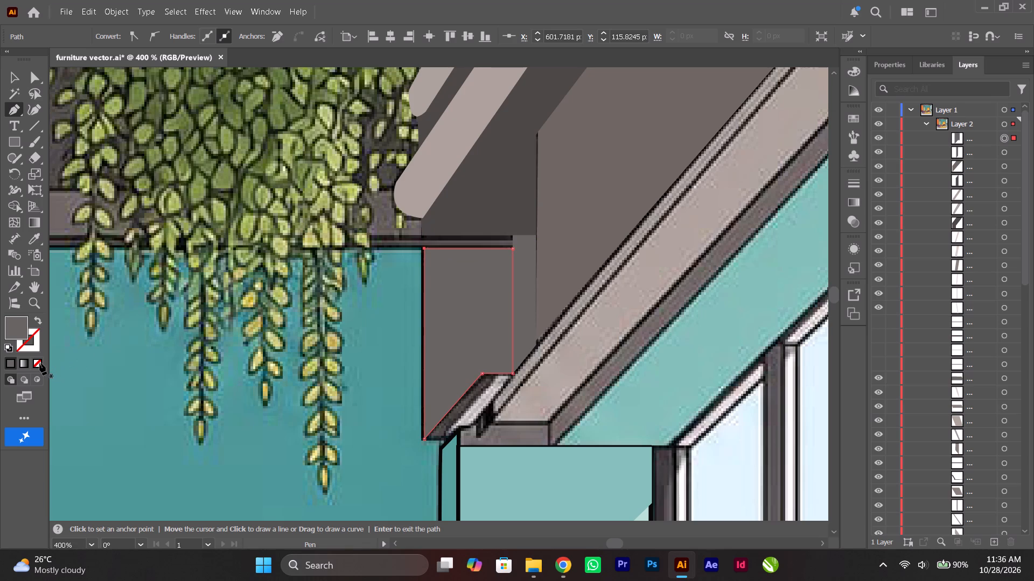
Clear the wider post section's fill and refill it with the brownish grey sampled from the post in the reference image.
{"action": "left_click", "coordinate": [40, 363]}
{"action": "left_click", "coordinate": [35, 232]}
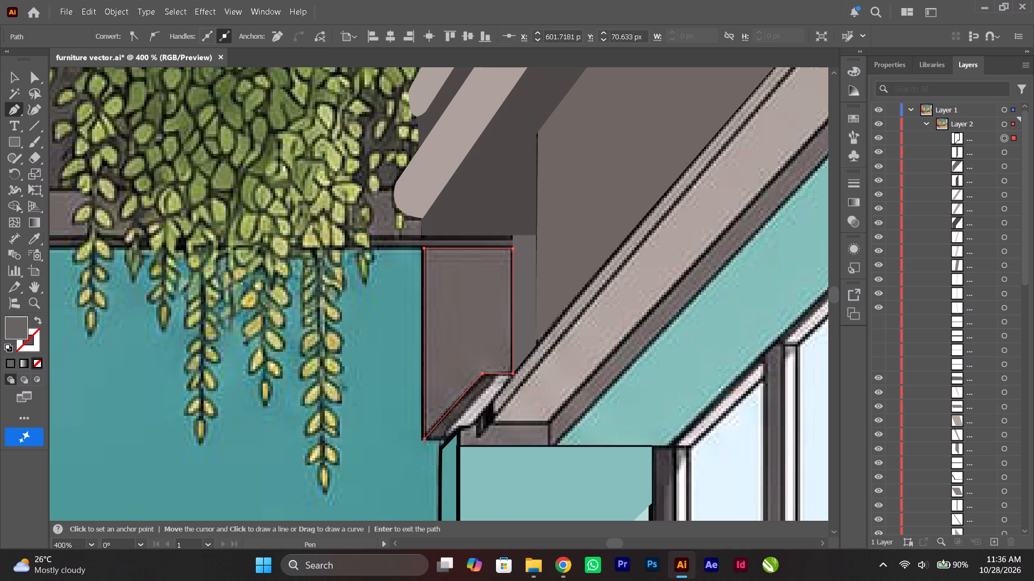
{"action": "left_click", "coordinate": [444, 310]}
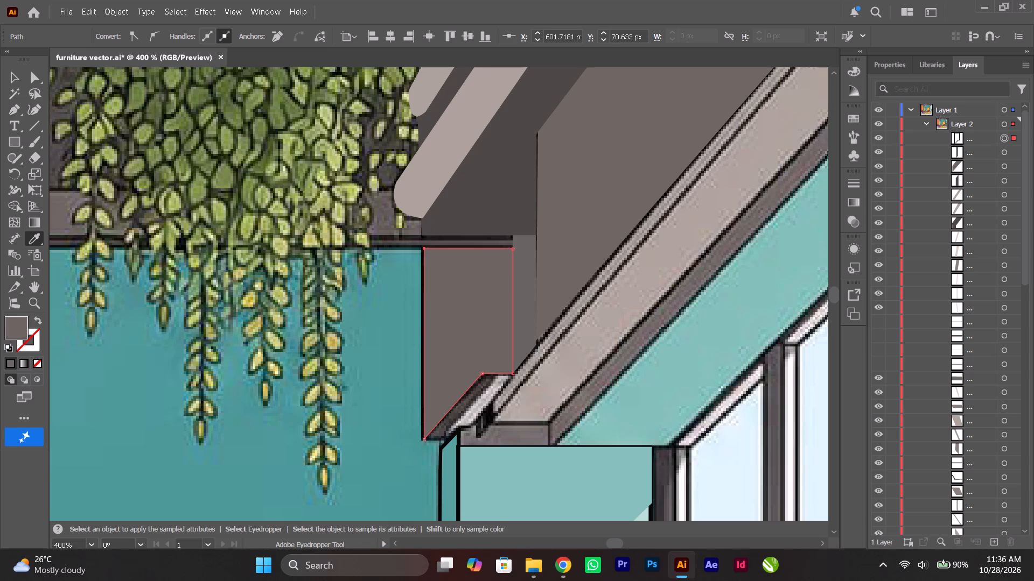
{"action": "left_click", "coordinate": [12, 111]}
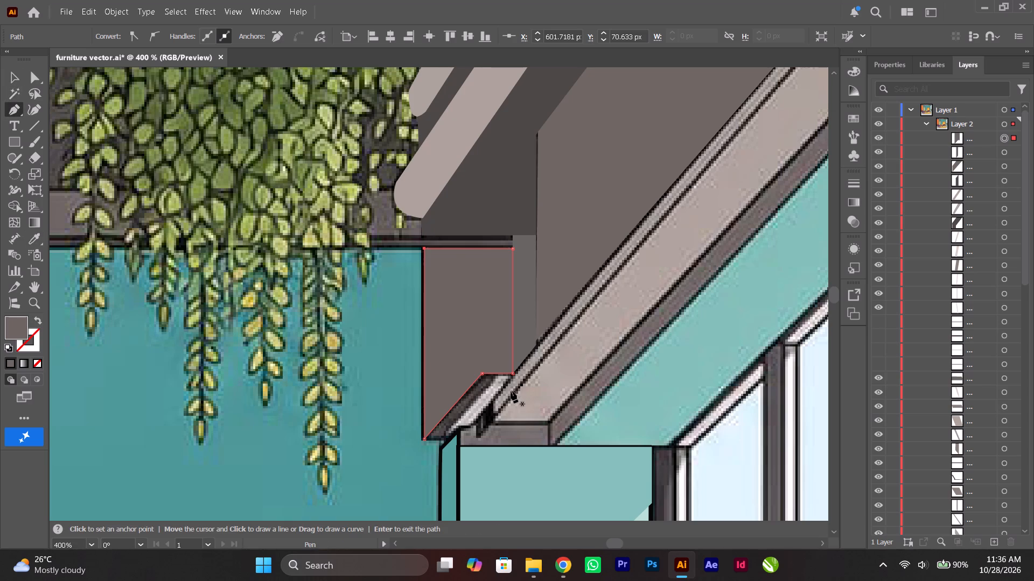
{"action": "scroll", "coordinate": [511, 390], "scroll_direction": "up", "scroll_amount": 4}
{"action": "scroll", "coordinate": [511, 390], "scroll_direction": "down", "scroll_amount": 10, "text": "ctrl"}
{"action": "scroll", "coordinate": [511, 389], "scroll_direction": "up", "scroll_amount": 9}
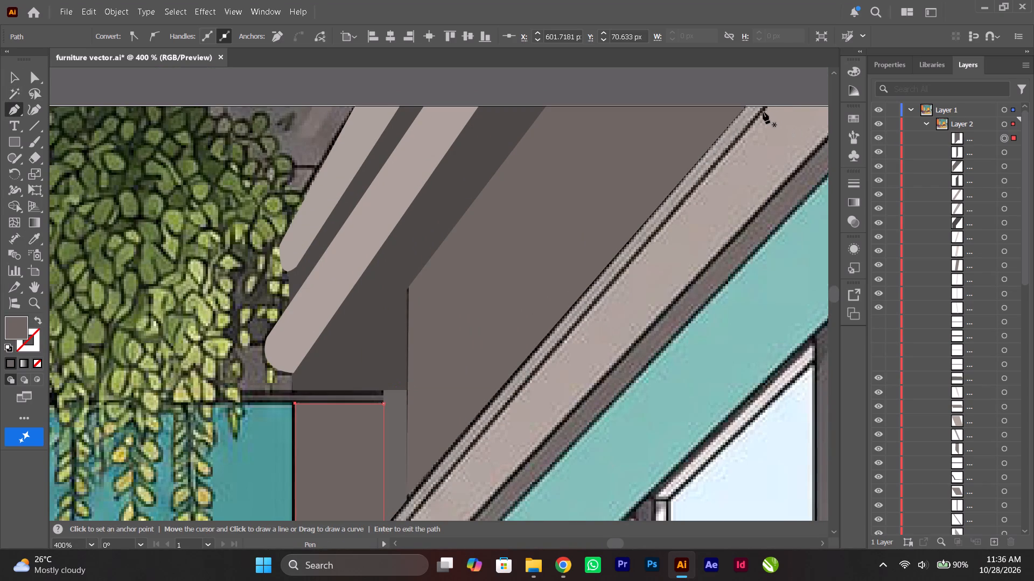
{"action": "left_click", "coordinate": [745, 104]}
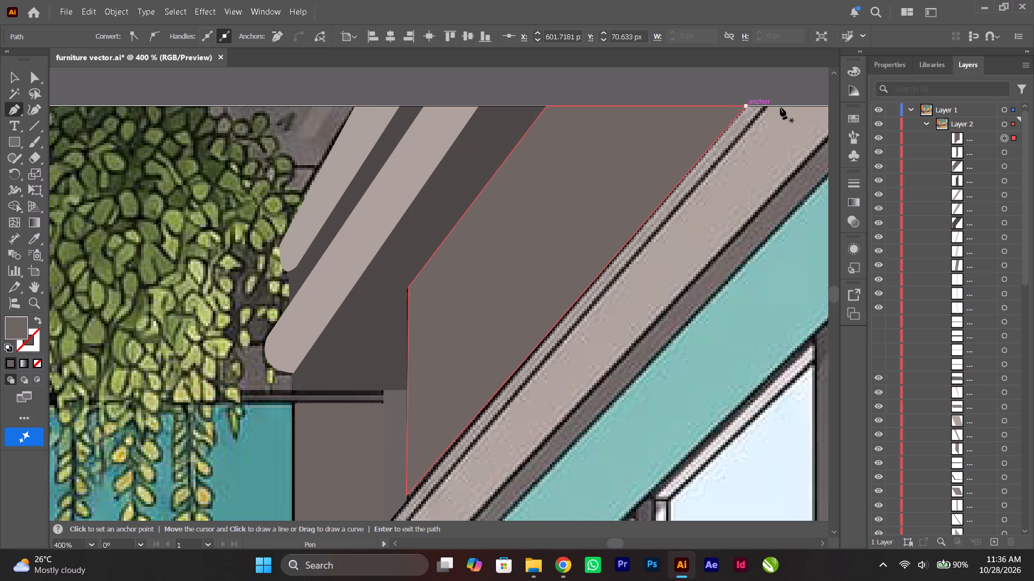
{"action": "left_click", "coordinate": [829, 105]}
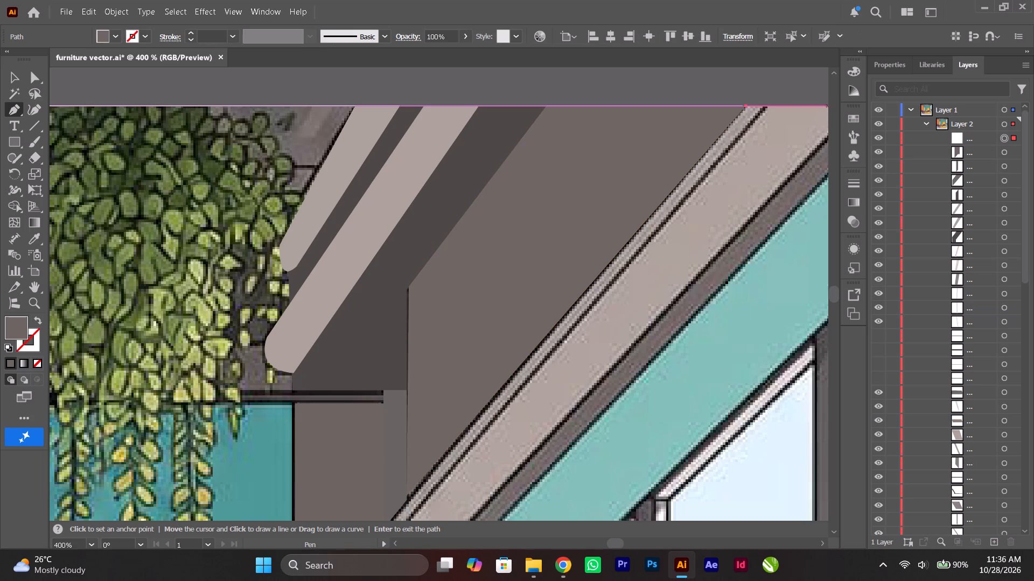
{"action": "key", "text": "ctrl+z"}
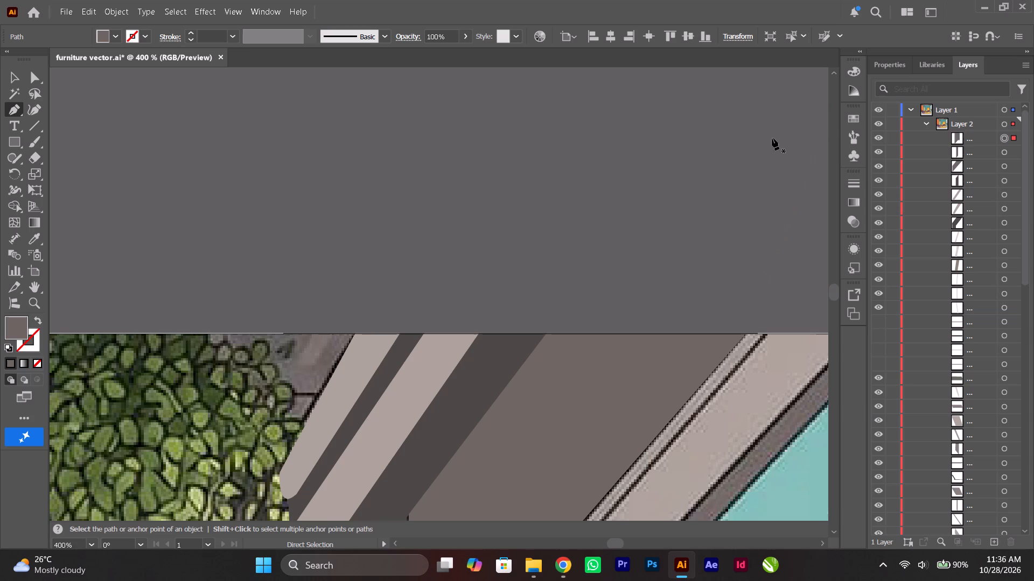
Outline the wide diagonal beam from the artboard's top edge to its lower end, about 26 px wide along the top and 112 px tall.
{"action": "scroll", "coordinate": [521, 454], "scroll_direction": "down", "scroll_amount": 7}
{"action": "scroll", "coordinate": [710, 300], "scroll_direction": "down", "scroll_amount": 4}
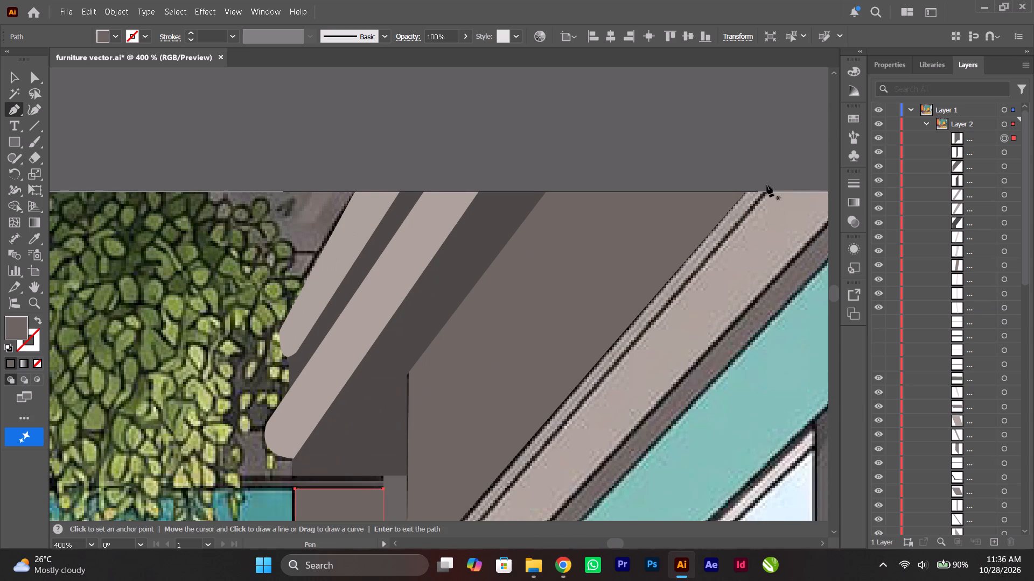
{"action": "left_click", "coordinate": [746, 192]}
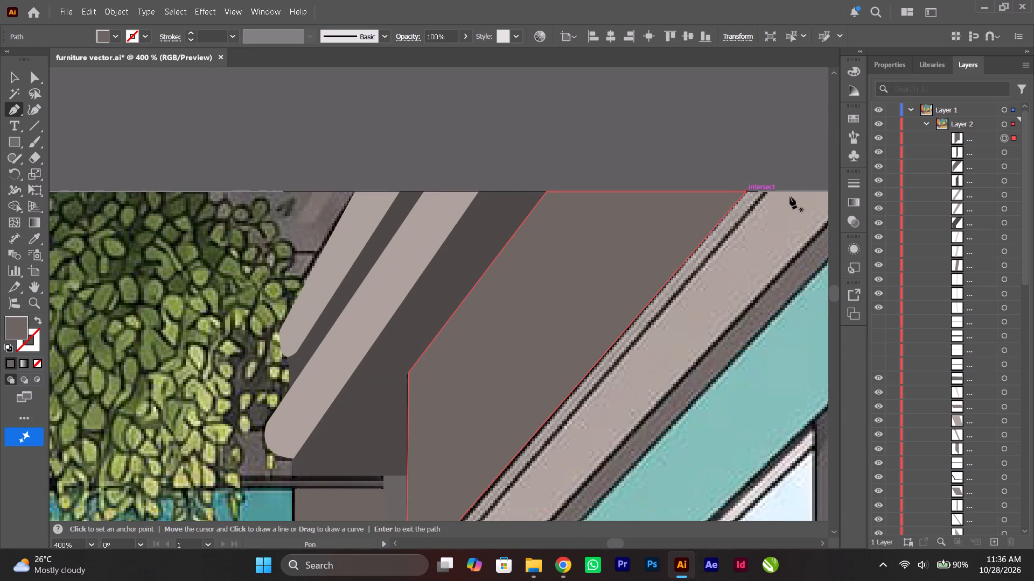
{"action": "scroll", "coordinate": [826, 194], "scroll_direction": "down", "scroll_amount": 5}
{"action": "scroll", "coordinate": [822, 195], "scroll_direction": "down", "scroll_amount": 5, "text": "ctrl"}
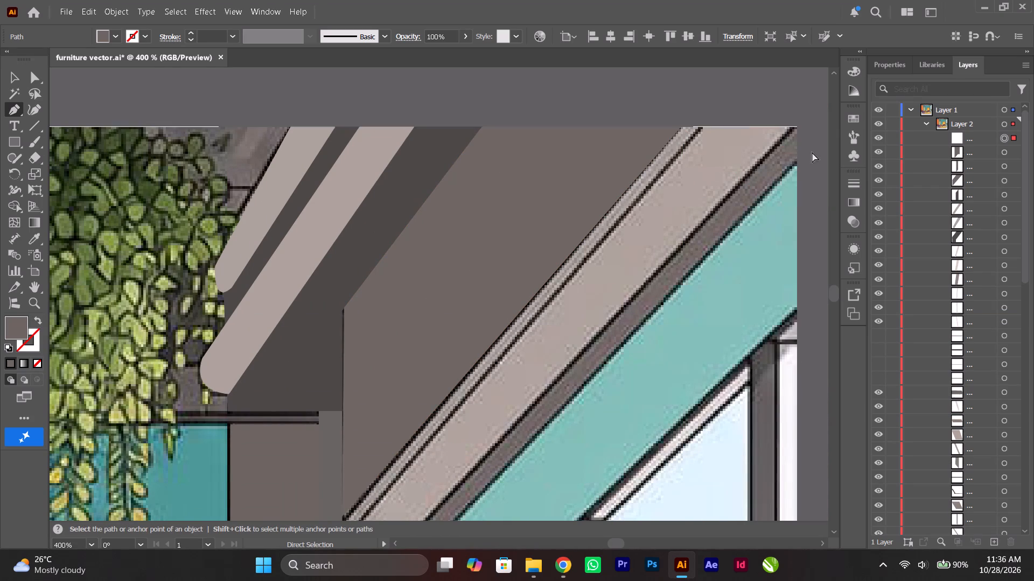
{"action": "left_click", "coordinate": [790, 126]}
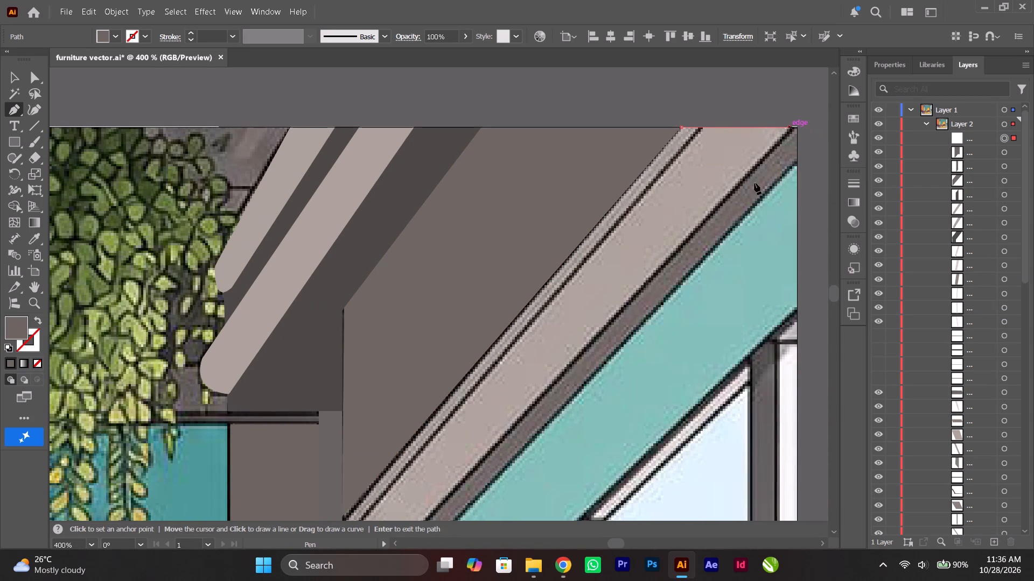
{"action": "scroll", "coordinate": [539, 422], "scroll_direction": "down", "scroll_amount": 6}
{"action": "scroll", "coordinate": [413, 447], "scroll_direction": "down", "scroll_amount": 6}
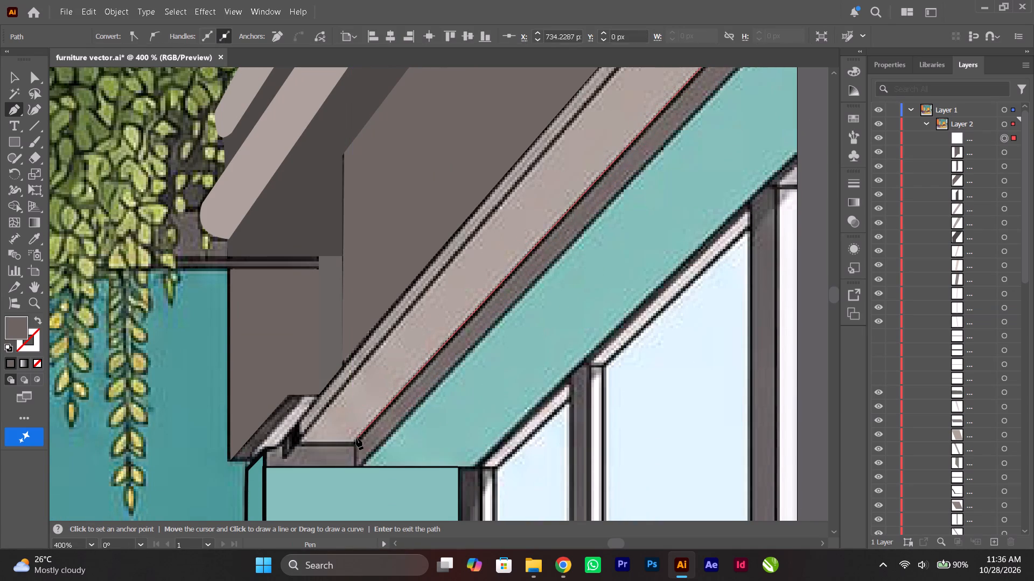
{"action": "left_click", "coordinate": [354, 443]}
{"action": "left_click", "coordinate": [299, 443]}
{"action": "left_click", "coordinate": [302, 436]}
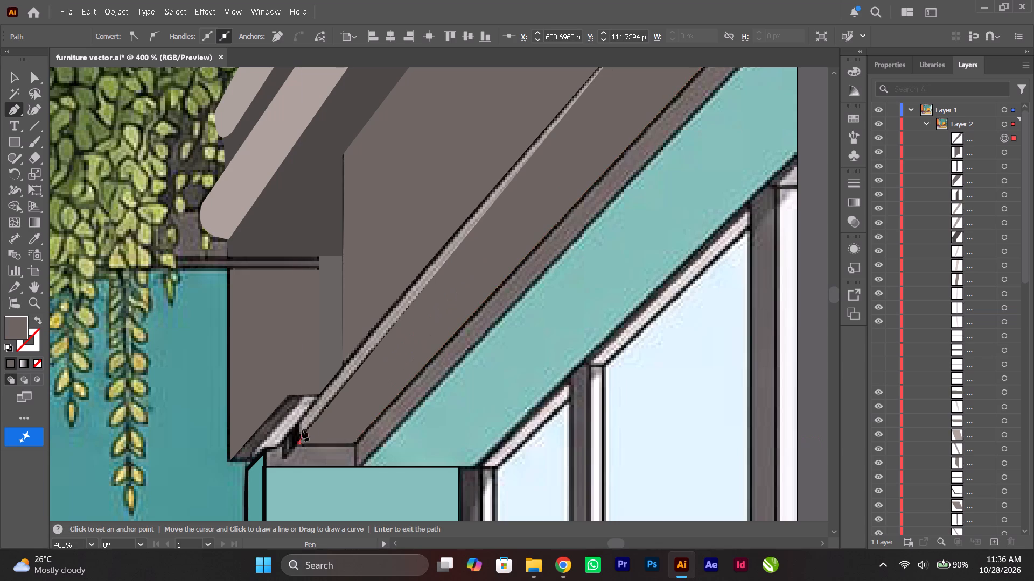
{"action": "left_click", "coordinate": [299, 421]}
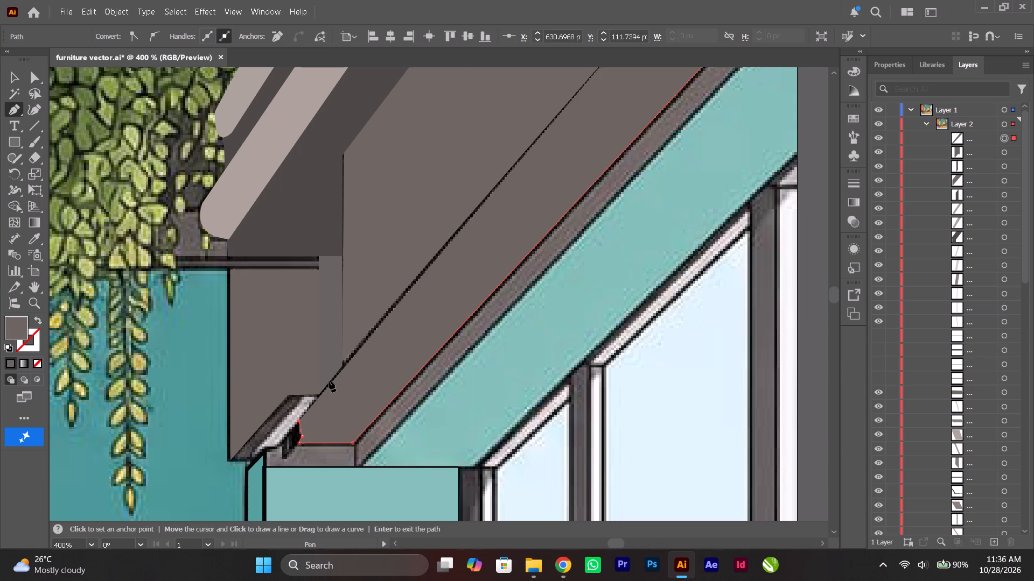
{"action": "scroll", "coordinate": [329, 380], "scroll_direction": "up", "scroll_amount": 6}
{"action": "scroll", "coordinate": [435, 344], "scroll_direction": "down", "scroll_amount": 4, "text": "ctrl"}
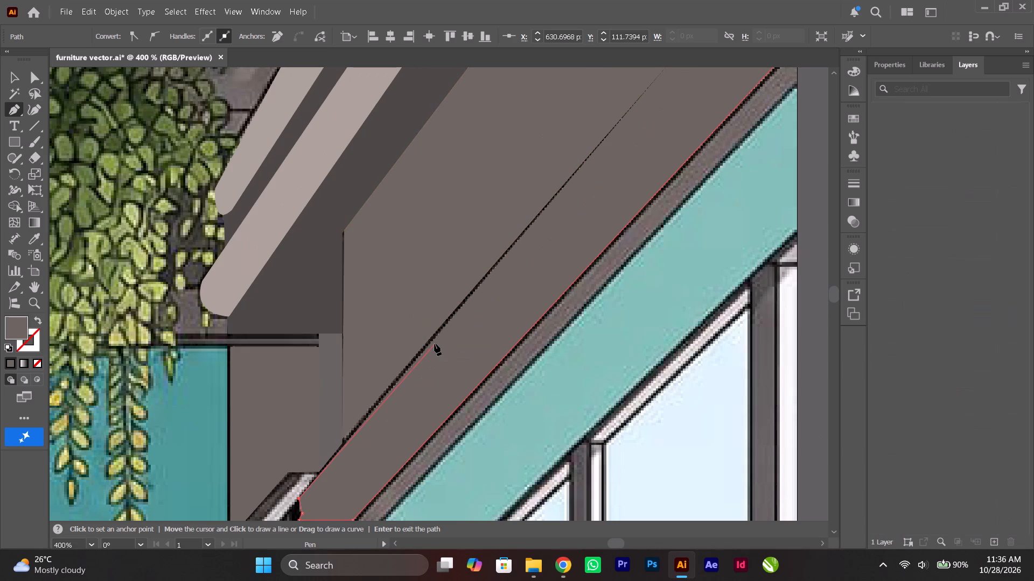
{"action": "scroll", "coordinate": [435, 344], "scroll_direction": "up", "scroll_amount": 5}
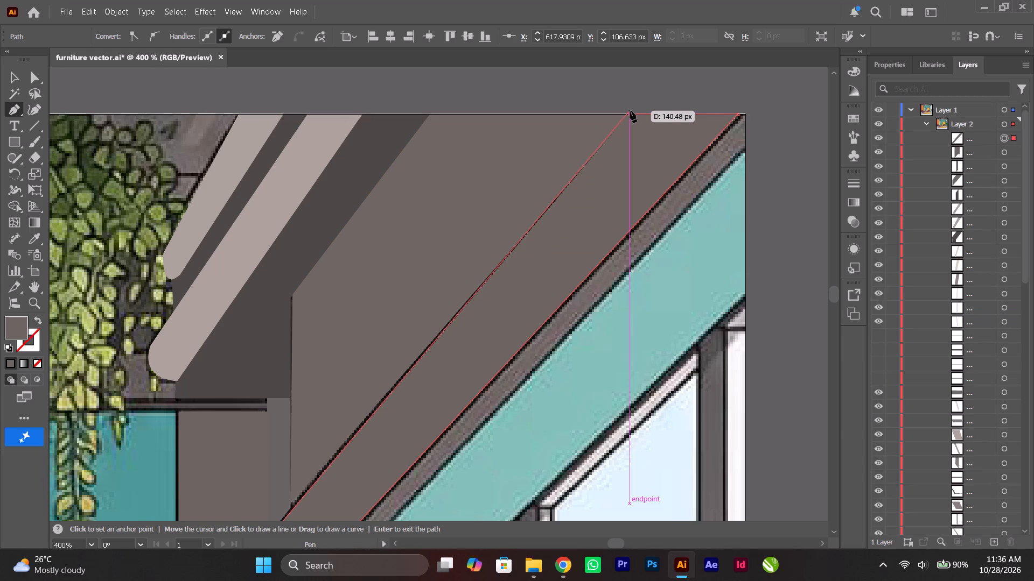
{"action": "left_click_drag", "start_coordinate": [630, 113], "coordinate": [685, 64]}
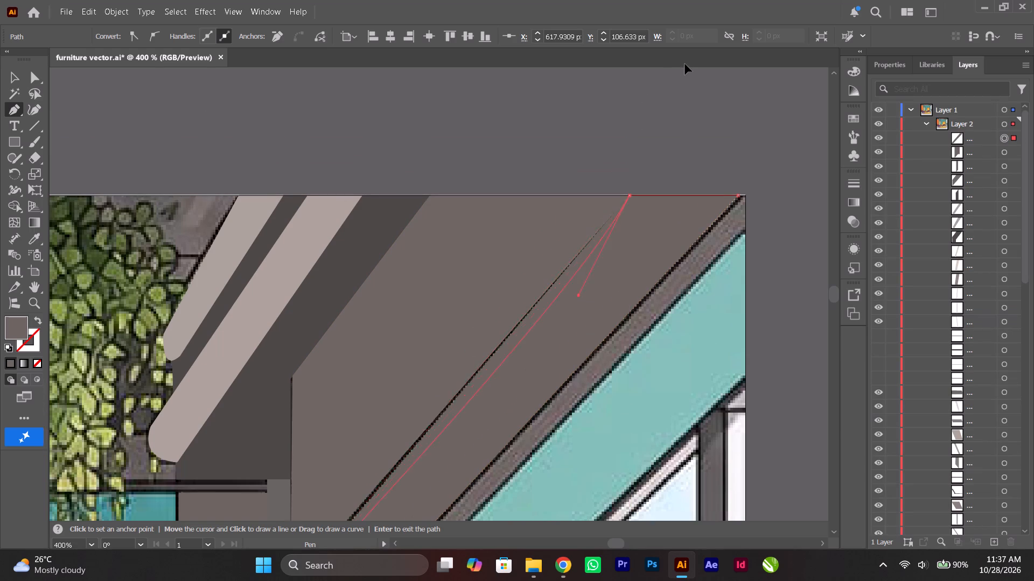
{"action": "left_click_drag", "start_coordinate": [685, 64], "coordinate": [739, 214]}
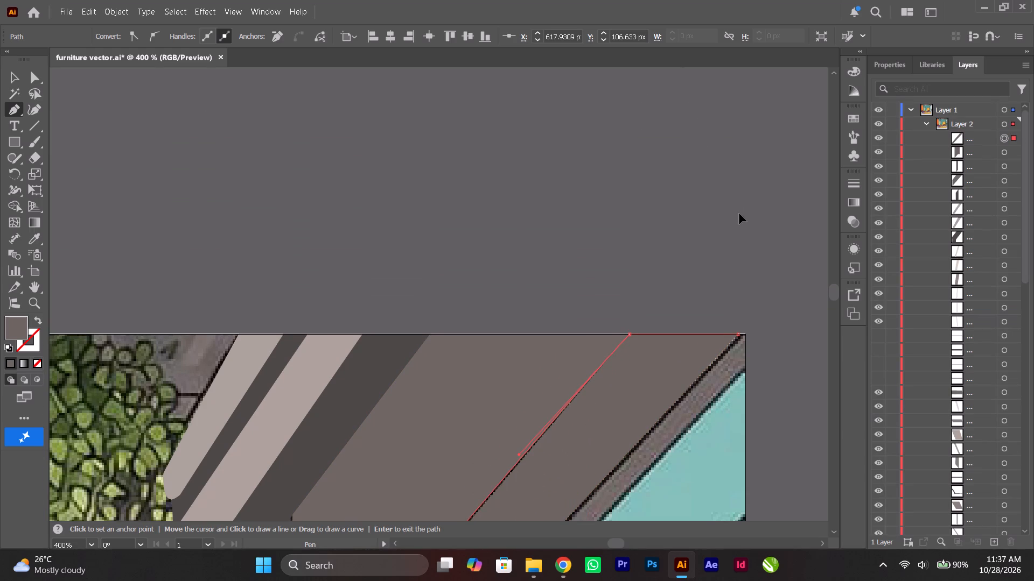
{"action": "left_click_drag", "start_coordinate": [739, 214], "coordinate": [740, 215]}
Clear the diagonal beam's fill and refill it with the pinkish grey sampled from the beam in the reference image.
{"action": "scroll", "coordinate": [658, 286], "scroll_direction": "down", "scroll_amount": 13}
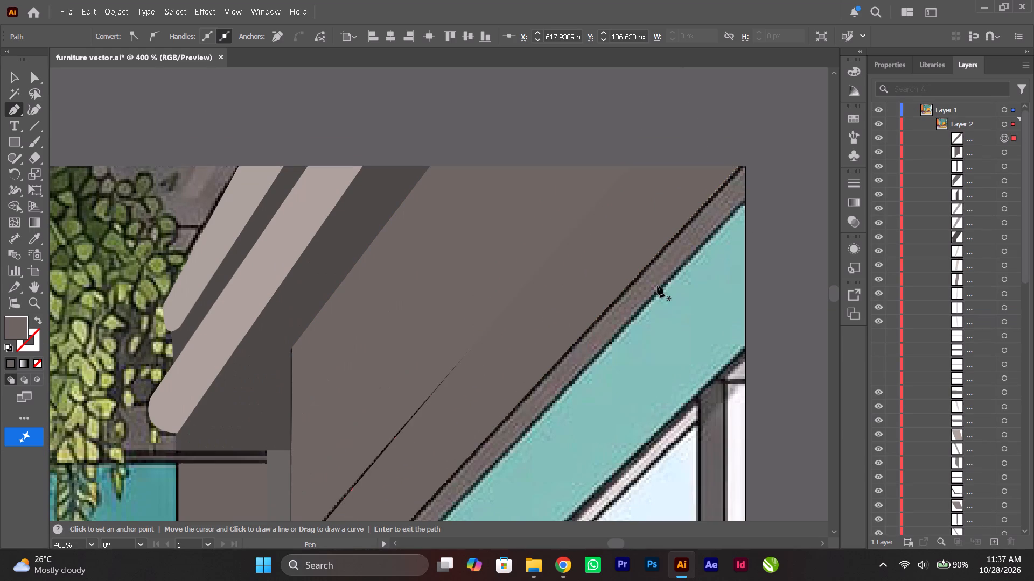
{"action": "scroll", "coordinate": [612, 299], "scroll_direction": "down", "scroll_amount": 5}
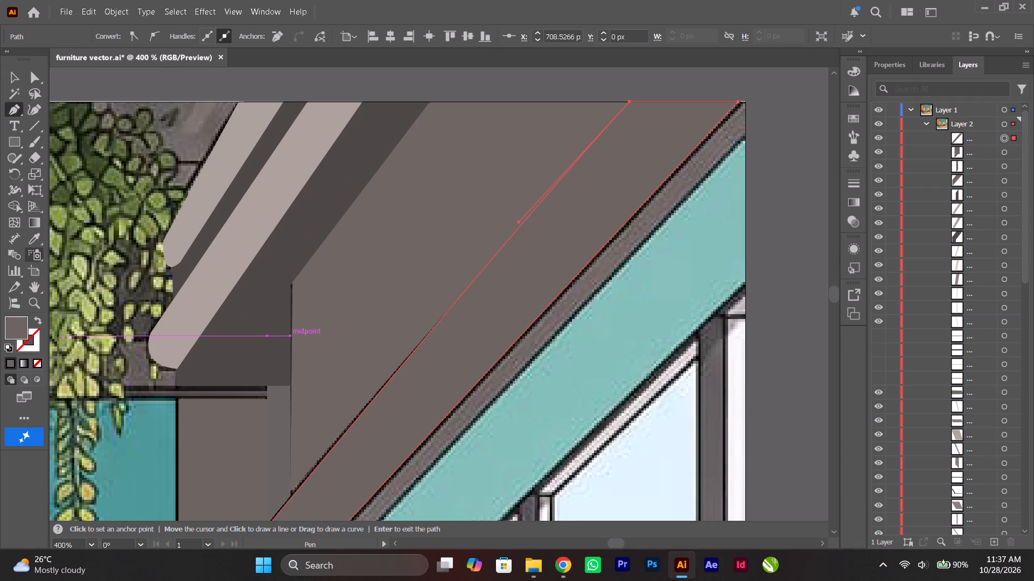
{"action": "scroll", "coordinate": [212, 239], "scroll_direction": "down", "scroll_amount": 5}
{"action": "scroll", "coordinate": [221, 251], "scroll_direction": "down", "scroll_amount": 1, "text": "alt"}
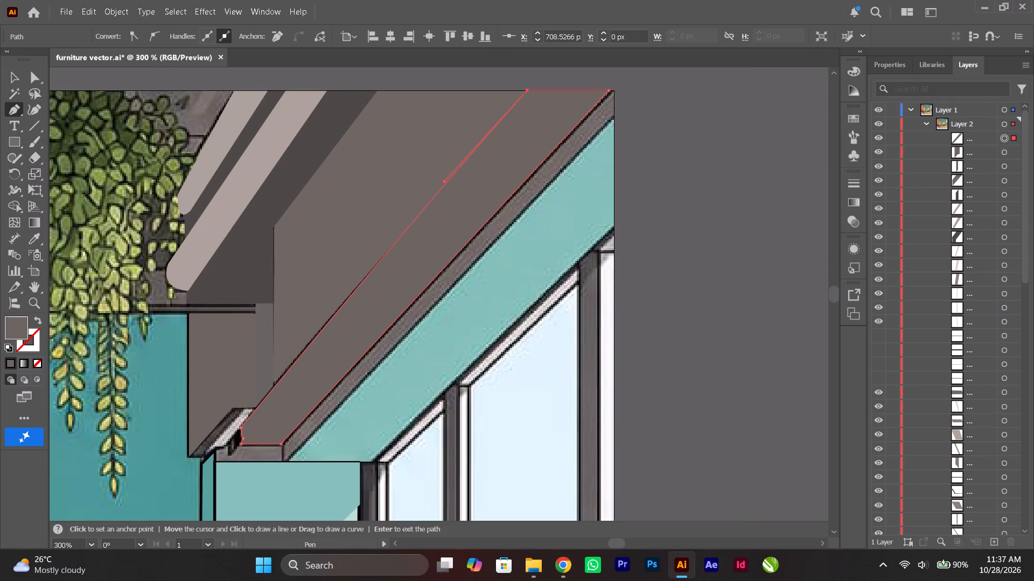
{"action": "left_click", "coordinate": [36, 369]}
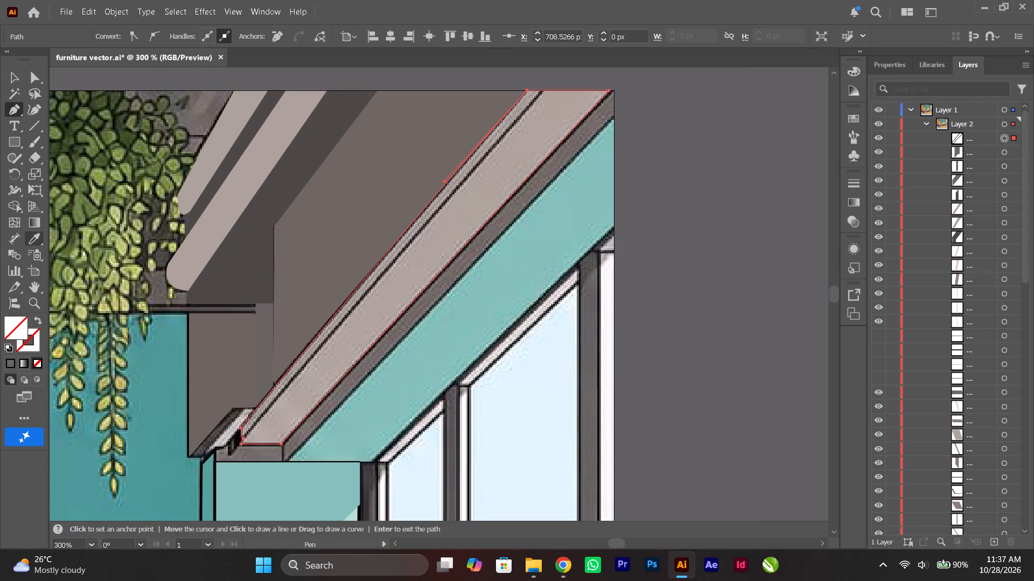
{"action": "left_click", "coordinate": [34, 239]}
{"action": "left_click", "coordinate": [366, 336]}
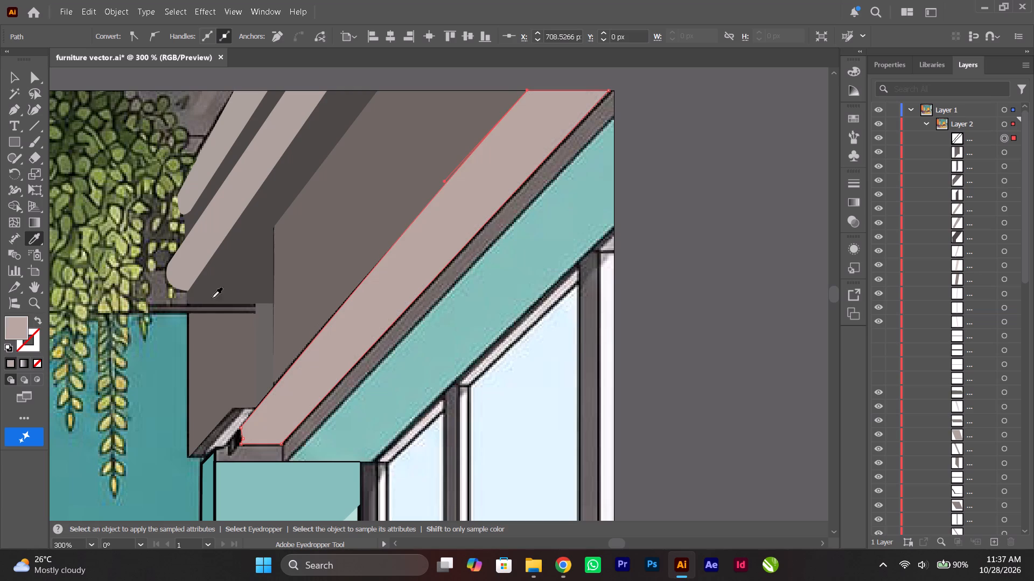
Outline the thin strip along the diagonal beam's lower edge with the Pen tool, about 151 px long and 9 px tall at the artboard edge.
{"action": "left_click", "coordinate": [14, 115]}
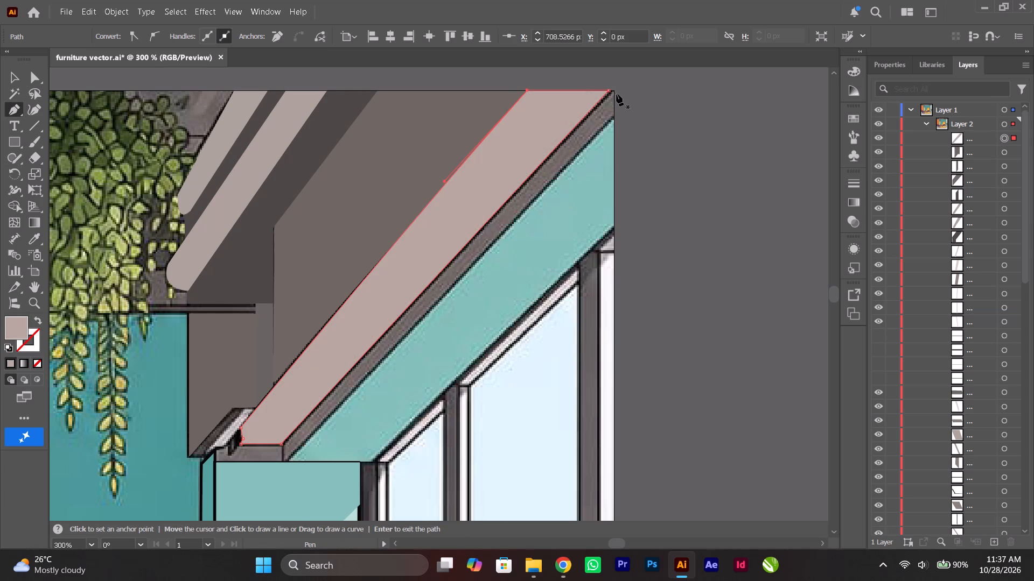
{"action": "scroll", "coordinate": [617, 94], "scroll_direction": "up", "scroll_amount": 4, "text": "alt"}
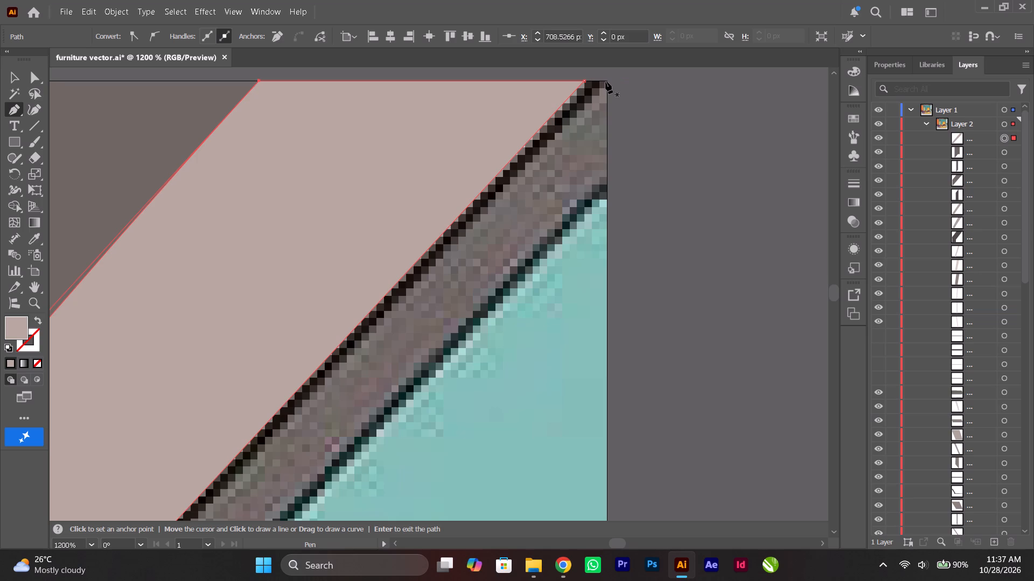
{"action": "left_click", "coordinate": [607, 82]}
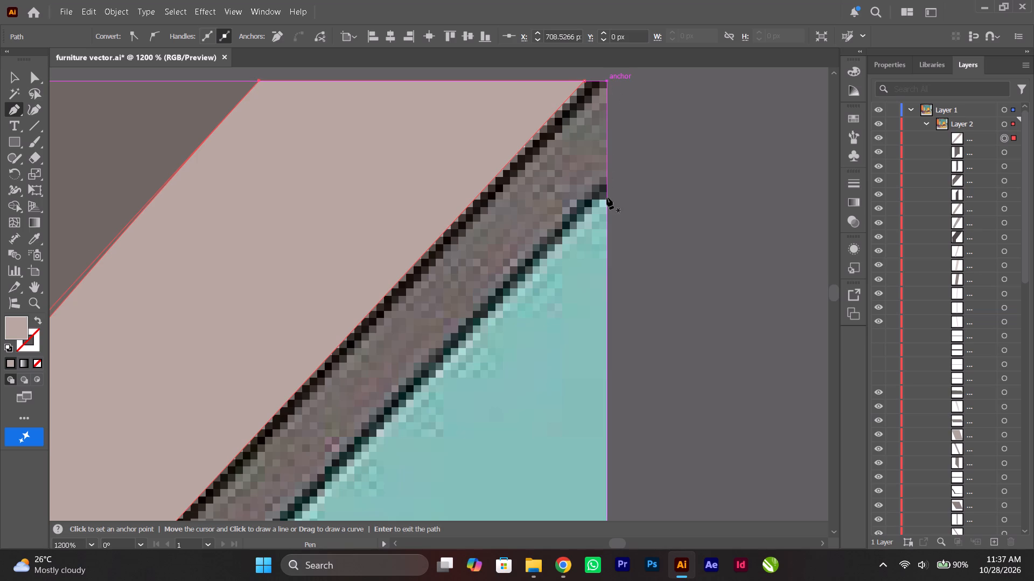
{"action": "left_click", "coordinate": [605, 197], "text": "shift"}
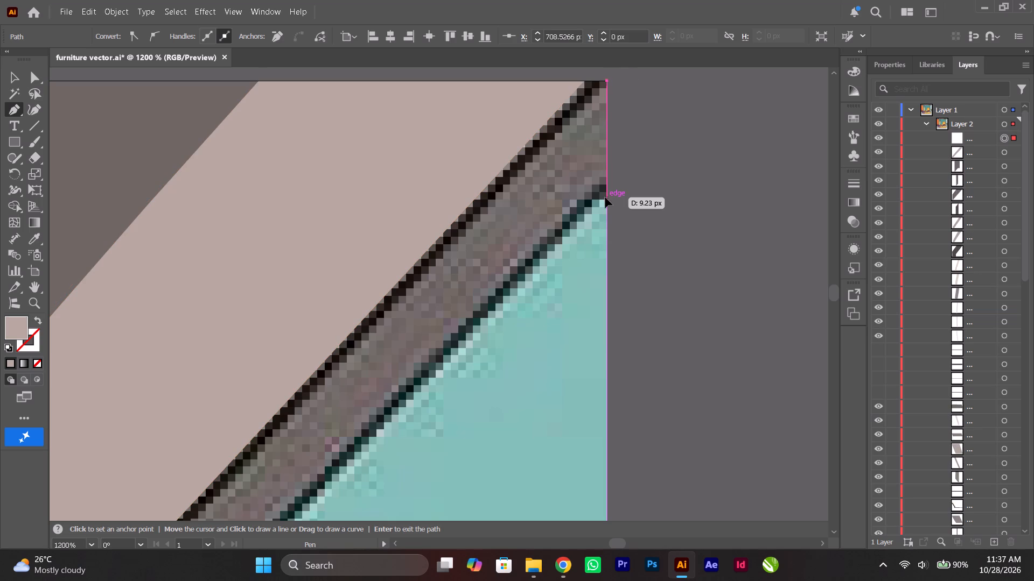
{"action": "scroll", "coordinate": [549, 261], "scroll_direction": "down", "scroll_amount": 7}
{"action": "scroll", "coordinate": [459, 343], "scroll_direction": "down", "scroll_amount": 3, "text": "alt"}
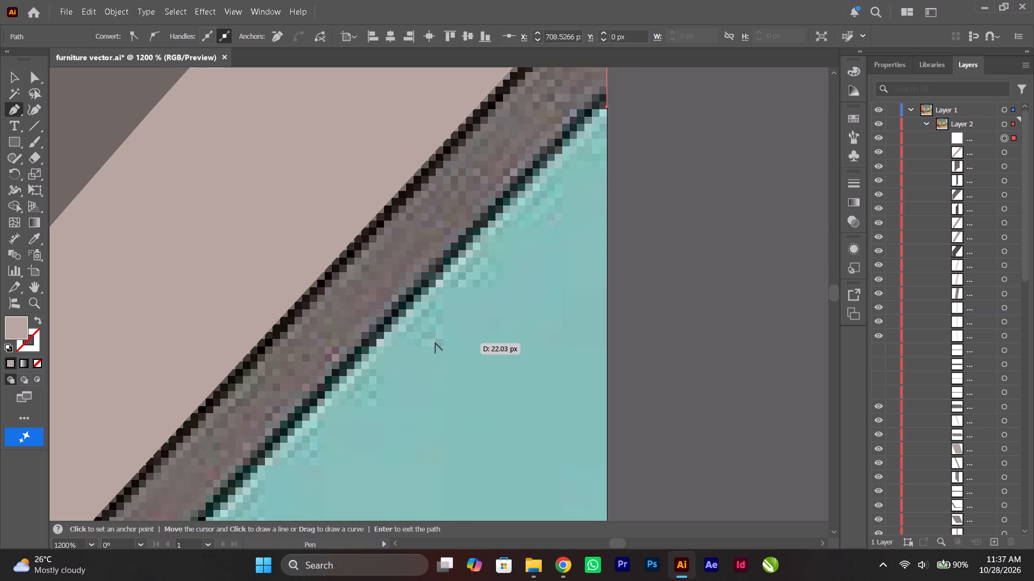
{"action": "scroll", "coordinate": [430, 346], "scroll_direction": "down", "scroll_amount": 10}
{"action": "scroll", "coordinate": [399, 383], "scroll_direction": "up", "scroll_amount": 7, "text": "ctrl"}
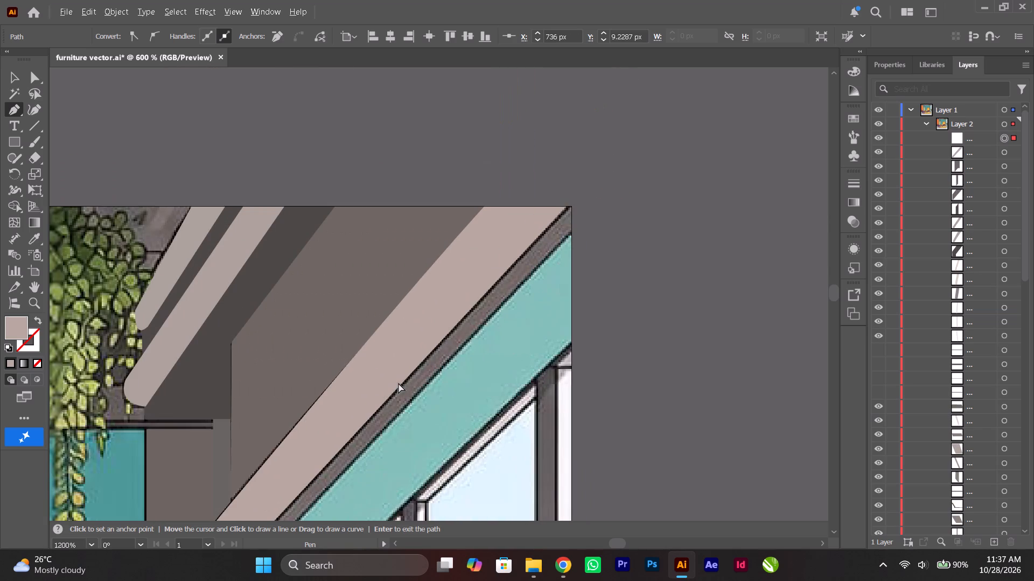
{"action": "scroll", "coordinate": [398, 384], "scroll_direction": "down", "scroll_amount": 6}
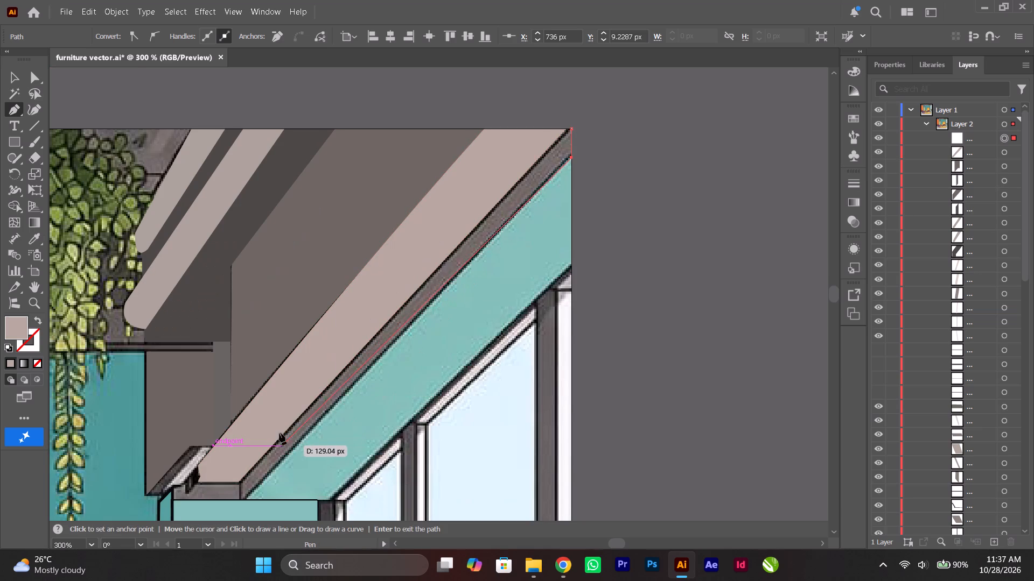
{"action": "left_click", "coordinate": [241, 501]}
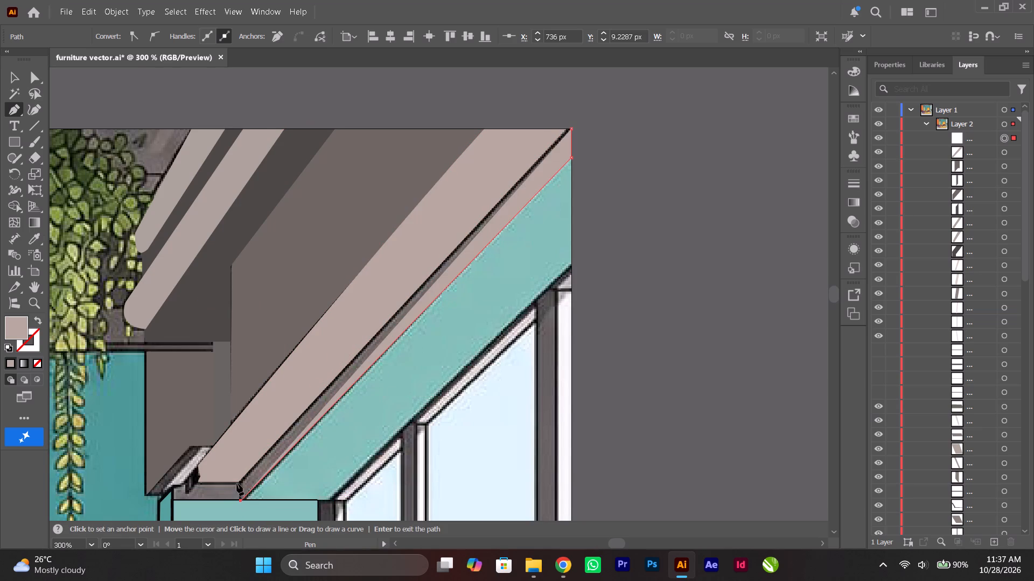
{"action": "left_click", "coordinate": [239, 483]}
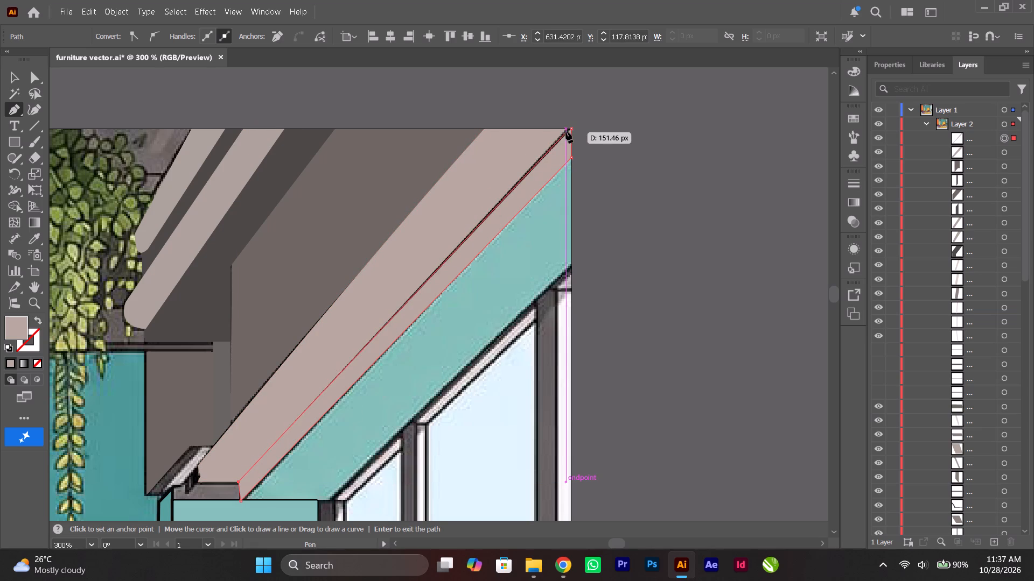
{"action": "scroll", "coordinate": [568, 124], "scroll_direction": "up", "scroll_amount": 9, "text": "alt"}
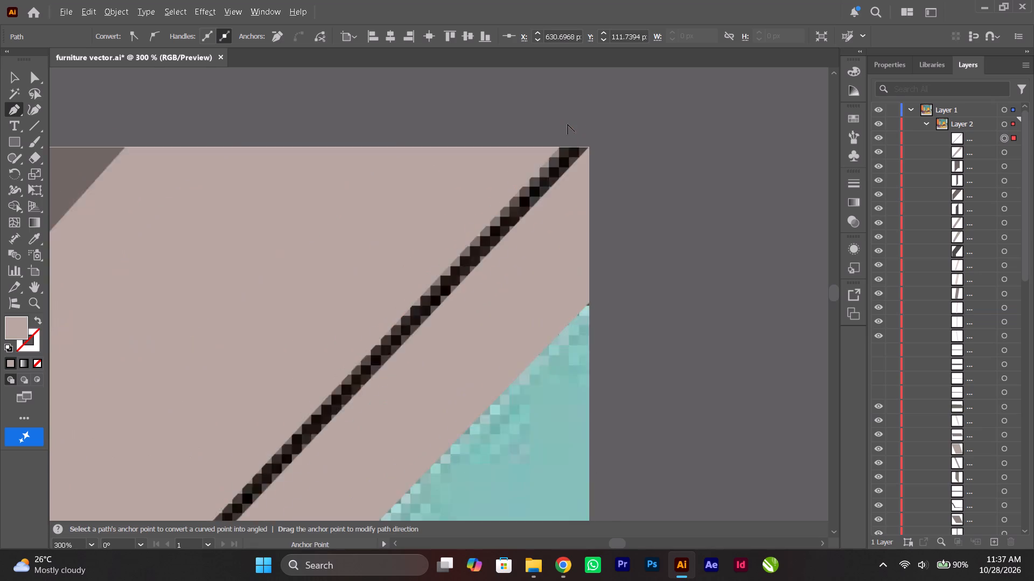
{"action": "left_click", "coordinate": [550, 172]}
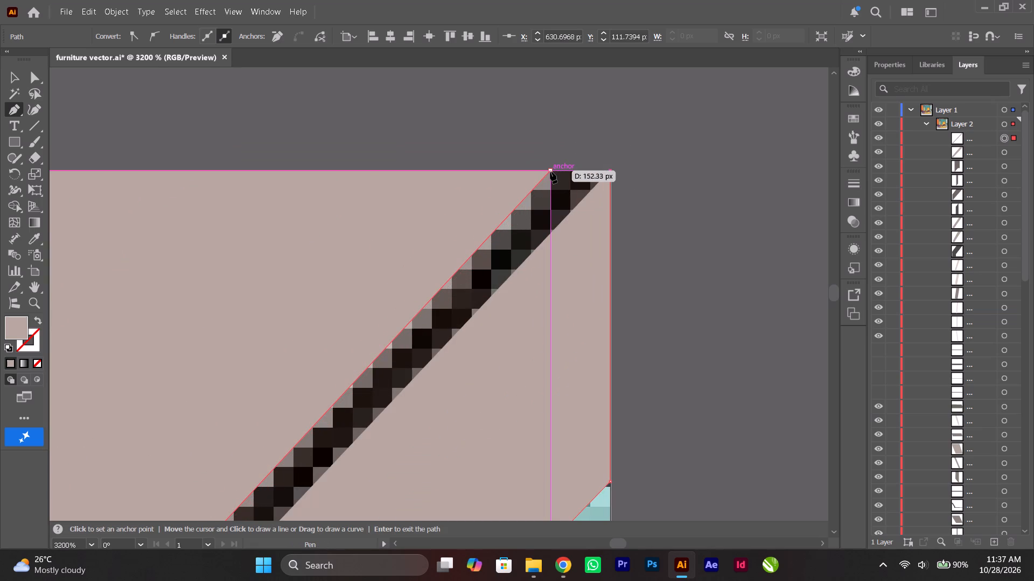
{"action": "left_click", "coordinate": [610, 170]}
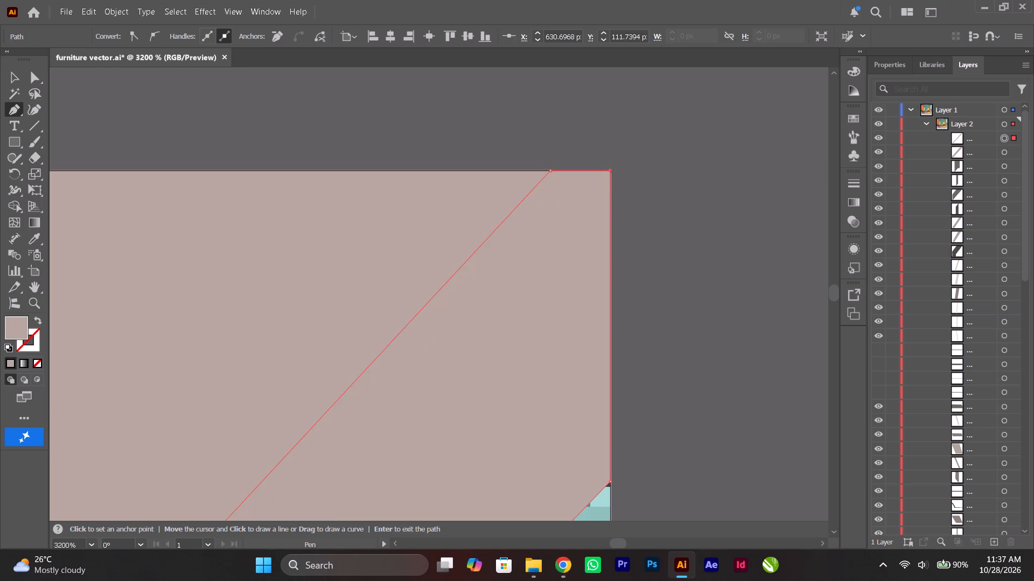
Clear the thin strip's fill and refill it with the brownish grey sampled from the strip in the reference image.
{"action": "left_click", "coordinate": [38, 365]}
{"action": "left_click", "coordinate": [31, 235]}
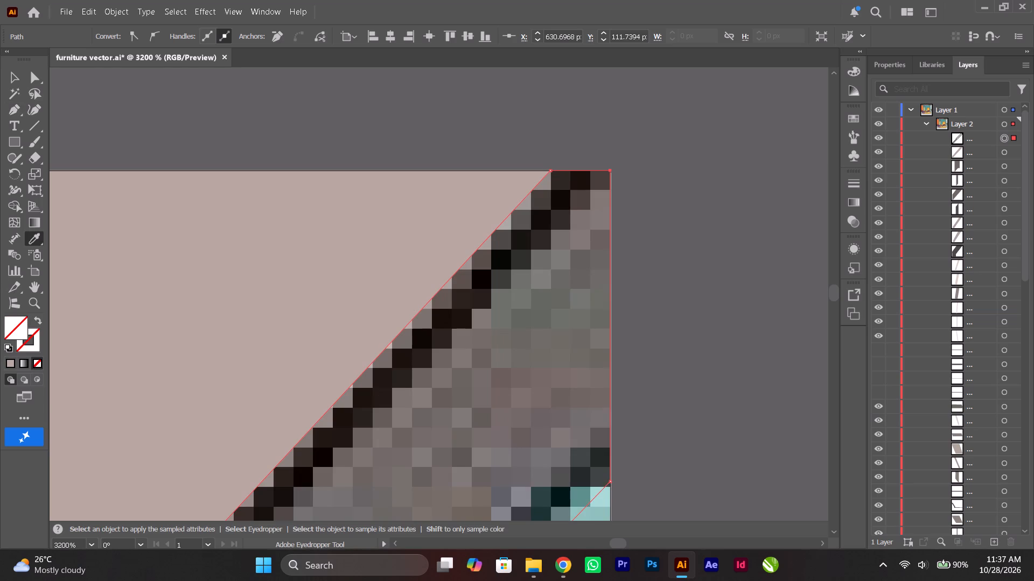
{"action": "scroll", "coordinate": [199, 350], "scroll_direction": "down", "scroll_amount": 10, "text": "alt"}
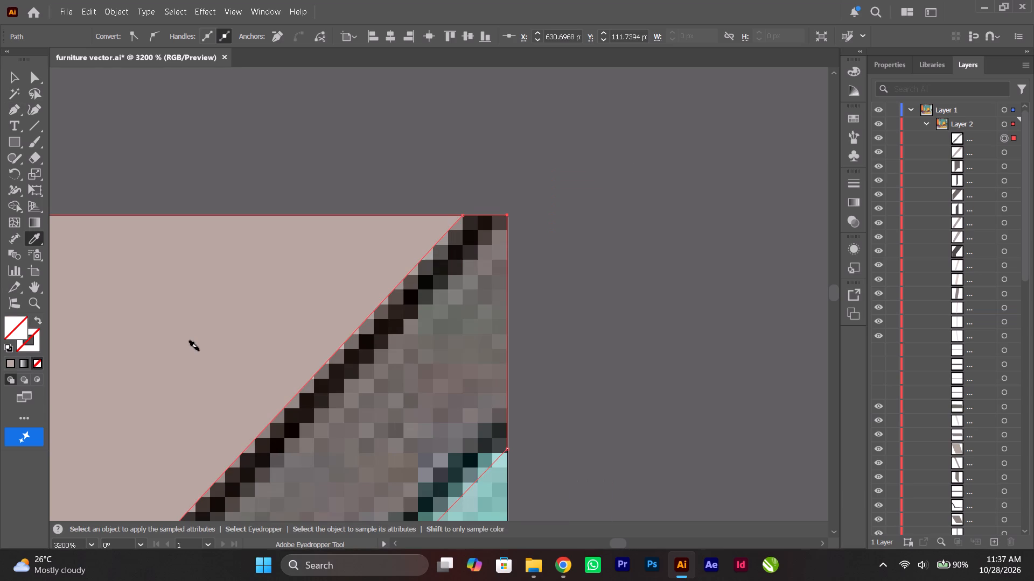
{"action": "scroll", "coordinate": [199, 351], "scroll_direction": "down", "scroll_amount": 3, "text": "alt"}
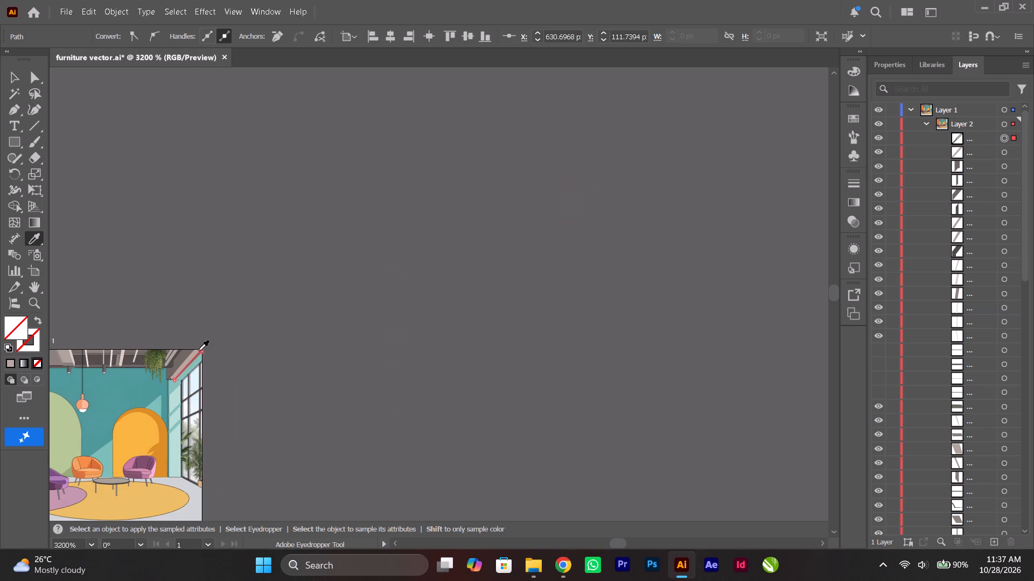
{"action": "scroll", "coordinate": [199, 351], "scroll_direction": "up", "scroll_amount": 8, "text": "alt"}
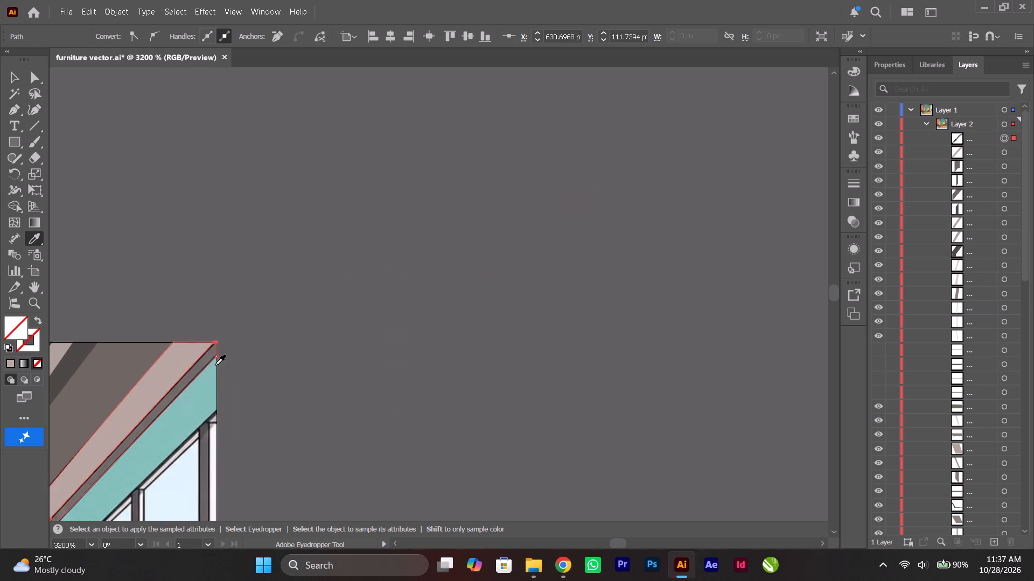
{"action": "left_click", "coordinate": [202, 359]}
Outline the small slanted piece between the wider post section and the diagonal beam's lower end, about 21 px along its slanted edge.
{"action": "scroll", "coordinate": [202, 360], "scroll_direction": "up", "scroll_amount": 5, "text": "ctrl"}
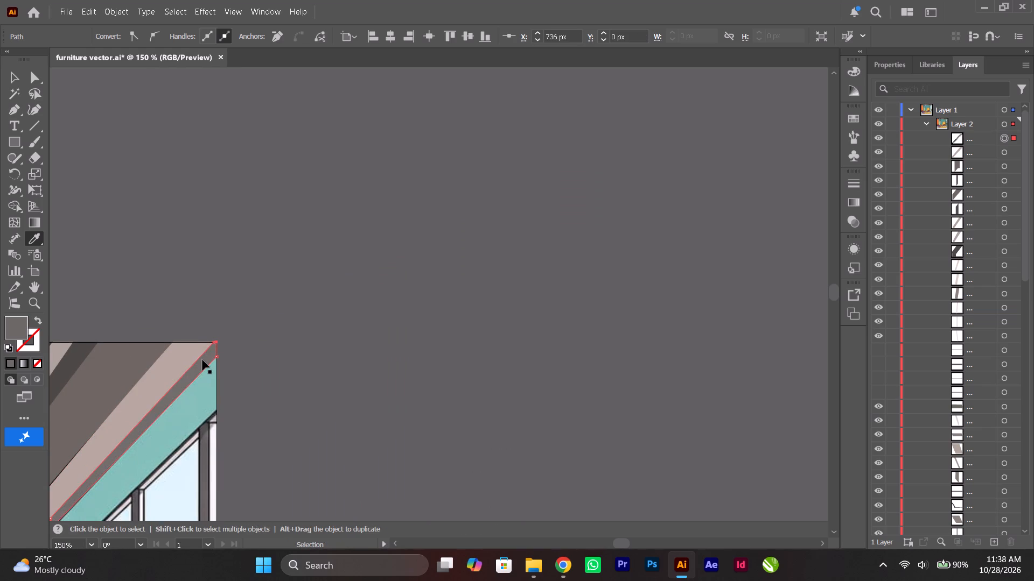
{"action": "scroll", "coordinate": [202, 360], "scroll_direction": "up", "scroll_amount": 11, "text": "ctrl"}
{"action": "scroll", "coordinate": [202, 360], "scroll_direction": "down", "scroll_amount": 9}
{"action": "scroll", "coordinate": [204, 360], "scroll_direction": "up", "scroll_amount": 1, "text": "ctrl"}
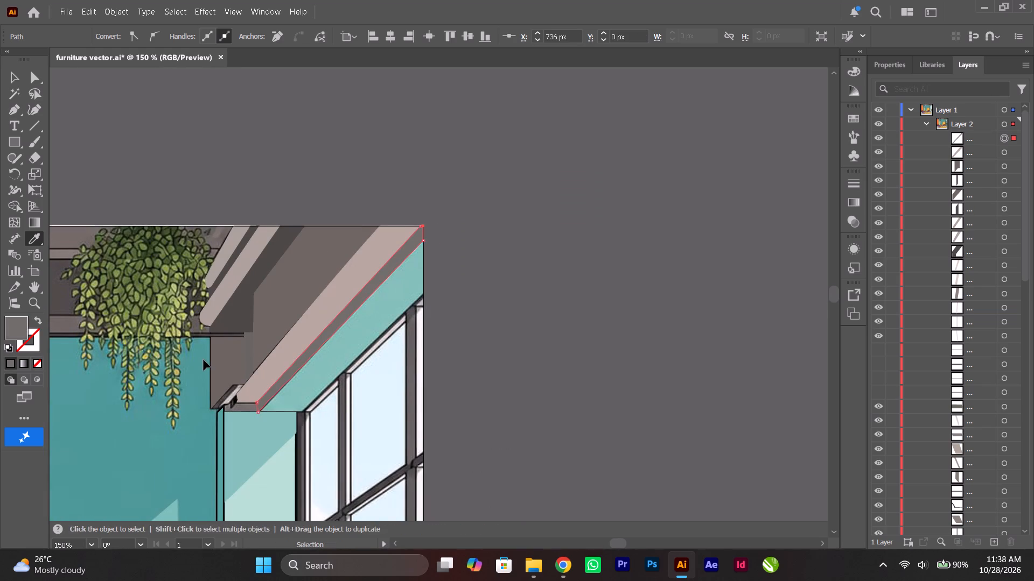
{"action": "scroll", "coordinate": [204, 360], "scroll_direction": "up", "scroll_amount": 2, "text": "ctrl"}
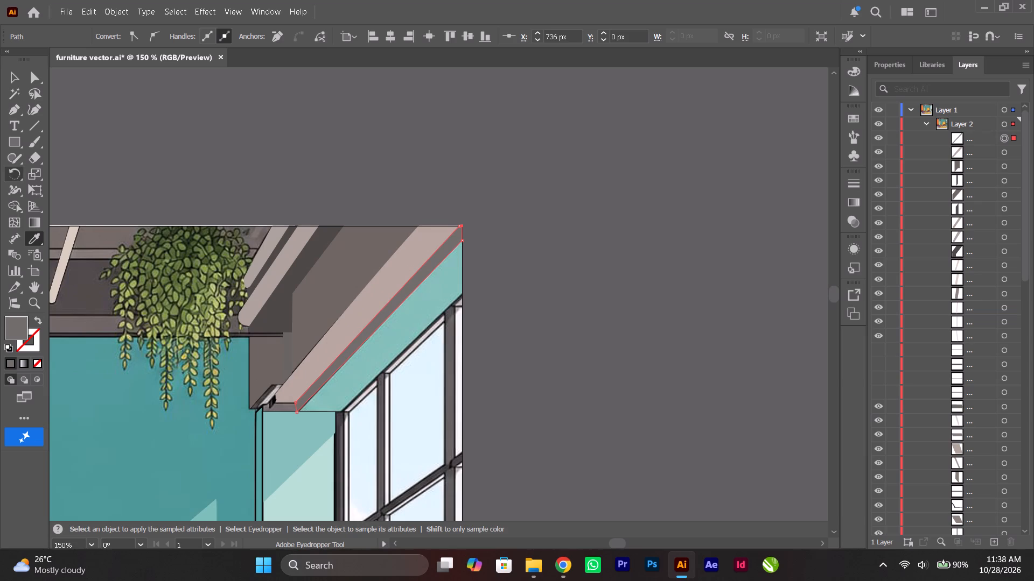
{"action": "left_click", "coordinate": [15, 112]}
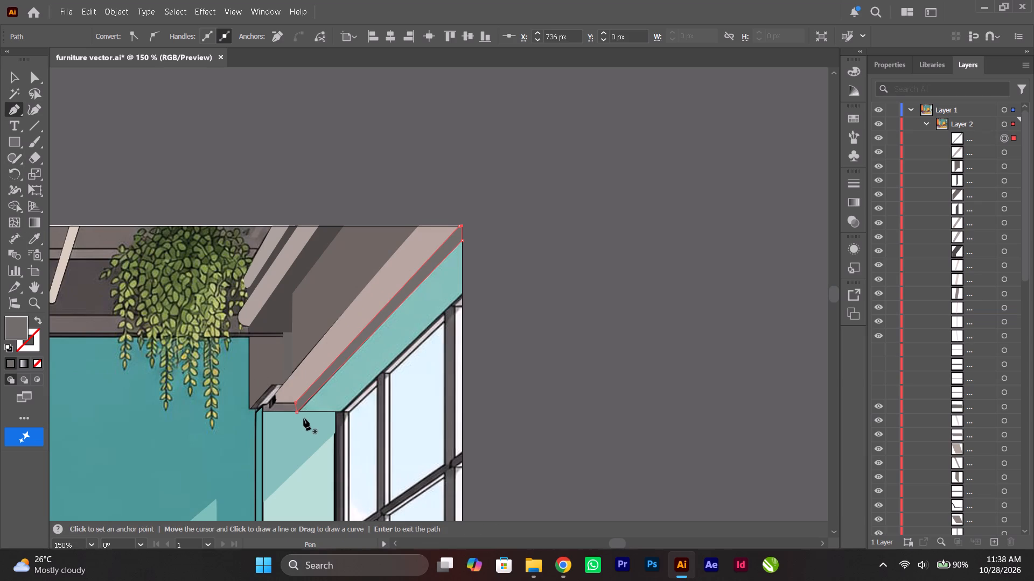
{"action": "scroll", "coordinate": [304, 417], "scroll_direction": "up", "scroll_amount": 3, "text": "alt"}
{"action": "scroll", "coordinate": [163, 348], "scroll_direction": "up", "scroll_amount": 2, "text": "ctrl"}
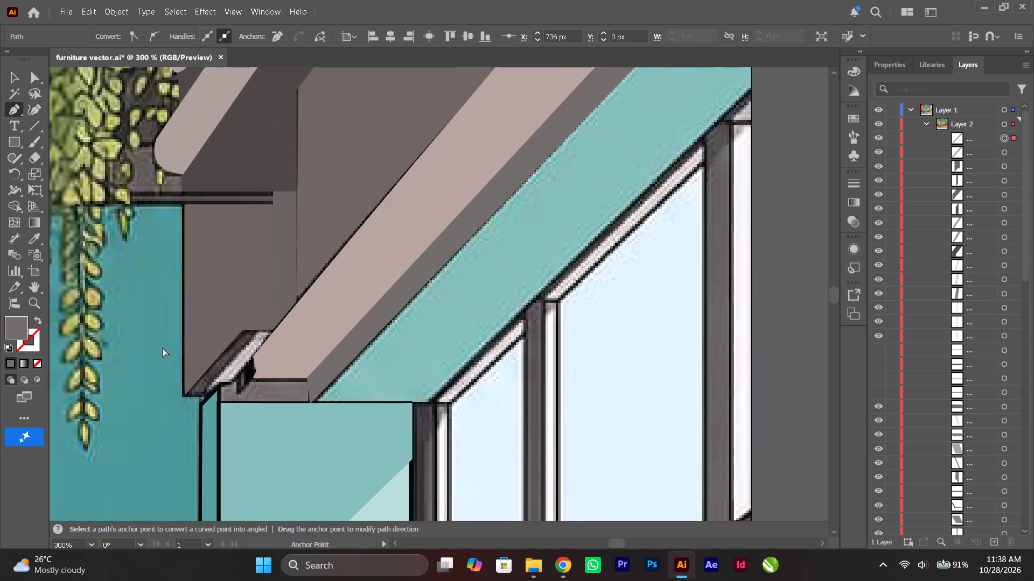
{"action": "scroll", "coordinate": [221, 384], "scroll_direction": "up", "scroll_amount": 1, "text": "alt"}
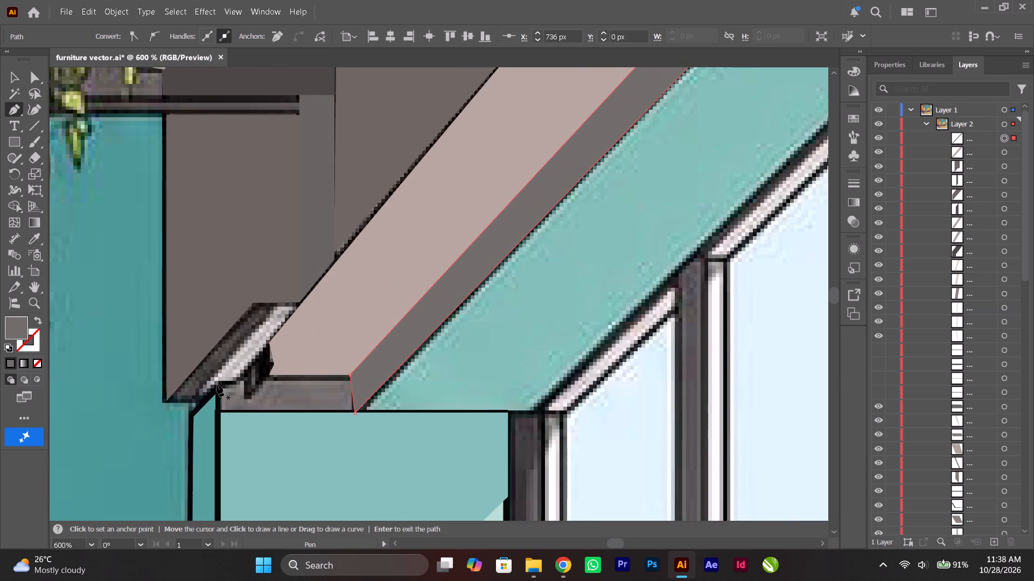
{"action": "left_click", "coordinate": [165, 402]}
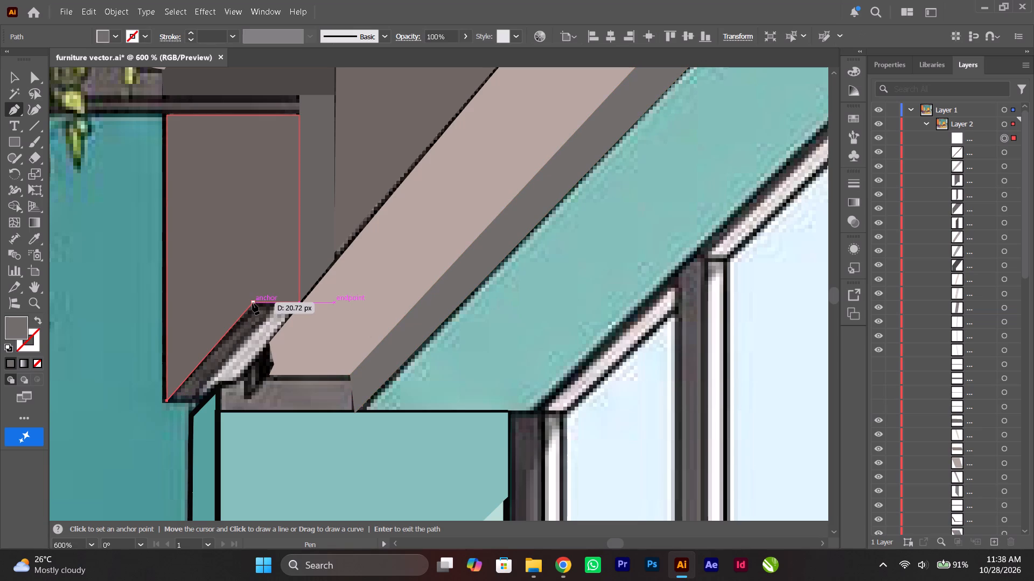
{"action": "left_click", "coordinate": [252, 301]}
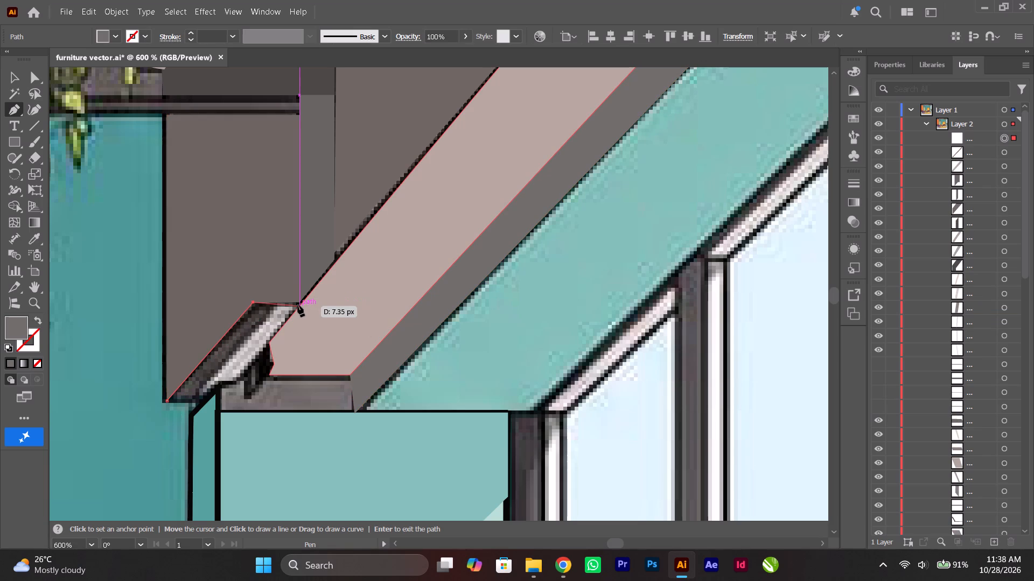
{"action": "left_click", "coordinate": [299, 301]}
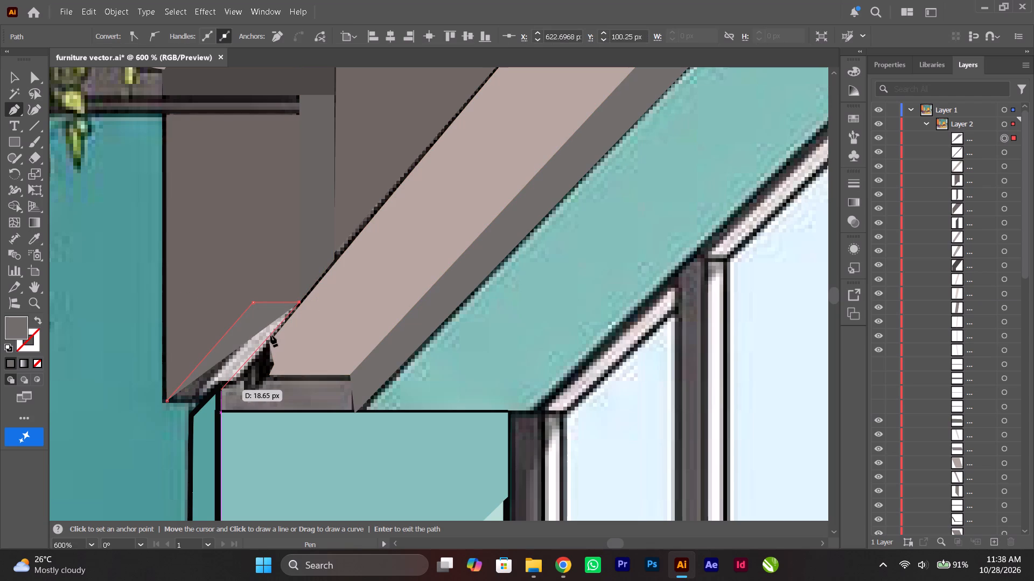
{"action": "left_click", "coordinate": [306, 307]}
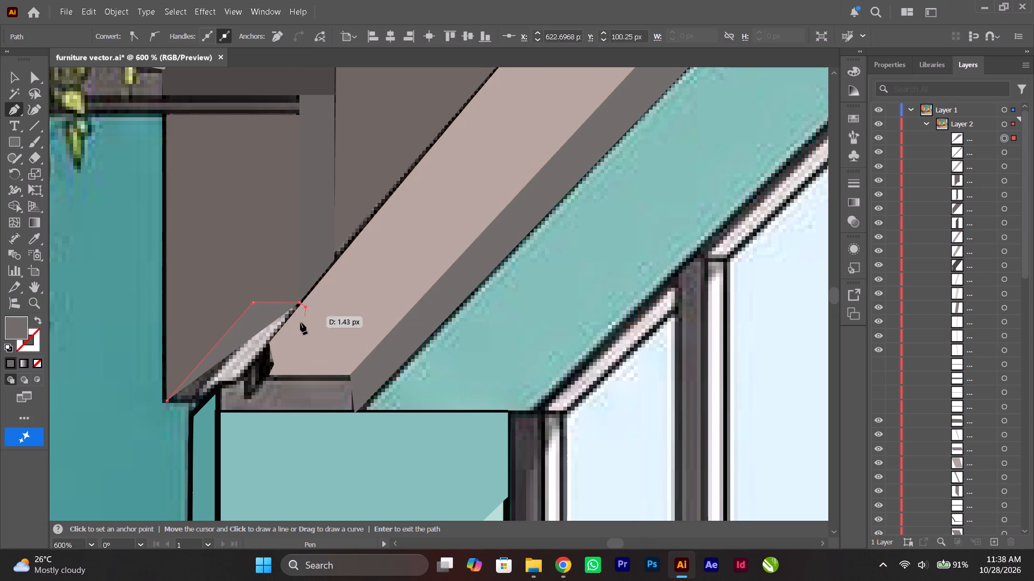
{"action": "left_click", "coordinate": [218, 399]}
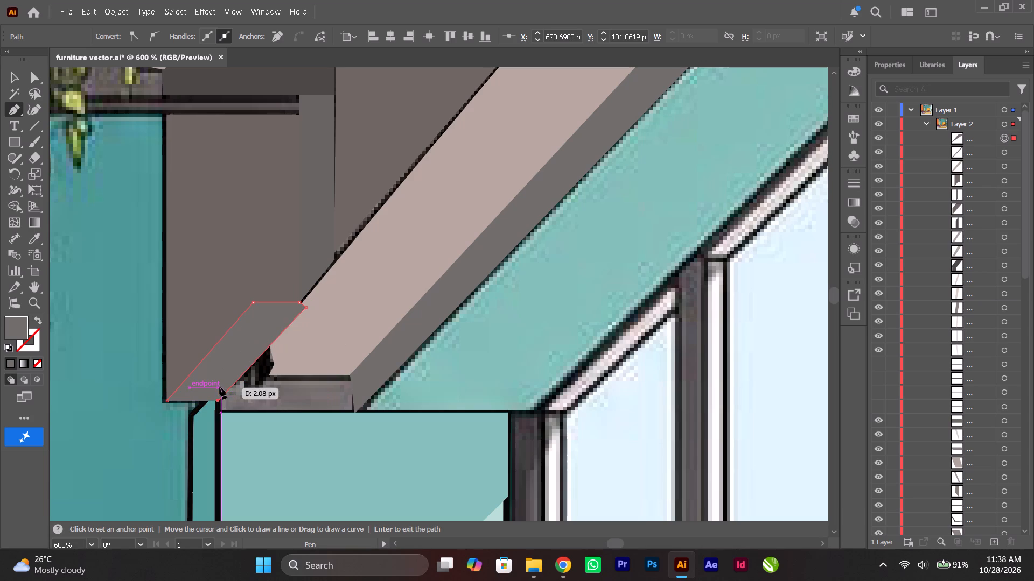
{"action": "left_click", "coordinate": [220, 387]}
{"action": "left_click", "coordinate": [202, 404]}
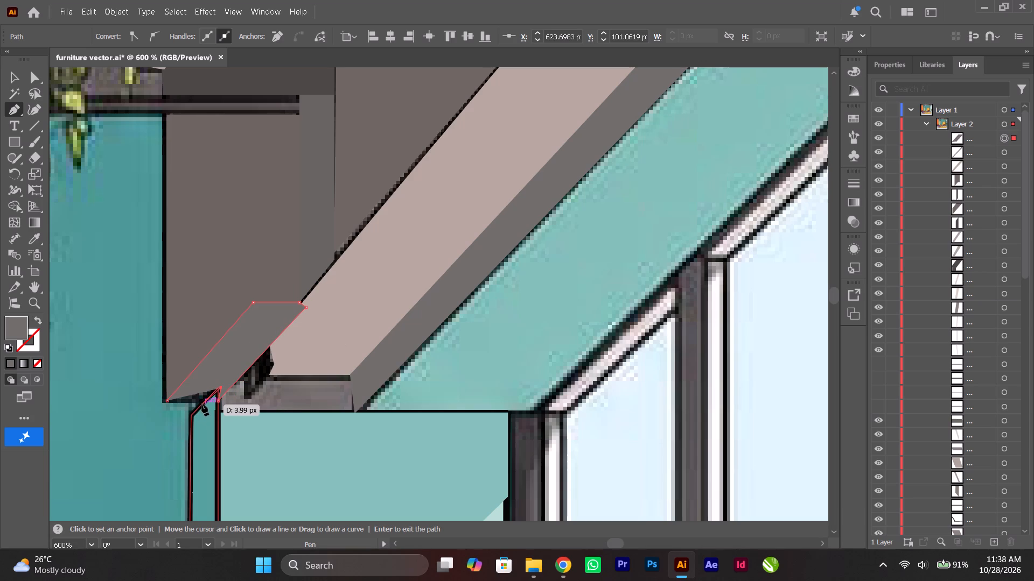
{"action": "left_click", "coordinate": [167, 401]}
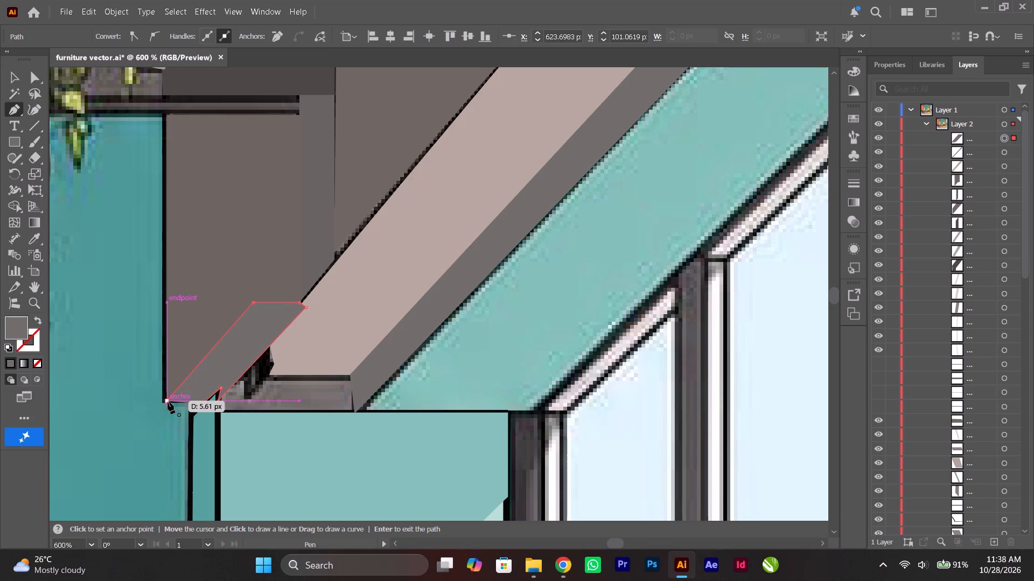
Clear the small slanted piece's fill and refill it with the dark brown sampled from its shaded area in the reference image.
{"action": "left_click", "coordinate": [39, 362]}
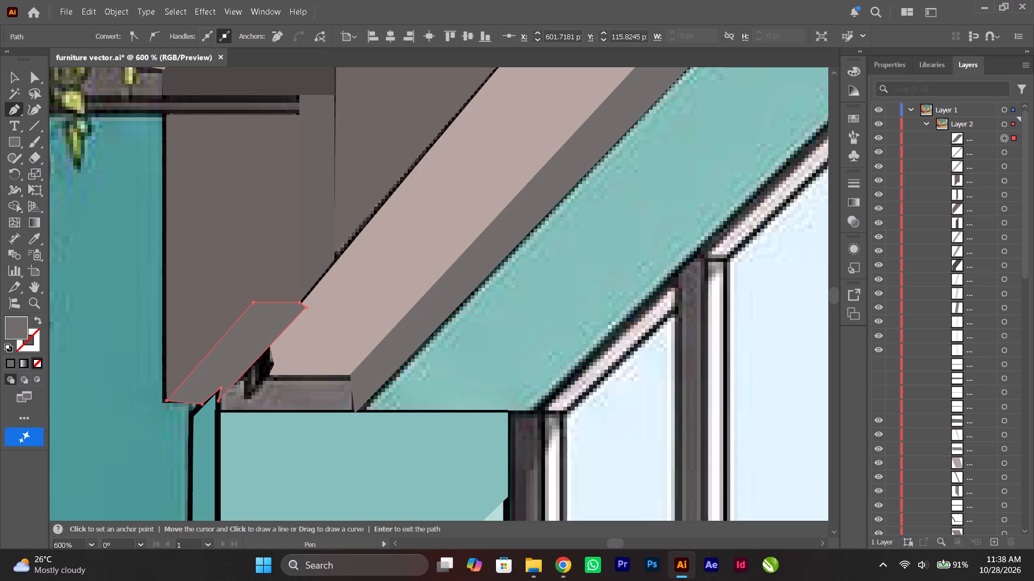
{"action": "left_click", "coordinate": [35, 235]}
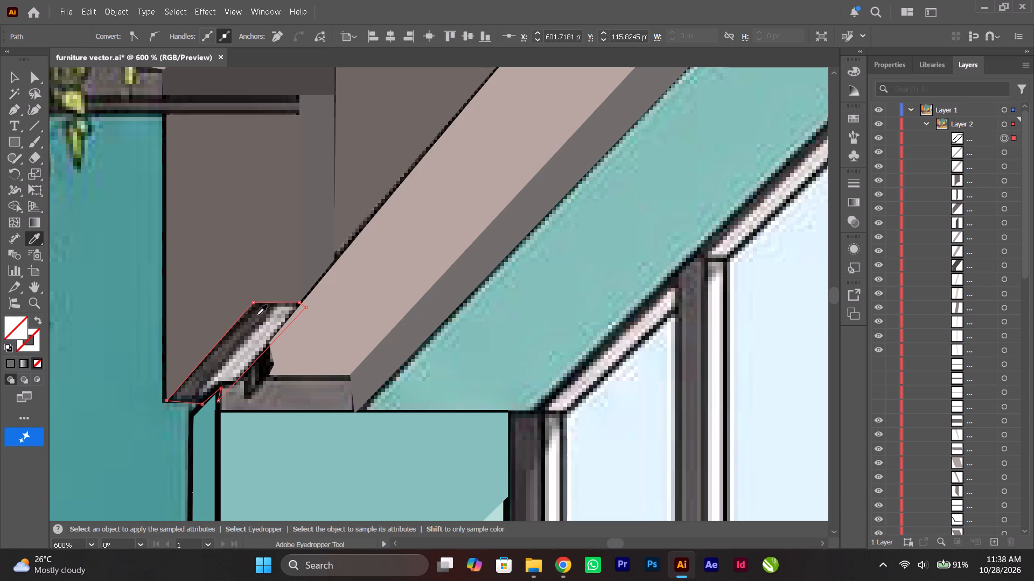
{"action": "left_click", "coordinate": [257, 315]}
Move the dark slanted piece below the diagonal beam and its lower strip in Layer 2's stacking order.
{"action": "scroll", "coordinate": [214, 311], "scroll_direction": "up", "scroll_amount": 7}
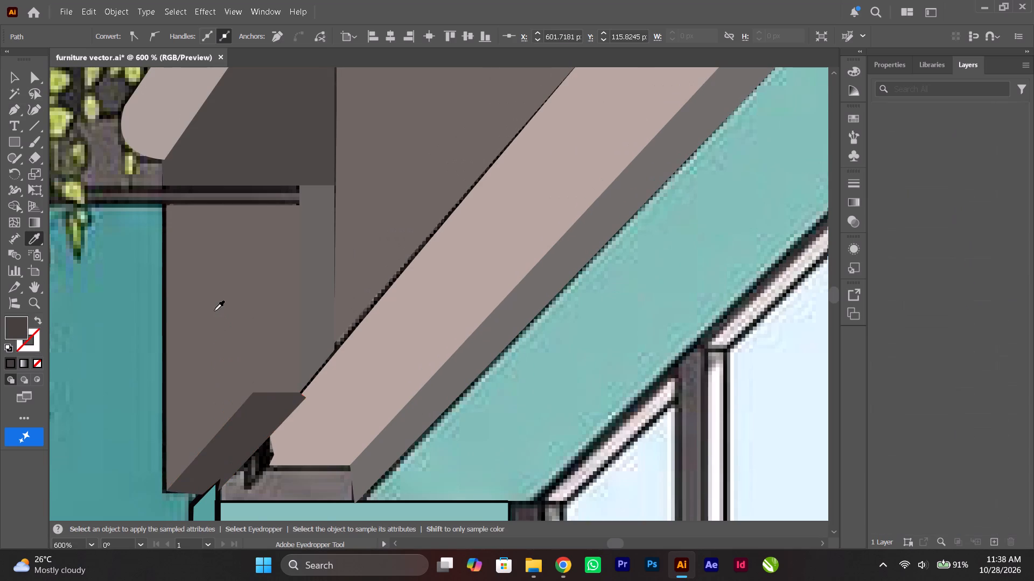
{"action": "scroll", "coordinate": [214, 311], "scroll_direction": "down", "scroll_amount": 2, "text": "alt"}
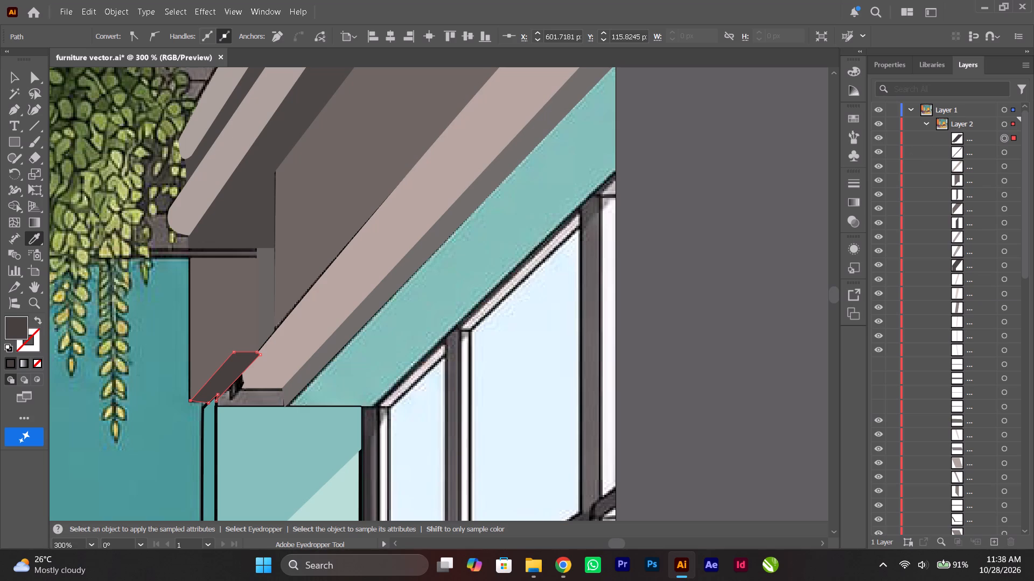
{"action": "left_click_drag", "start_coordinate": [970, 138], "coordinate": [974, 175]}
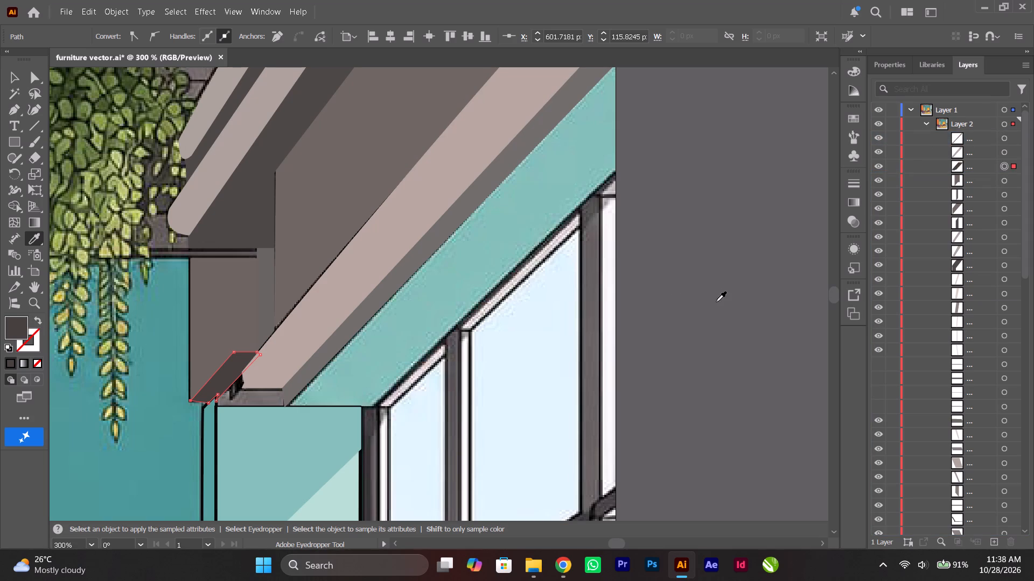
Outline the end face beneath the diagonal beam's lower end, about 20 px wide along its base, down to the wall's top edge.
{"action": "left_click", "coordinate": [13, 109]}
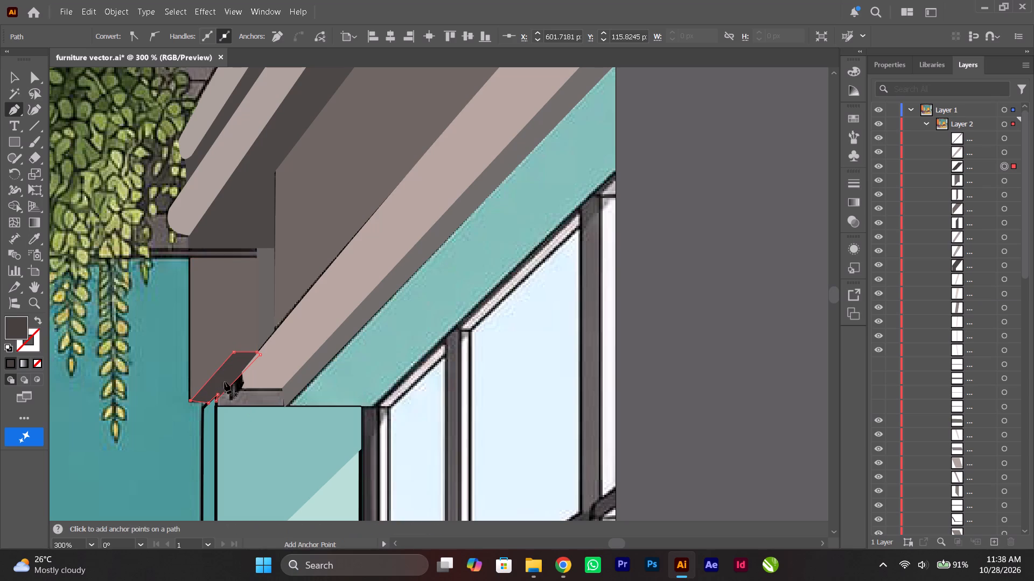
{"action": "scroll", "coordinate": [246, 389], "scroll_direction": "up", "scroll_amount": 3, "text": "ctrl"}
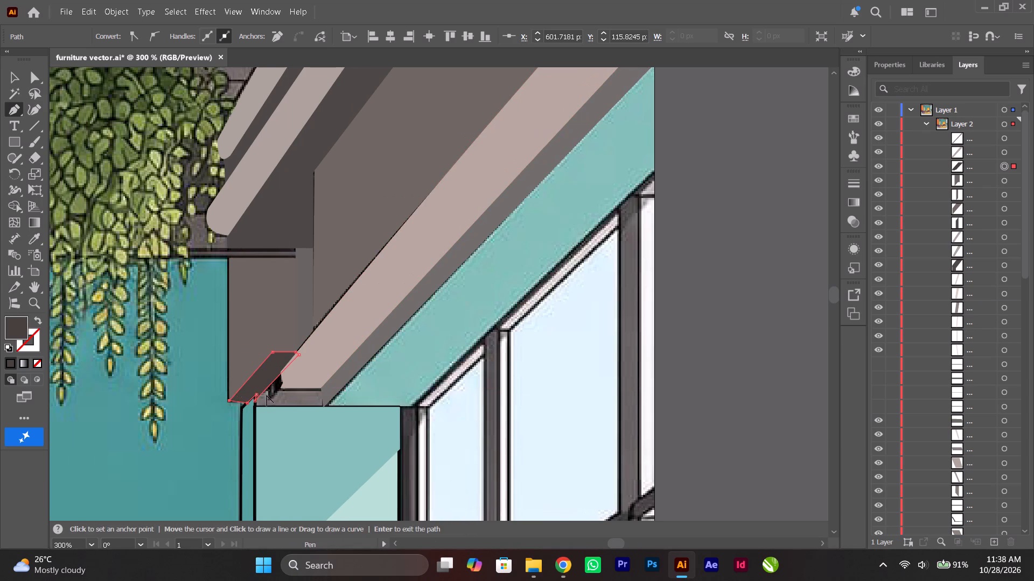
{"action": "scroll", "coordinate": [267, 395], "scroll_direction": "up", "scroll_amount": 4, "text": "alt"}
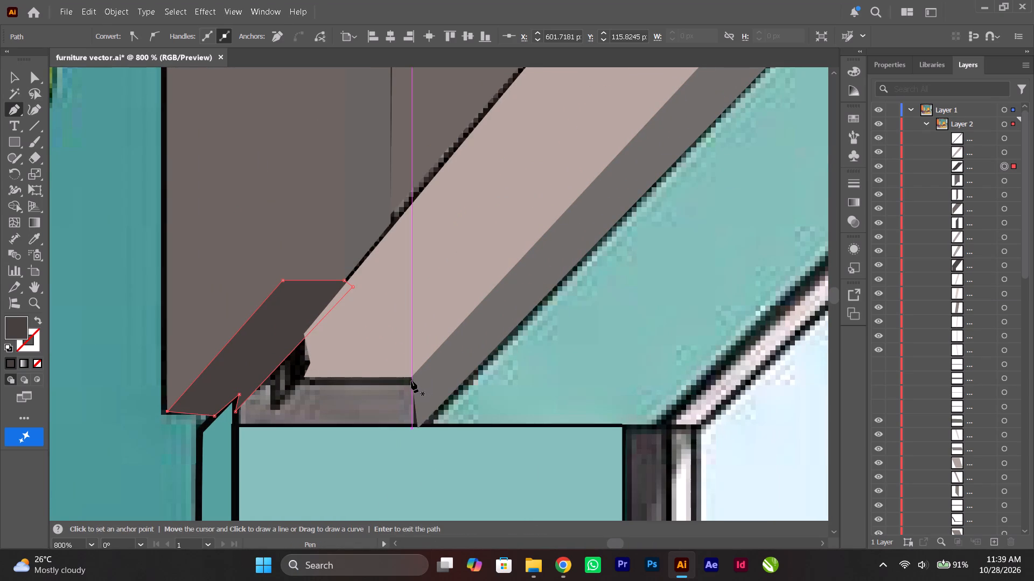
{"action": "left_click", "coordinate": [411, 381]}
{"action": "left_click", "coordinate": [325, 358]}
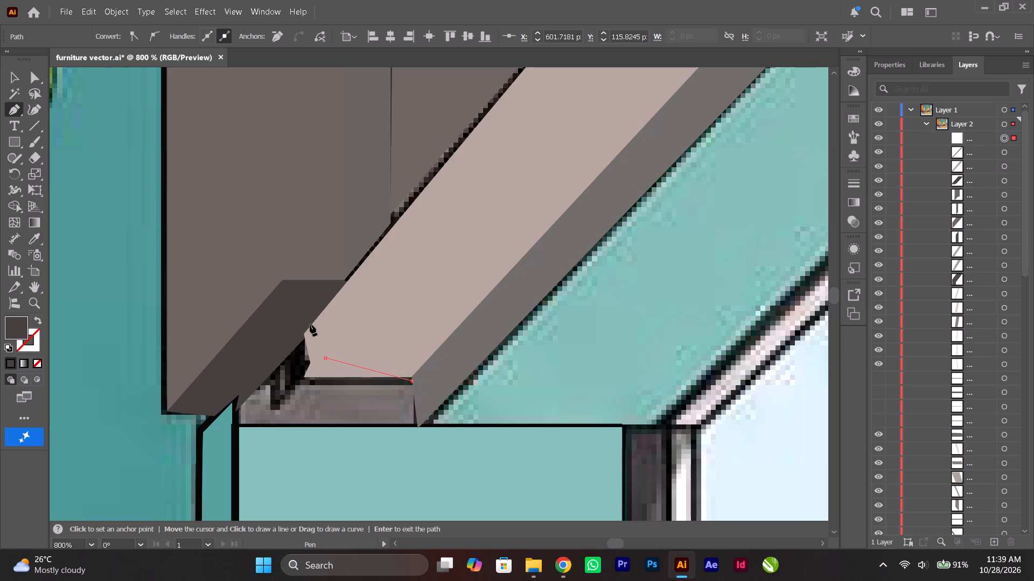
{"action": "left_click", "coordinate": [305, 321]}
{"action": "left_click", "coordinate": [243, 375]}
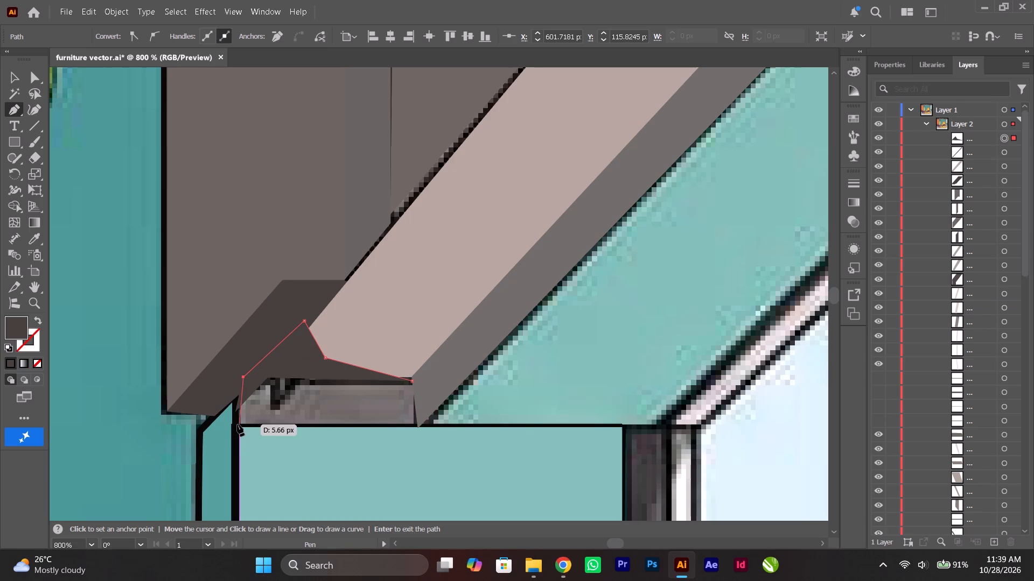
{"action": "left_click", "coordinate": [237, 424]}
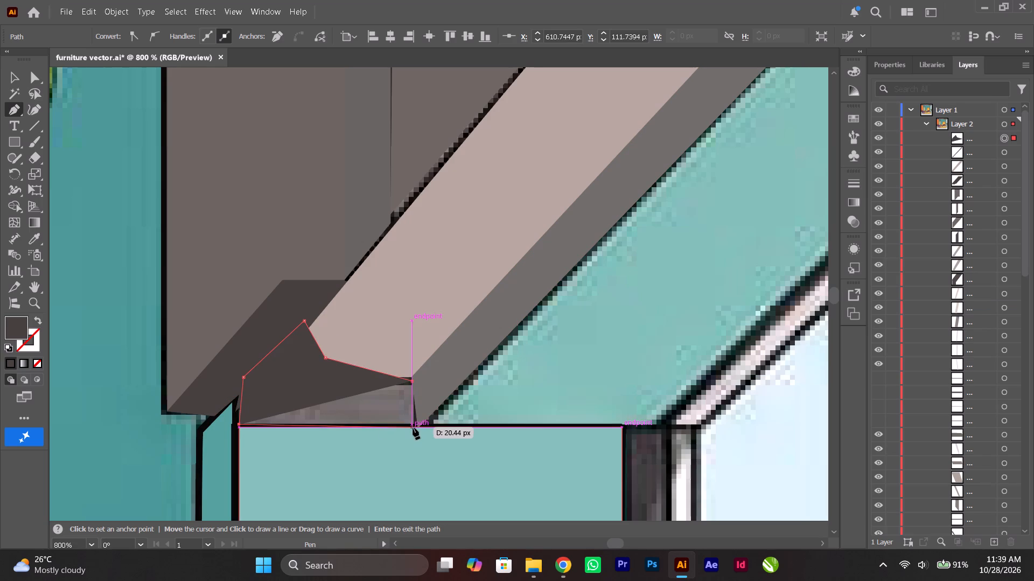
{"action": "left_click", "coordinate": [414, 426]}
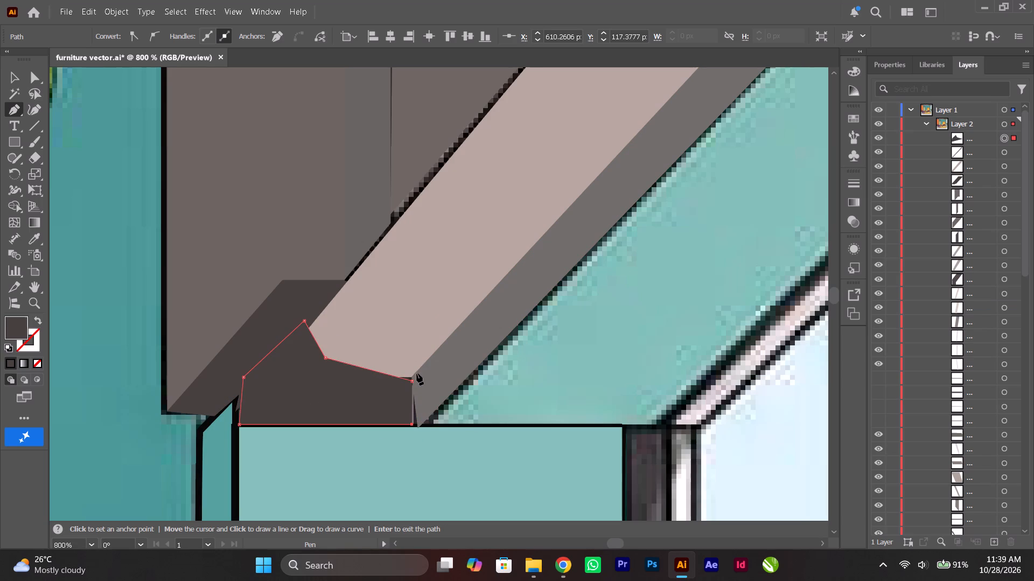
{"action": "left_click", "coordinate": [413, 380]}
Clear the end-face piece's fill and refill it with the brownish grey sampled from that area of the reference image.
{"action": "left_click", "coordinate": [38, 361]}
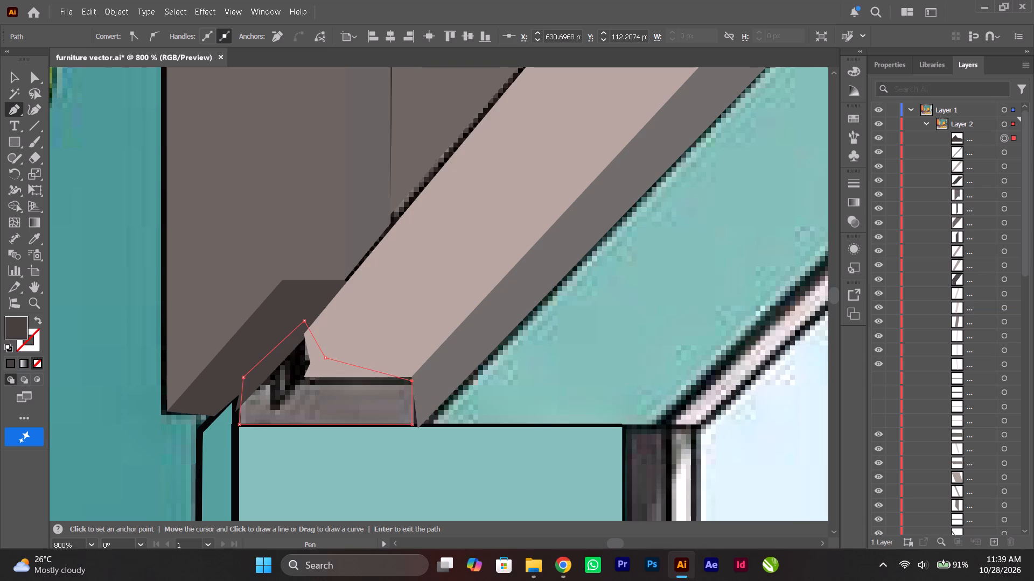
{"action": "left_click", "coordinate": [36, 240]}
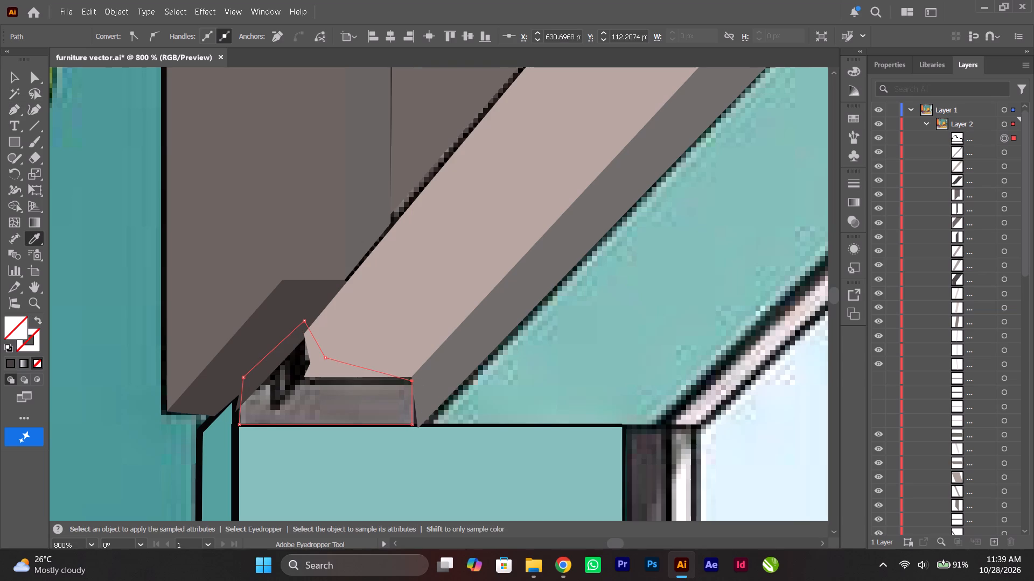
{"action": "left_click", "coordinate": [329, 401]}
Move the grey end-face piece below the diagonal beam and the dark slanted piece in Layer 2's stacking order, and deselect it.
{"action": "scroll", "coordinate": [329, 401], "scroll_direction": "down", "scroll_amount": 5, "text": "alt"}
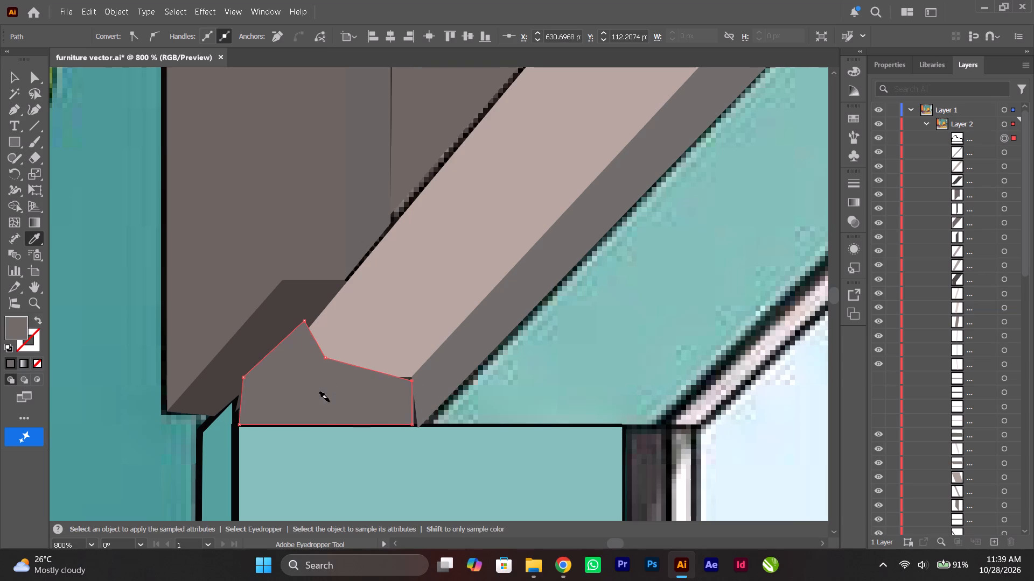
{"action": "left_click_drag", "start_coordinate": [974, 133], "coordinate": [977, 141]}
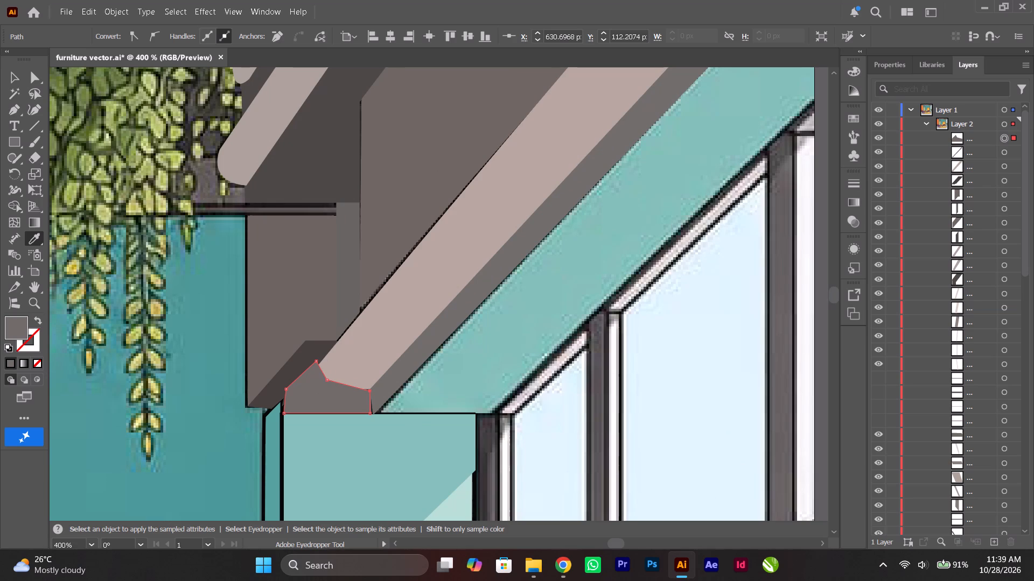
{"action": "left_click_drag", "start_coordinate": [977, 141], "coordinate": [983, 185]}
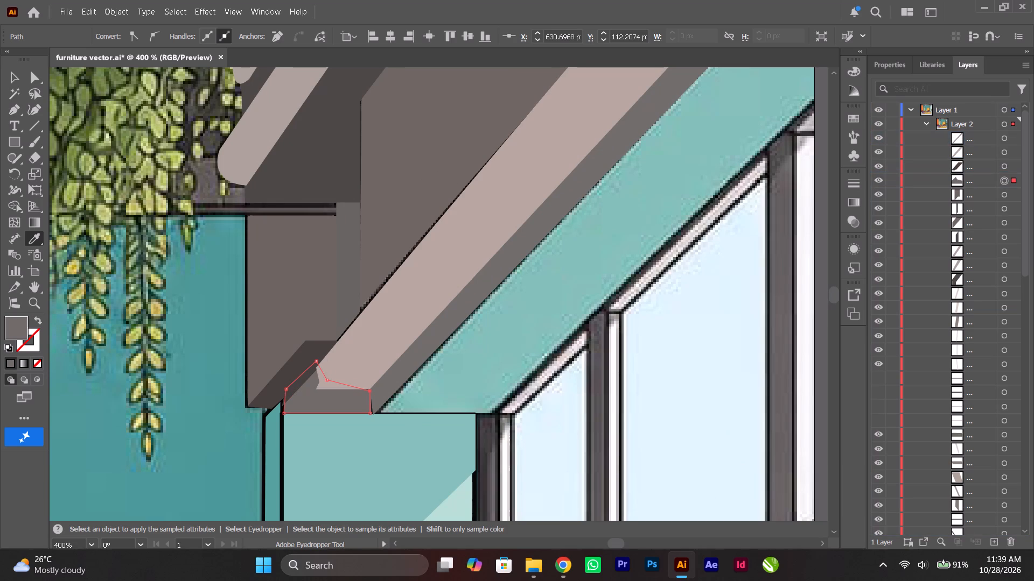
{"action": "left_click", "coordinate": [11, 79]}
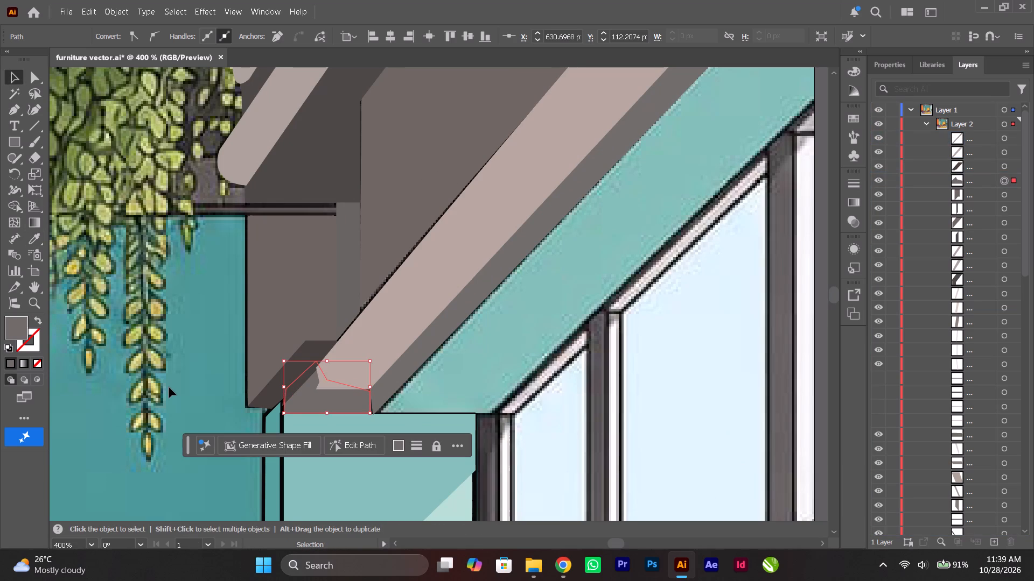
{"action": "left_click", "coordinate": [169, 387]}
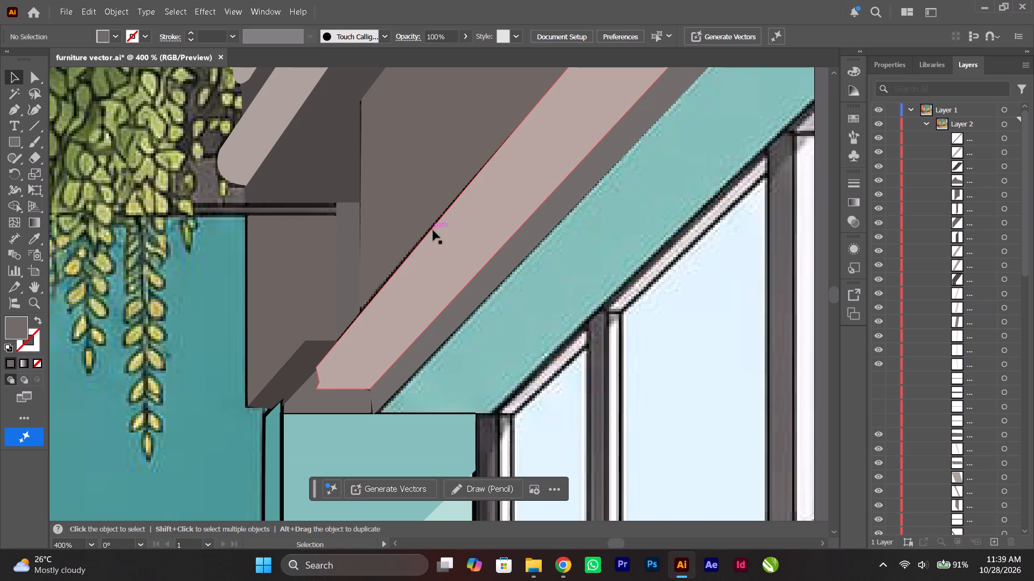
Outline the teal wall band between the diagonal beam and window frame without fill, about 34 px high at the artboard edge and 29 px along its base.
{"action": "scroll", "coordinate": [433, 230], "scroll_direction": "down", "scroll_amount": 2, "text": "alt"}
{"action": "scroll", "coordinate": [433, 230], "scroll_direction": "down", "scroll_amount": 4, "text": "ctrl"}
{"action": "scroll", "coordinate": [433, 230], "scroll_direction": "up", "scroll_amount": 20, "text": "ctrl"}
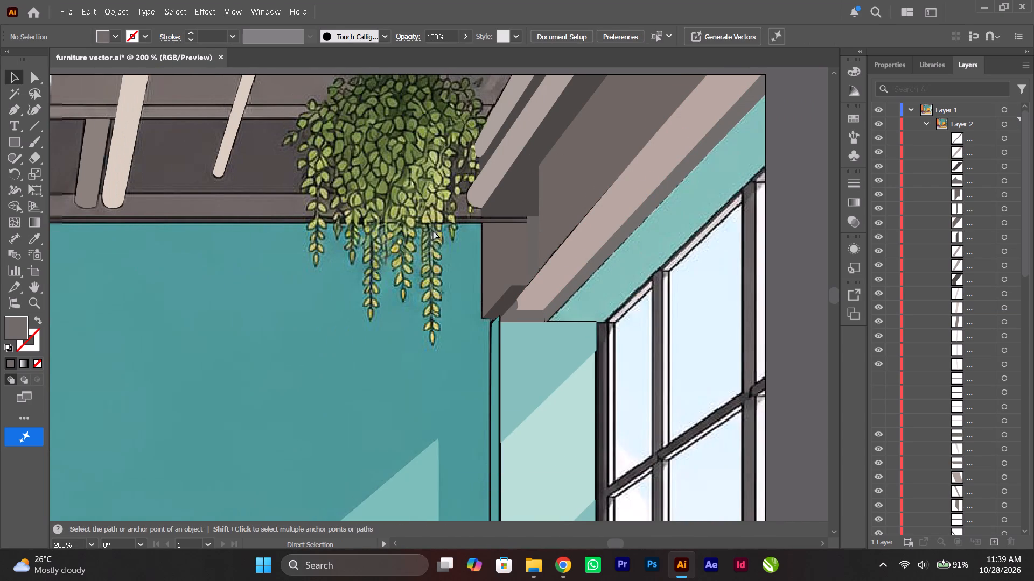
{"action": "scroll", "coordinate": [433, 230], "scroll_direction": "up", "scroll_amount": 2, "text": "ctrl"}
{"action": "scroll", "coordinate": [433, 230], "scroll_direction": "down", "scroll_amount": 11, "text": "ctrl"}
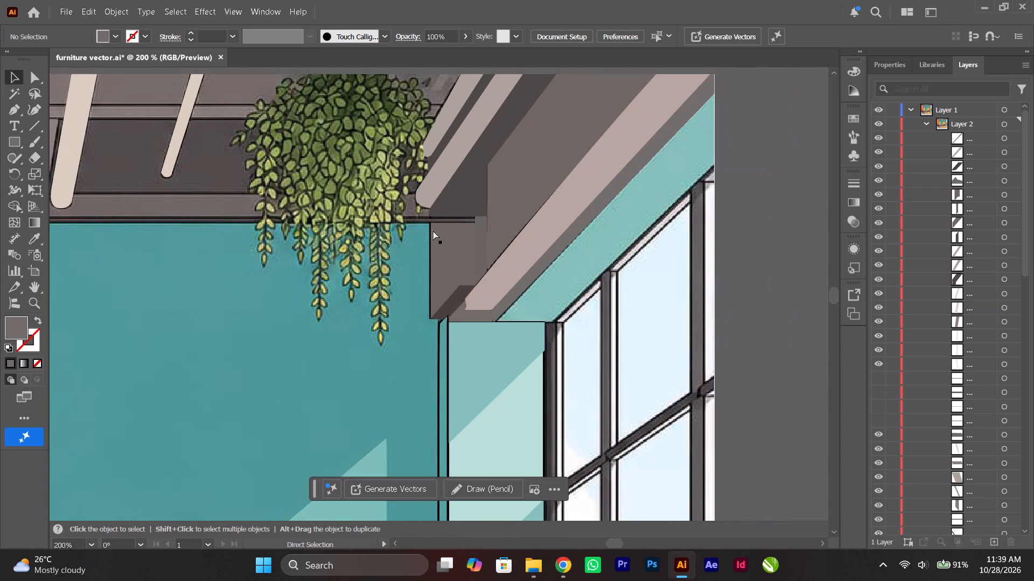
{"action": "scroll", "coordinate": [433, 230], "scroll_direction": "down", "scroll_amount": 7, "text": "ctrl"}
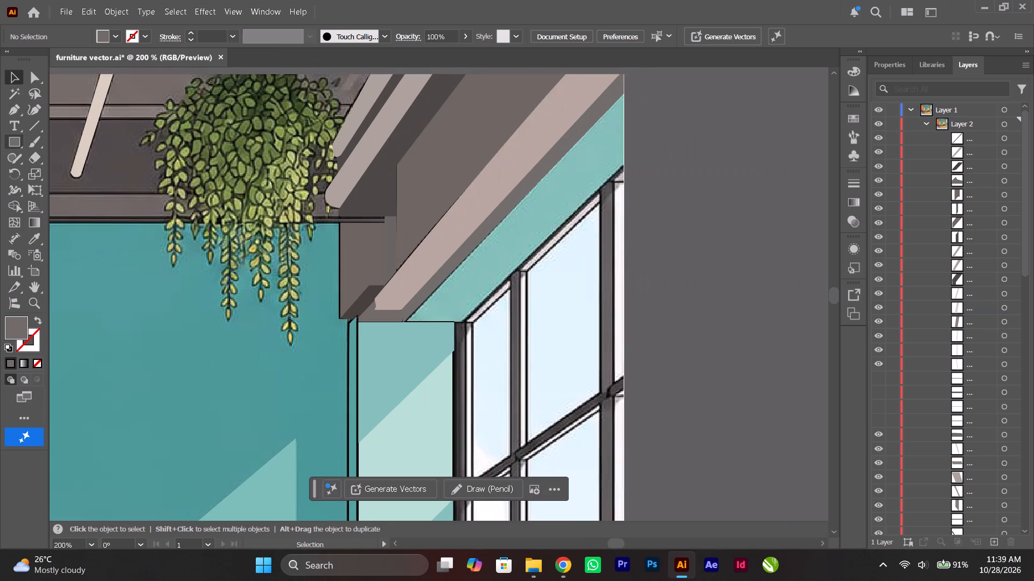
{"action": "left_click", "coordinate": [15, 111]}
{"action": "scroll", "coordinate": [619, 114], "scroll_direction": "up", "scroll_amount": 2, "text": "alt"}
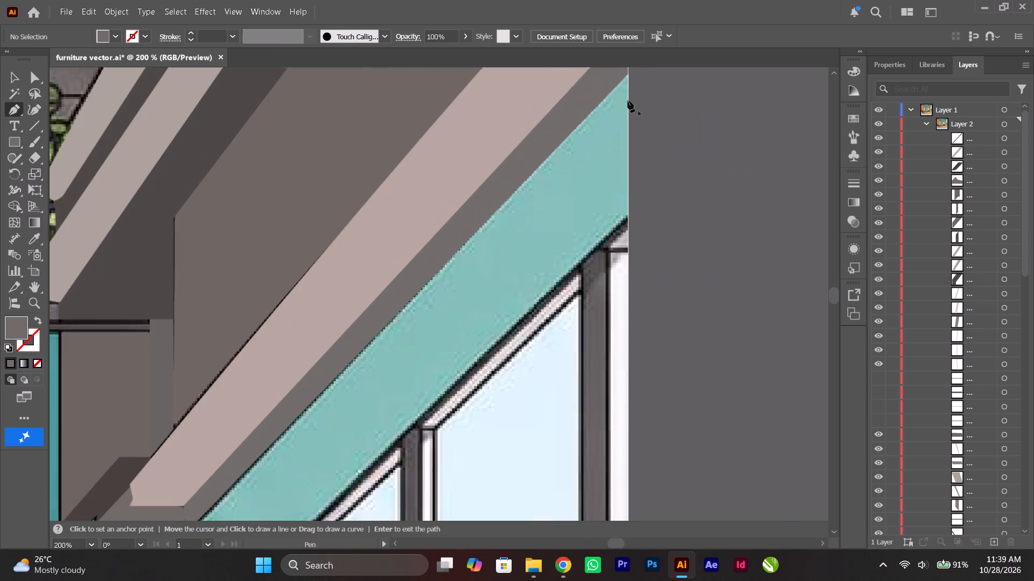
{"action": "left_click", "coordinate": [628, 73]}
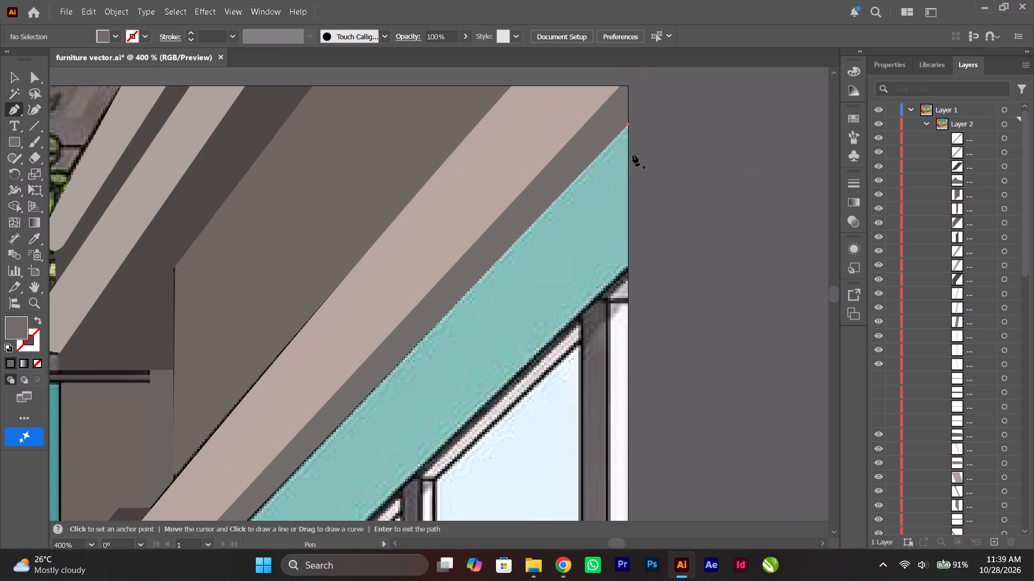
{"action": "left_click", "coordinate": [629, 268], "text": "shift"}
{"action": "scroll", "coordinate": [629, 268], "scroll_direction": "down", "scroll_amount": 2, "text": "alt"}
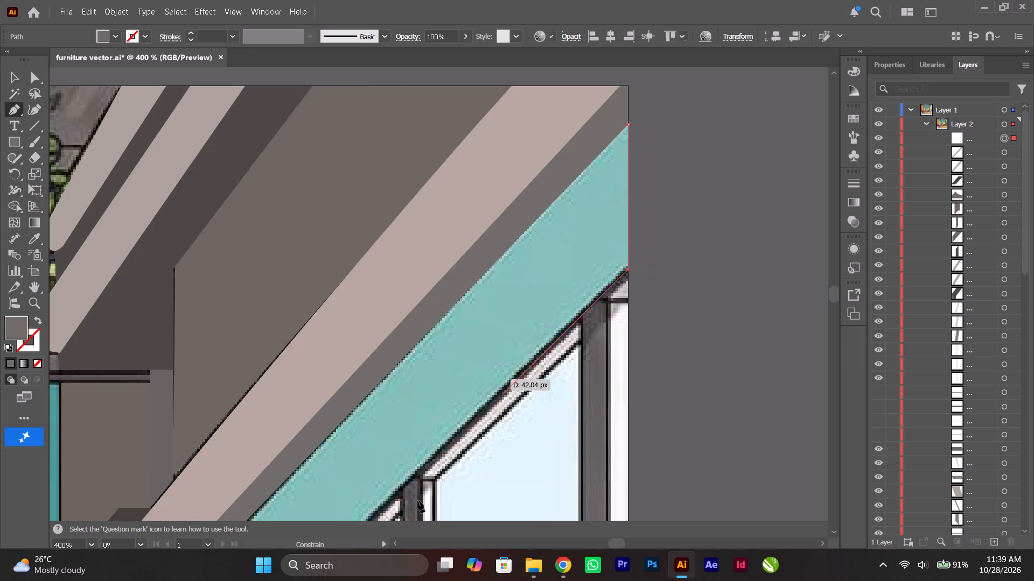
{"action": "scroll", "coordinate": [382, 468], "scroll_direction": "down", "scroll_amount": 2}
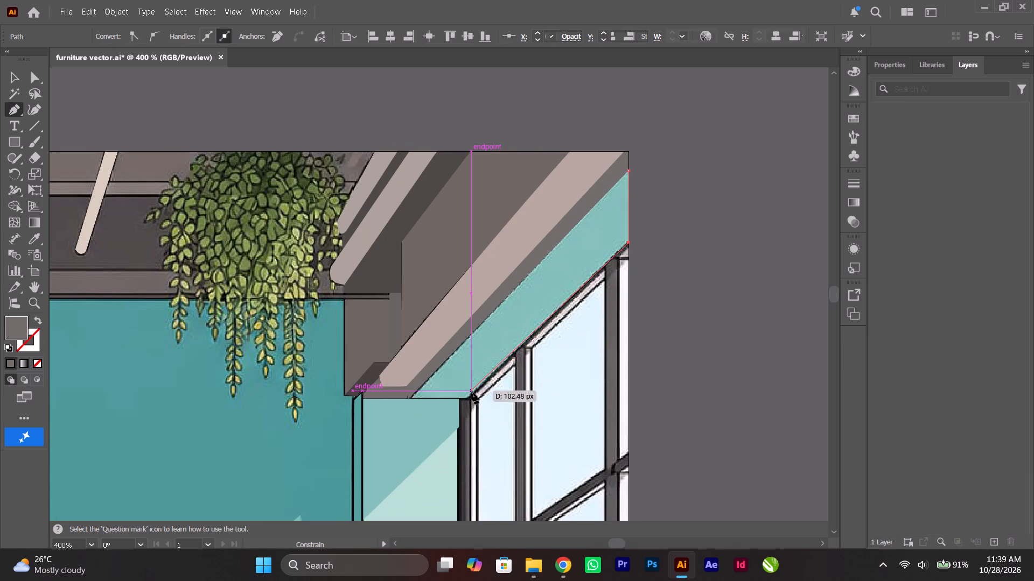
{"action": "scroll", "coordinate": [469, 400], "scroll_direction": "up", "scroll_amount": 2, "text": "alt"}
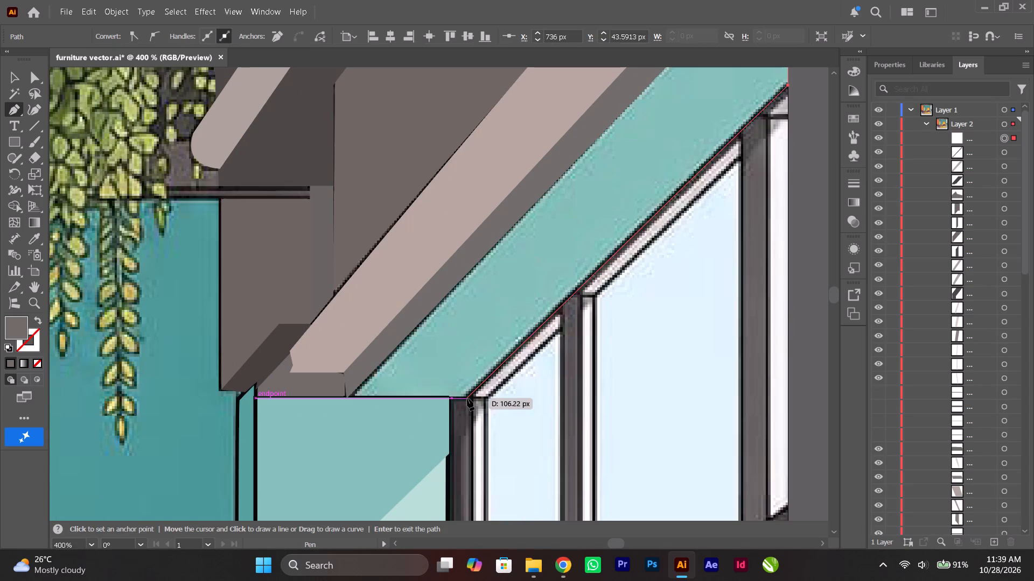
{"action": "left_click", "coordinate": [467, 398]}
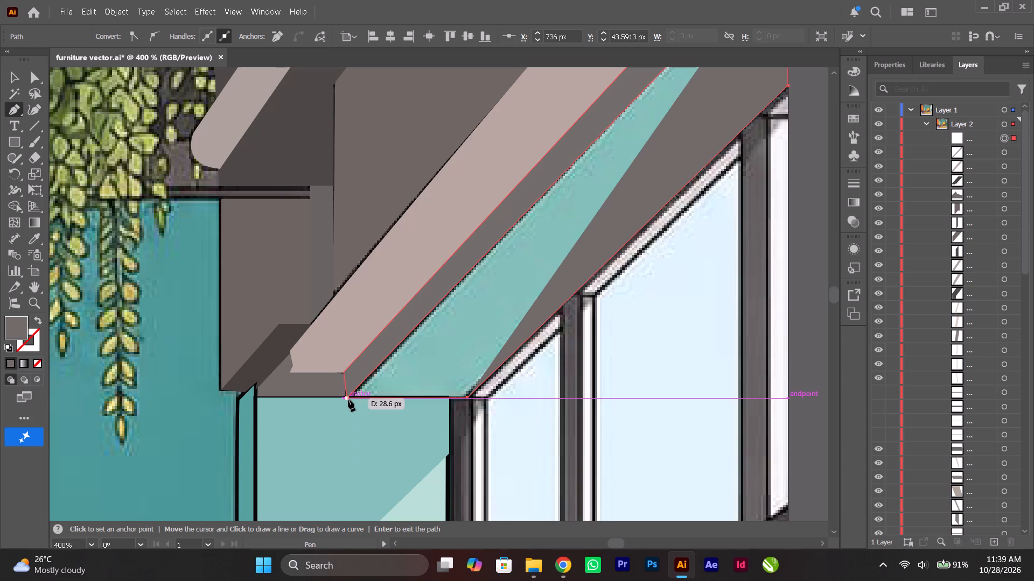
{"action": "left_click", "coordinate": [350, 398]}
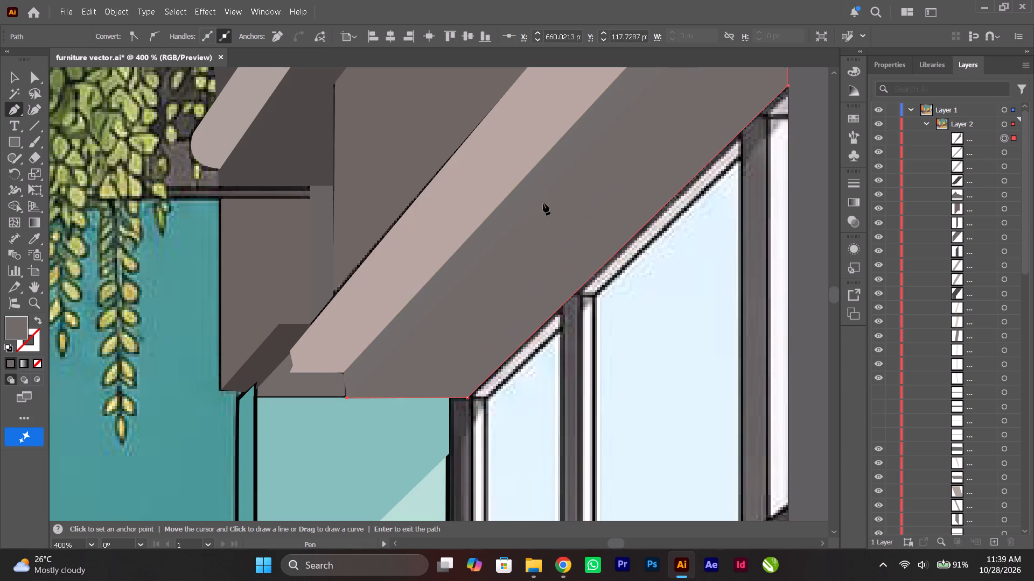
{"action": "scroll", "coordinate": [548, 191], "scroll_direction": "up", "scroll_amount": 8}
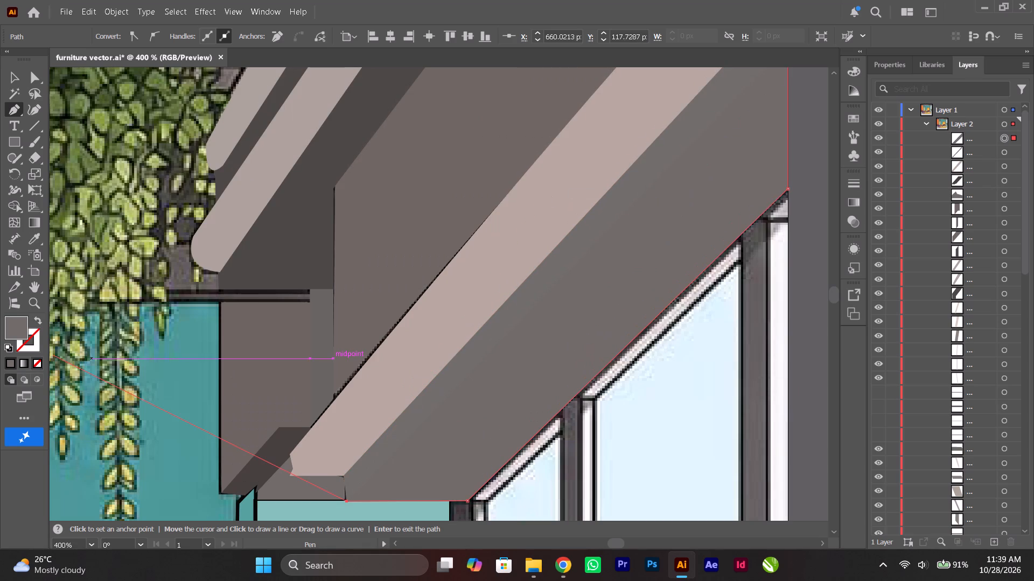
{"action": "left_click", "coordinate": [36, 361]}
{"action": "scroll", "coordinate": [767, 112], "scroll_direction": "down", "scroll_amount": 2, "text": "ctrl"}
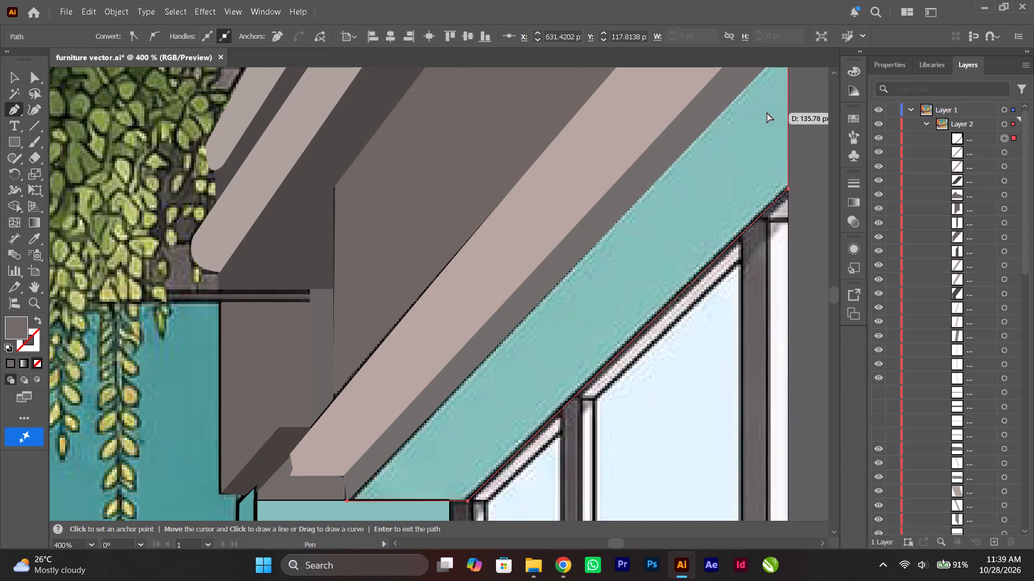
{"action": "scroll", "coordinate": [767, 112], "scroll_direction": "up", "scroll_amount": 2}
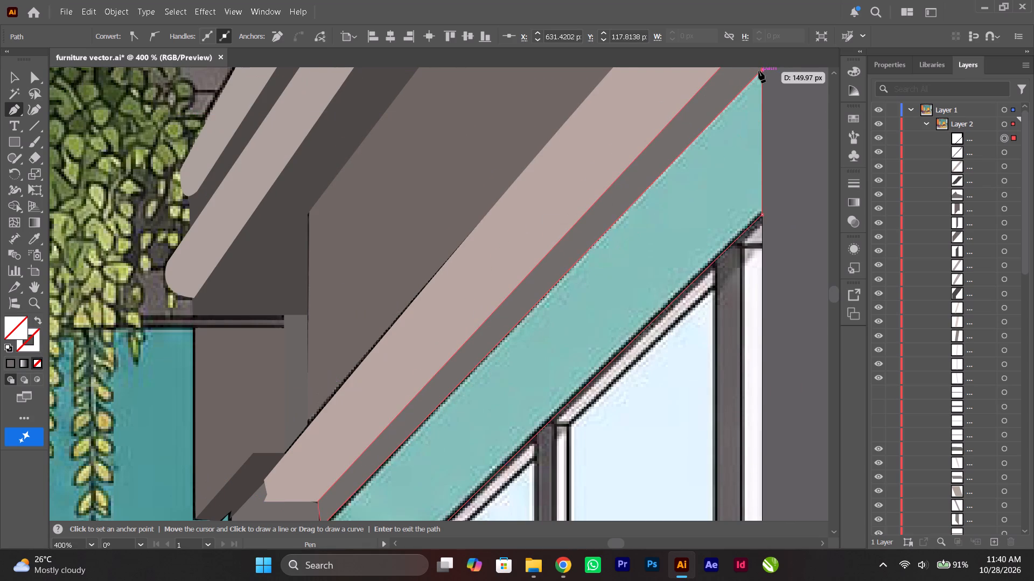
{"action": "scroll", "coordinate": [761, 72], "scroll_direction": "up", "scroll_amount": 2}
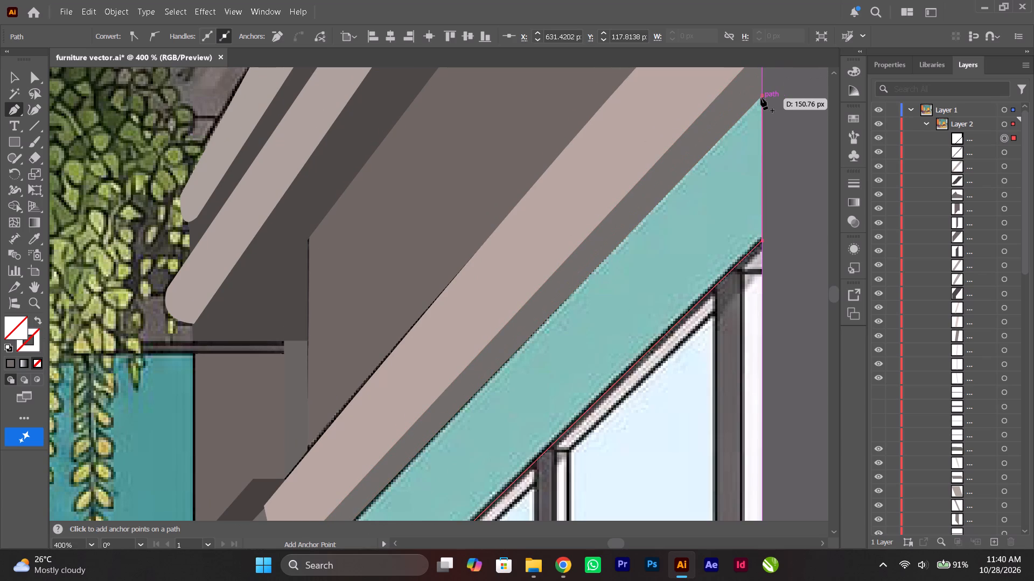
{"action": "left_click", "coordinate": [761, 95]}
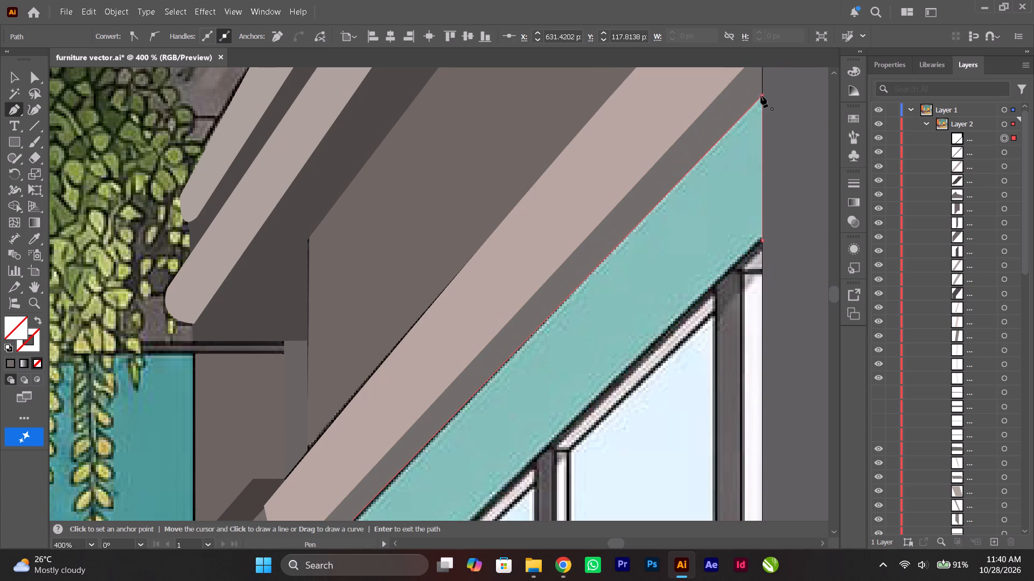
Fill the diagonal wall band with the light teal sampled from the band in the reference image, and deselect it.
{"action": "left_click", "coordinate": [34, 241]}
{"action": "left_click", "coordinate": [545, 348]}
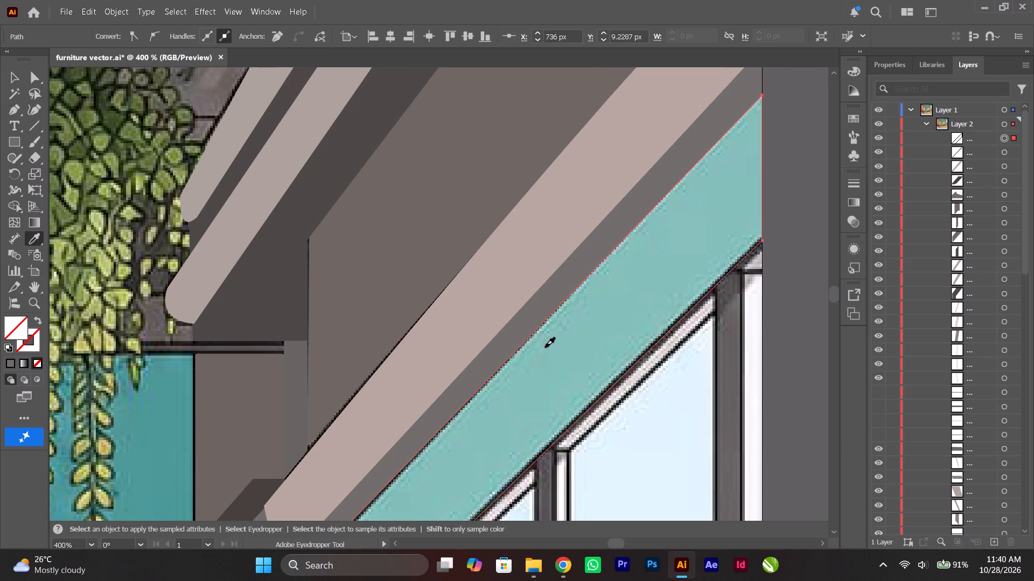
{"action": "scroll", "coordinate": [546, 348], "scroll_direction": "down", "scroll_amount": 4, "text": "alt"}
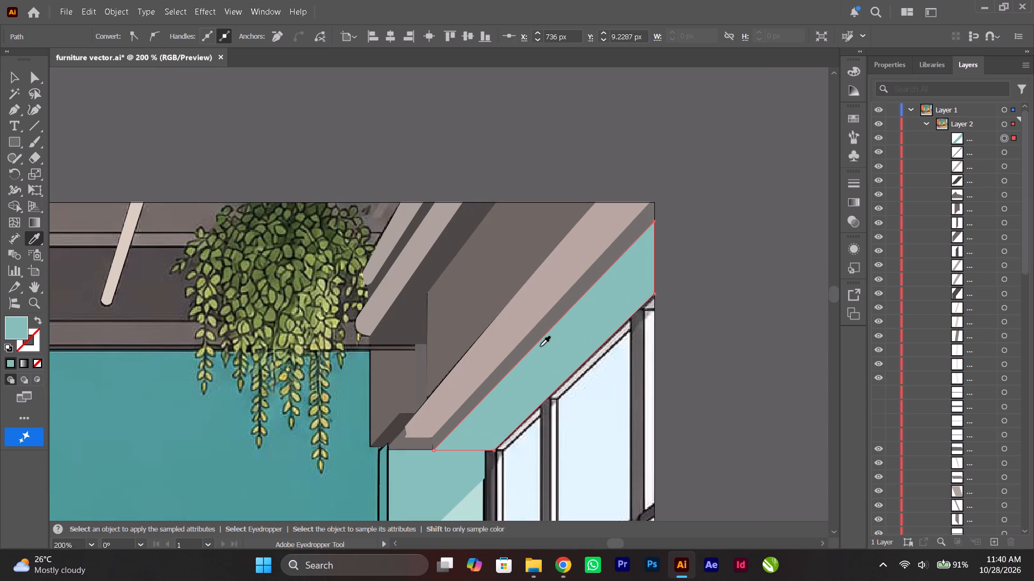
{"action": "scroll", "coordinate": [132, 291], "scroll_direction": "up", "scroll_amount": 6, "text": "ctrl"}
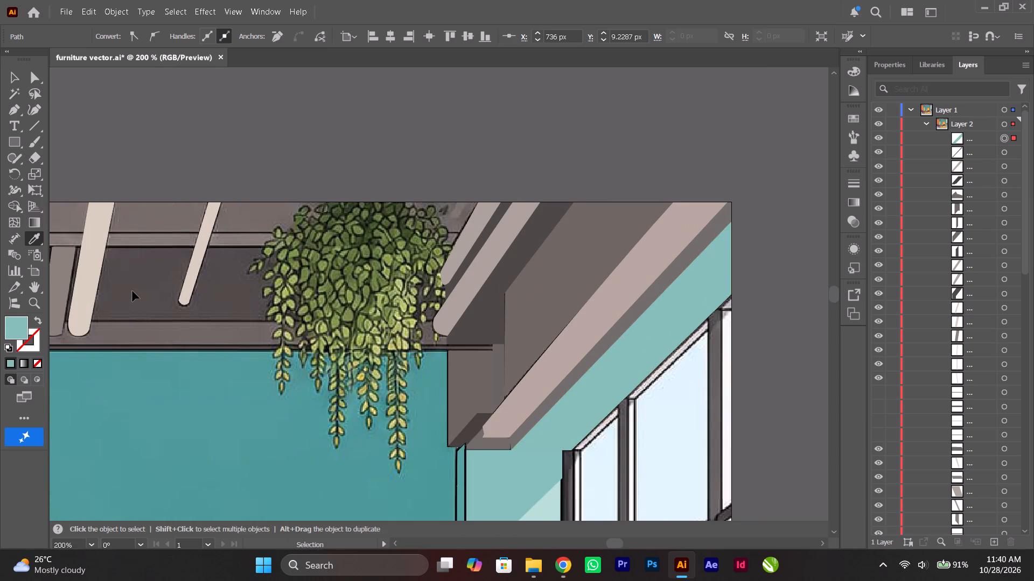
{"action": "scroll", "coordinate": [132, 291], "scroll_direction": "down", "scroll_amount": 1, "text": "alt"}
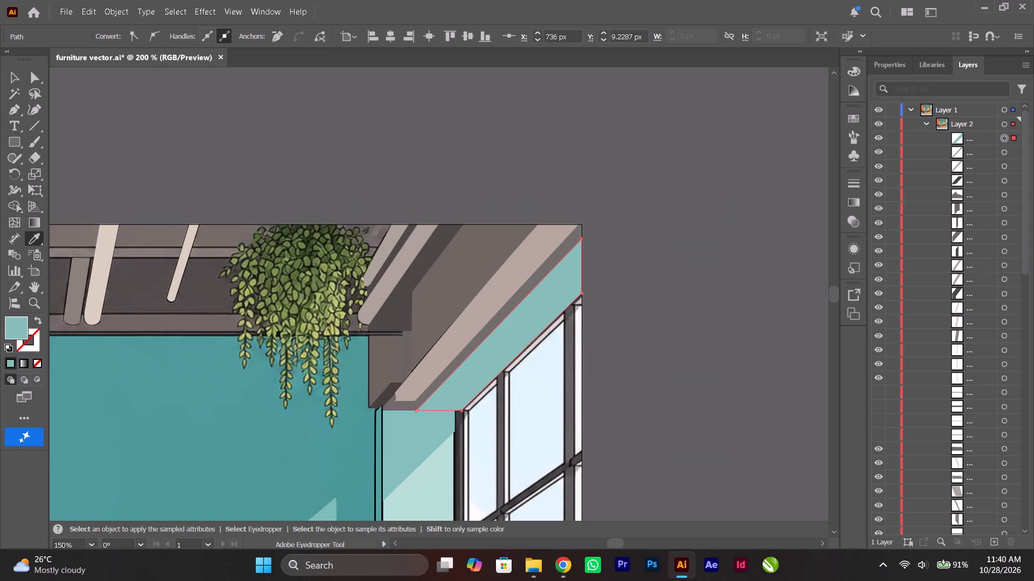
{"action": "left_click", "coordinate": [16, 79]}
{"action": "left_click", "coordinate": [674, 268]}
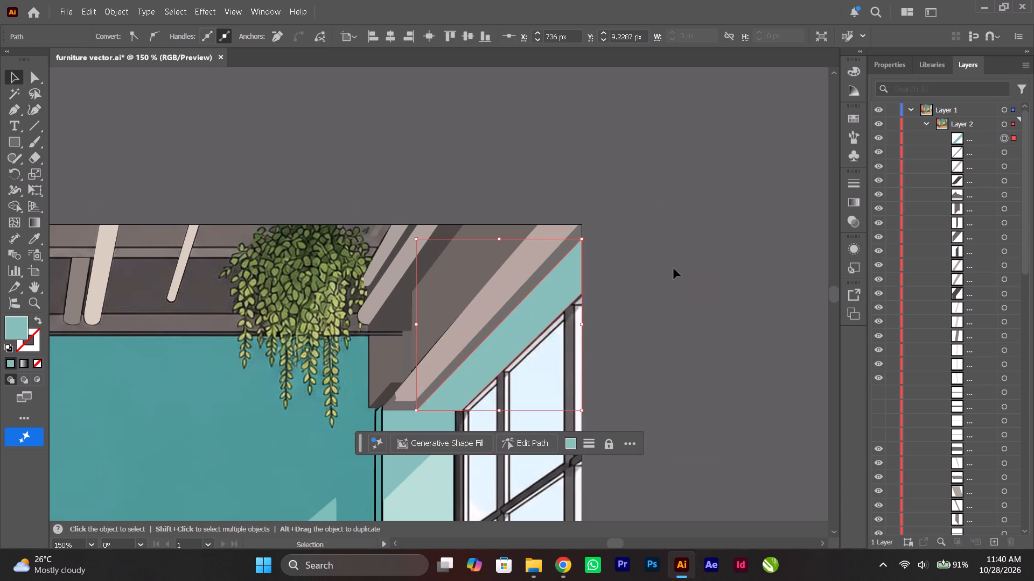
Deselect the wall band and turn on the visibility of the four hidden ceiling paths in Layer 2.
{"action": "scroll", "coordinate": [673, 269], "scroll_direction": "up", "scroll_amount": 5, "text": "ctrl"}
{"action": "scroll", "coordinate": [673, 269], "scroll_direction": "down", "scroll_amount": 1, "text": "alt"}
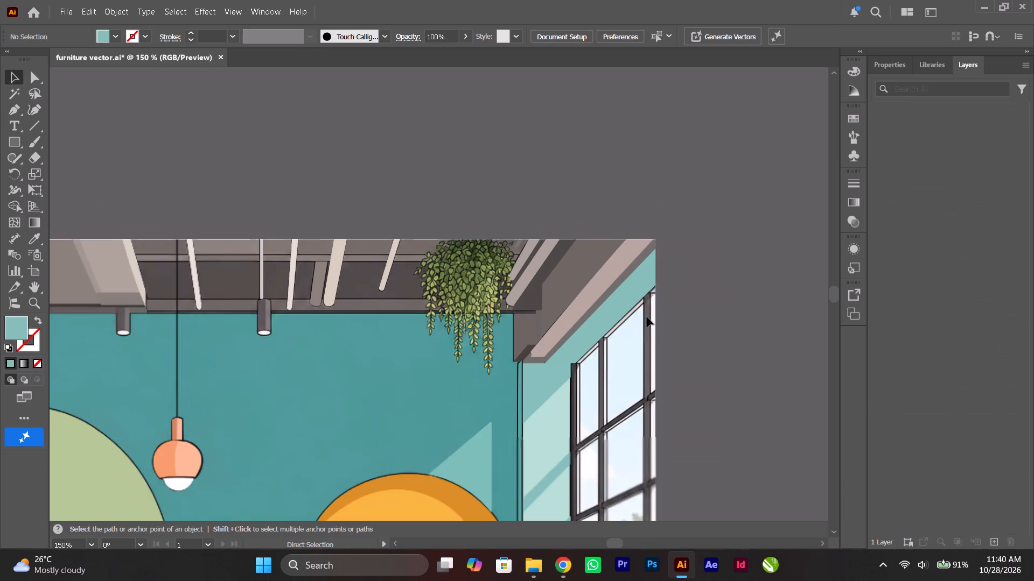
{"action": "scroll", "coordinate": [624, 299], "scroll_direction": "down", "scroll_amount": 6}
{"action": "scroll", "coordinate": [624, 298], "scroll_direction": "up", "scroll_amount": 13, "text": "ctrl"}
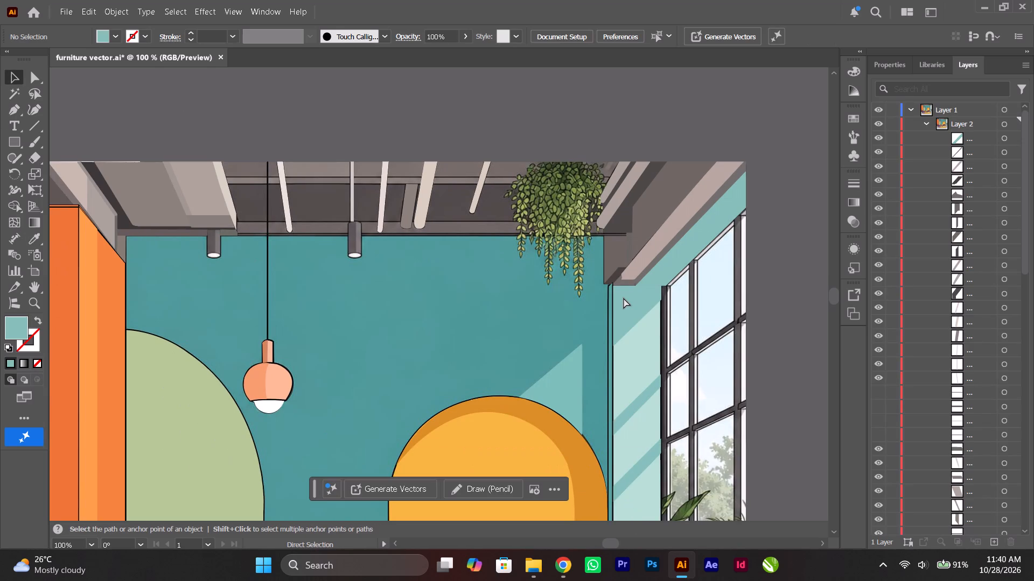
{"action": "scroll", "coordinate": [542, 286], "scroll_direction": "down", "scroll_amount": 1, "text": "alt"}
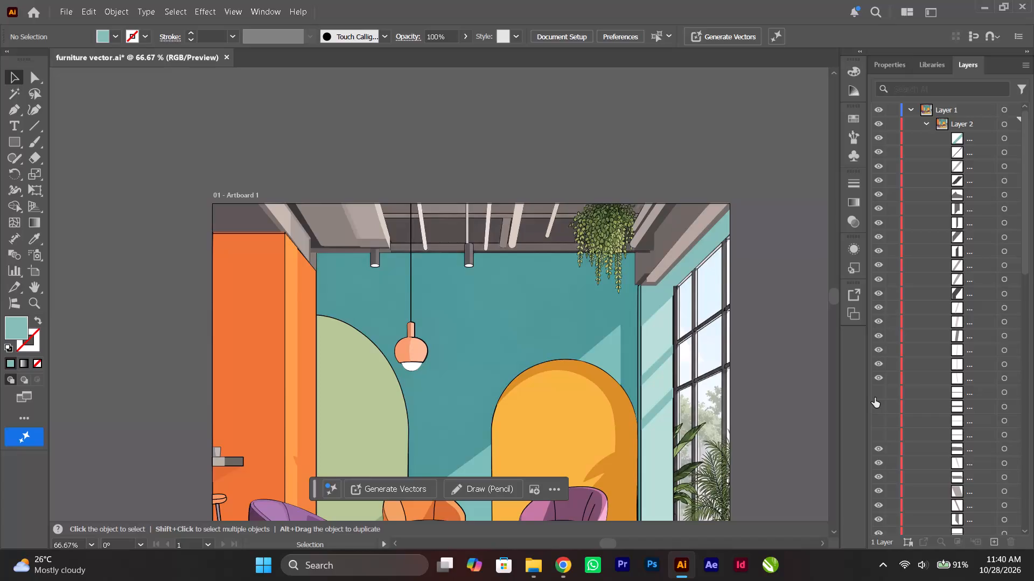
{"action": "left_click_drag", "start_coordinate": [877, 391], "coordinate": [881, 433]}
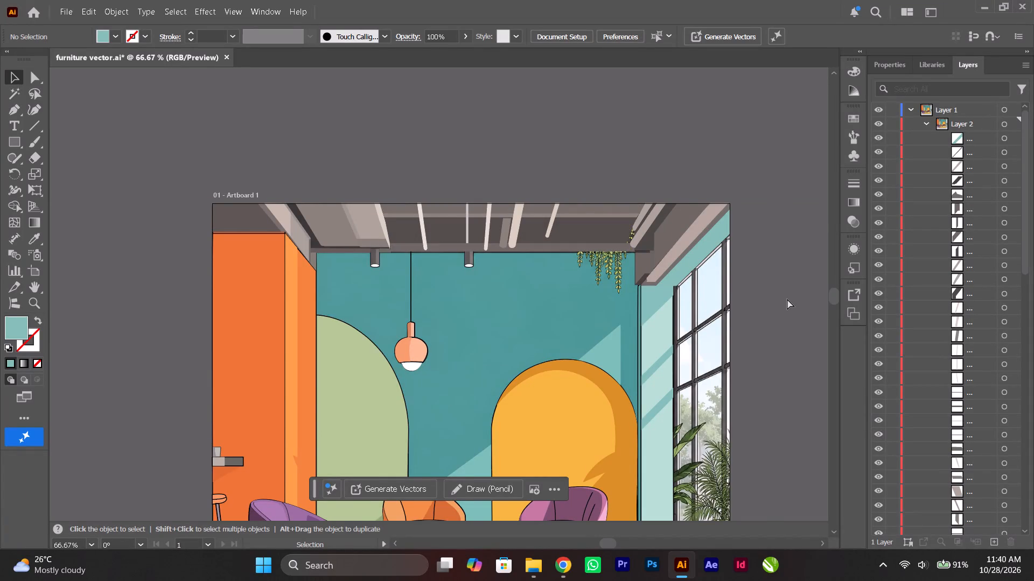
Give all the ceiling paths in Layer 2, from the teal wall band down to the one above the locked chair groups, a 1 pt black stroke, and deselect.
{"action": "scroll", "coordinate": [787, 299], "scroll_direction": "down", "scroll_amount": 3, "text": "ctrl"}
{"action": "scroll", "coordinate": [787, 299], "scroll_direction": "down", "scroll_amount": 1, "text": "alt"}
{"action": "scroll", "coordinate": [787, 299], "scroll_direction": "down", "scroll_amount": 3}
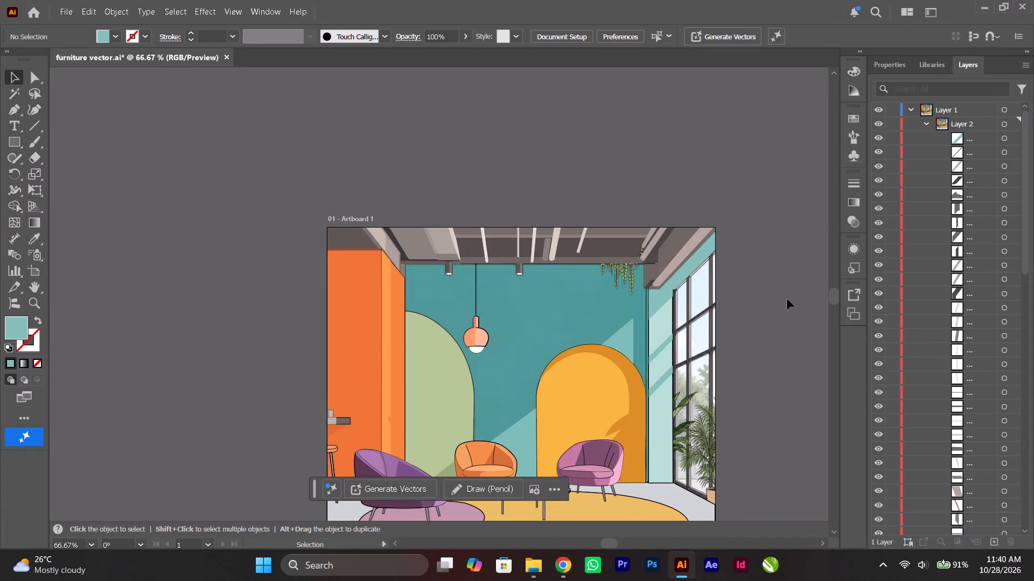
{"action": "scroll", "coordinate": [773, 335], "scroll_direction": "down", "scroll_amount": 2, "text": "ctrl"}
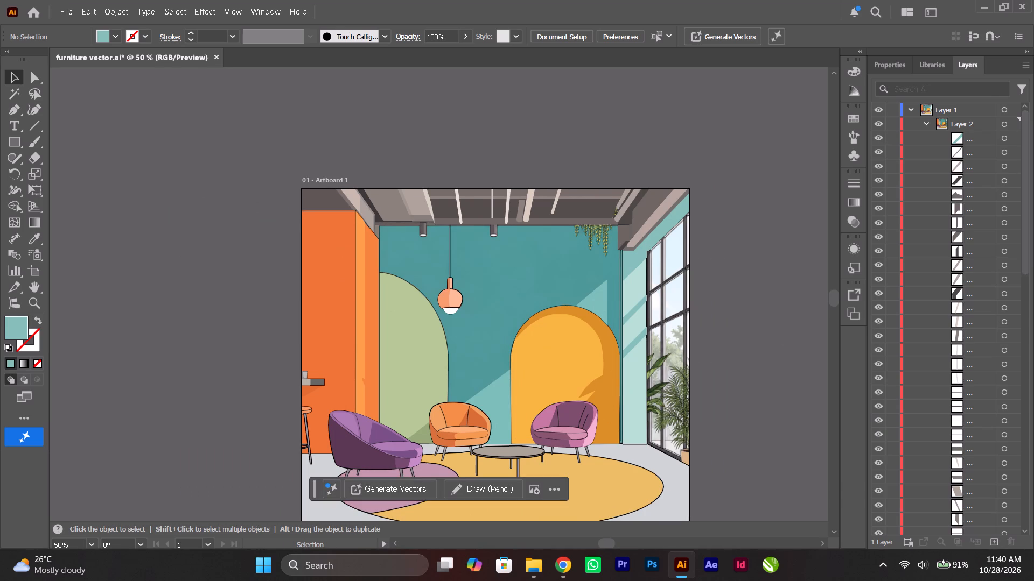
{"action": "left_click", "coordinate": [1002, 140]}
{"action": "scroll", "coordinate": [990, 252], "scroll_direction": "down", "scroll_amount": 3}
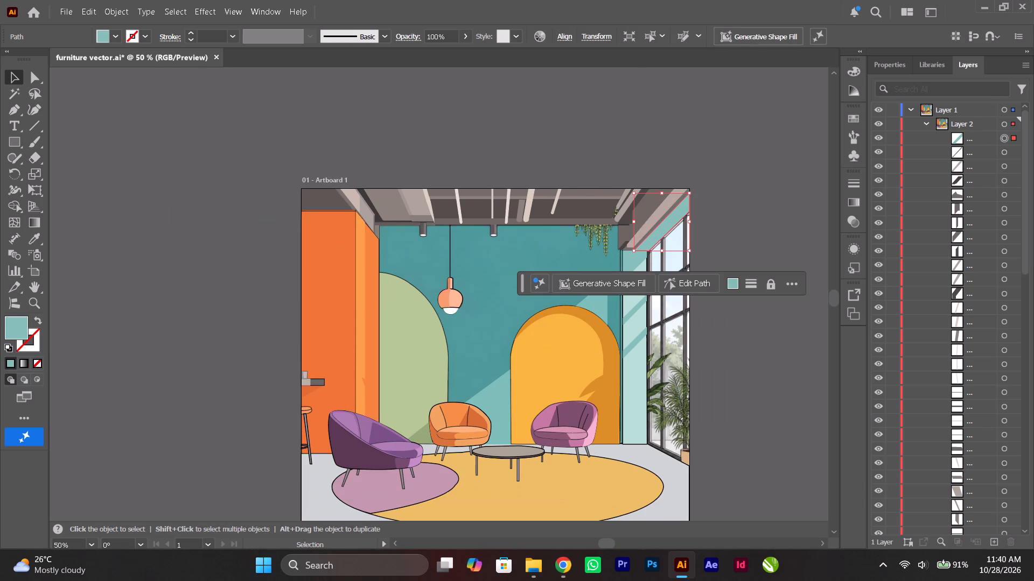
{"action": "scroll", "coordinate": [990, 252], "scroll_direction": "down", "scroll_amount": 15}
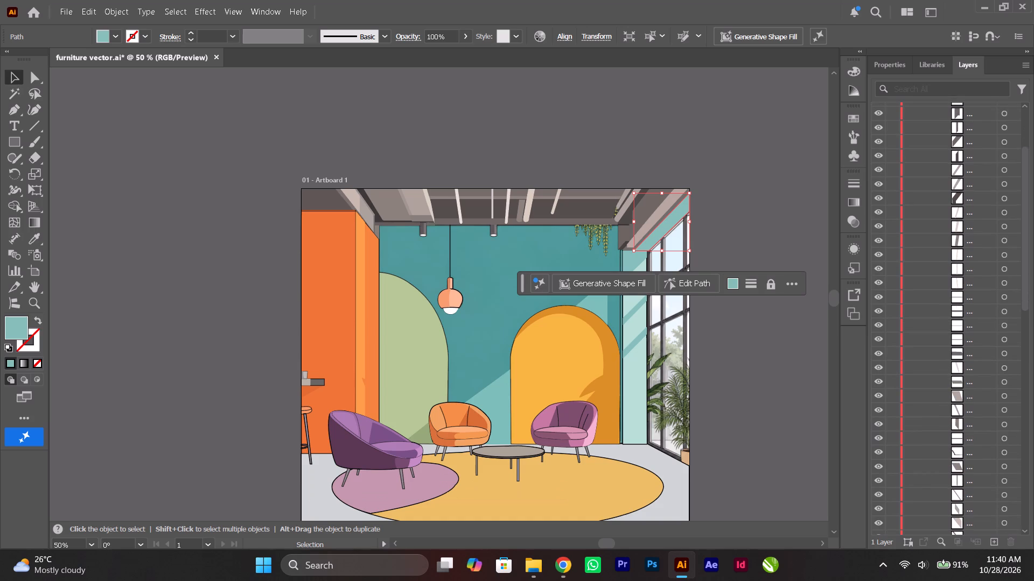
{"action": "scroll", "coordinate": [990, 252], "scroll_direction": "down", "scroll_amount": 7}
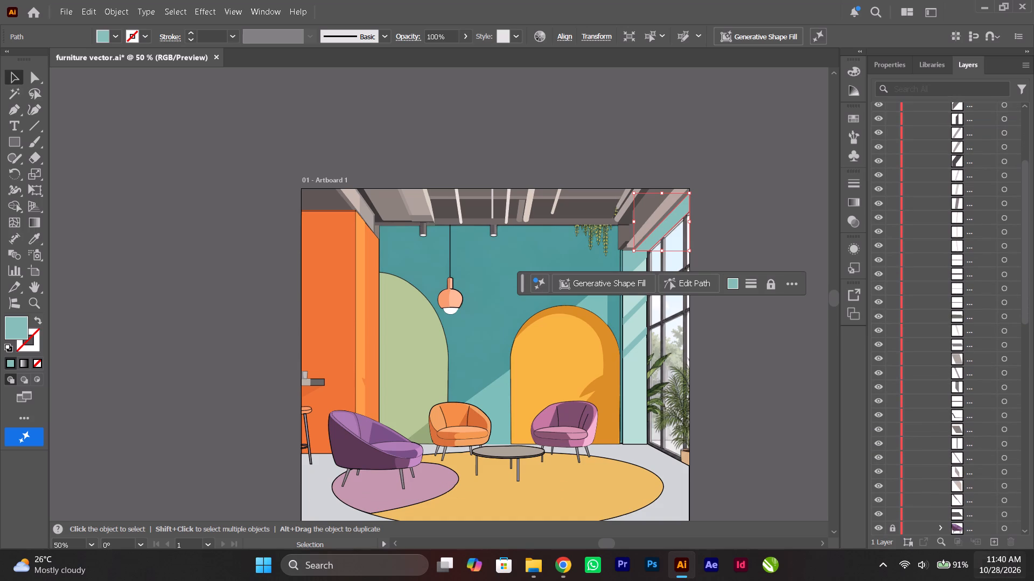
{"action": "left_click", "coordinate": [1003, 516], "text": "shift"}
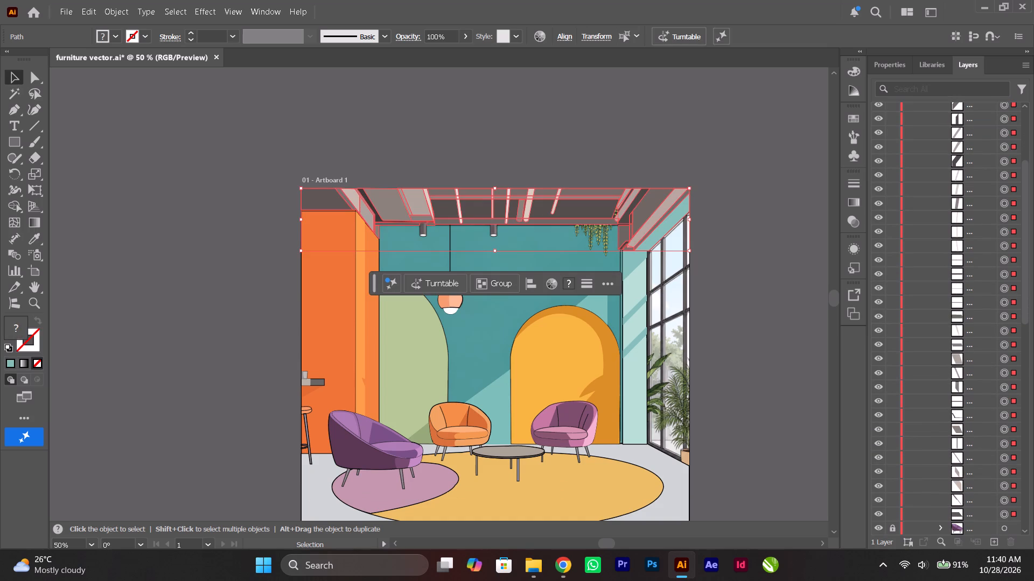
{"action": "left_click", "coordinate": [142, 33]}
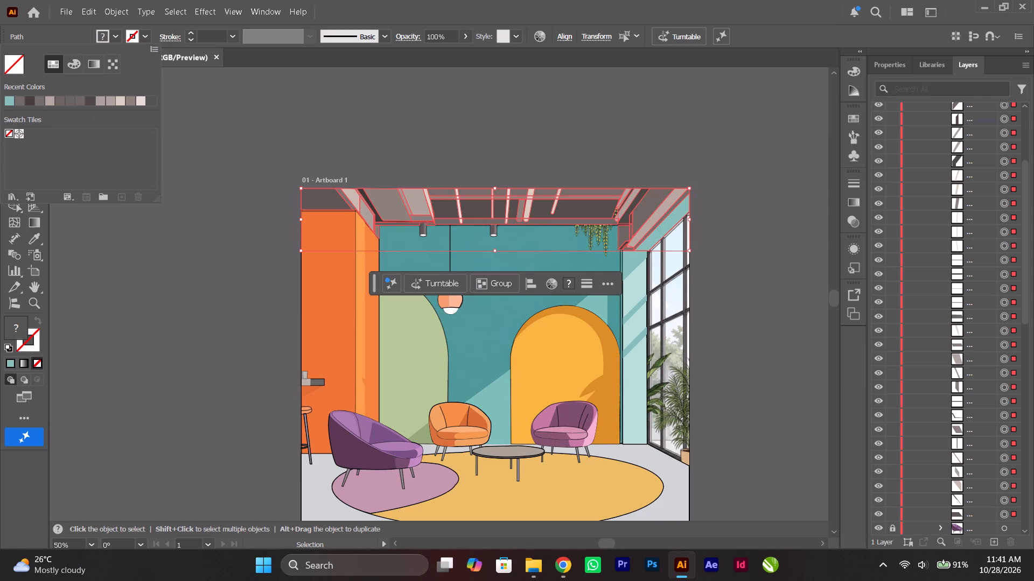
{"action": "left_click", "coordinate": [90, 60]}
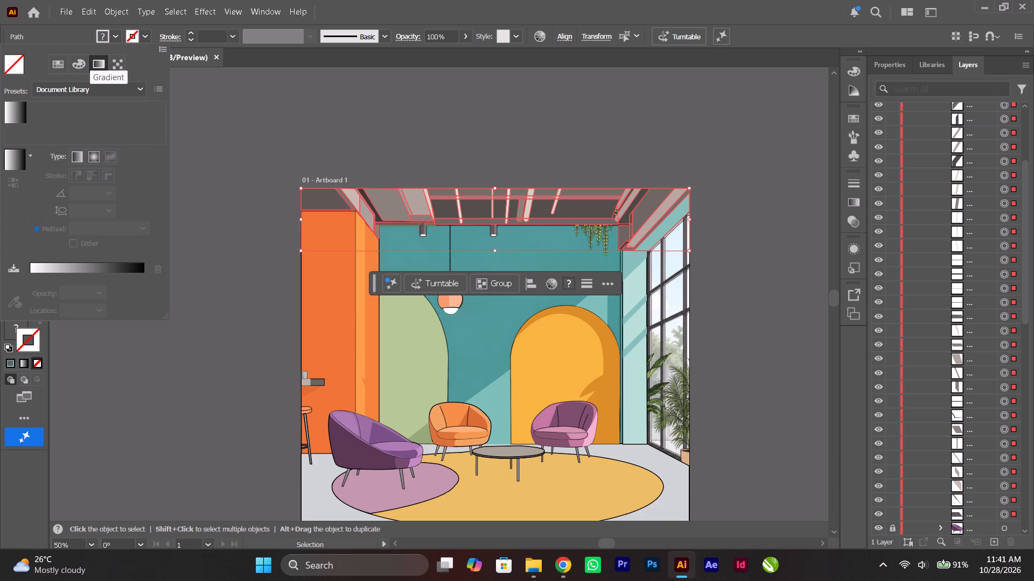
{"action": "left_click", "coordinate": [75, 56]}
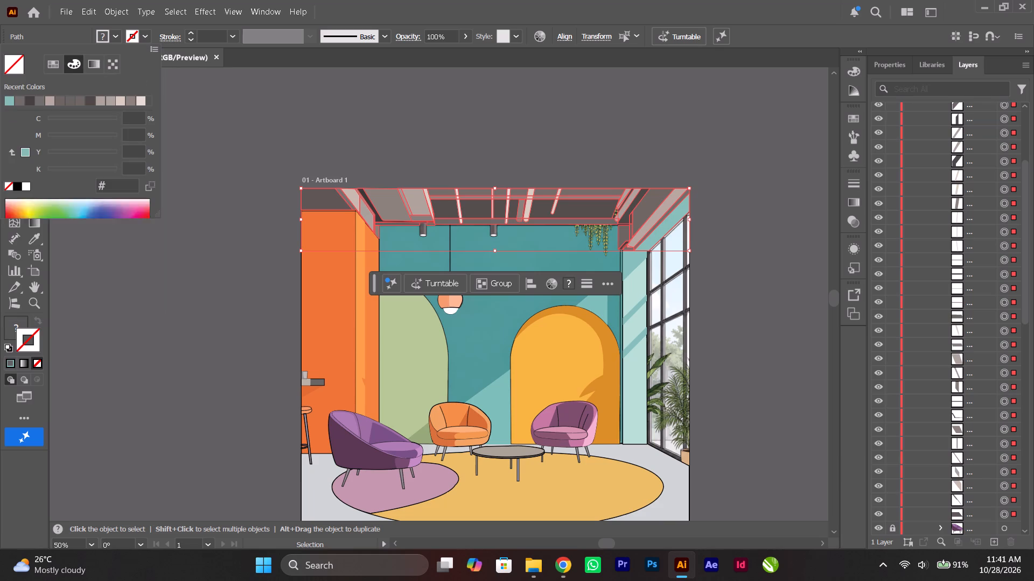
{"action": "left_click", "coordinate": [18, 184]}
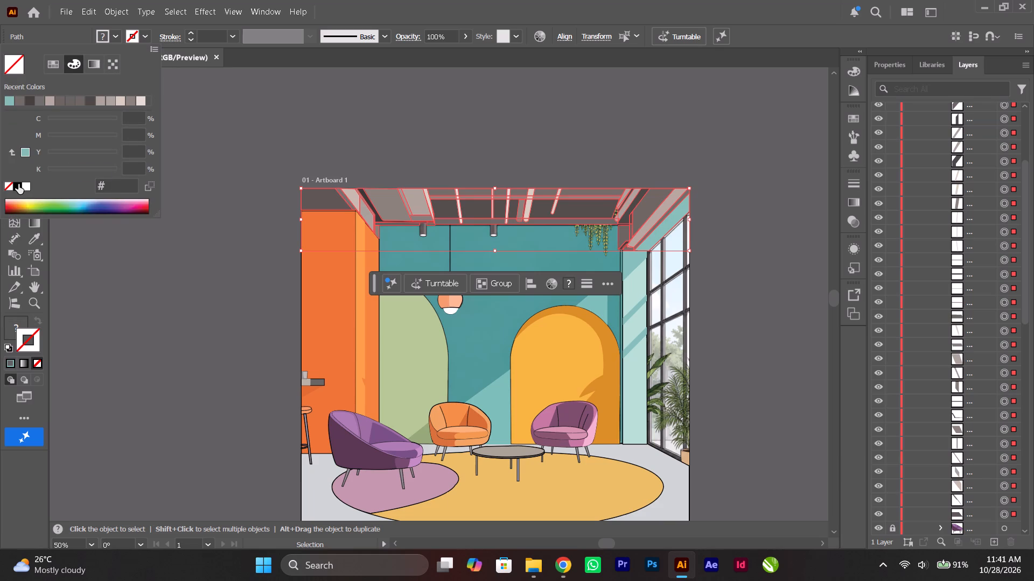
{"action": "left_click", "coordinate": [186, 74]}
{"action": "left_click", "coordinate": [235, 133]}
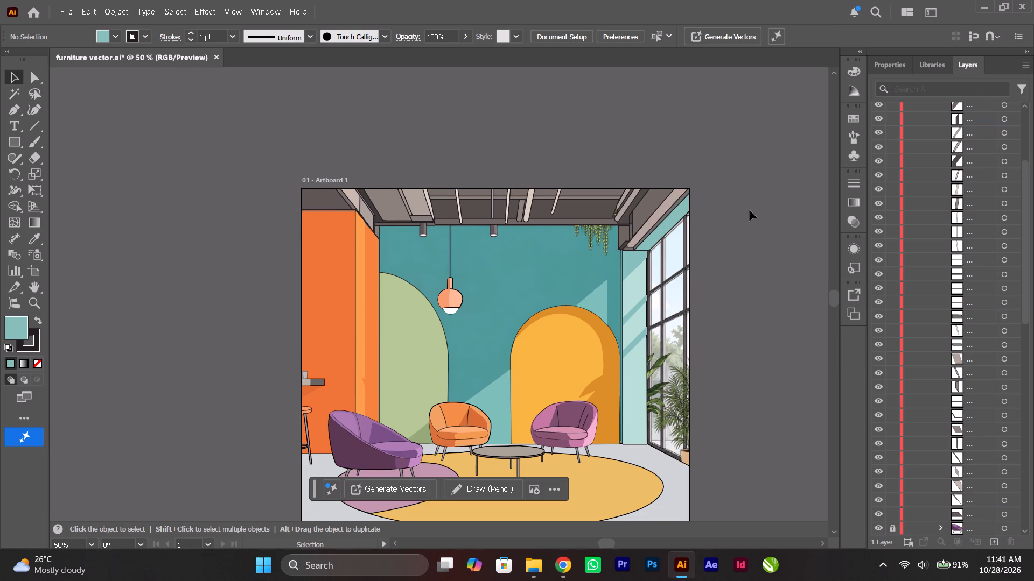
Examine the outlined ceiling beams, hanging slats and wall band up close and across the whole artboard.
{"action": "scroll", "coordinate": [595, 187], "scroll_direction": "up", "scroll_amount": 5, "text": "alt"}
{"action": "scroll", "coordinate": [729, 303], "scroll_direction": "down", "scroll_amount": 4, "text": "ctrl"}
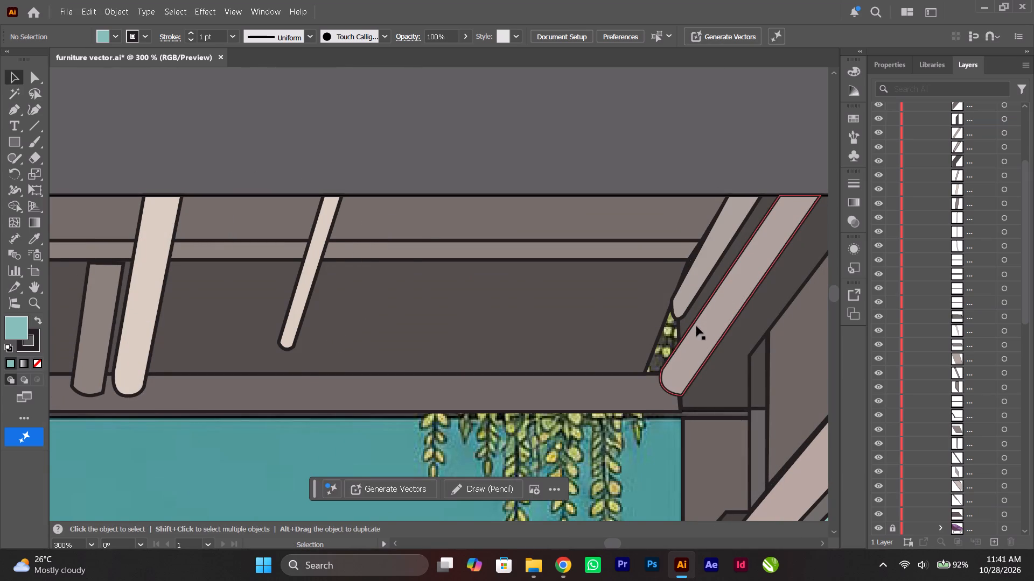
{"action": "scroll", "coordinate": [696, 326], "scroll_direction": "down", "scroll_amount": 3, "text": "alt"}
{"action": "scroll", "coordinate": [696, 326], "scroll_direction": "down", "scroll_amount": 3}
{"action": "scroll", "coordinate": [696, 326], "scroll_direction": "down", "scroll_amount": 1, "text": "alt"}
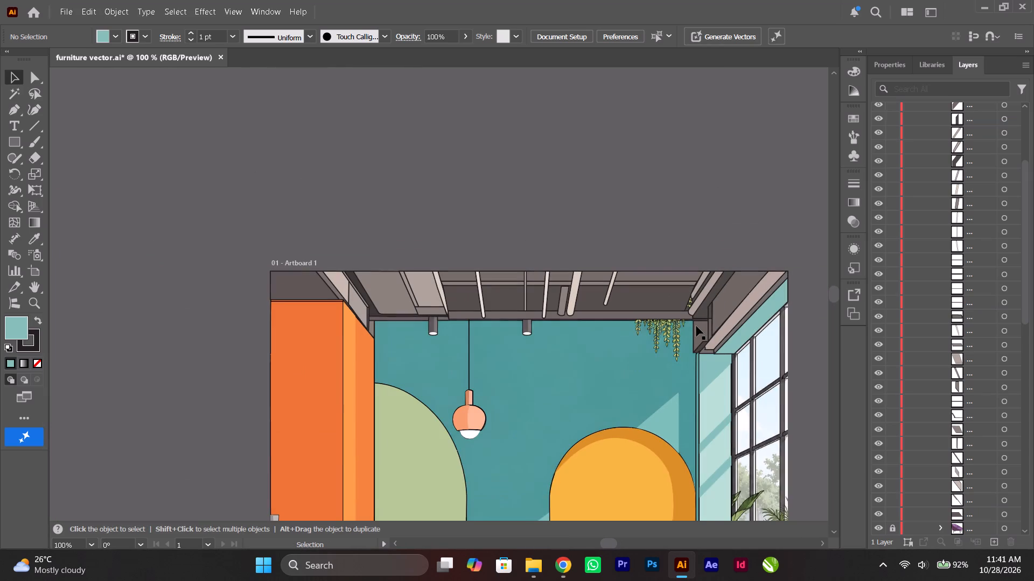
{"action": "scroll", "coordinate": [696, 326], "scroll_direction": "down", "scroll_amount": 9}
{"action": "scroll", "coordinate": [696, 326], "scroll_direction": "down", "scroll_amount": 1, "text": "alt"}
{"action": "scroll", "coordinate": [696, 326], "scroll_direction": "down", "scroll_amount": 2, "text": "ctrl"}
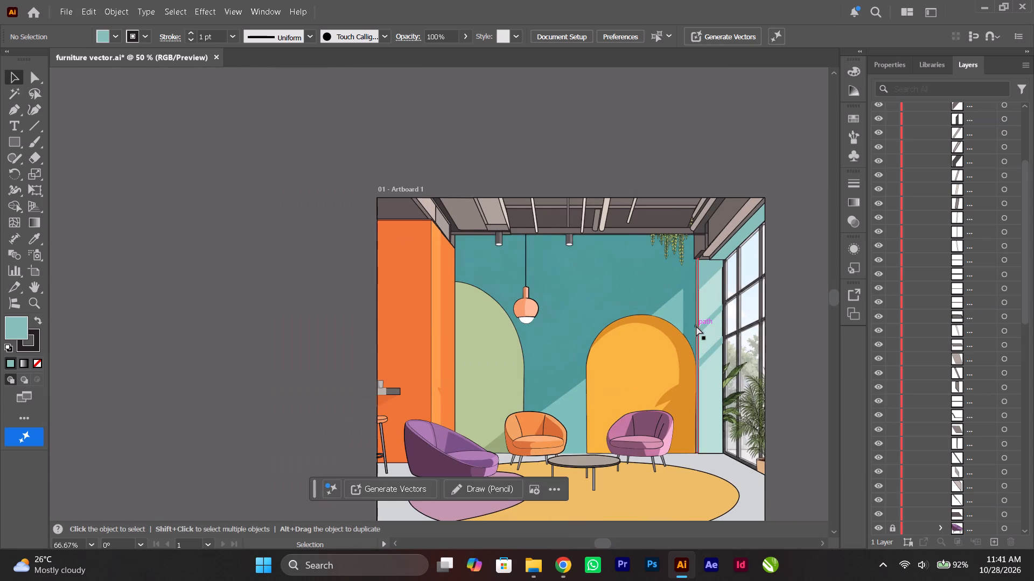
{"action": "scroll", "coordinate": [696, 326], "scroll_direction": "down", "scroll_amount": 1, "text": "ctrl"}
{"action": "scroll", "coordinate": [655, 242], "scroll_direction": "up", "scroll_amount": 5, "text": "ctrl"}
{"action": "scroll", "coordinate": [683, 254], "scroll_direction": "down", "scroll_amount": 6, "text": "ctrl"}
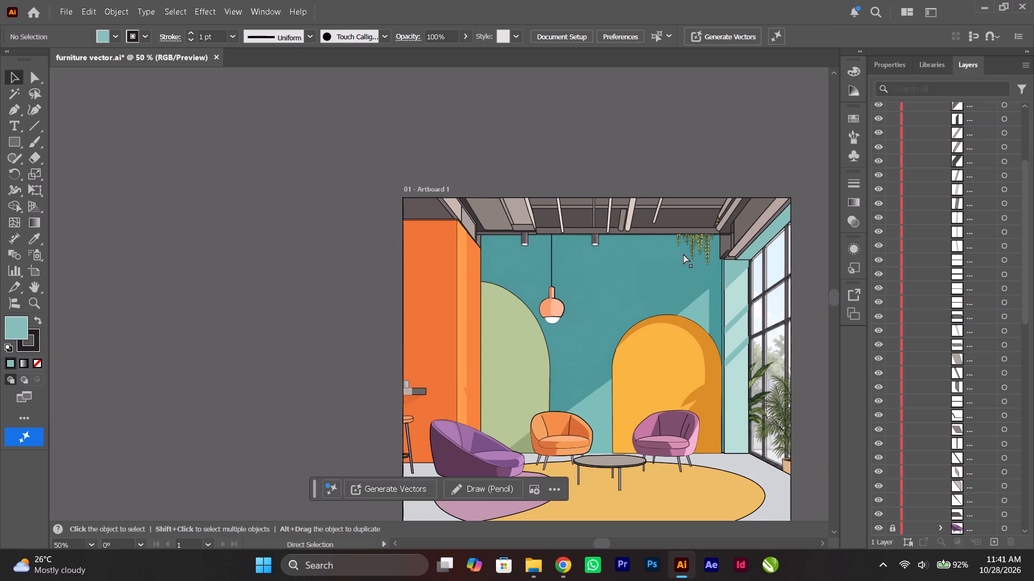
{"action": "scroll", "coordinate": [696, 249], "scroll_direction": "up", "scroll_amount": 5, "text": "alt"}
{"action": "scroll", "coordinate": [658, 237], "scroll_direction": "down", "scroll_amount": 3, "text": "alt"}
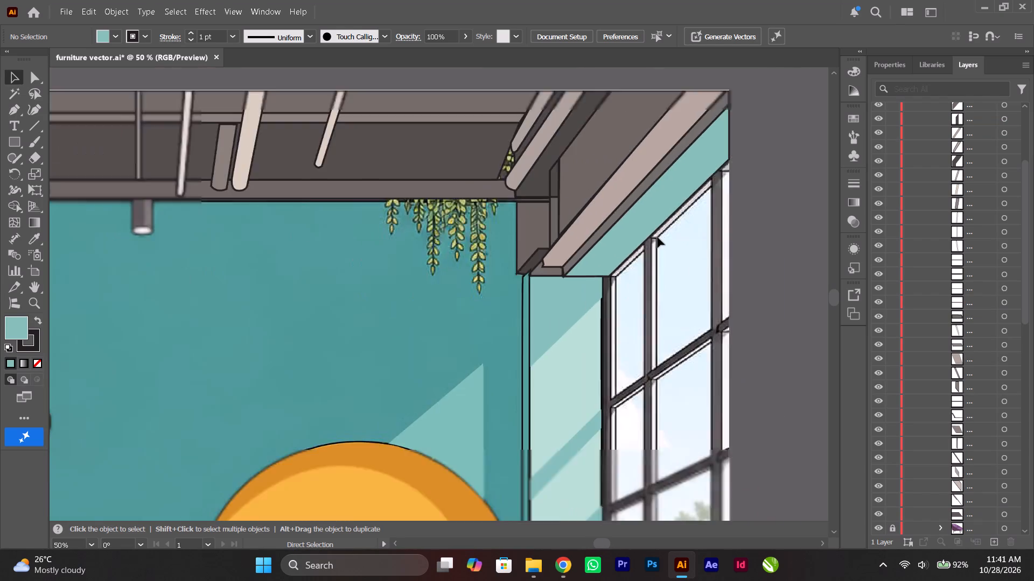
{"action": "scroll", "coordinate": [658, 237], "scroll_direction": "down", "scroll_amount": 3, "text": "alt"}
{"action": "scroll", "coordinate": [658, 237], "scroll_direction": "down", "scroll_amount": 1}
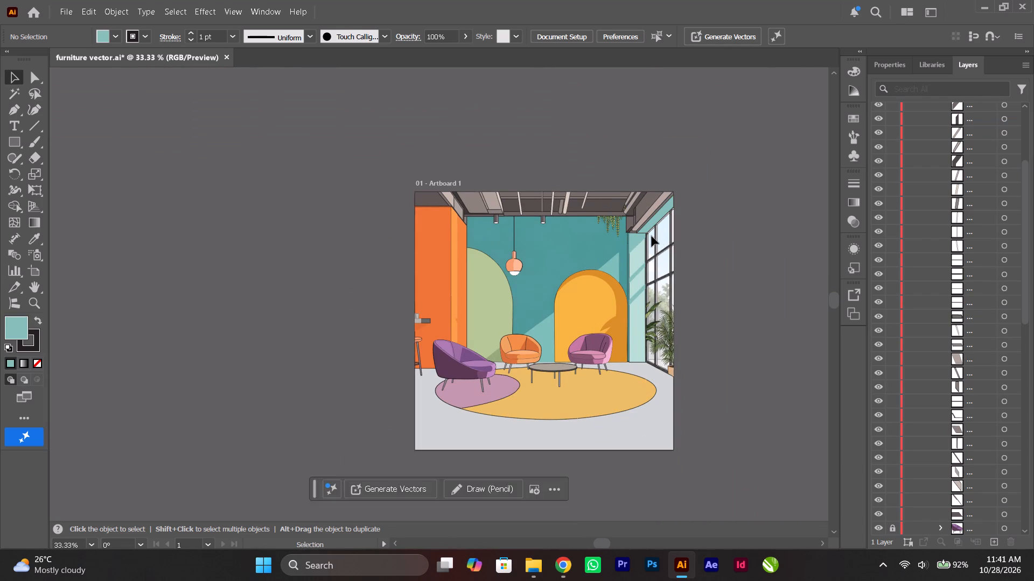
{"action": "scroll", "coordinate": [652, 236], "scroll_direction": "up", "scroll_amount": 1, "text": "ctrl"}
{"action": "scroll", "coordinate": [870, 468], "scroll_direction": "down", "scroll_amount": 20}
{"action": "scroll", "coordinate": [870, 468], "scroll_direction": "down", "scroll_amount": 11}
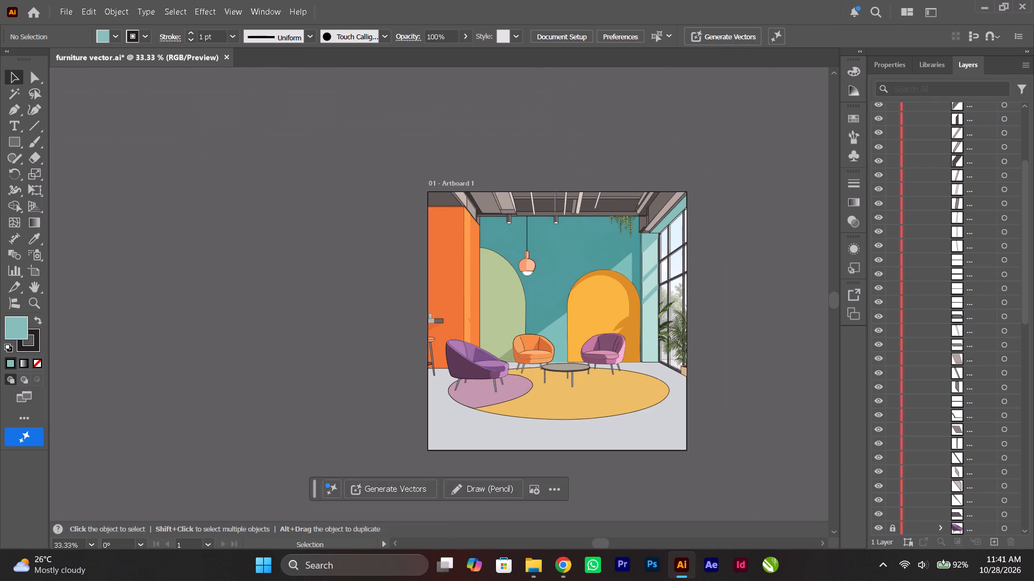
{"action": "scroll", "coordinate": [870, 468], "scroll_direction": "down", "scroll_amount": 5}
Hide the locked reference image and show the teal back-wall shape in Layer 2.
{"action": "left_click_drag", "start_coordinate": [1024, 300], "coordinate": [1031, 495]}
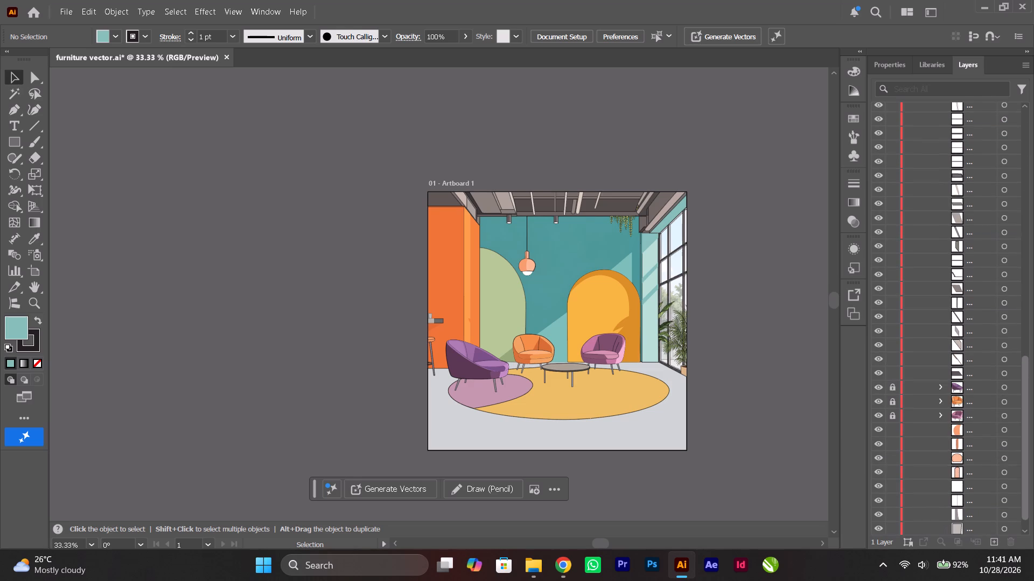
{"action": "left_click_drag", "start_coordinate": [1031, 495], "coordinate": [1026, 500]}
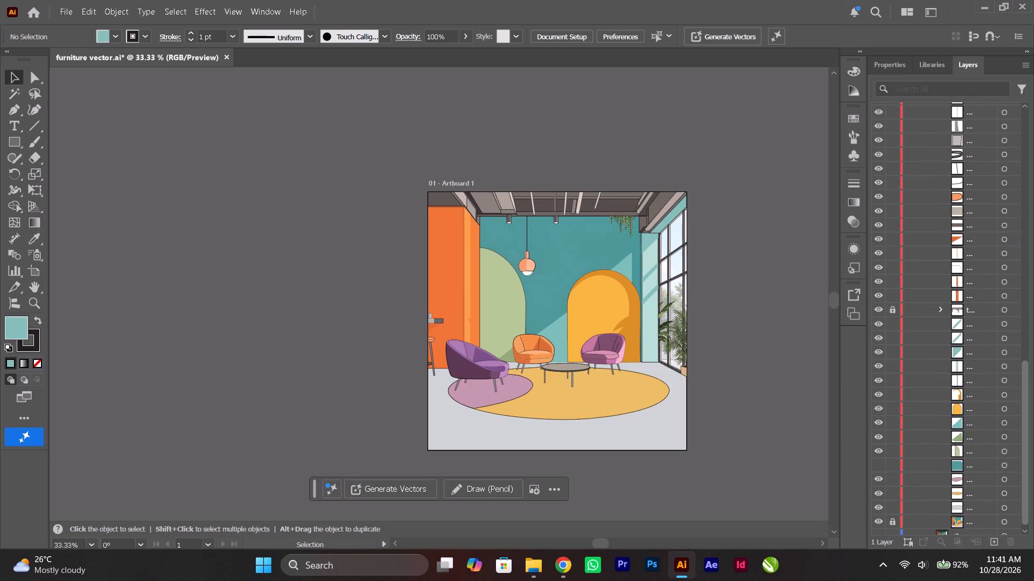
{"action": "left_click", "coordinate": [876, 520]}
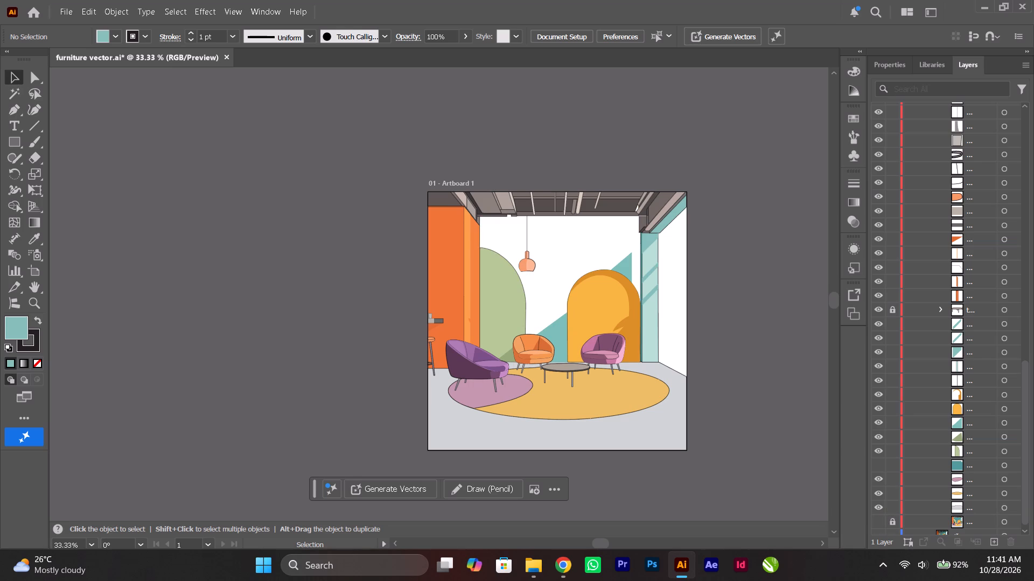
{"action": "left_click", "coordinate": [880, 468]}
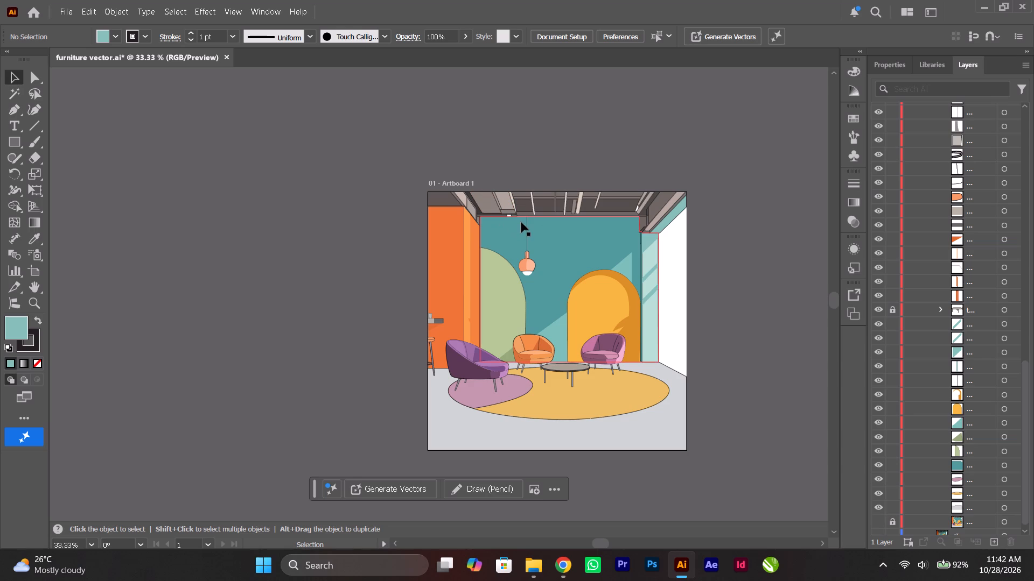
Draw a closed four-cornered patch over the white gap between the brown beam and the grey-green block above the teal wall.
{"action": "scroll", "coordinate": [521, 222], "scroll_direction": "up", "scroll_amount": 6, "text": "alt"}
{"action": "scroll", "coordinate": [416, 178], "scroll_direction": "up", "scroll_amount": 6, "text": "alt"}
{"action": "scroll", "coordinate": [495, 220], "scroll_direction": "down", "scroll_amount": 2, "text": "ctrl"}
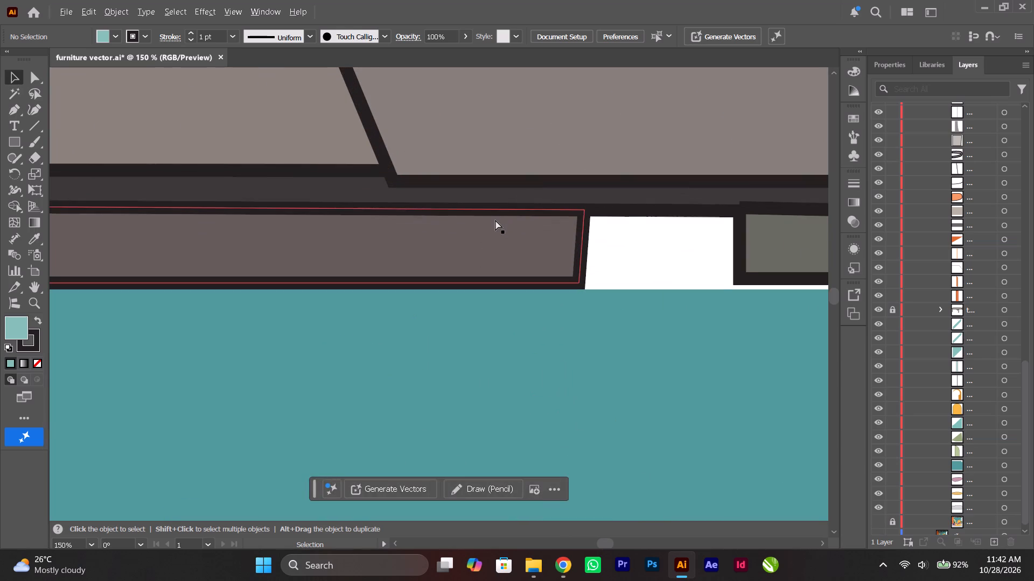
{"action": "scroll", "coordinate": [495, 220], "scroll_direction": "down", "scroll_amount": 8, "text": "ctrl"}
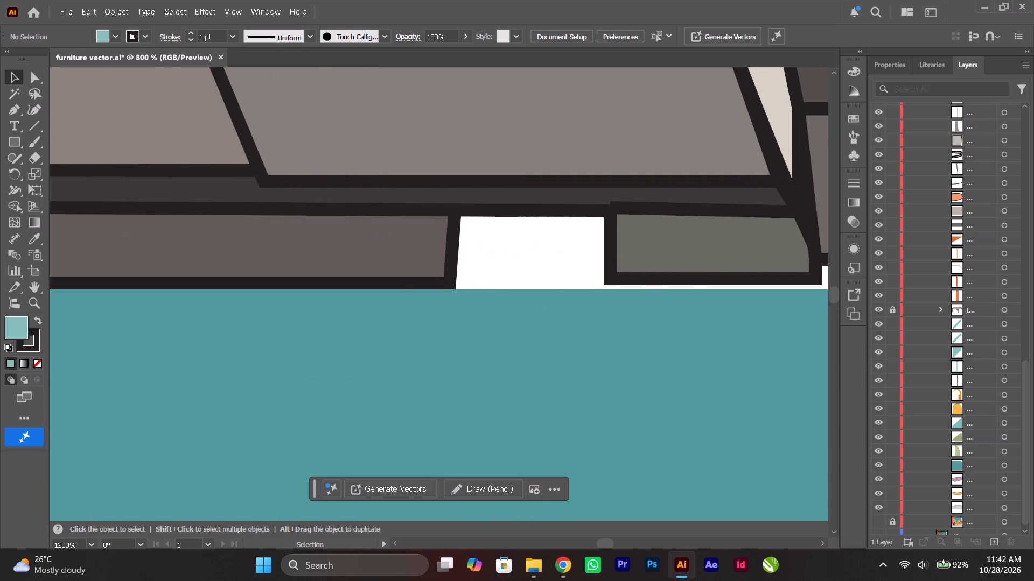
{"action": "left_click", "coordinate": [15, 112]}
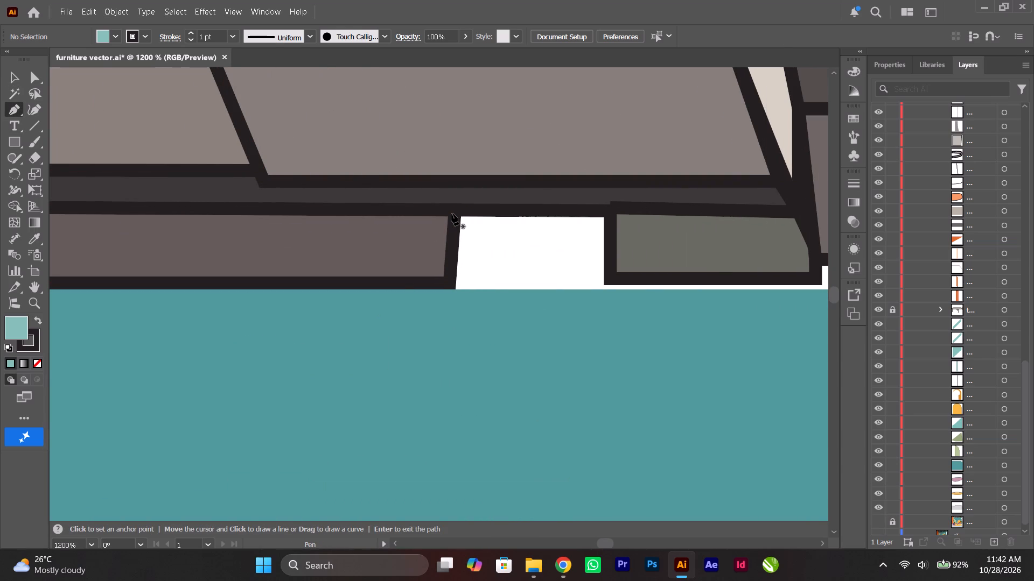
{"action": "left_click", "coordinate": [451, 212]}
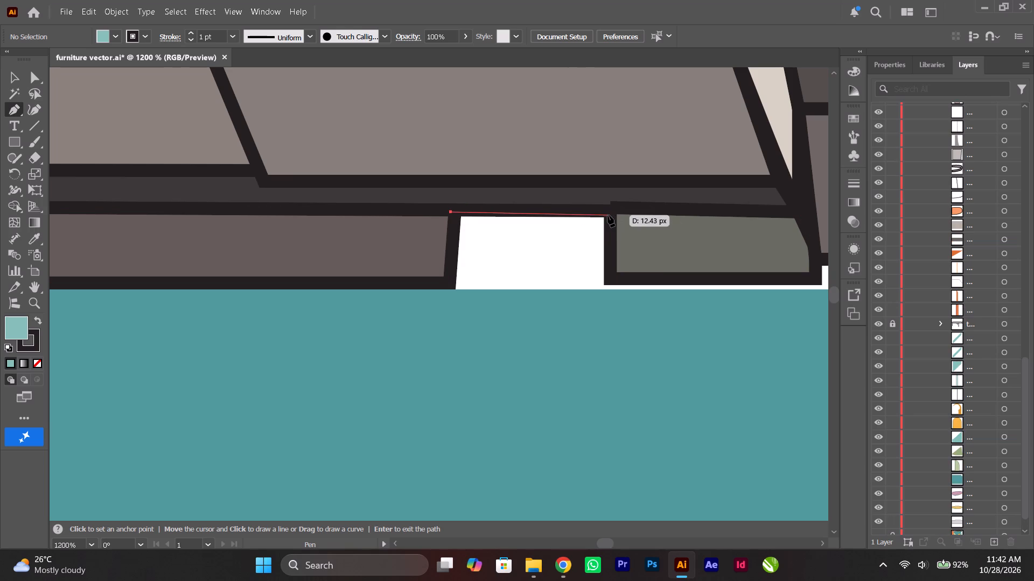
{"action": "left_click", "coordinate": [608, 215]}
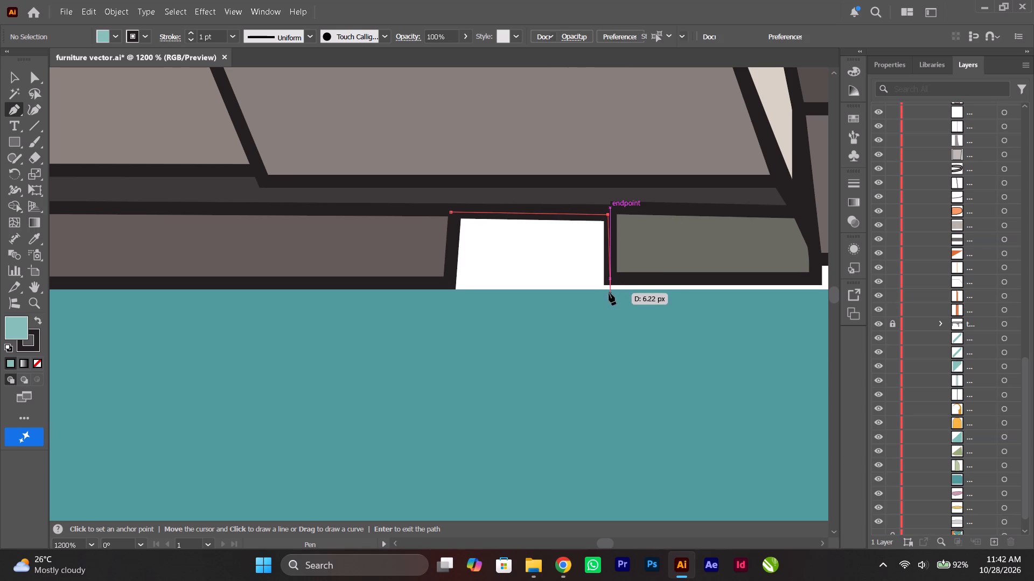
{"action": "left_click", "coordinate": [607, 289]}
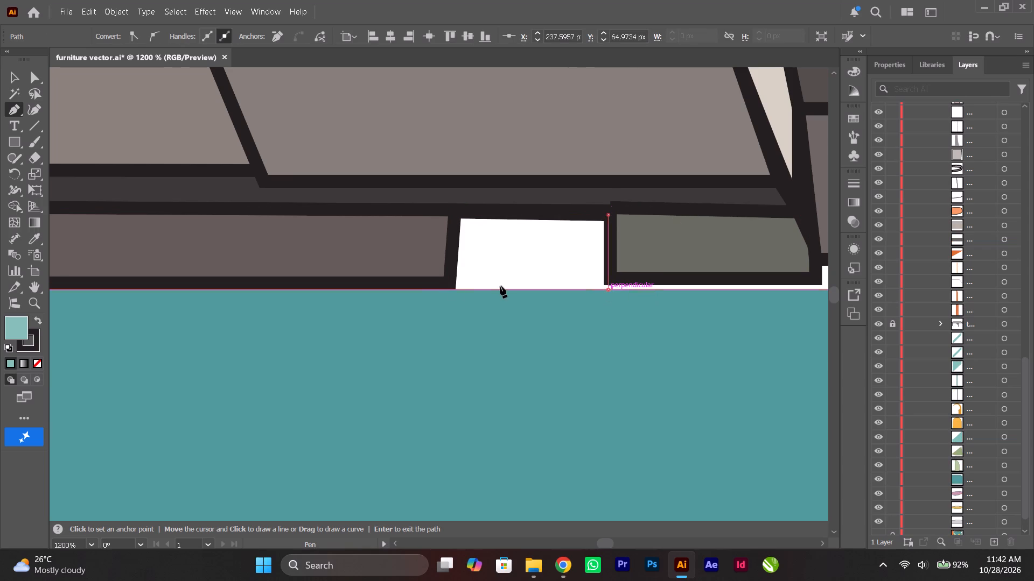
{"action": "left_click", "coordinate": [446, 287]}
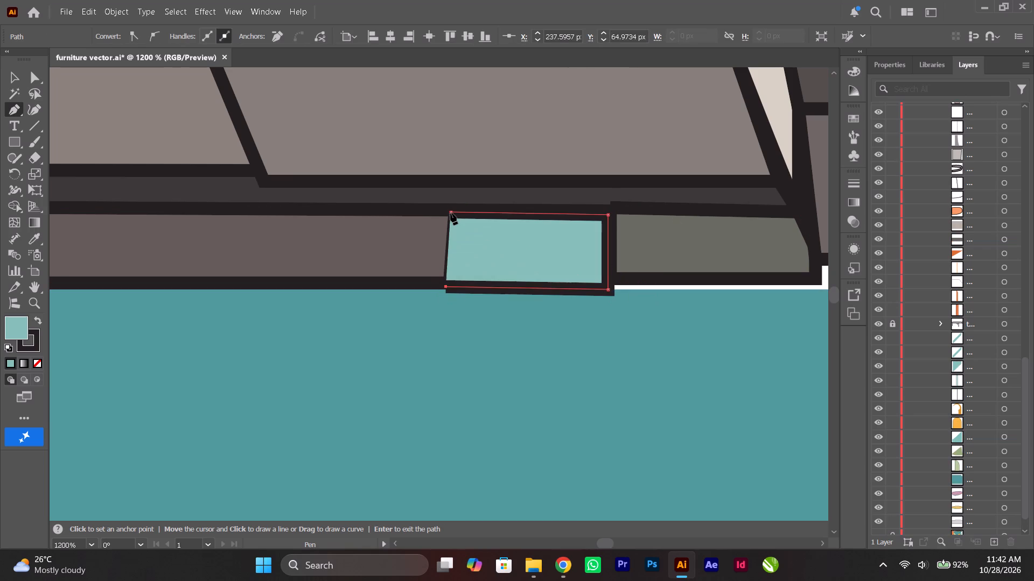
{"action": "left_click", "coordinate": [451, 212]}
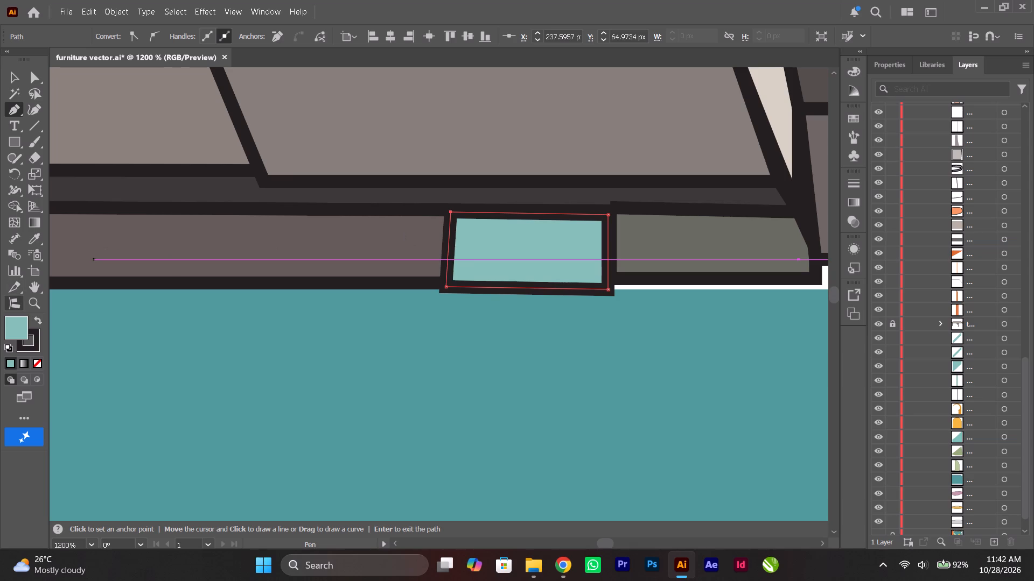
Match the new patch's fill and stroke to the neighbouring brown beam with the Eyedropper.
{"action": "left_click", "coordinate": [35, 238]}
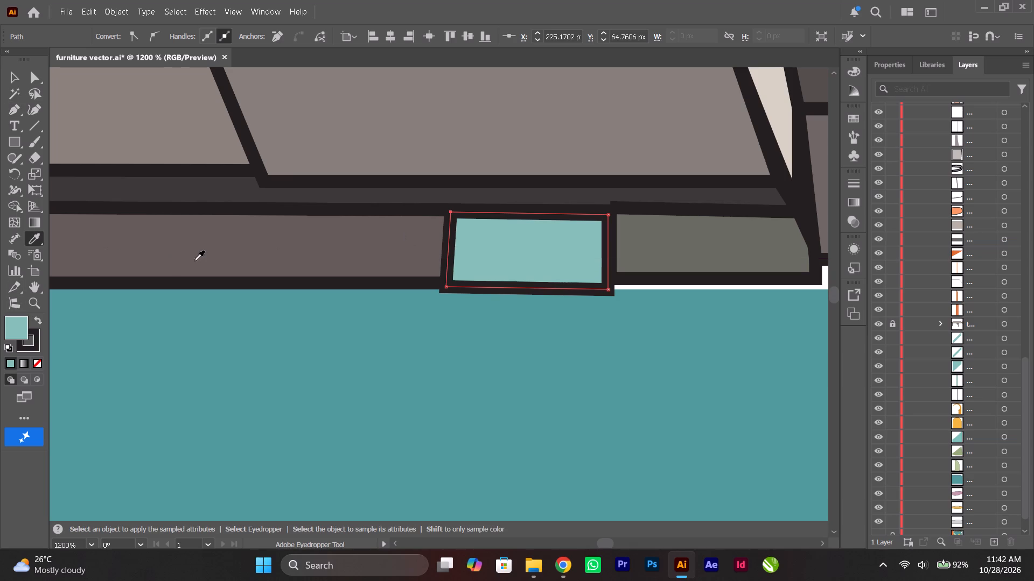
{"action": "left_click", "coordinate": [194, 261]}
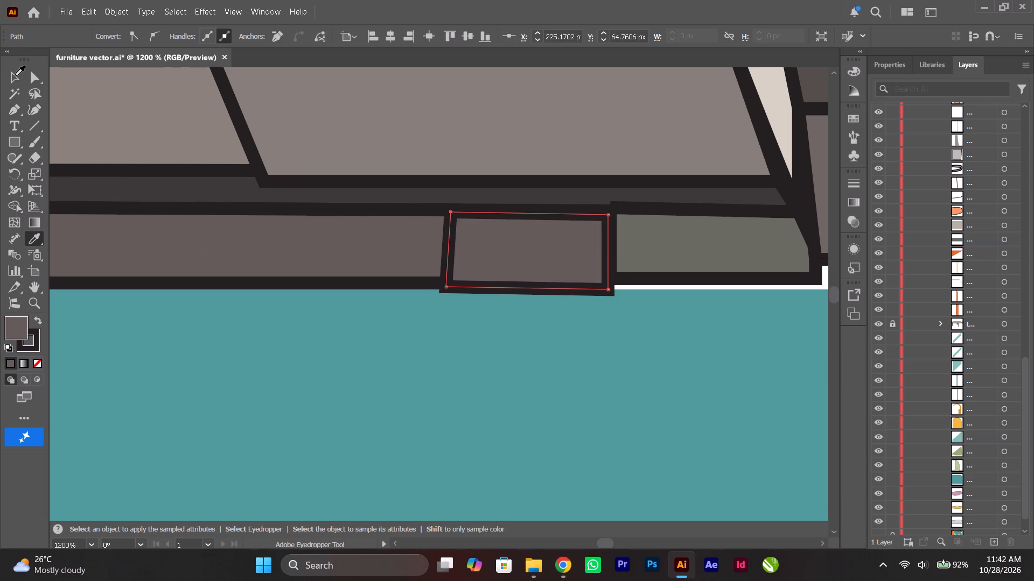
{"action": "left_click", "coordinate": [12, 82]}
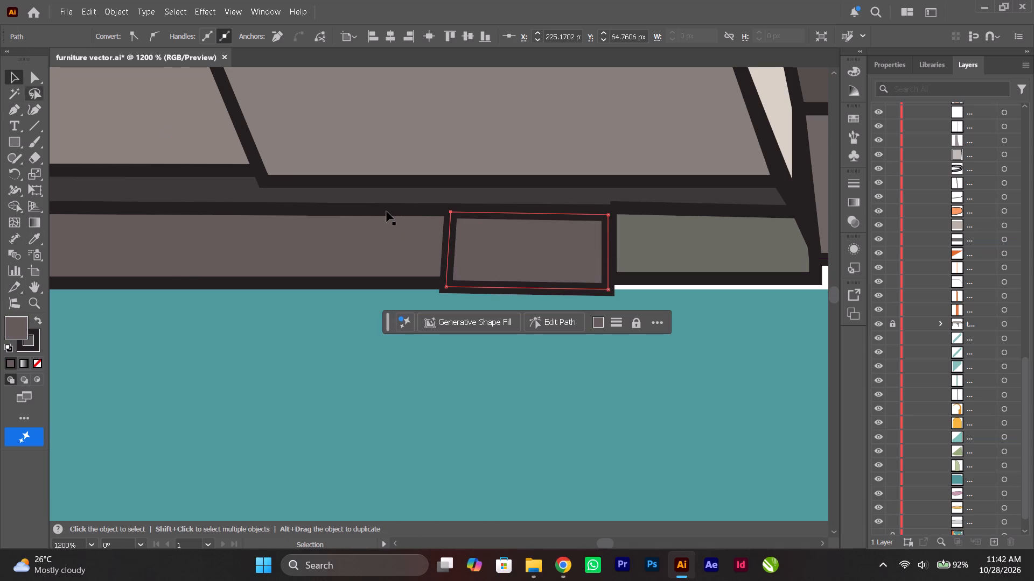
Stretch the teal back wall's top edge up under the ceiling beam to close the white strip.
{"action": "scroll", "coordinate": [387, 210], "scroll_direction": "down", "scroll_amount": 4, "text": "alt"}
{"action": "scroll", "coordinate": [387, 210], "scroll_direction": "down", "scroll_amount": 12, "text": "ctrl"}
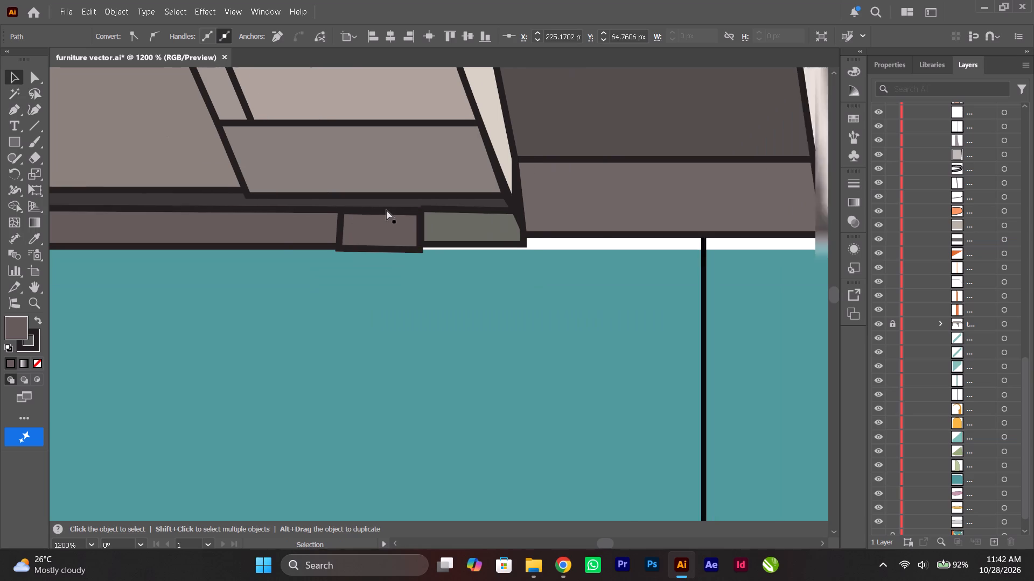
{"action": "scroll", "coordinate": [387, 210], "scroll_direction": "down", "scroll_amount": 4, "text": "alt"}
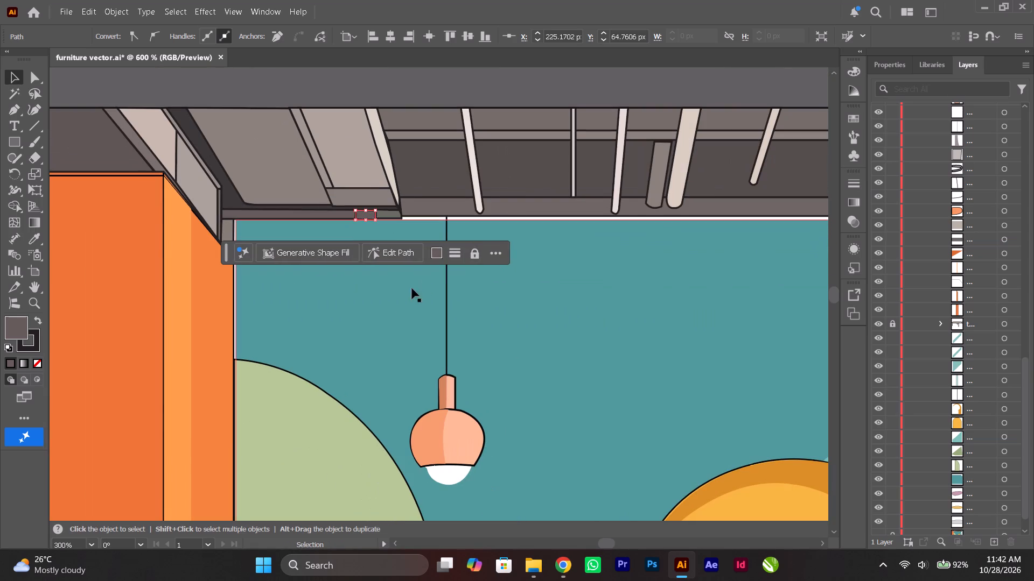
{"action": "scroll", "coordinate": [391, 307], "scroll_direction": "down", "scroll_amount": 19, "text": "ctrl"}
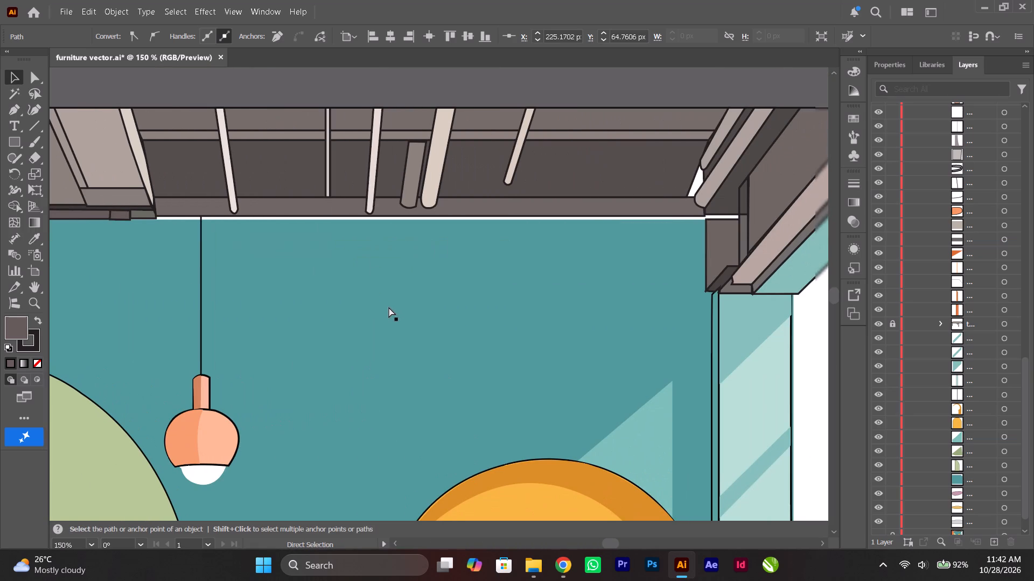
{"action": "scroll", "coordinate": [609, 266], "scroll_direction": "down", "scroll_amount": 2, "text": "alt"}
{"action": "scroll", "coordinate": [609, 266], "scroll_direction": "down", "scroll_amount": 1, "text": "ctrl"}
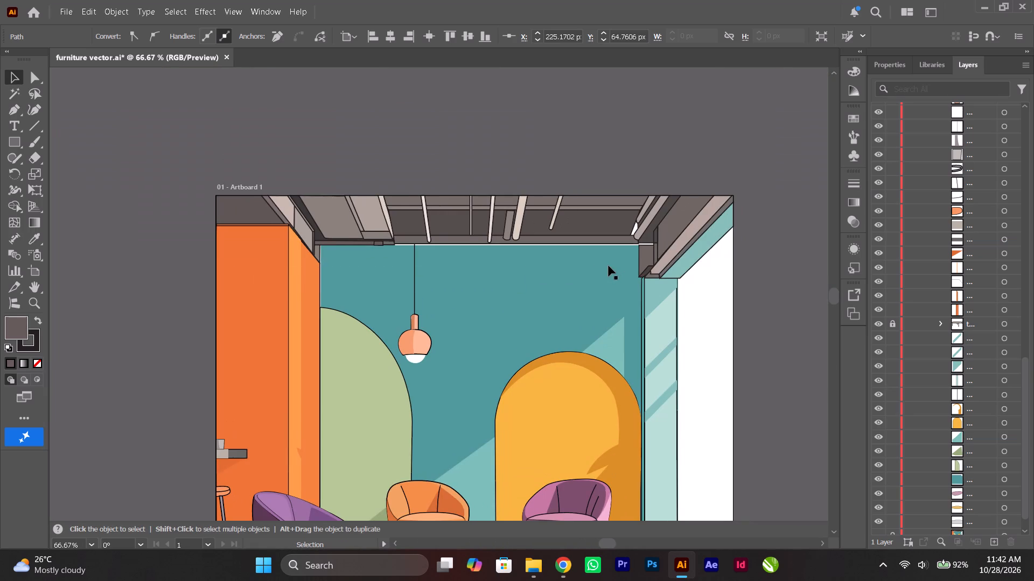
{"action": "scroll", "coordinate": [609, 266], "scroll_direction": "up", "scroll_amount": 3, "text": "alt"}
{"action": "left_click", "coordinate": [500, 265]}
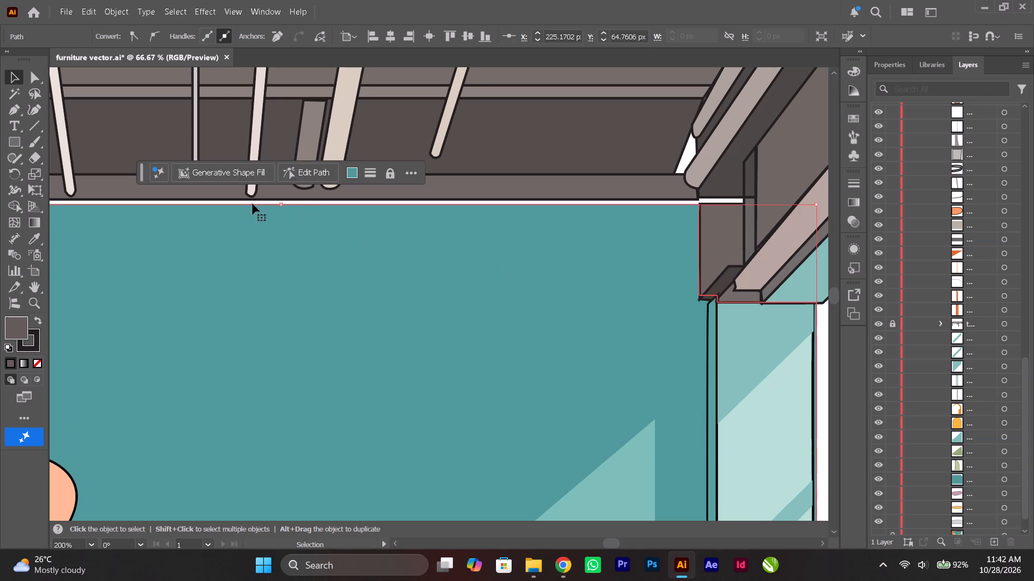
{"action": "left_click_drag", "start_coordinate": [281, 203], "coordinate": [281, 201]}
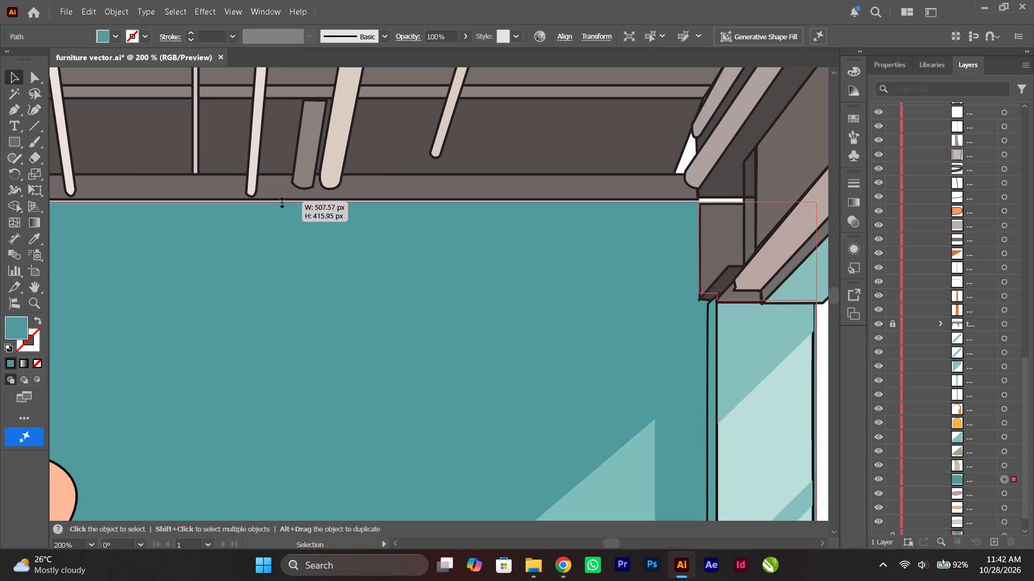
{"action": "left_click_drag", "start_coordinate": [281, 201], "coordinate": [283, 195]}
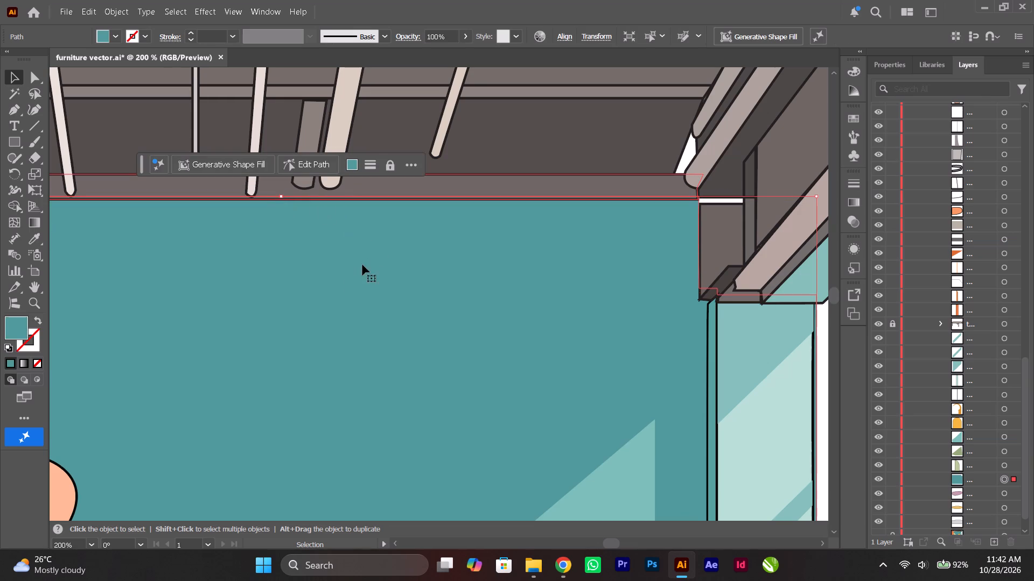
Extend the teal back wall's left edge to the orange wall to close the thin white gap.
{"action": "scroll", "coordinate": [340, 287], "scroll_direction": "up", "scroll_amount": 11, "text": "ctrl"}
{"action": "scroll", "coordinate": [340, 287], "scroll_direction": "up", "scroll_amount": 13, "text": "ctrl"}
{"action": "scroll", "coordinate": [261, 295], "scroll_direction": "up", "scroll_amount": 7, "text": "ctrl"}
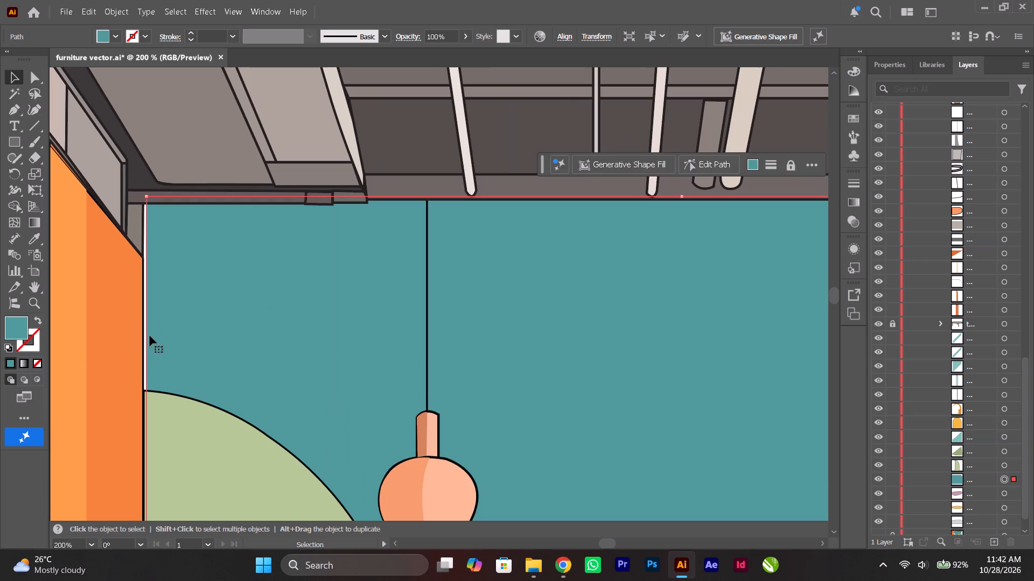
{"action": "scroll", "coordinate": [150, 336], "scroll_direction": "down", "scroll_amount": 13}
{"action": "scroll", "coordinate": [173, 487], "scroll_direction": "down", "scroll_amount": 7}
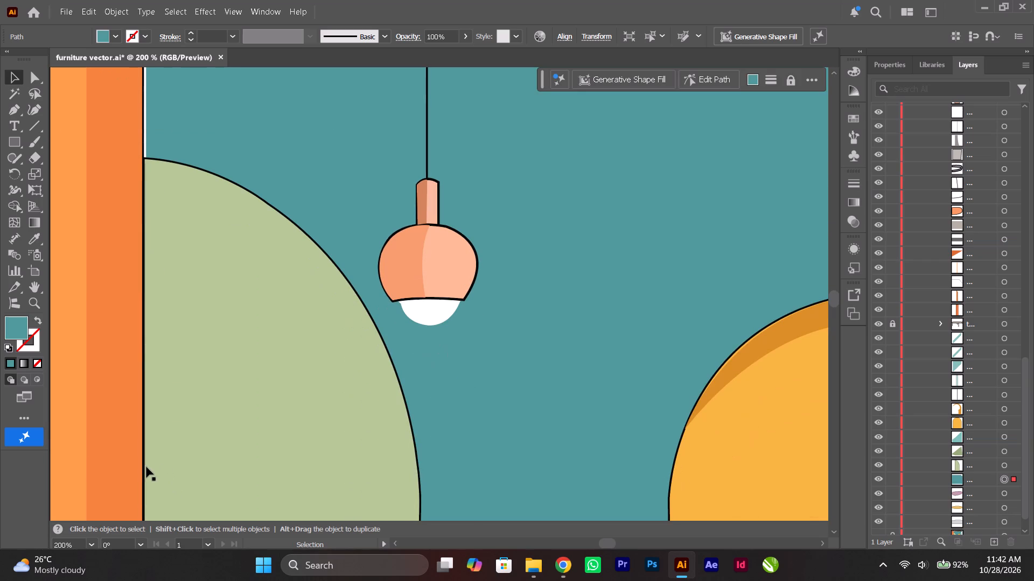
{"action": "left_click", "coordinate": [146, 405]}
Stretch the top edge of the brown block at the back wall's right corner up to the dark beam, covering the white strip.
{"action": "scroll", "coordinate": [224, 400], "scroll_direction": "down", "scroll_amount": 6, "text": "alt"}
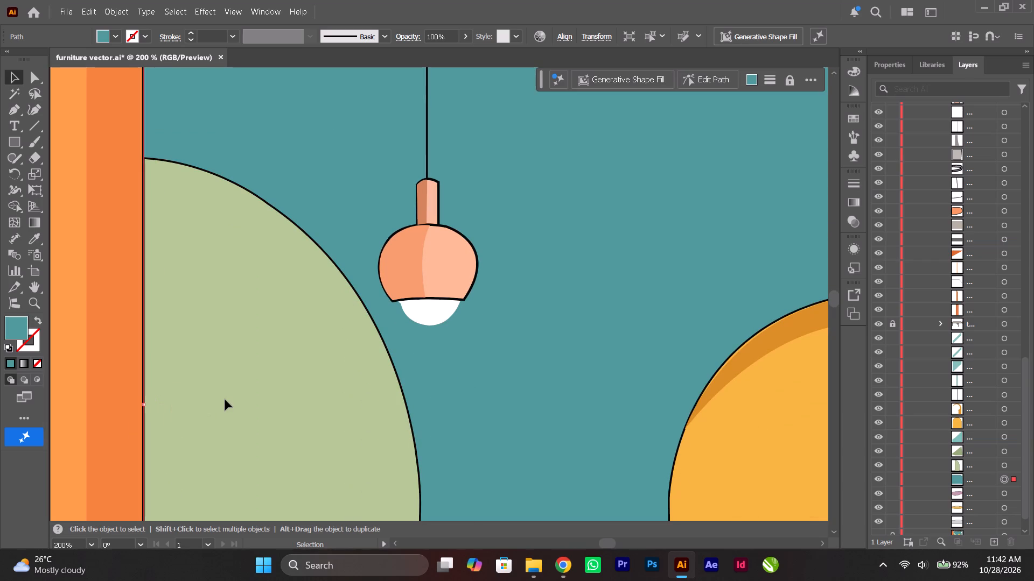
{"action": "scroll", "coordinate": [225, 400], "scroll_direction": "down", "scroll_amount": 9, "text": "ctrl"}
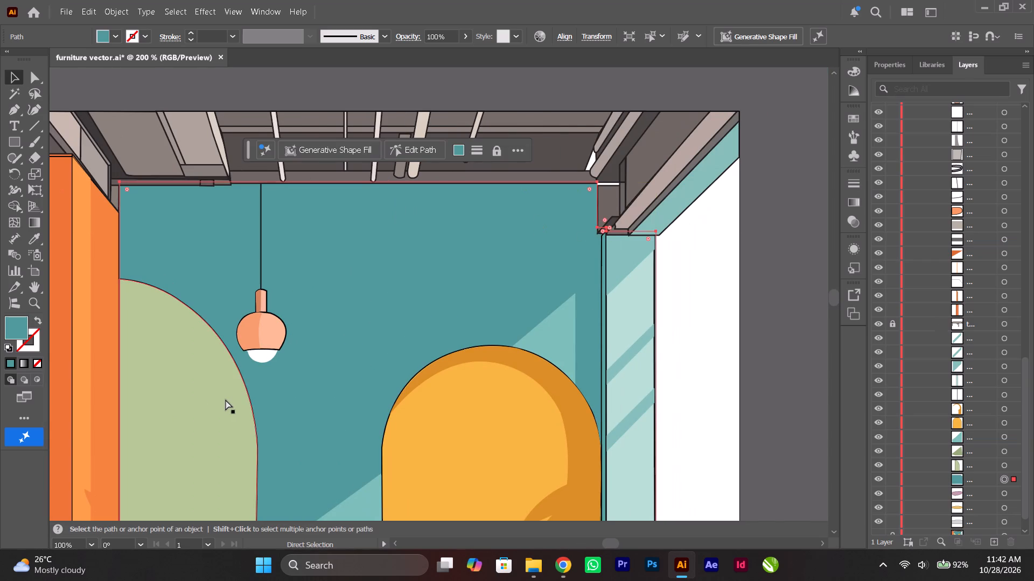
{"action": "scroll", "coordinate": [563, 202], "scroll_direction": "up", "scroll_amount": 3}
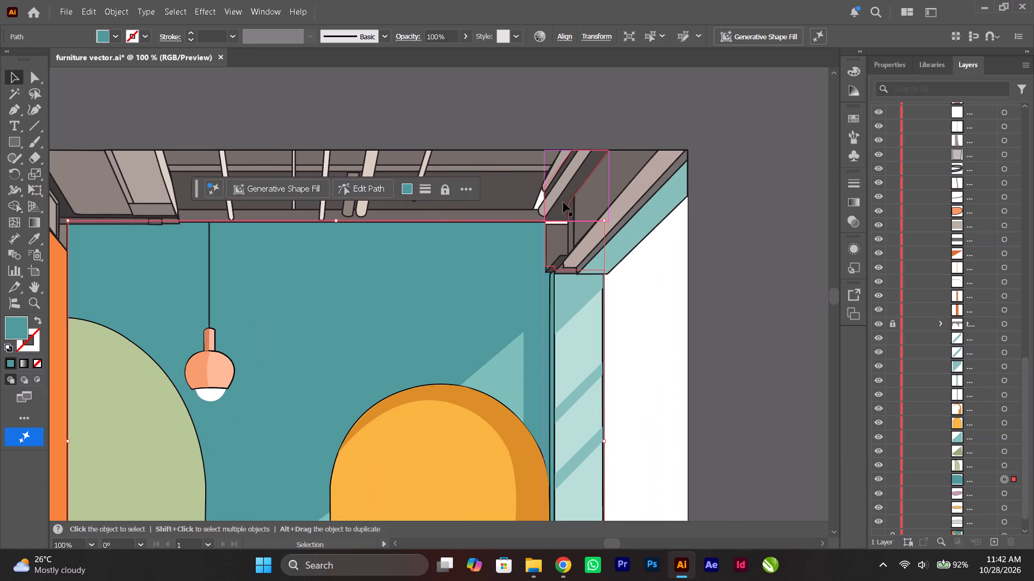
{"action": "scroll", "coordinate": [563, 202], "scroll_direction": "up", "scroll_amount": 2, "text": "alt"}
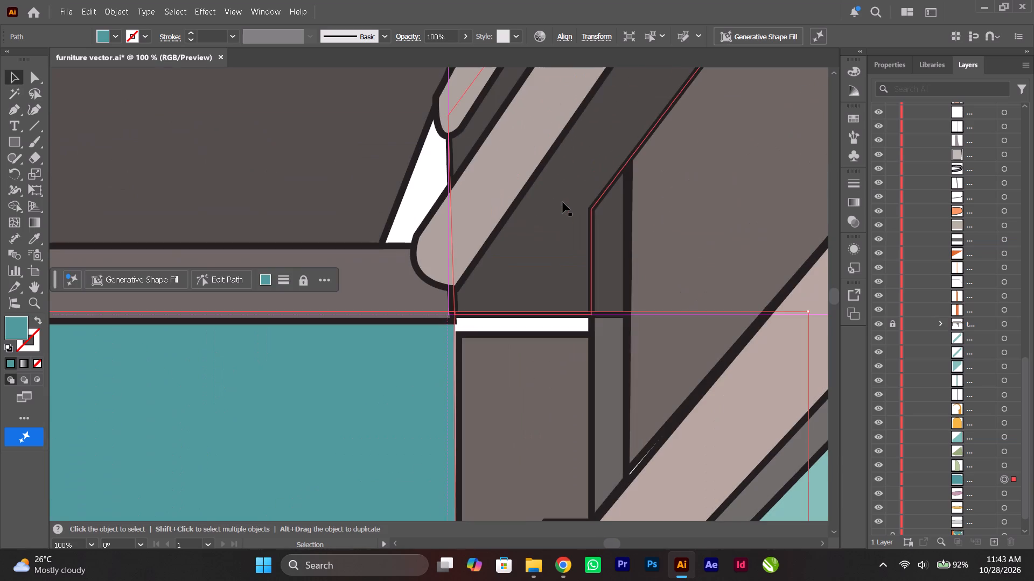
{"action": "scroll", "coordinate": [563, 202], "scroll_direction": "down", "scroll_amount": 3}
{"action": "left_click", "coordinate": [479, 337]}
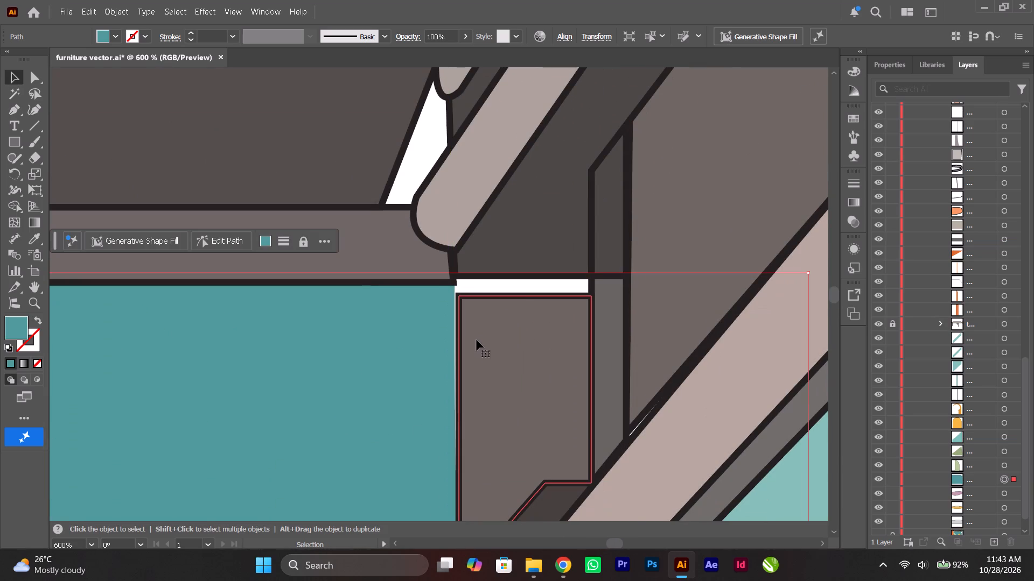
{"action": "left_click_drag", "start_coordinate": [525, 296], "coordinate": [521, 279]}
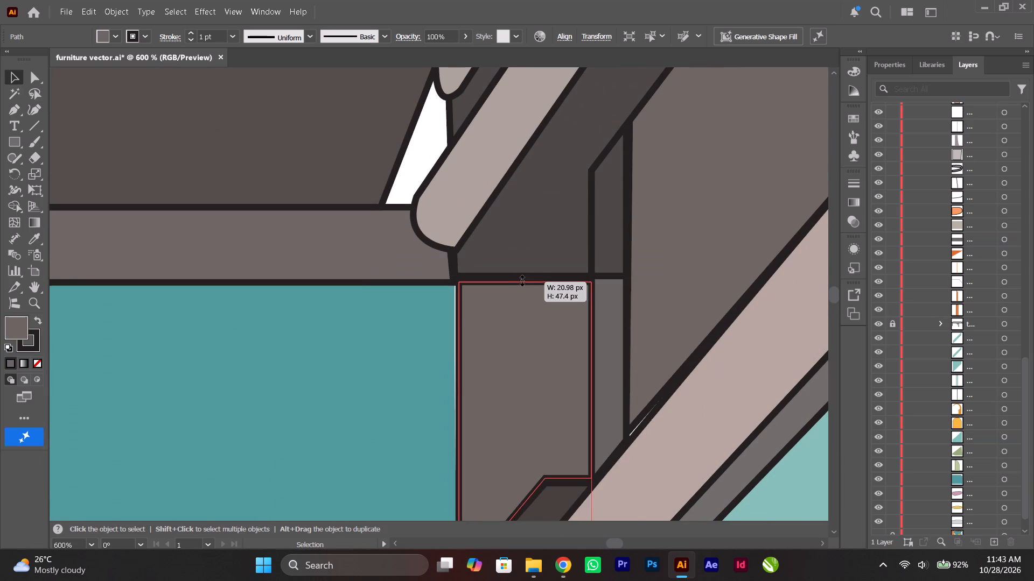
{"action": "left_click_drag", "start_coordinate": [521, 279], "coordinate": [519, 272]}
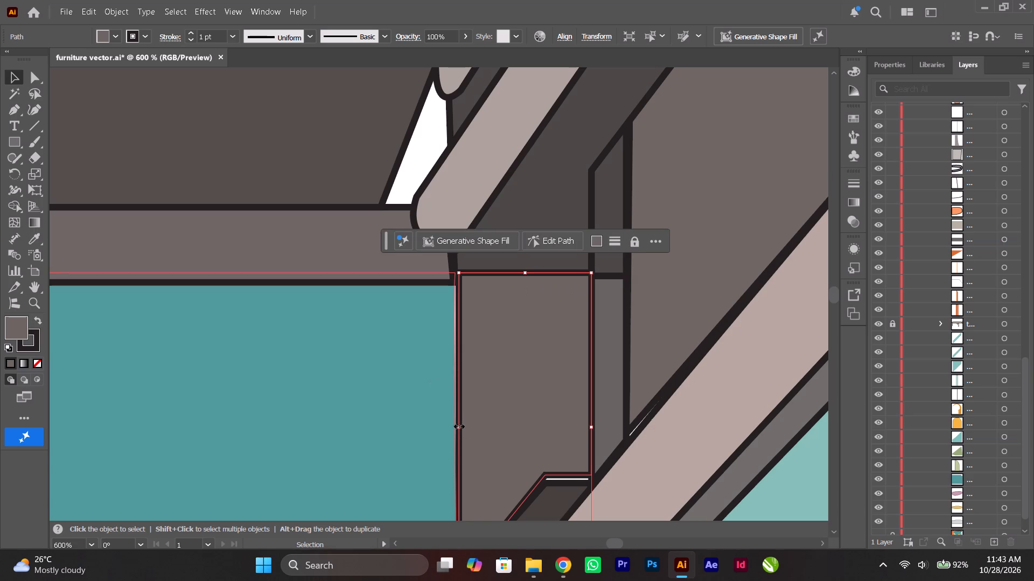
Widen the brown corner block to meet the teal wall and lower its bottom edge slightly, making it about 21 by 50 px.
{"action": "left_click", "coordinate": [458, 423]}
{"action": "key", "text": "ctrl+z"}
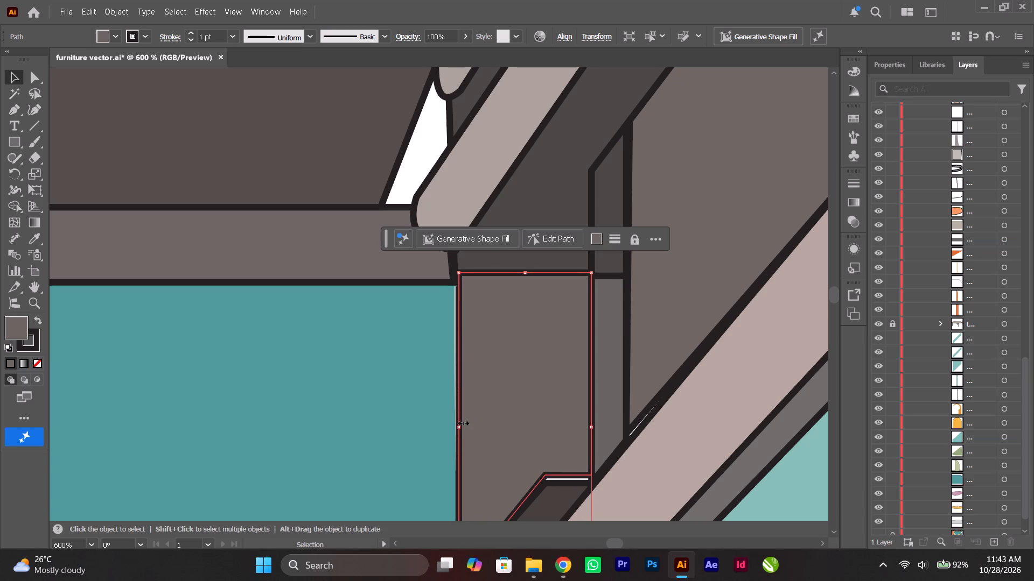
{"action": "left_click", "coordinate": [460, 429]}
{"action": "scroll", "coordinate": [476, 417], "scroll_direction": "up", "scroll_amount": 3}
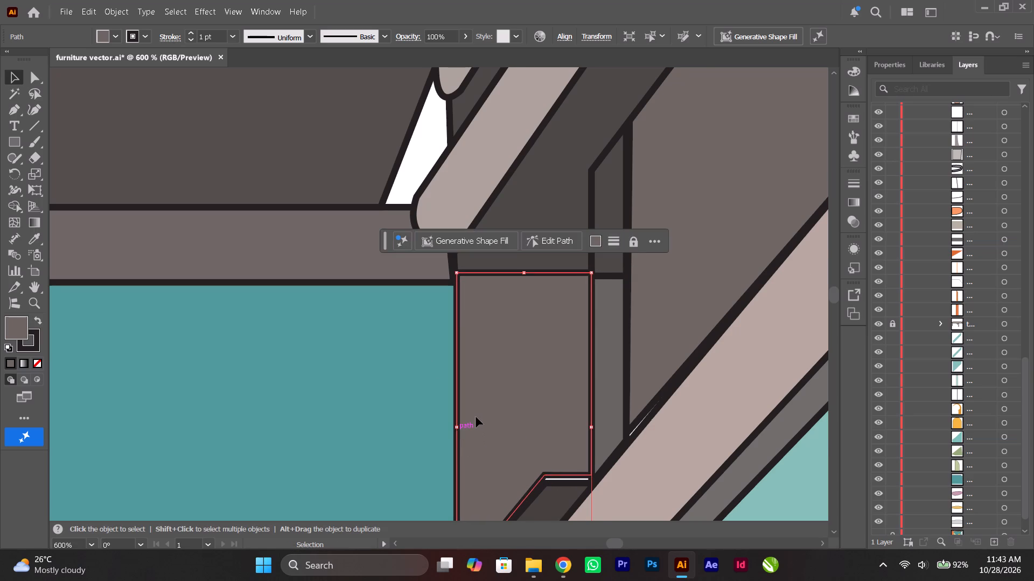
{"action": "scroll", "coordinate": [486, 416], "scroll_direction": "down", "scroll_amount": 6}
{"action": "scroll", "coordinate": [537, 445], "scroll_direction": "down", "scroll_amount": 2}
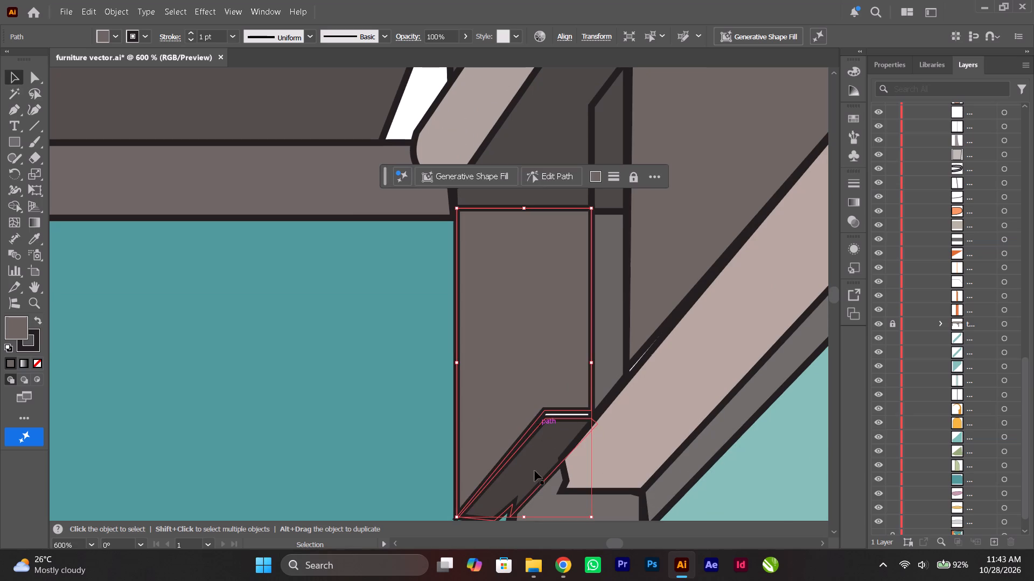
{"action": "scroll", "coordinate": [529, 483], "scroll_direction": "down", "scroll_amount": 2}
{"action": "left_click", "coordinate": [525, 491]}
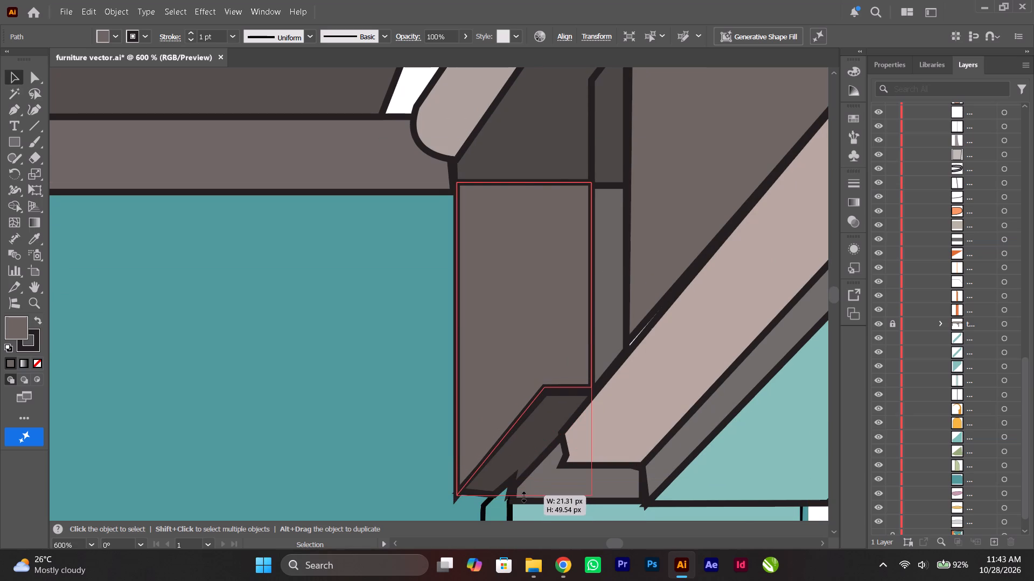
Stretch the dark ceiling panel's right edge behind the slanted slats to about 365 px wide, covering the white wedge.
{"action": "scroll", "coordinate": [507, 422], "scroll_direction": "up", "scroll_amount": 15}
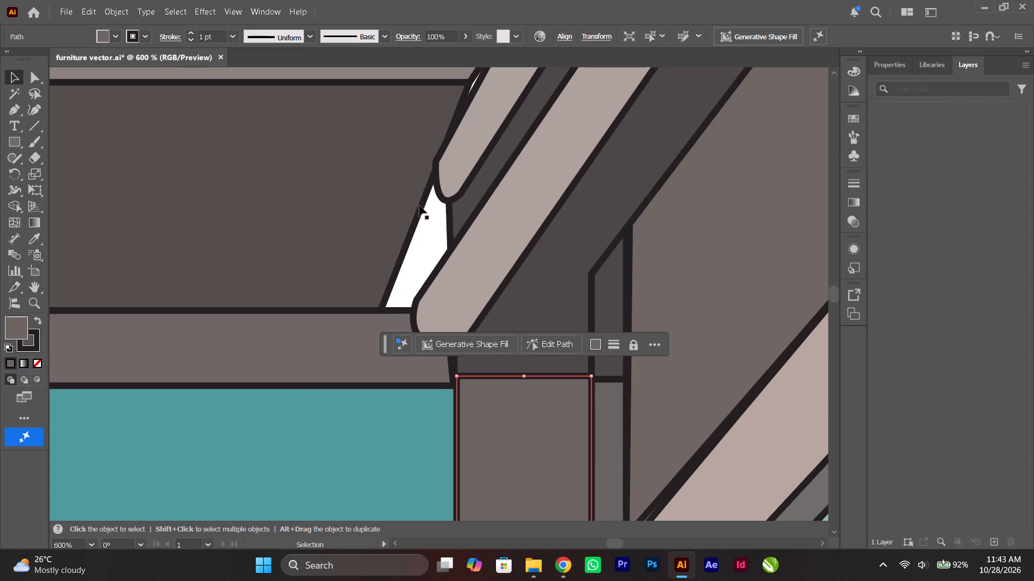
{"action": "left_click", "coordinate": [414, 206]}
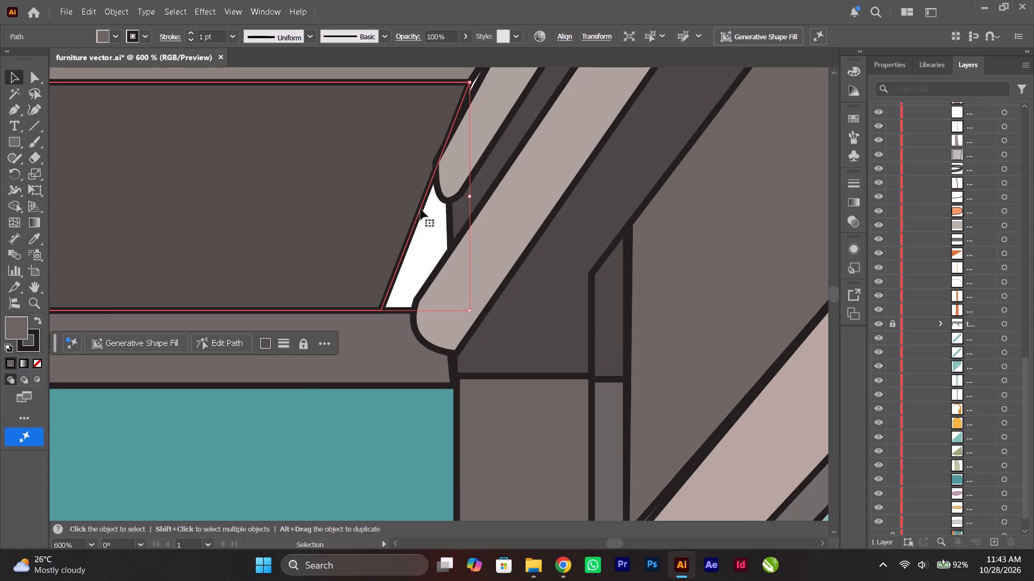
{"action": "left_click_drag", "start_coordinate": [469, 196], "coordinate": [470, 196]}
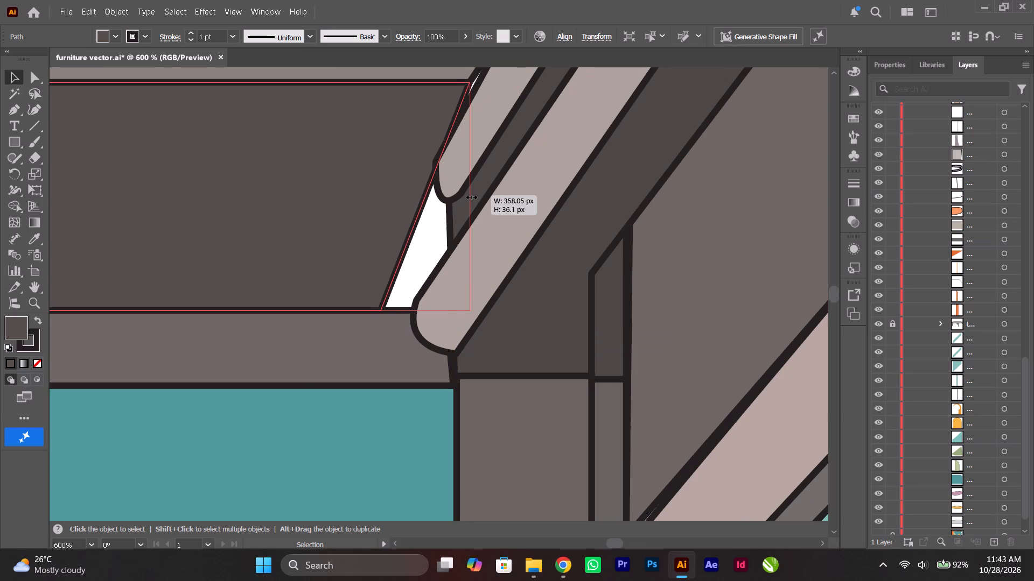
{"action": "left_click_drag", "start_coordinate": [470, 196], "coordinate": [514, 204]}
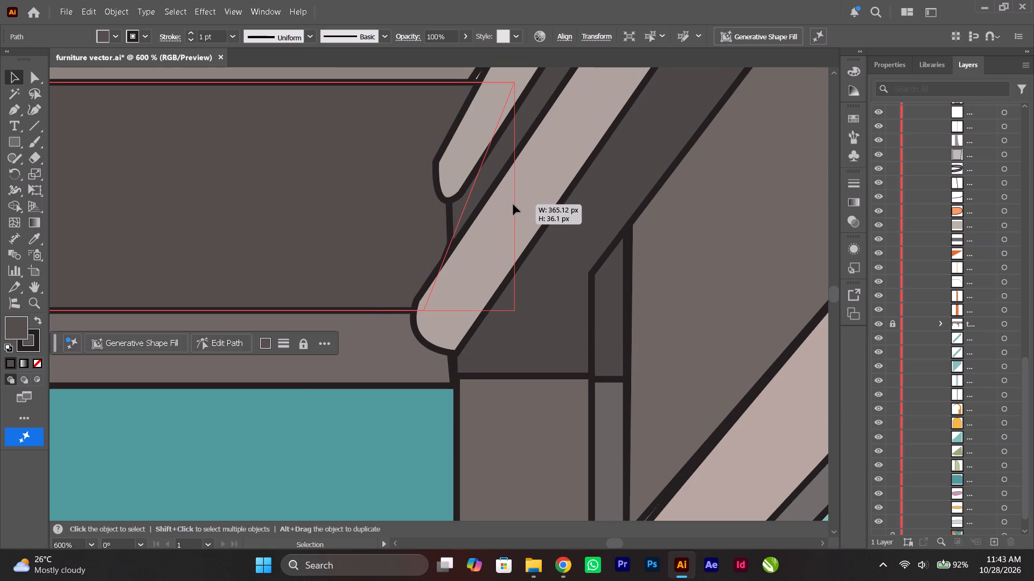
Deselect the dark ceiling panel and save the illustration.
{"action": "scroll", "coordinate": [511, 203], "scroll_direction": "up", "scroll_amount": 5}
{"action": "scroll", "coordinate": [511, 203], "scroll_direction": "down", "scroll_amount": 3, "text": "alt"}
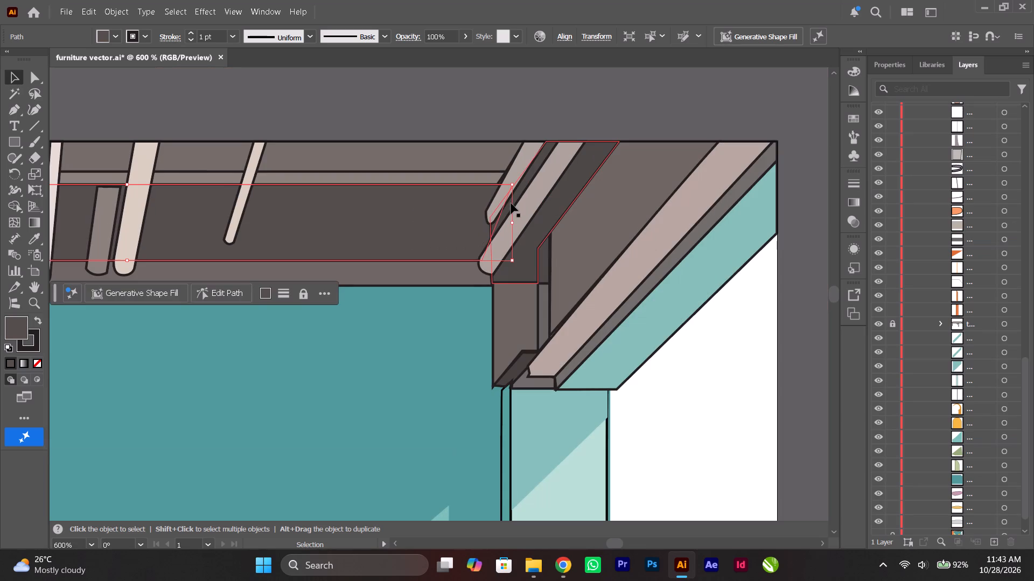
{"action": "scroll", "coordinate": [511, 203], "scroll_direction": "up", "scroll_amount": 2, "text": "alt"}
{"action": "scroll", "coordinate": [511, 203], "scroll_direction": "down", "scroll_amount": 7, "text": "alt"}
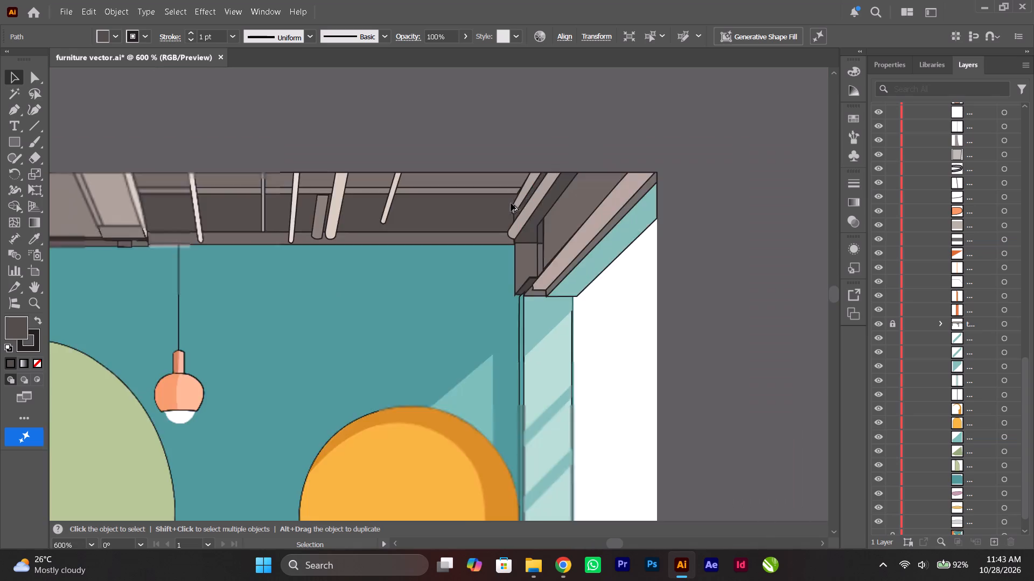
{"action": "scroll", "coordinate": [511, 203], "scroll_direction": "down", "scroll_amount": 2, "text": "alt"}
{"action": "scroll", "coordinate": [511, 203], "scroll_direction": "up", "scroll_amount": 2, "text": "ctrl"}
{"action": "scroll", "coordinate": [511, 203], "scroll_direction": "up", "scroll_amount": 1, "text": "alt"}
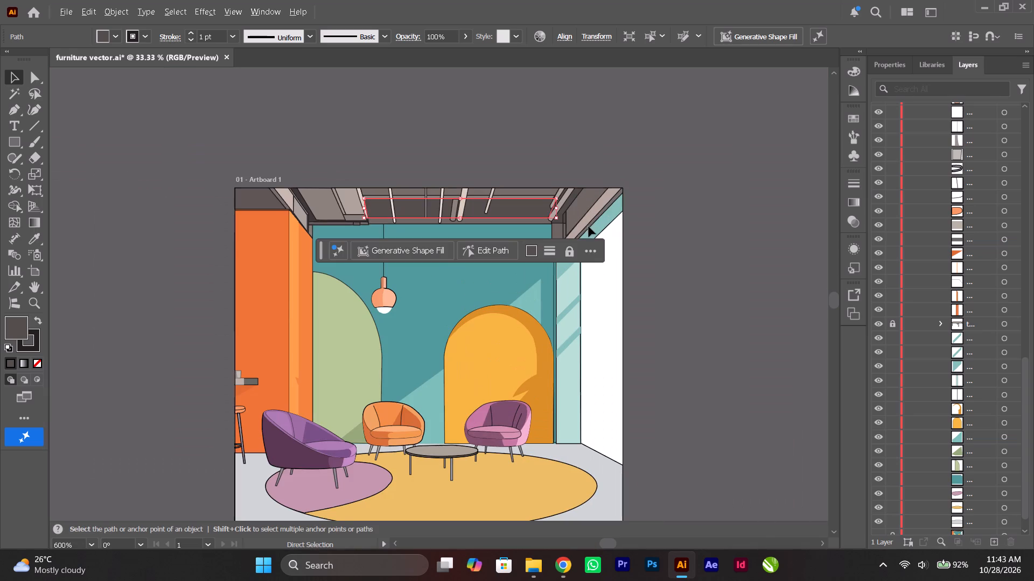
{"action": "left_click", "coordinate": [689, 252]}
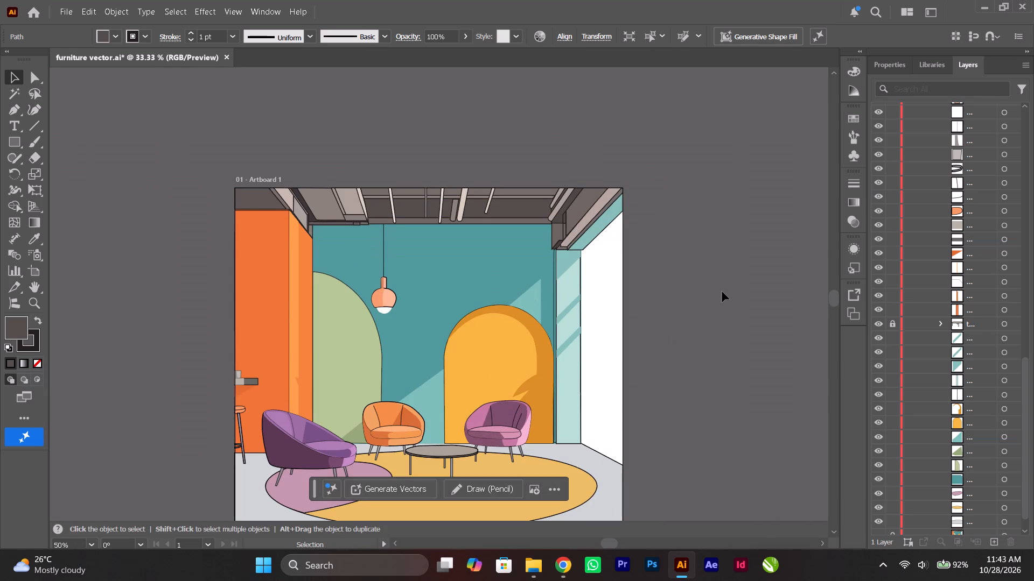
{"action": "scroll", "coordinate": [722, 291], "scroll_direction": "down", "scroll_amount": 1}
{"action": "key", "text": "ctrl+s"}
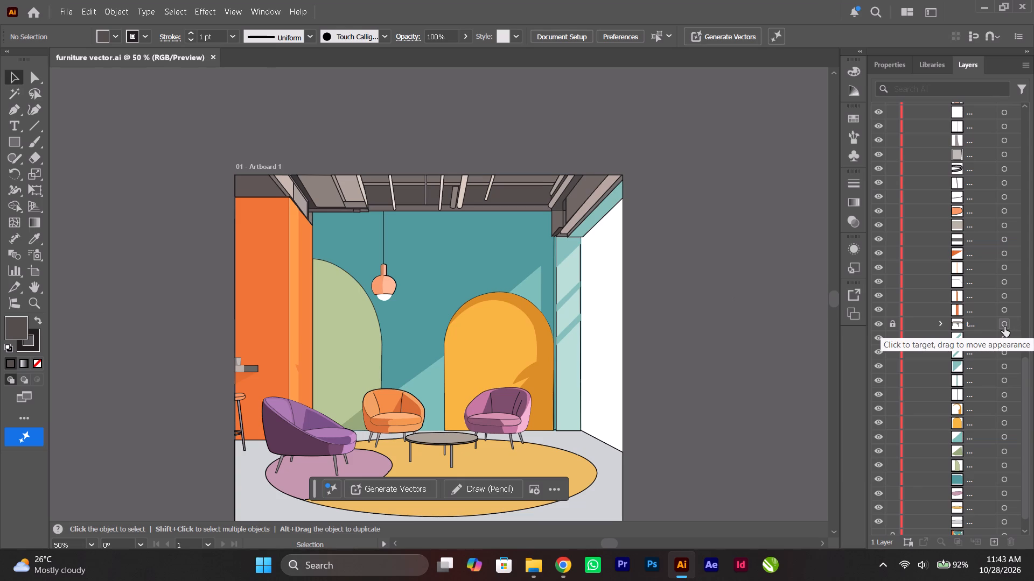
Select the slanted ceiling piece above the orange wall, followed by the topmost path in Layer 2.
{"action": "scroll", "coordinate": [1004, 327], "scroll_direction": "up", "scroll_amount": 6}
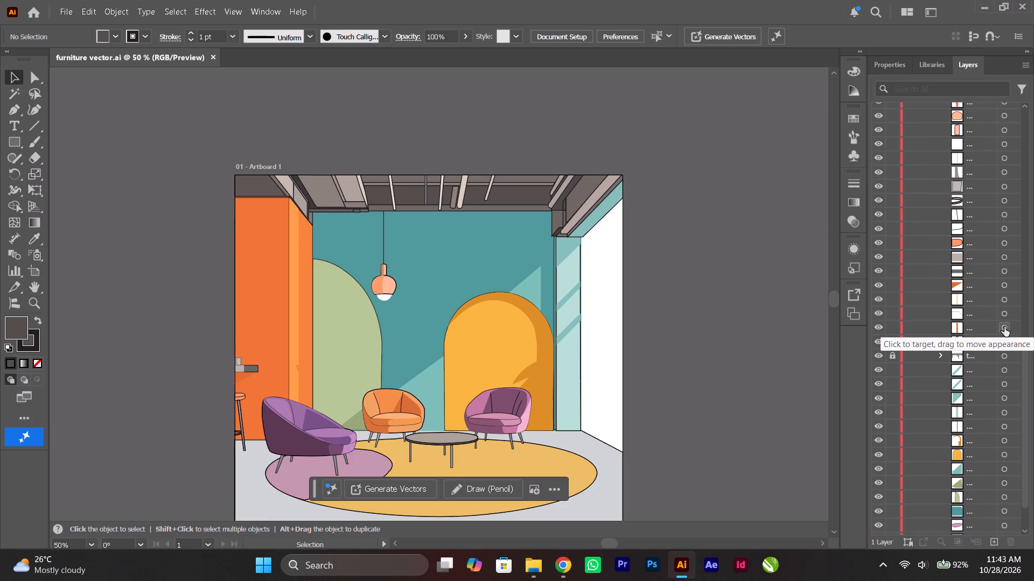
{"action": "scroll", "coordinate": [1004, 327], "scroll_direction": "up", "scroll_amount": 7}
{"action": "scroll", "coordinate": [1004, 326], "scroll_direction": "up", "scroll_amount": 20}
{"action": "scroll", "coordinate": [1004, 326], "scroll_direction": "up", "scroll_amount": 5}
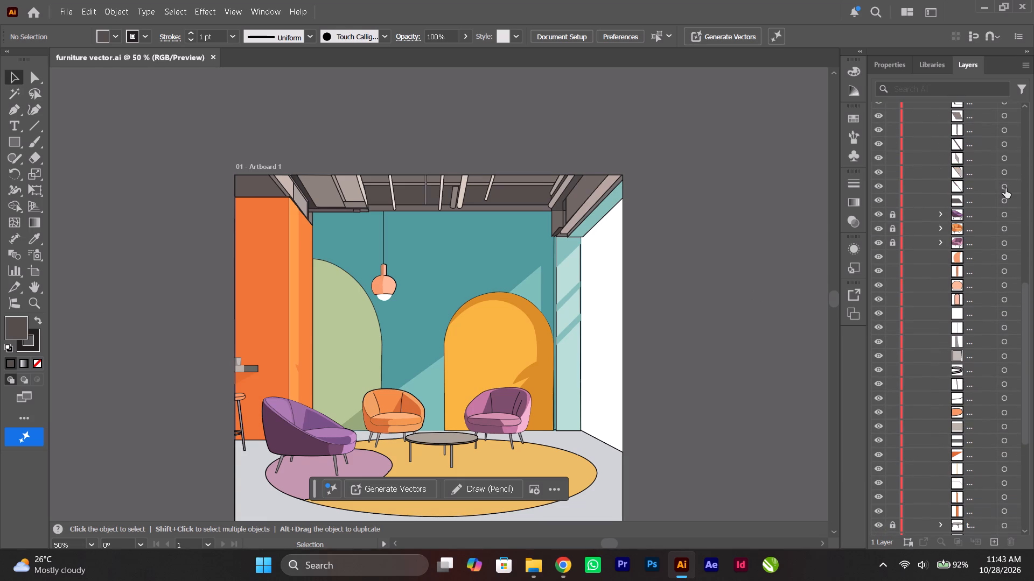
{"action": "left_click", "coordinate": [1006, 189]}
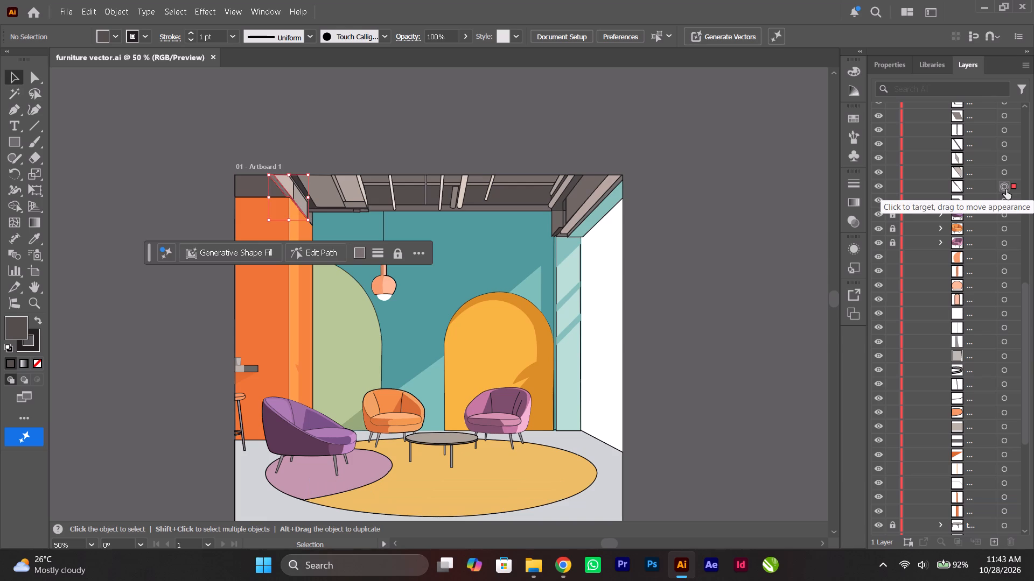
{"action": "scroll", "coordinate": [1006, 189], "scroll_direction": "up", "scroll_amount": 20}
{"action": "scroll", "coordinate": [1006, 189], "scroll_direction": "up", "scroll_amount": 20}
{"action": "scroll", "coordinate": [1006, 189], "scroll_direction": "up", "scroll_amount": 20}
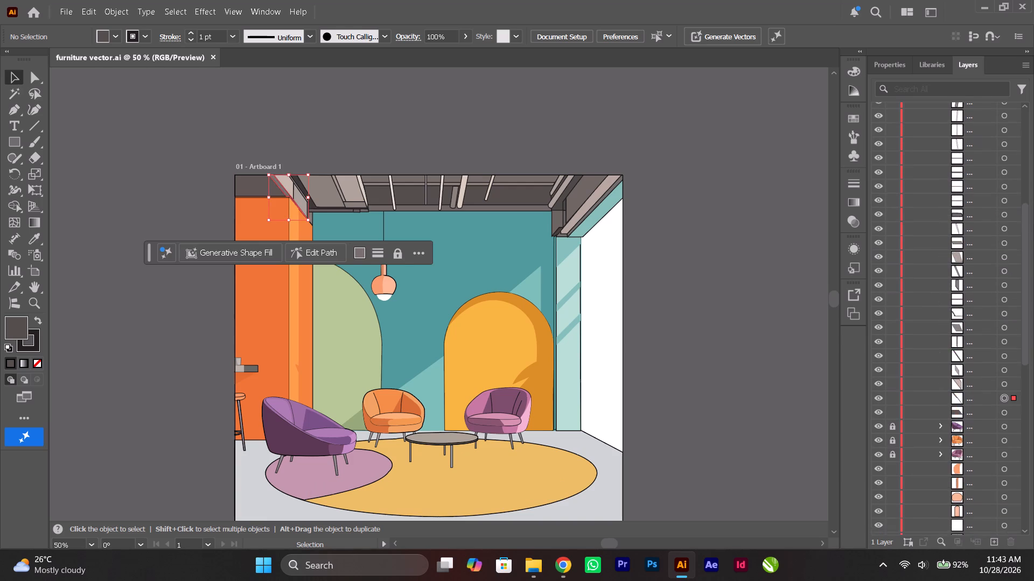
{"action": "scroll", "coordinate": [1004, 190], "scroll_direction": "up", "scroll_amount": 20}
{"action": "scroll", "coordinate": [1004, 190], "scroll_direction": "up", "scroll_amount": 20}
{"action": "scroll", "coordinate": [1004, 190], "scroll_direction": "up", "scroll_amount": 16}
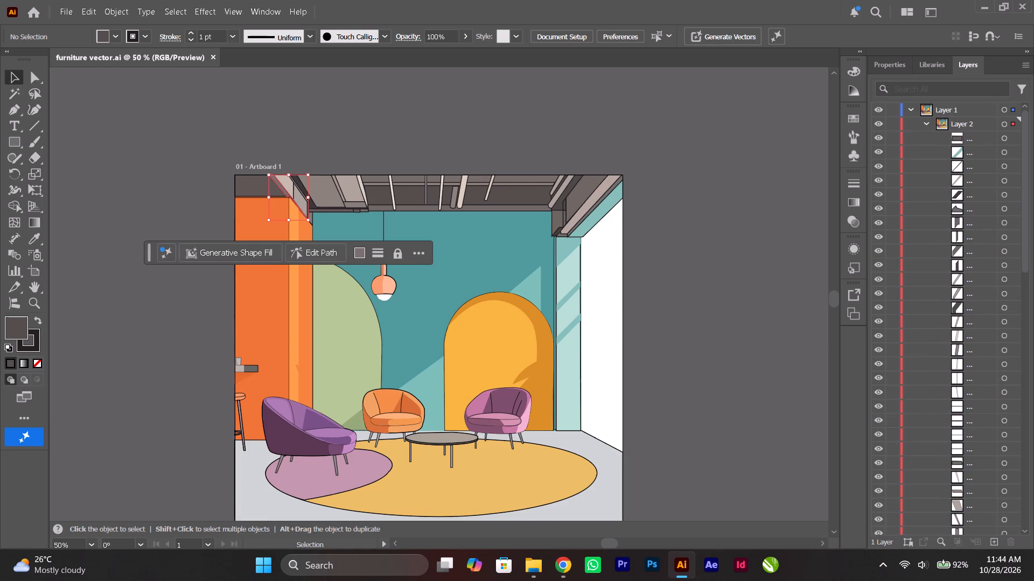
{"action": "left_click", "coordinate": [1005, 137], "text": "shift"}
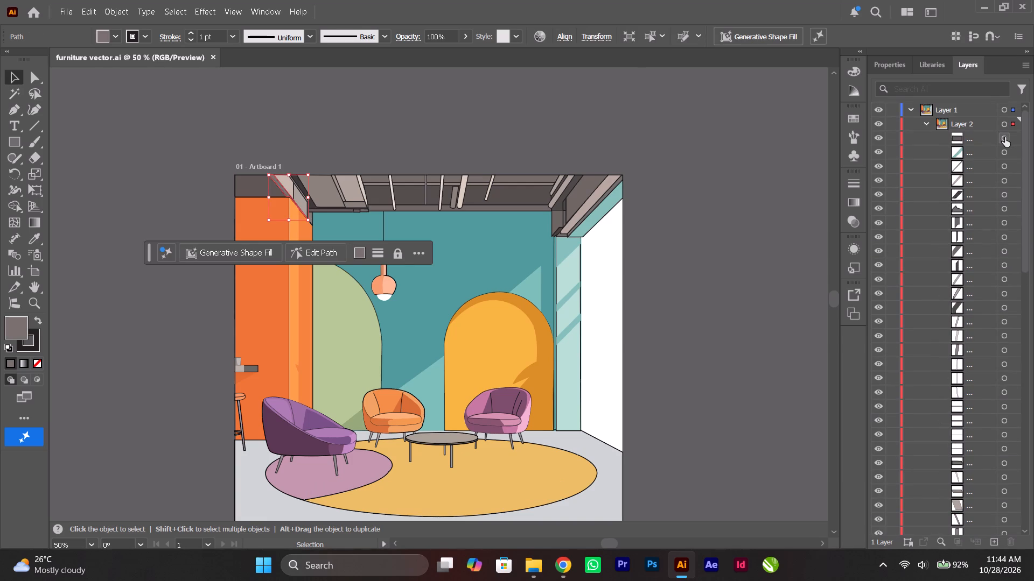
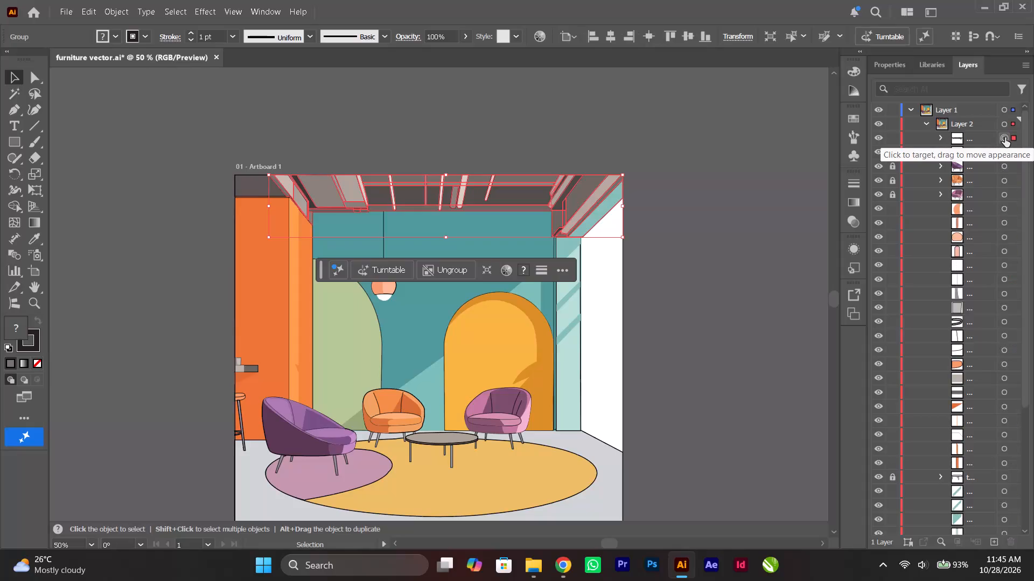
Rename the selected ceiling group as top.
{"action": "double_click", "coordinate": [968, 139]}
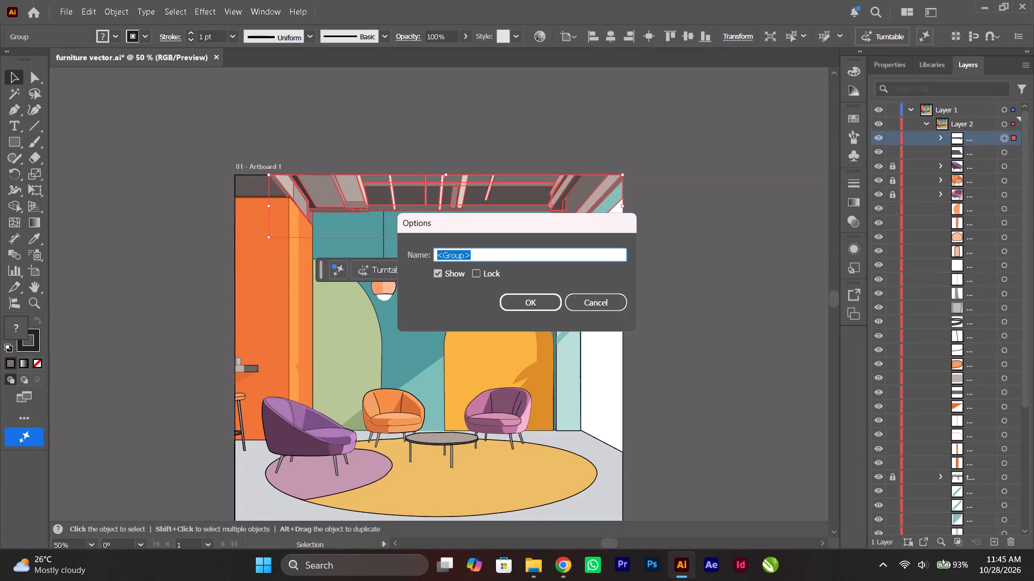
{"action": "type", "text": "top"}
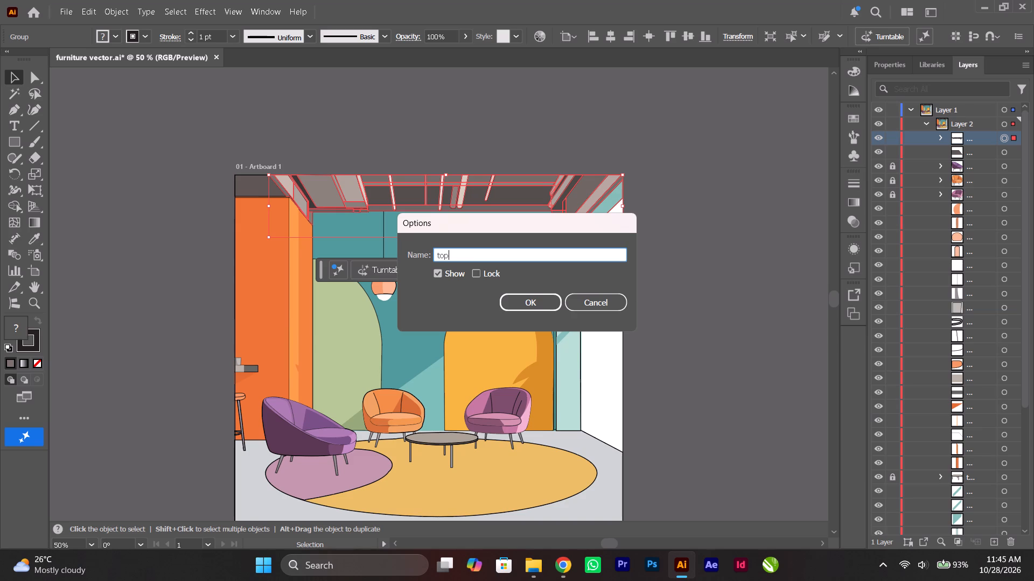
{"action": "key", "text": "Return"}
{"action": "left_click", "coordinate": [729, 204]}
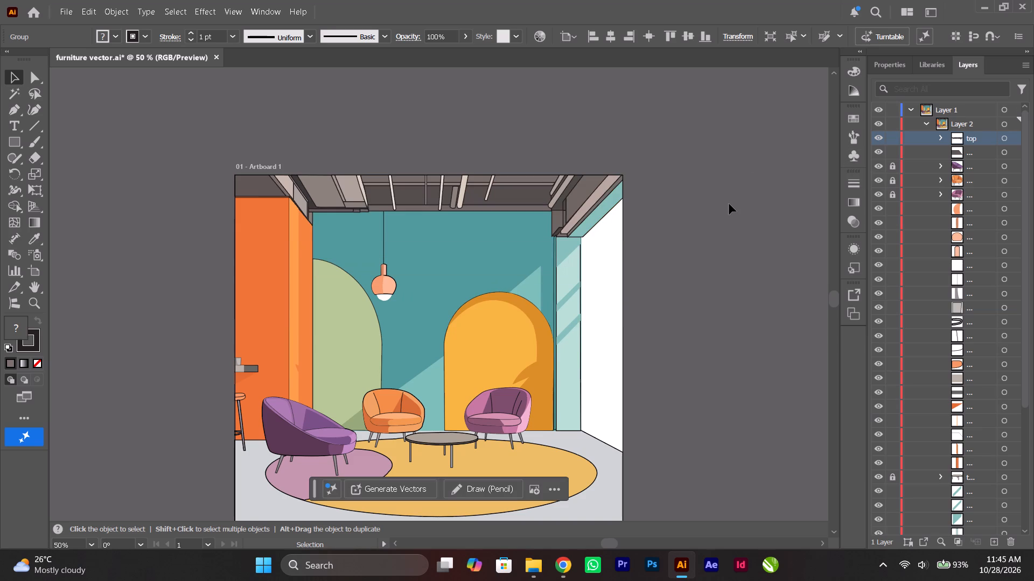
Move the dark ceiling path just below the top group in the layer order into that group.
{"action": "left_click_drag", "start_coordinate": [967, 154], "coordinate": [968, 141]}
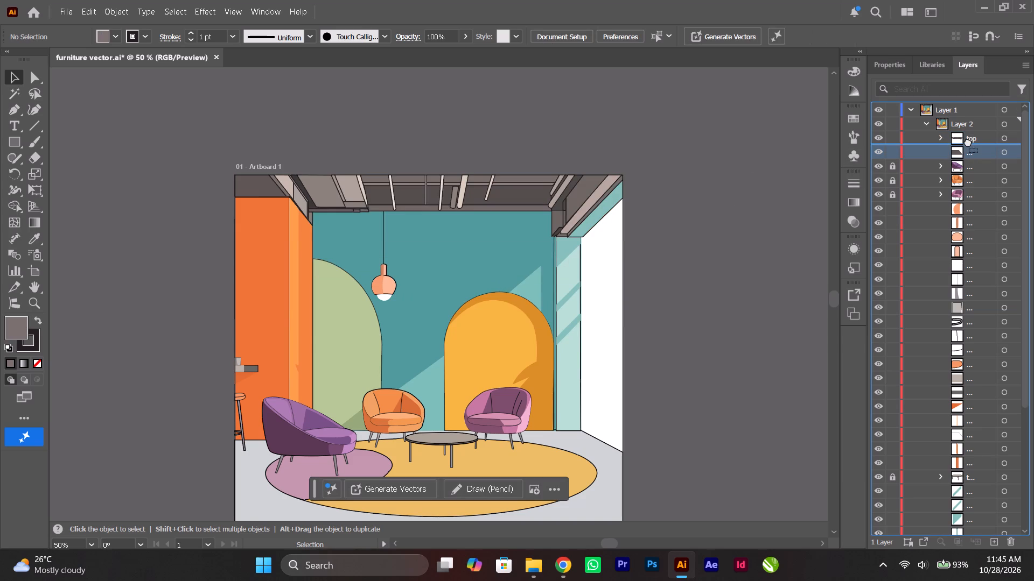
{"action": "left_click_drag", "start_coordinate": [968, 141], "coordinate": [968, 137]}
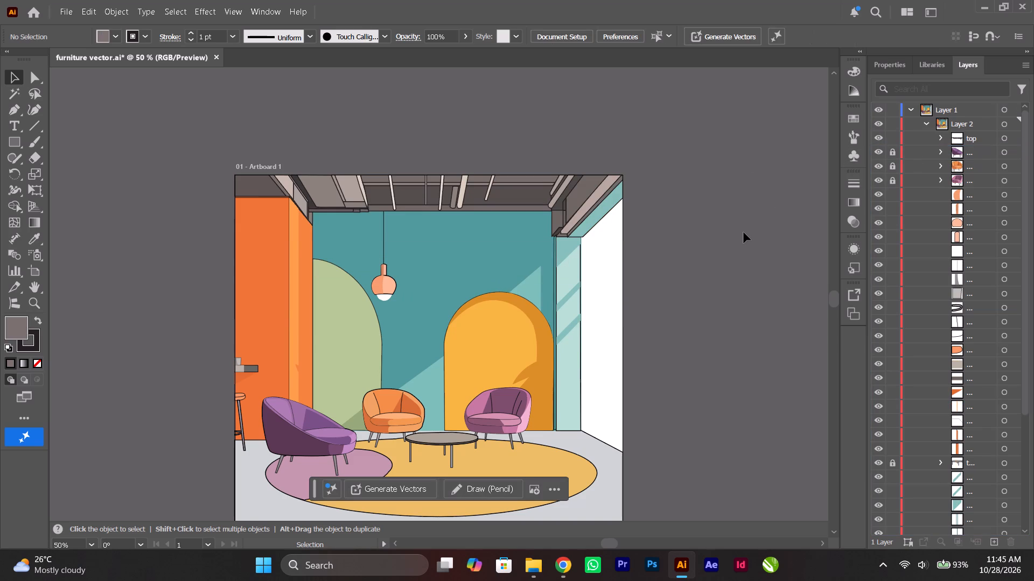
{"action": "left_click", "coordinate": [746, 228]}
Show the hidden, locked reference image at the bottom of Layer 2.
{"action": "scroll", "coordinate": [752, 232], "scroll_direction": "down", "scroll_amount": 1}
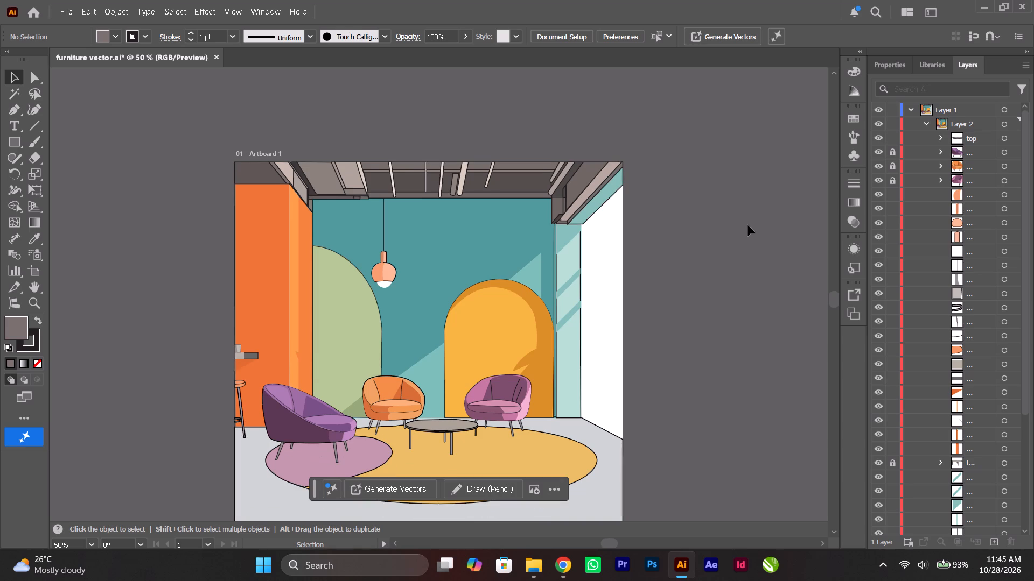
{"action": "scroll", "coordinate": [917, 316], "scroll_direction": "down", "scroll_amount": 2}
{"action": "scroll", "coordinate": [917, 316], "scroll_direction": "down", "scroll_amount": 19}
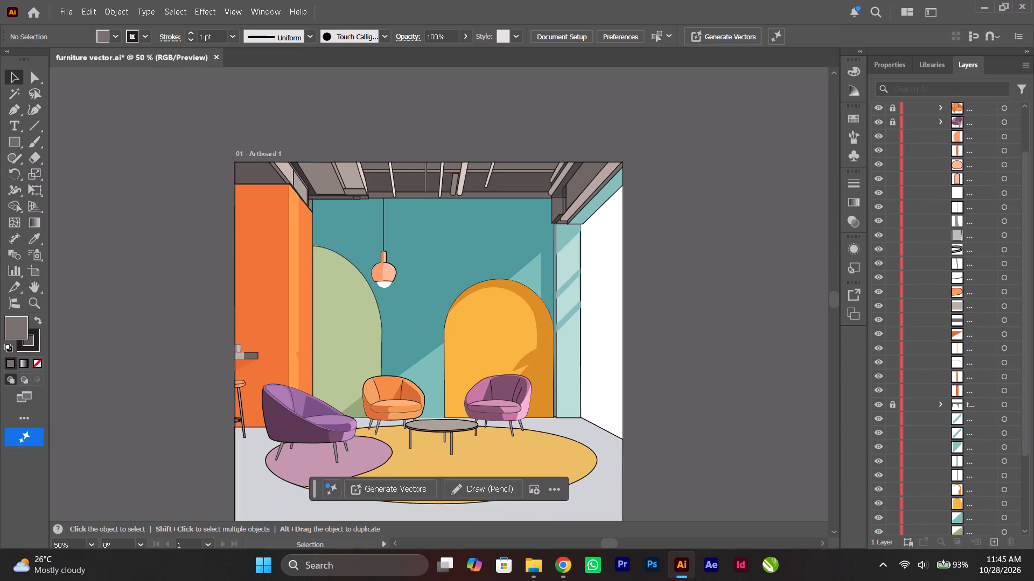
{"action": "scroll", "coordinate": [921, 327], "scroll_direction": "down", "scroll_amount": 20}
{"action": "scroll", "coordinate": [921, 327], "scroll_direction": "down", "scroll_amount": 11}
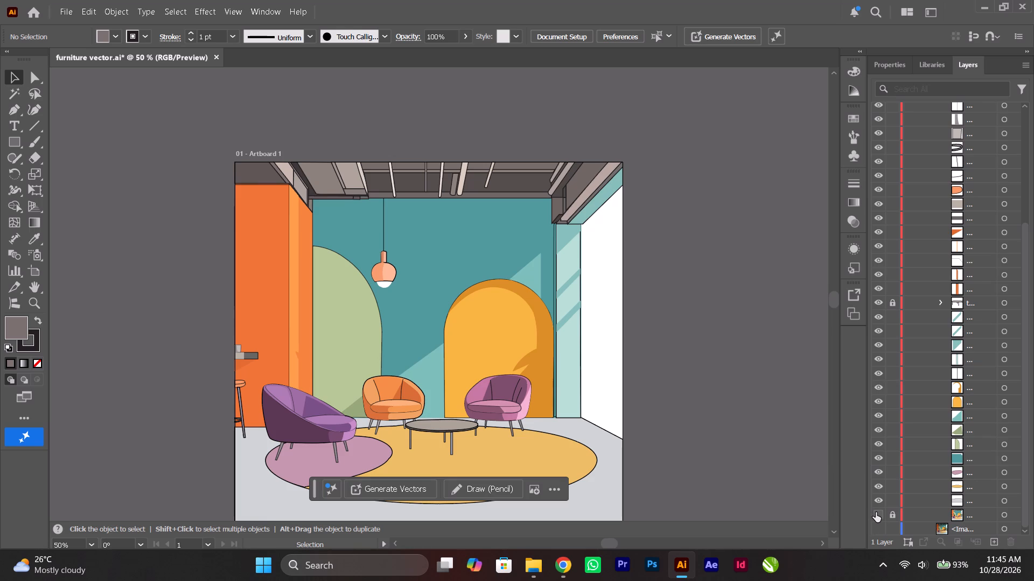
{"action": "left_click", "coordinate": [876, 512]}
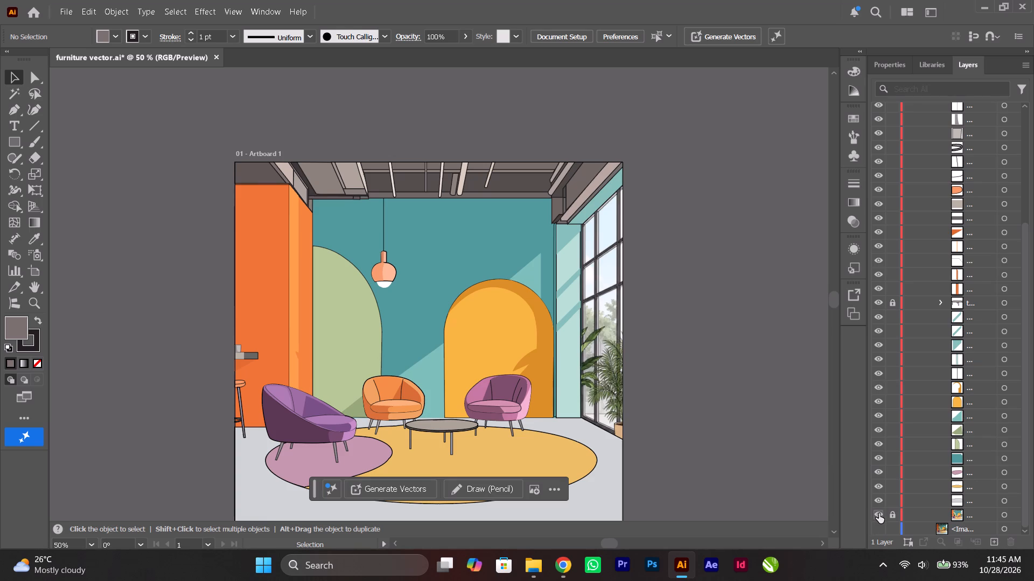
{"action": "left_click", "coordinate": [879, 513]}
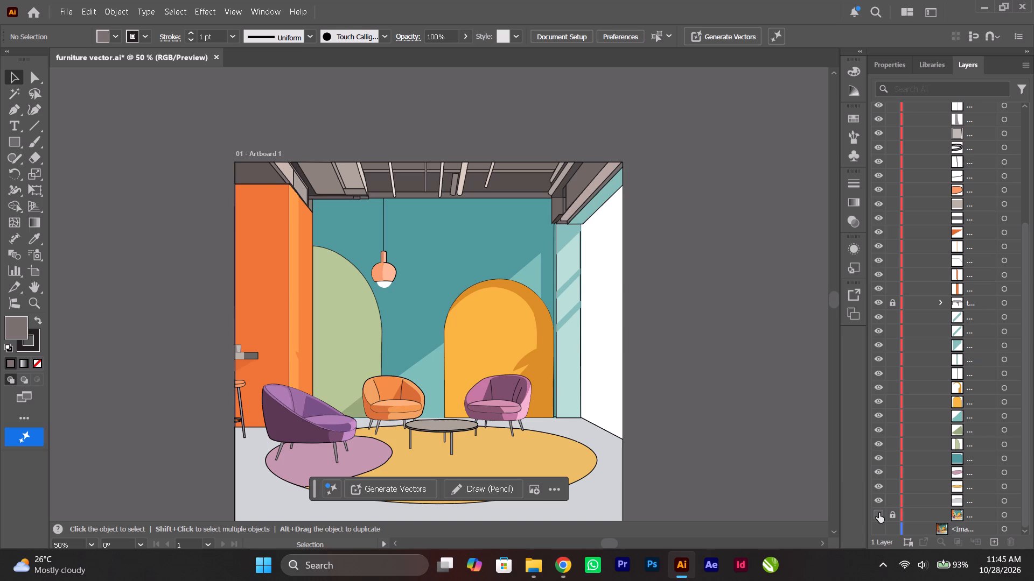
{"action": "left_click", "coordinate": [878, 513]}
Draw a closed four-point strip with the Pen tool over the window's slanted upper frame, along the teal wall section's lower edge.
{"action": "scroll", "coordinate": [588, 277], "scroll_direction": "up", "scroll_amount": 2}
{"action": "scroll", "coordinate": [588, 277], "scroll_direction": "up", "scroll_amount": 4, "text": "alt"}
{"action": "scroll", "coordinate": [585, 277], "scroll_direction": "up", "scroll_amount": 5}
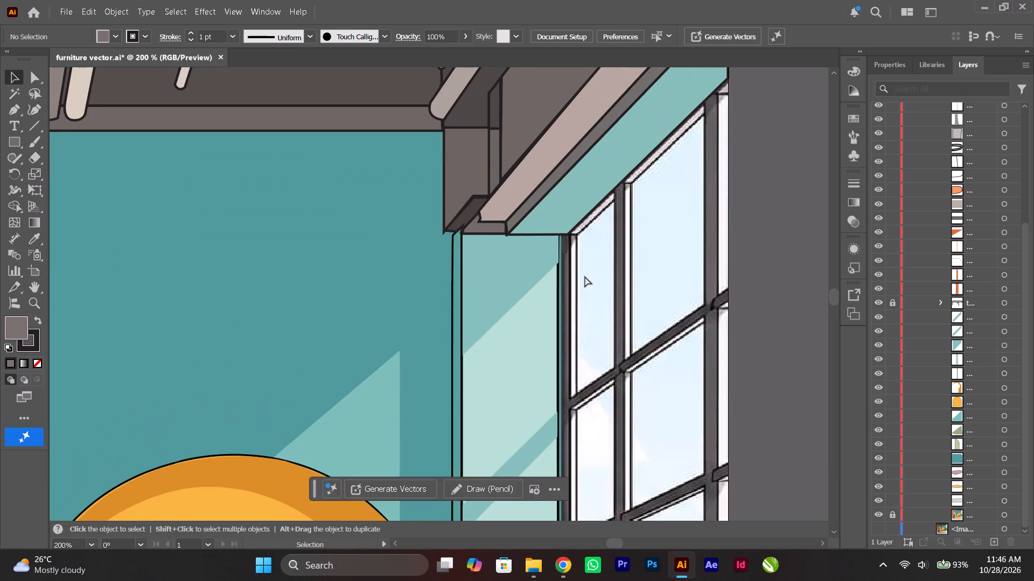
{"action": "scroll", "coordinate": [585, 277], "scroll_direction": "down", "scroll_amount": 2, "text": "ctrl"}
{"action": "scroll", "coordinate": [583, 275], "scroll_direction": "down", "scroll_amount": 20}
{"action": "scroll", "coordinate": [583, 275], "scroll_direction": "down", "scroll_amount": 6}
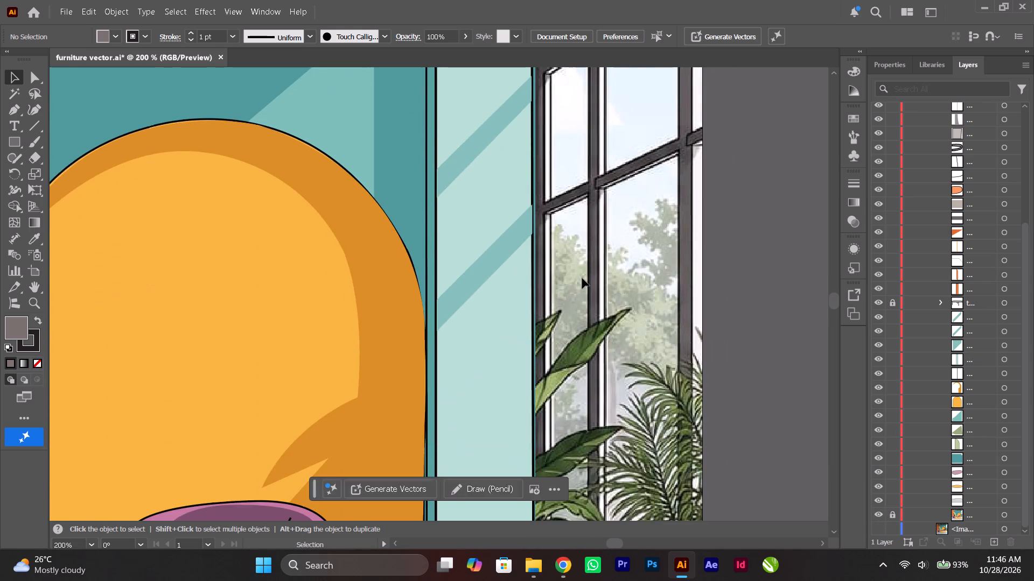
{"action": "scroll", "coordinate": [582, 278], "scroll_direction": "down", "scroll_amount": 19}
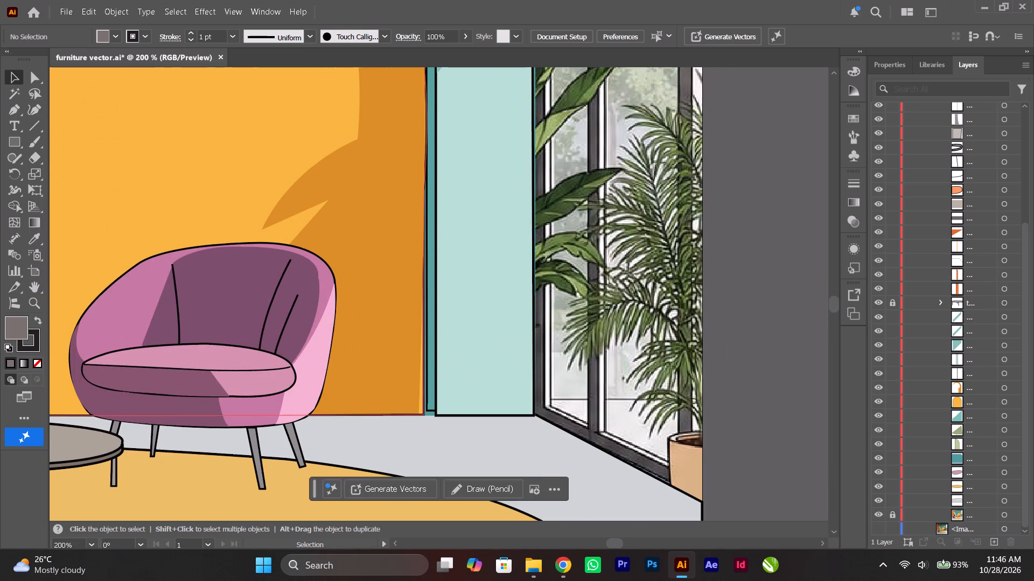
{"action": "left_click", "coordinate": [15, 105]}
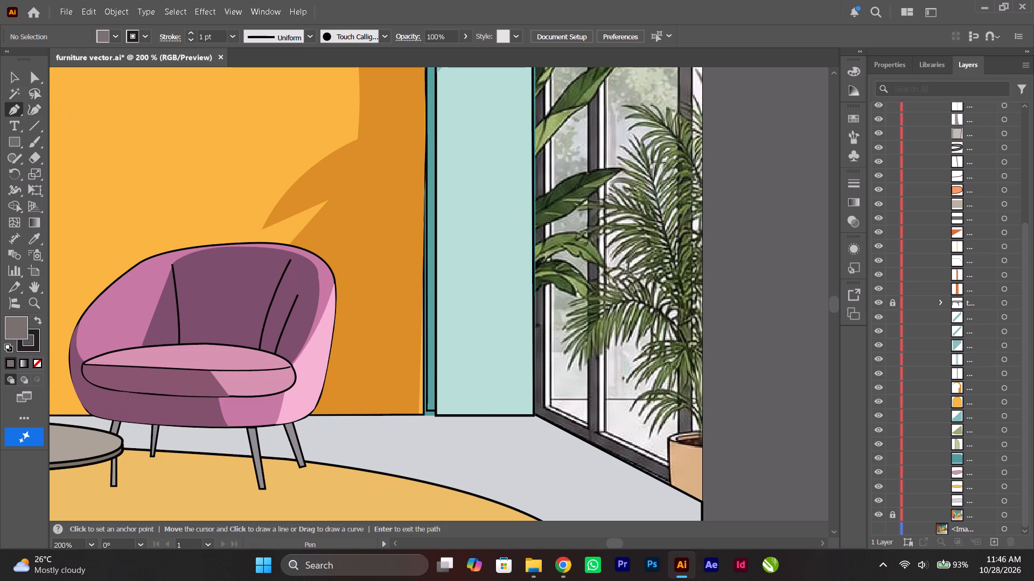
{"action": "scroll", "coordinate": [628, 272], "scroll_direction": "up", "scroll_amount": 20}
{"action": "scroll", "coordinate": [628, 272], "scroll_direction": "up", "scroll_amount": 10}
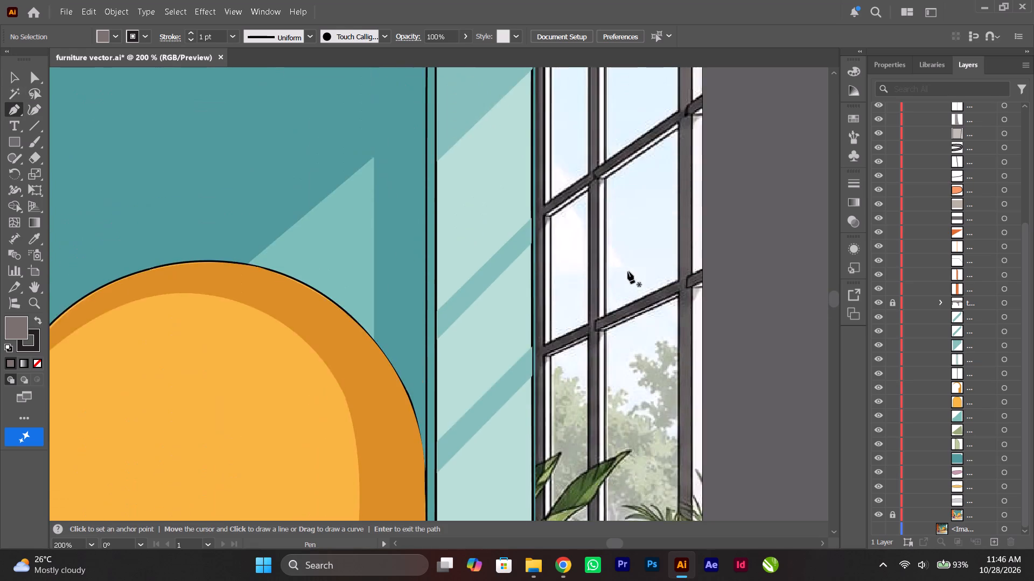
{"action": "scroll", "coordinate": [628, 272], "scroll_direction": "up", "scroll_amount": 12}
{"action": "scroll", "coordinate": [605, 187], "scroll_direction": "up", "scroll_amount": 1, "text": "alt"}
{"action": "scroll", "coordinate": [605, 187], "scroll_direction": "up", "scroll_amount": 11}
{"action": "scroll", "coordinate": [605, 187], "scroll_direction": "down", "scroll_amount": 3, "text": "ctrl"}
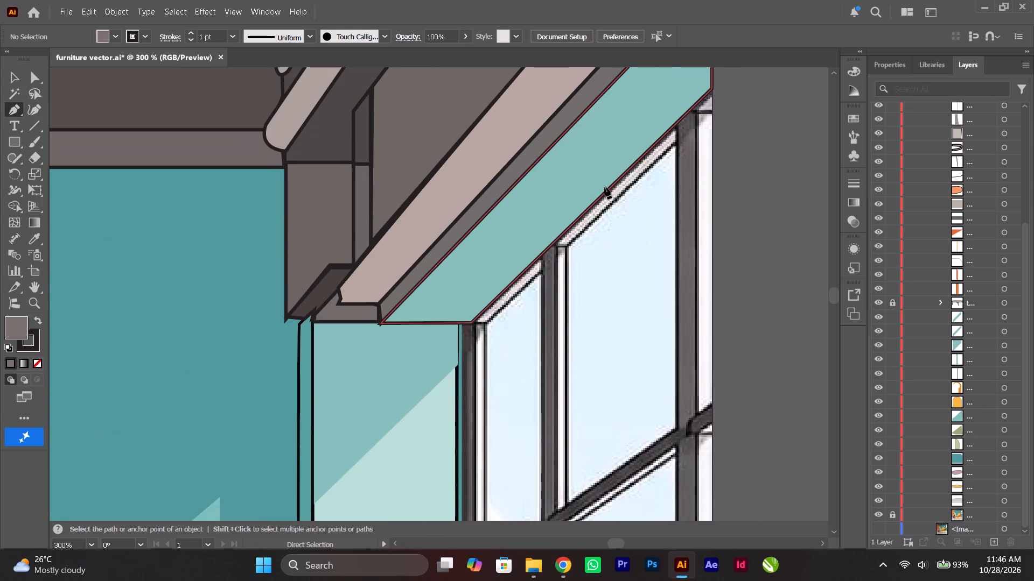
{"action": "left_click", "coordinate": [710, 90]}
{"action": "scroll", "coordinate": [721, 161], "scroll_direction": "down", "scroll_amount": 20}
{"action": "scroll", "coordinate": [721, 161], "scroll_direction": "down", "scroll_amount": 19}
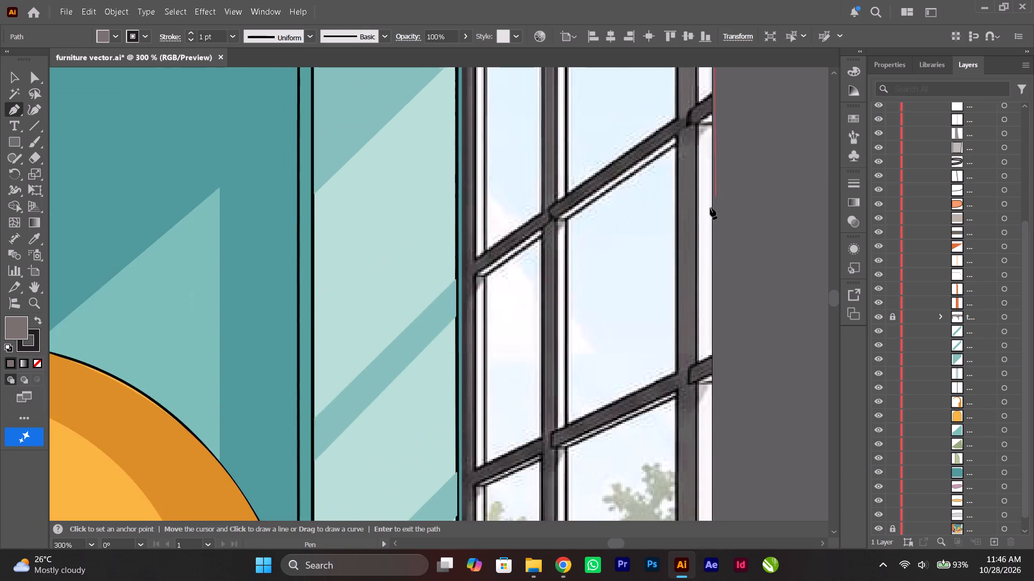
{"action": "scroll", "coordinate": [710, 208], "scroll_direction": "down", "scroll_amount": 4}
{"action": "scroll", "coordinate": [709, 209], "scroll_direction": "up", "scroll_amount": 20}
{"action": "scroll", "coordinate": [709, 209], "scroll_direction": "up", "scroll_amount": 20}
{"action": "scroll", "coordinate": [709, 209], "scroll_direction": "up", "scroll_amount": 2}
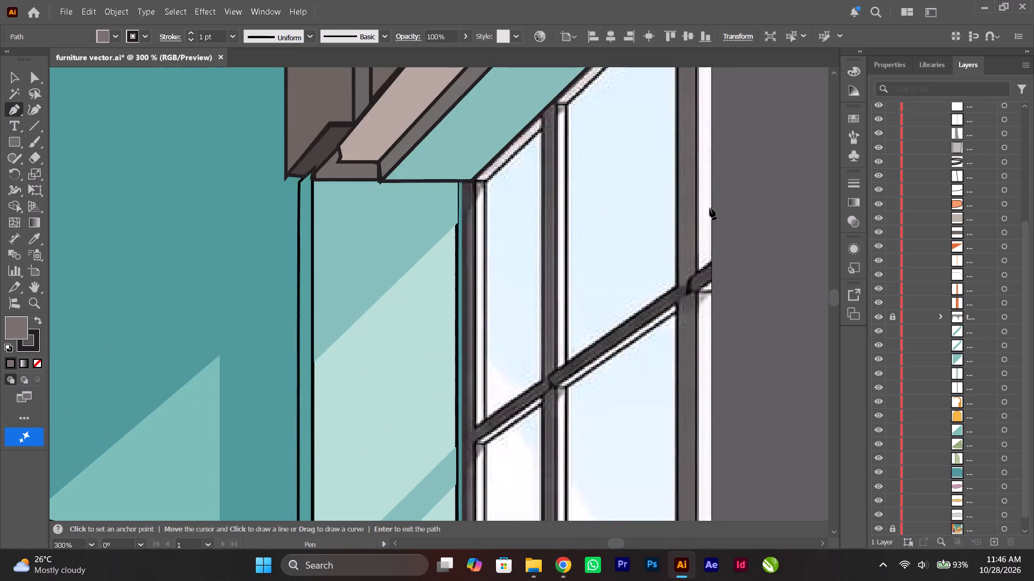
{"action": "scroll", "coordinate": [710, 208], "scroll_direction": "up", "scroll_amount": 2}
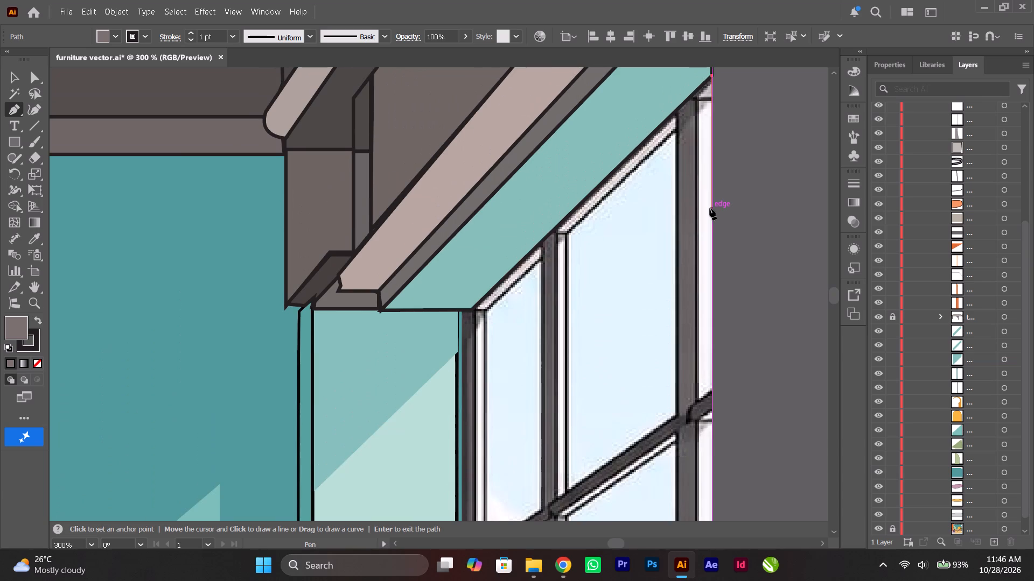
{"action": "left_click", "coordinate": [472, 309]}
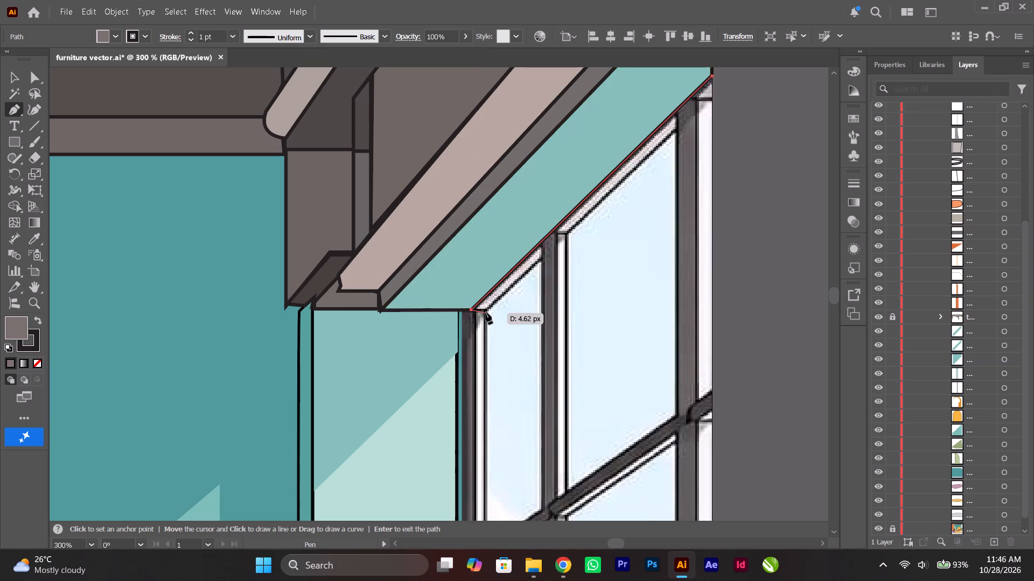
{"action": "left_click", "coordinate": [486, 311]}
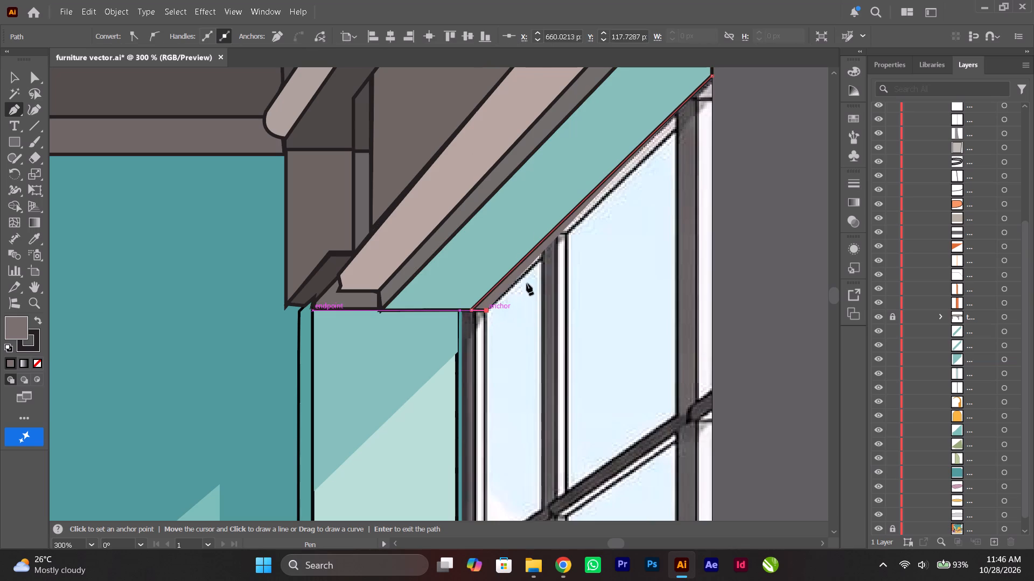
{"action": "left_click", "coordinate": [714, 94]}
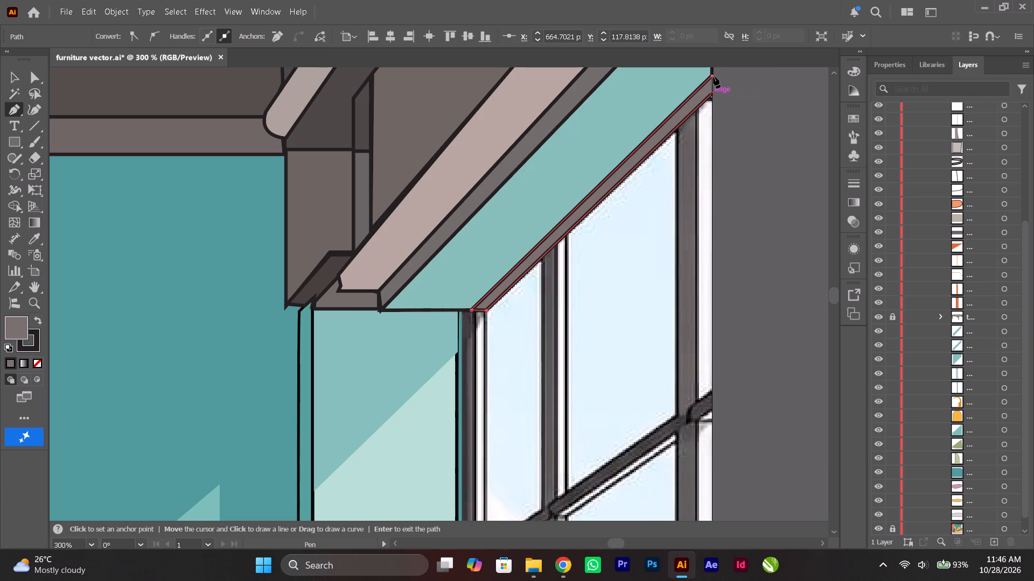
{"action": "left_click", "coordinate": [712, 75]}
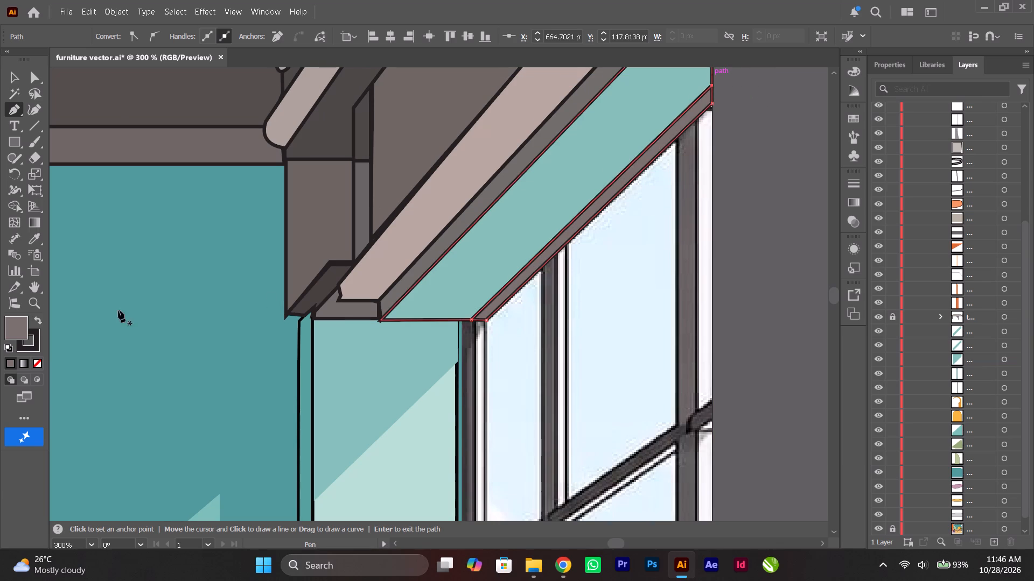
Clear the strip's fill and recolour it with the pale pink sampled from the reference image's upper window frame.
{"action": "left_click", "coordinate": [38, 359]}
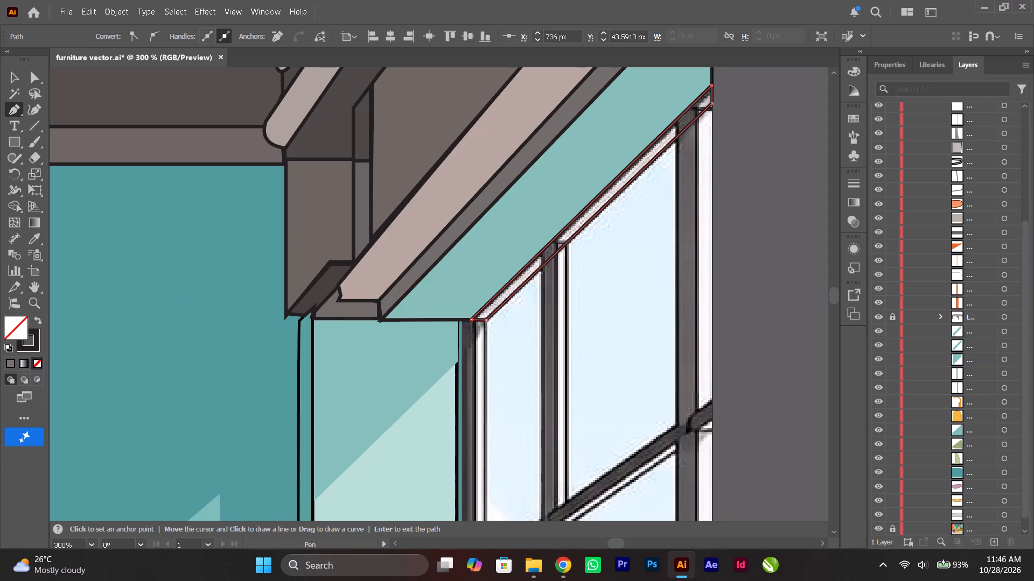
{"action": "left_click", "coordinate": [33, 238]}
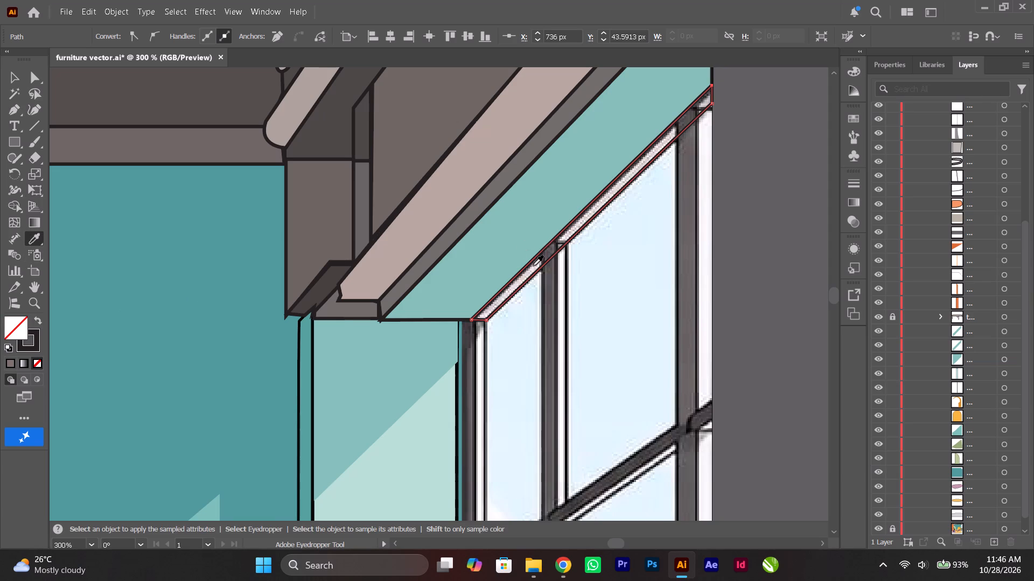
{"action": "left_click", "coordinate": [533, 267]}
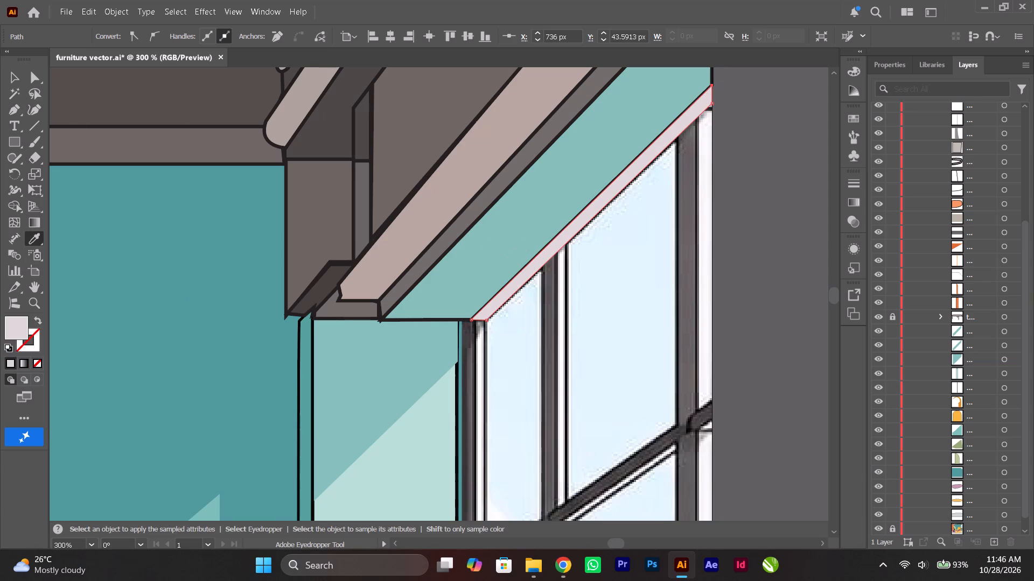
Start a Pen path at the window's top corner beside the teal wall and run its outer edge down to the floor corner.
{"action": "left_click", "coordinate": [12, 115]}
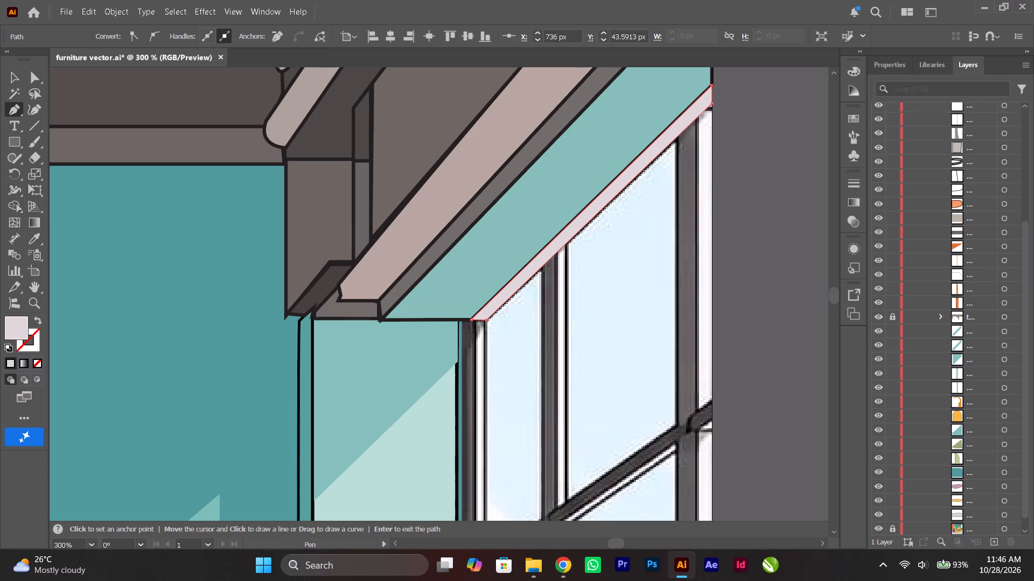
{"action": "scroll", "coordinate": [559, 360], "scroll_direction": "down", "scroll_amount": 13}
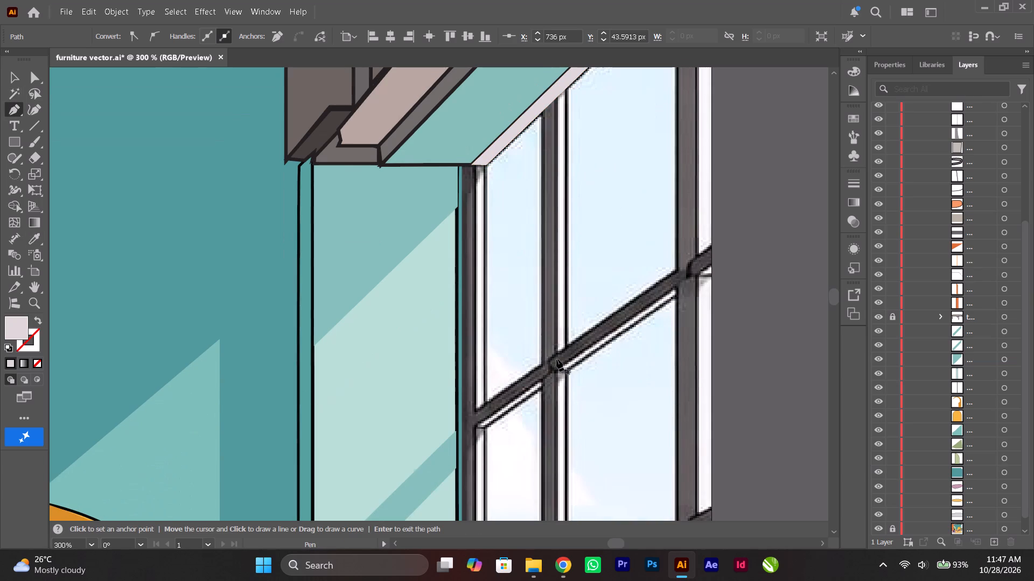
{"action": "scroll", "coordinate": [449, 269], "scroll_direction": "up", "scroll_amount": 2, "text": "ctrl"}
{"action": "scroll", "coordinate": [484, 203], "scroll_direction": "up", "scroll_amount": 3, "text": "alt"}
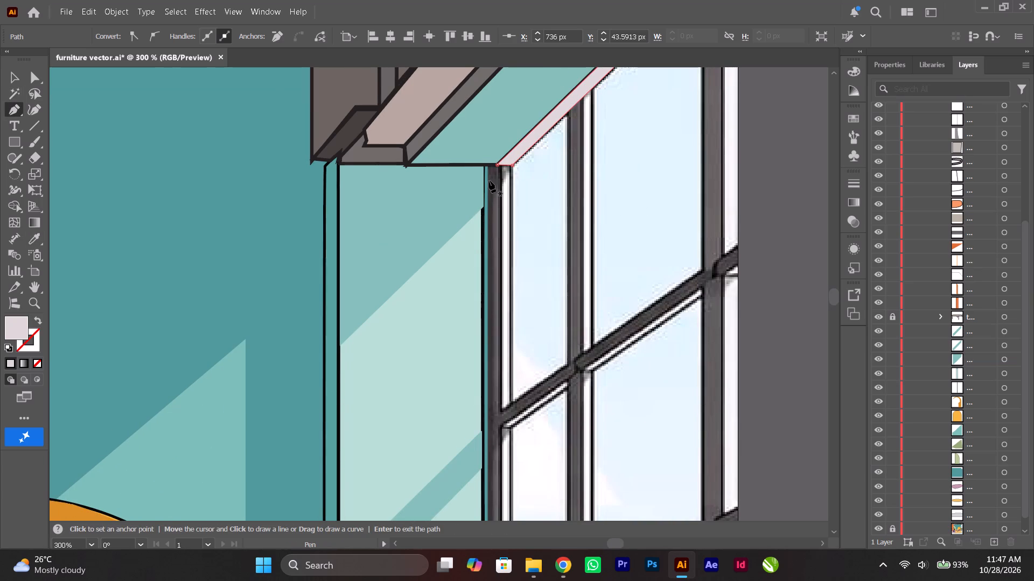
{"action": "scroll", "coordinate": [489, 168], "scroll_direction": "up", "scroll_amount": 2}
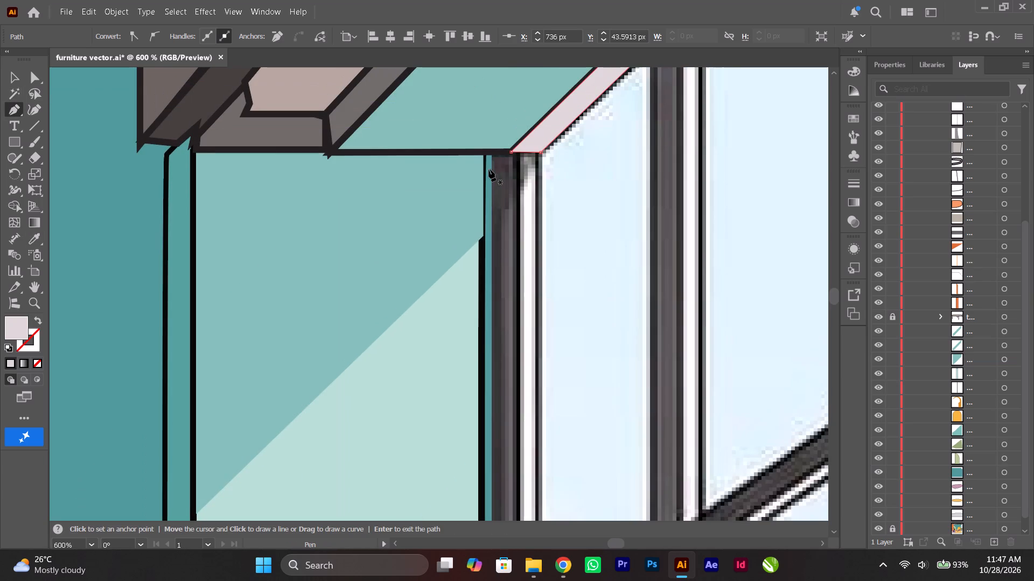
{"action": "left_click", "coordinate": [491, 153]}
{"action": "scroll", "coordinate": [495, 161], "scroll_direction": "down", "scroll_amount": 4}
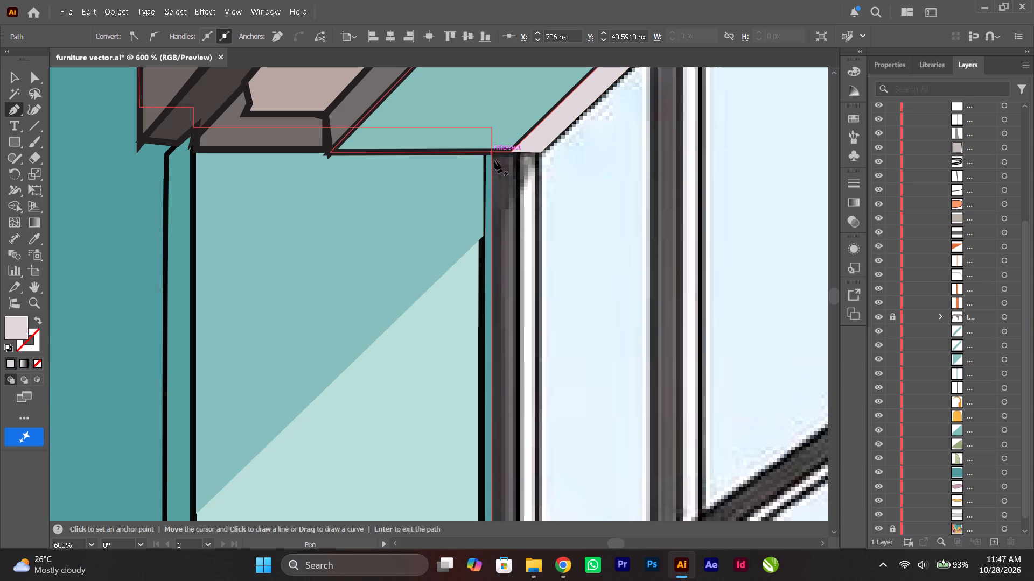
{"action": "scroll", "coordinate": [495, 161], "scroll_direction": "down", "scroll_amount": 4}
{"action": "scroll", "coordinate": [496, 173], "scroll_direction": "down", "scroll_amount": 7, "text": "alt"}
{"action": "scroll", "coordinate": [496, 173], "scroll_direction": "down", "scroll_amount": 14}
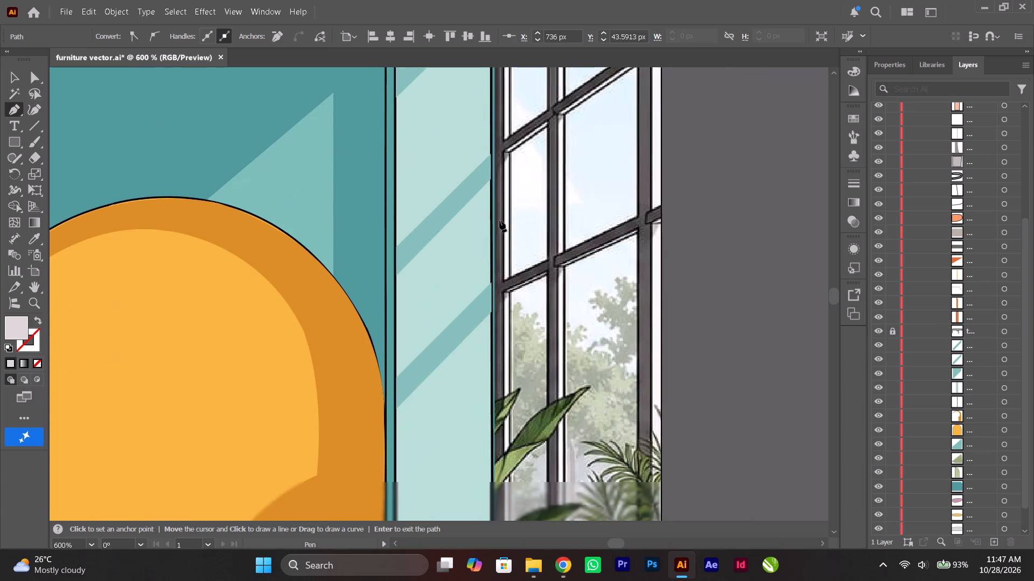
{"action": "scroll", "coordinate": [514, 400], "scroll_direction": "down", "scroll_amount": 17}
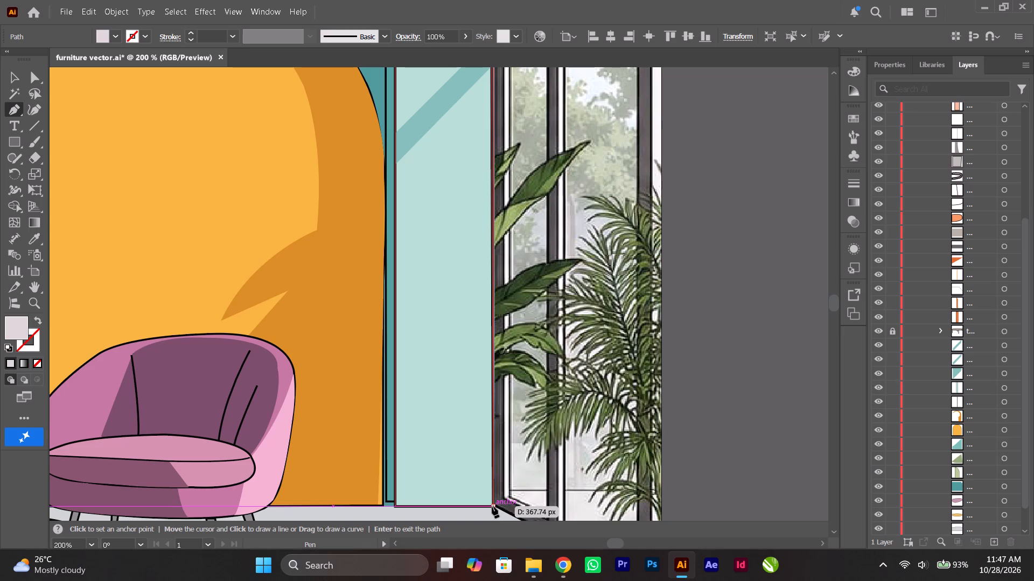
{"action": "left_click", "coordinate": [492, 506]}
Extend the frame path along the window's slanted floor edge to the plant pot and clear its fill.
{"action": "scroll", "coordinate": [492, 506], "scroll_direction": "down", "scroll_amount": 4}
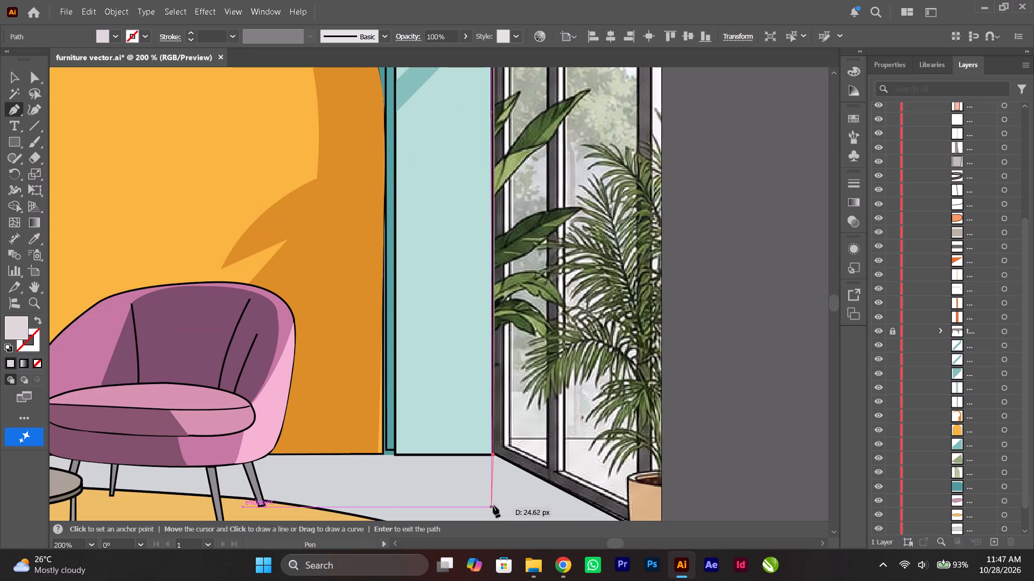
{"action": "scroll", "coordinate": [494, 505], "scroll_direction": "down", "scroll_amount": 4}
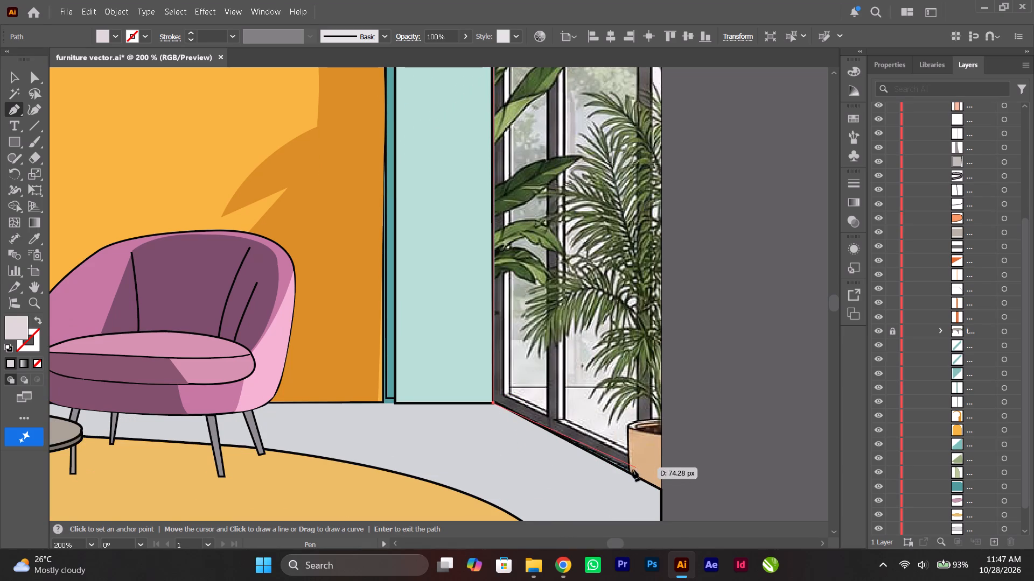
{"action": "left_click", "coordinate": [630, 472]}
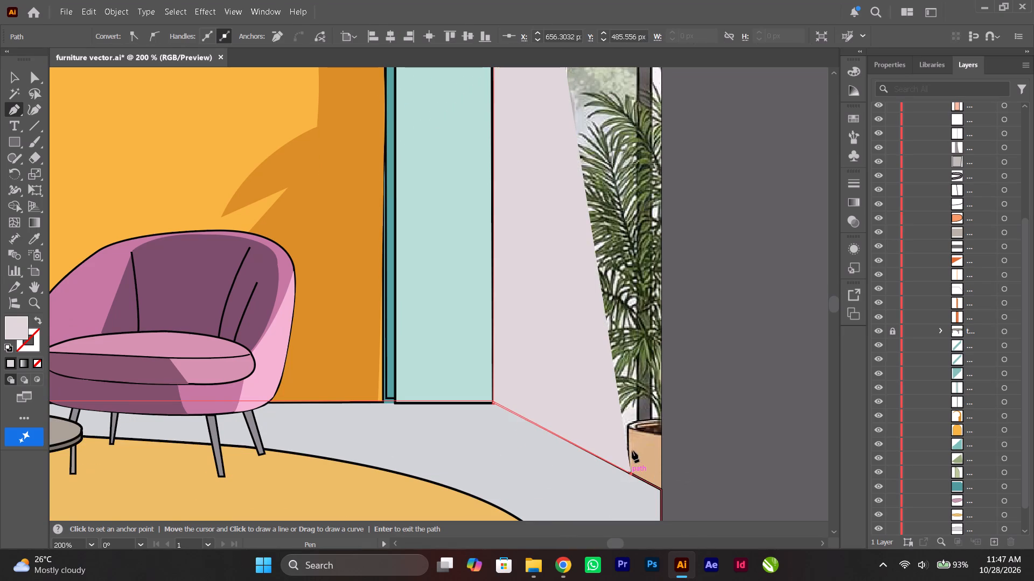
{"action": "left_click", "coordinate": [33, 360]}
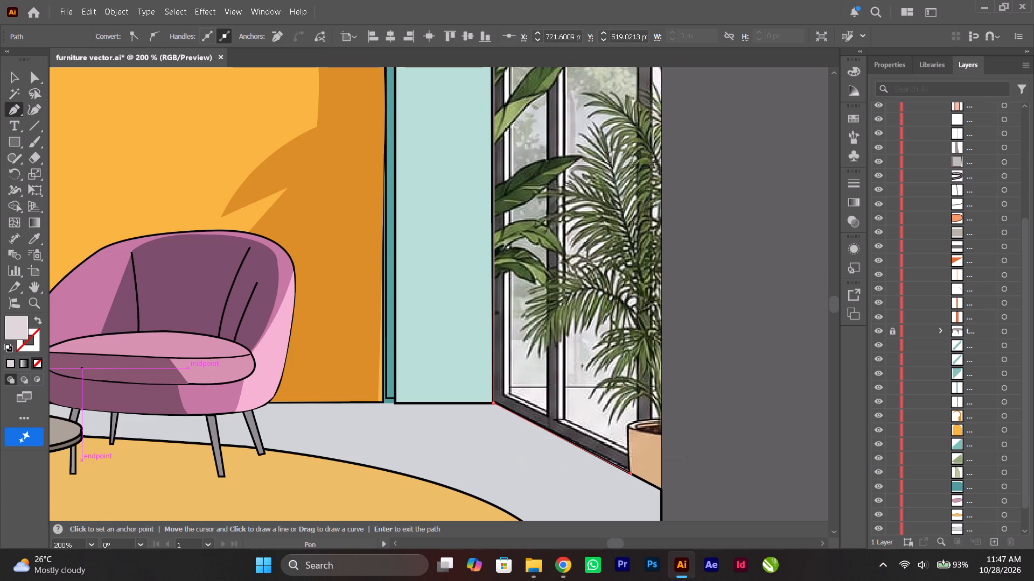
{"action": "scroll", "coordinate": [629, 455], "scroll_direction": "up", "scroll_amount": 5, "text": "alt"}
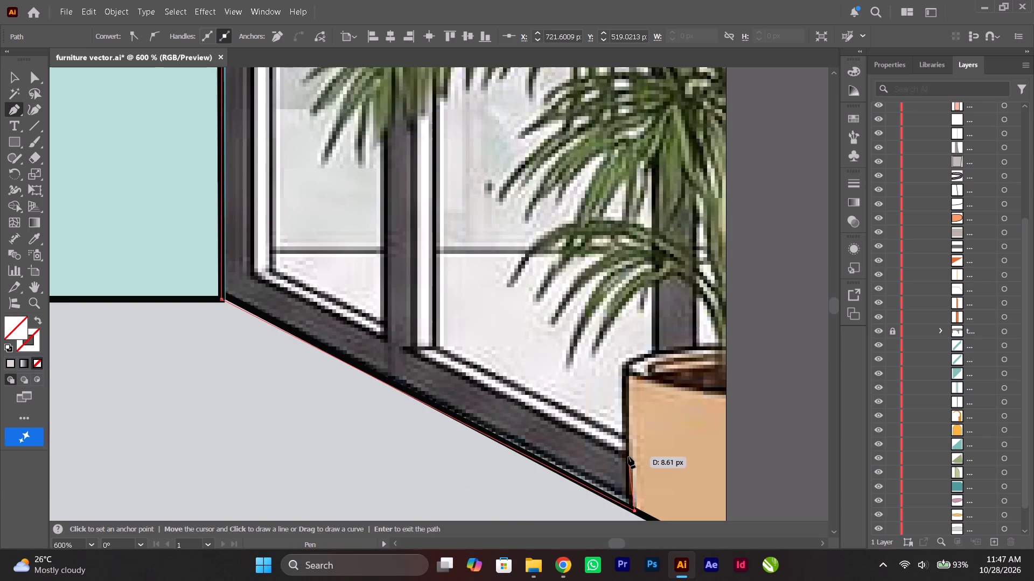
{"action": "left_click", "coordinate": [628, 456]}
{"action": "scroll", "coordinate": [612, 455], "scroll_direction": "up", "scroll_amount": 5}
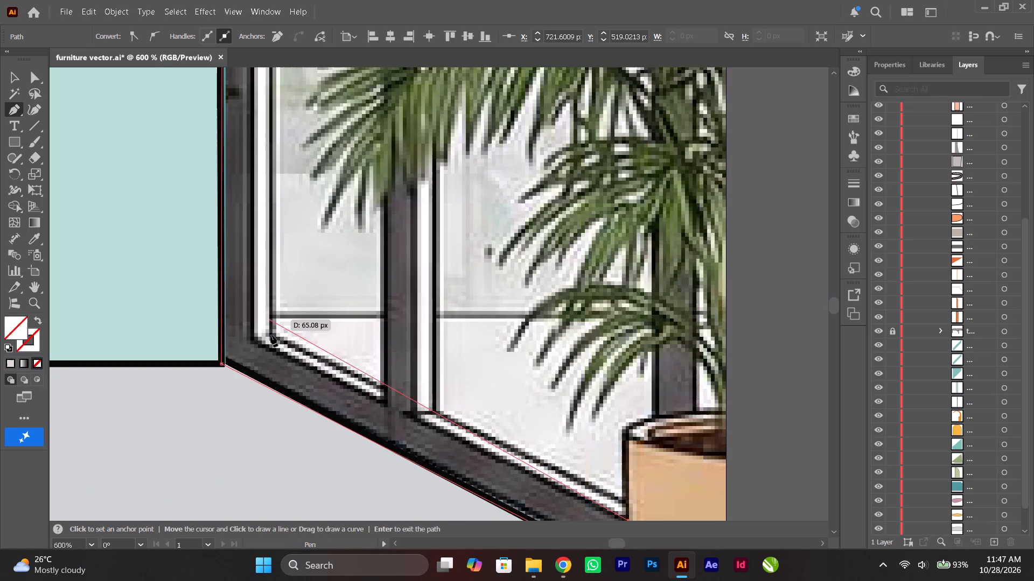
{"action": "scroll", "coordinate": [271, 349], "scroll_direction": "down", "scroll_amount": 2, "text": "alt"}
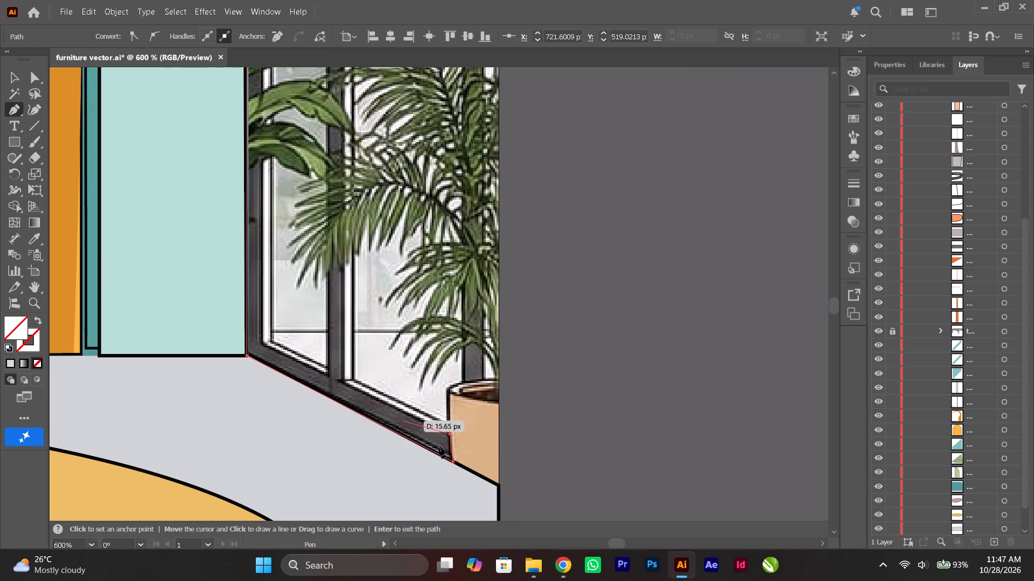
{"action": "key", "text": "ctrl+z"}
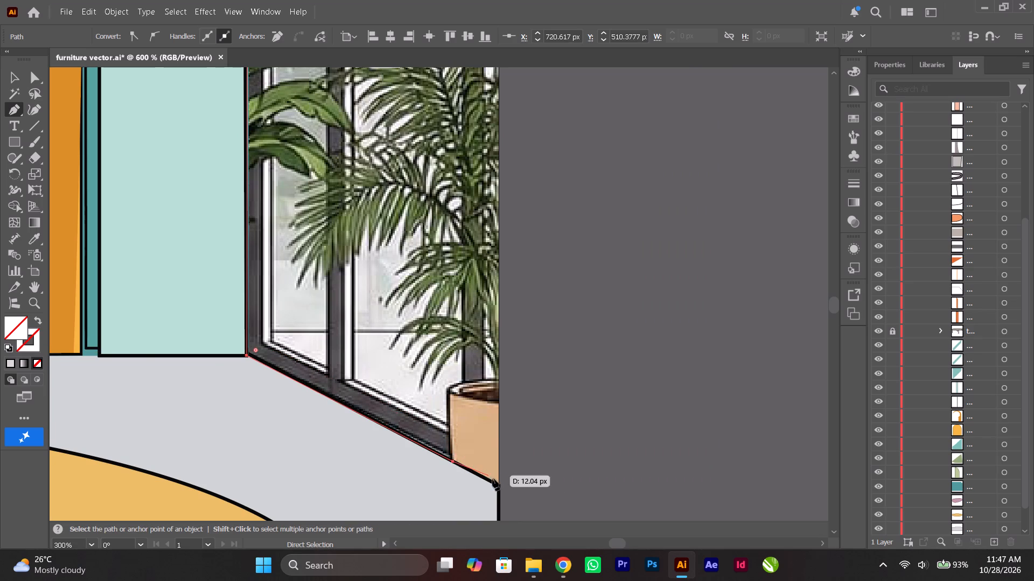
Extend the frame path to the artboard edge, up it, and back along the bottom rail's upper edge to the post's inner corner.
{"action": "left_click", "coordinate": [498, 484]}
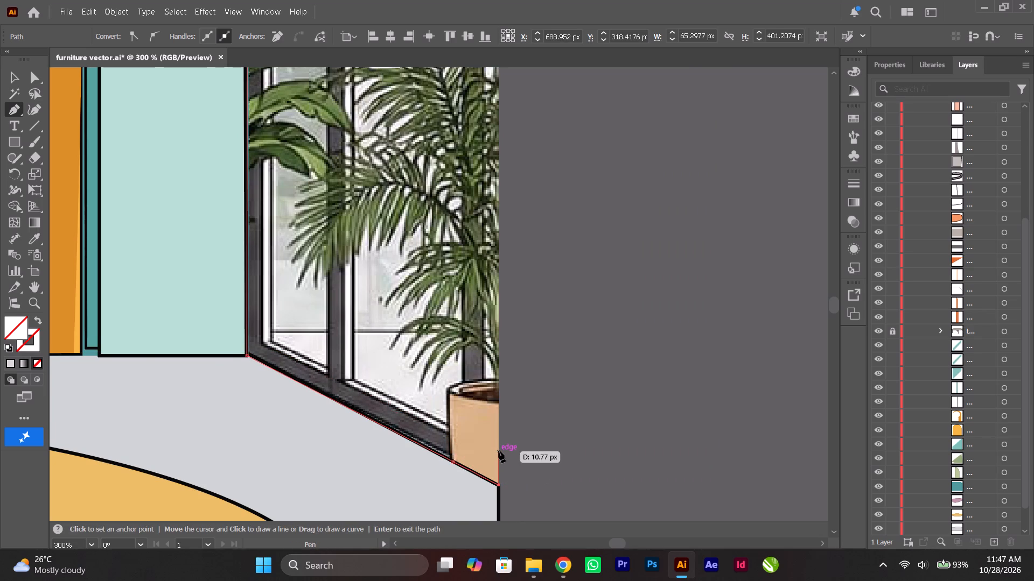
{"action": "left_click", "coordinate": [500, 450]}
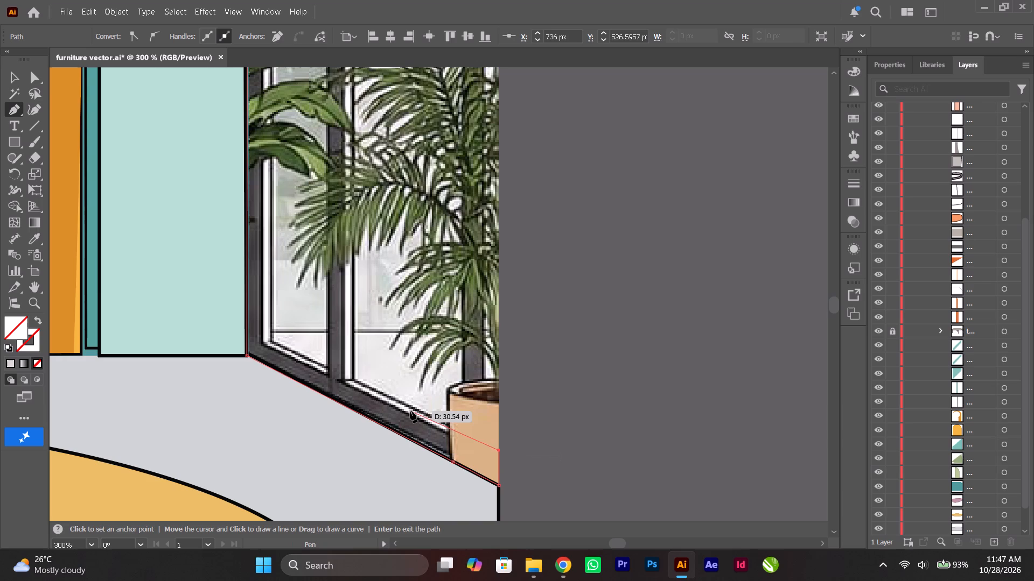
{"action": "left_click", "coordinate": [447, 433]}
{"action": "scroll", "coordinate": [447, 433], "scroll_direction": "up", "scroll_amount": 2}
{"action": "scroll", "coordinate": [447, 433], "scroll_direction": "up", "scroll_amount": 4, "text": "ctrl"}
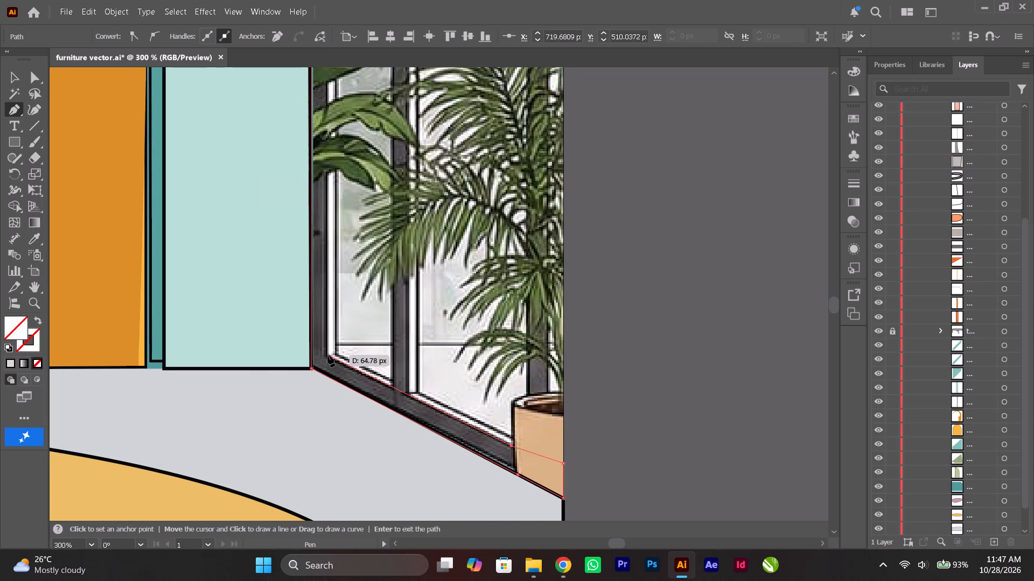
{"action": "left_click", "coordinate": [327, 356]}
Run the frame path up the post's inner edge to the pale pink strip and close it at its starting anchor.
{"action": "scroll", "coordinate": [327, 356], "scroll_direction": "up", "scroll_amount": 2}
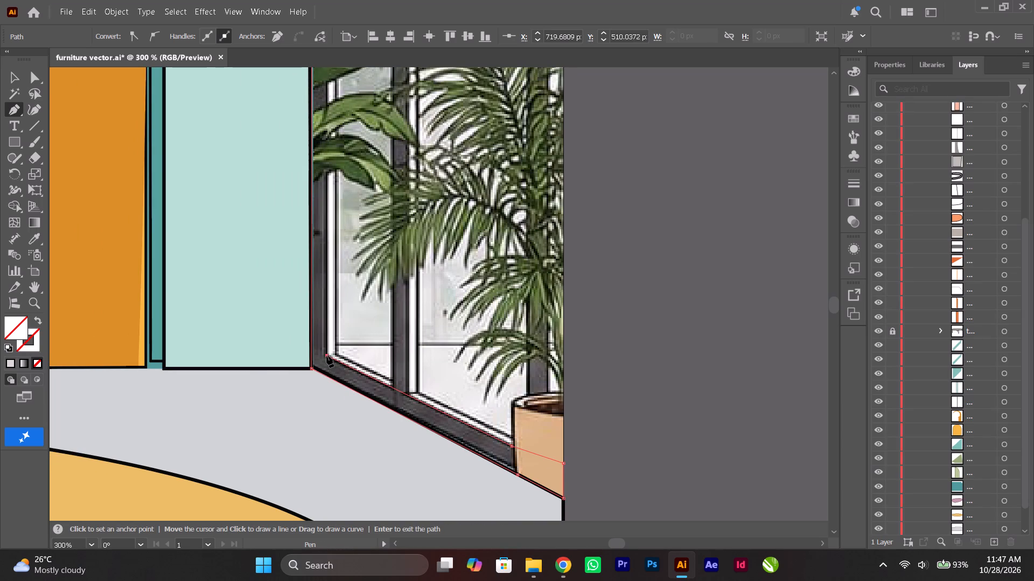
{"action": "scroll", "coordinate": [327, 356], "scroll_direction": "up", "scroll_amount": 20}
{"action": "scroll", "coordinate": [327, 356], "scroll_direction": "up", "scroll_amount": 14}
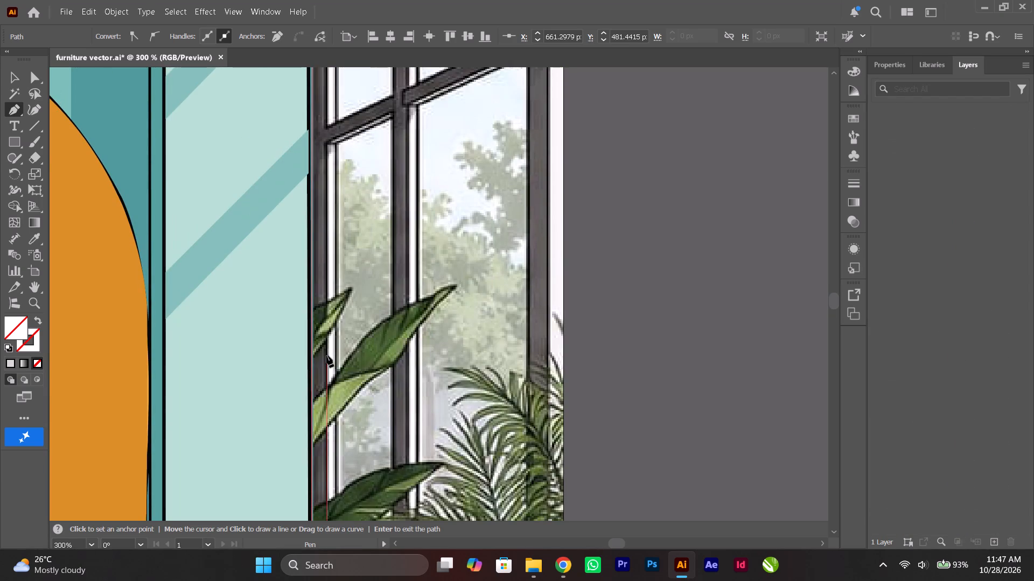
{"action": "scroll", "coordinate": [327, 356], "scroll_direction": "up", "scroll_amount": 9}
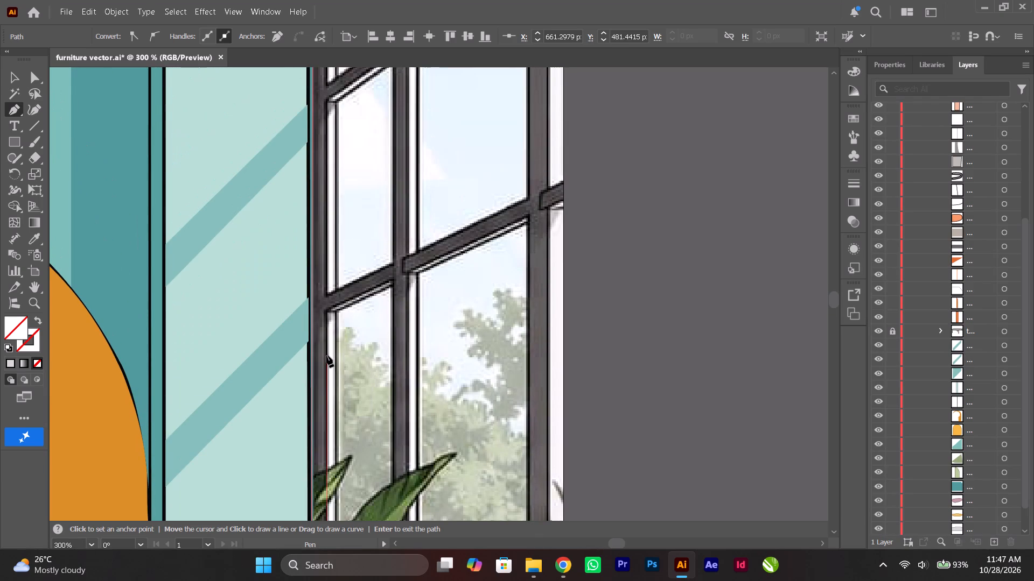
{"action": "scroll", "coordinate": [327, 356], "scroll_direction": "up", "scroll_amount": 2}
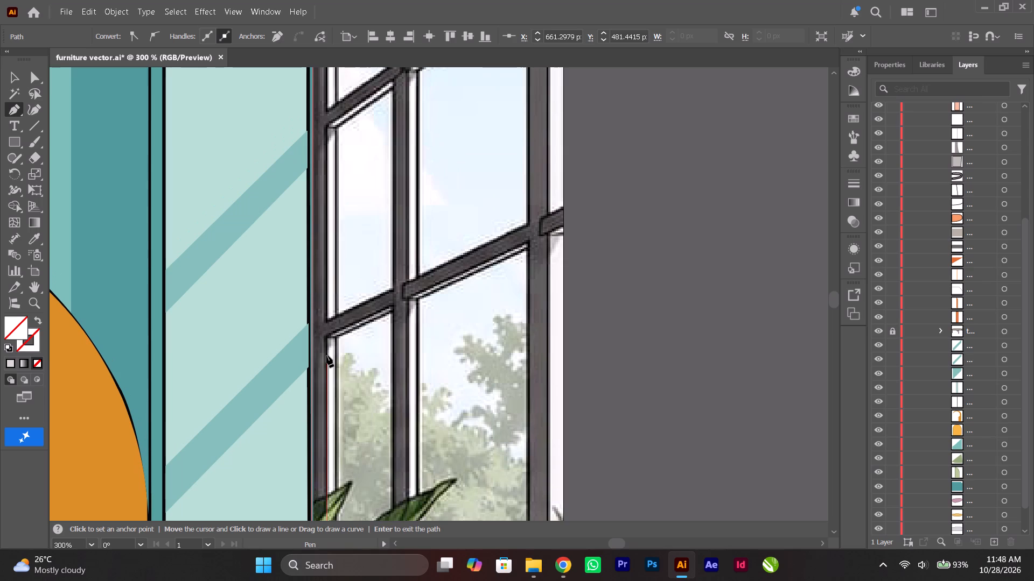
{"action": "scroll", "coordinate": [327, 356], "scroll_direction": "up", "scroll_amount": 11}
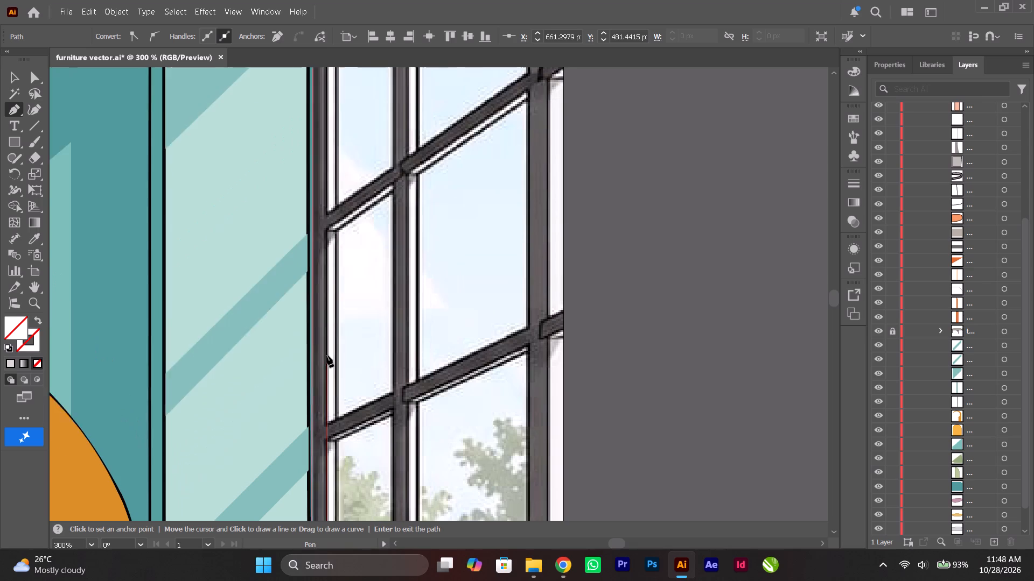
{"action": "scroll", "coordinate": [327, 356], "scroll_direction": "up", "scroll_amount": 11}
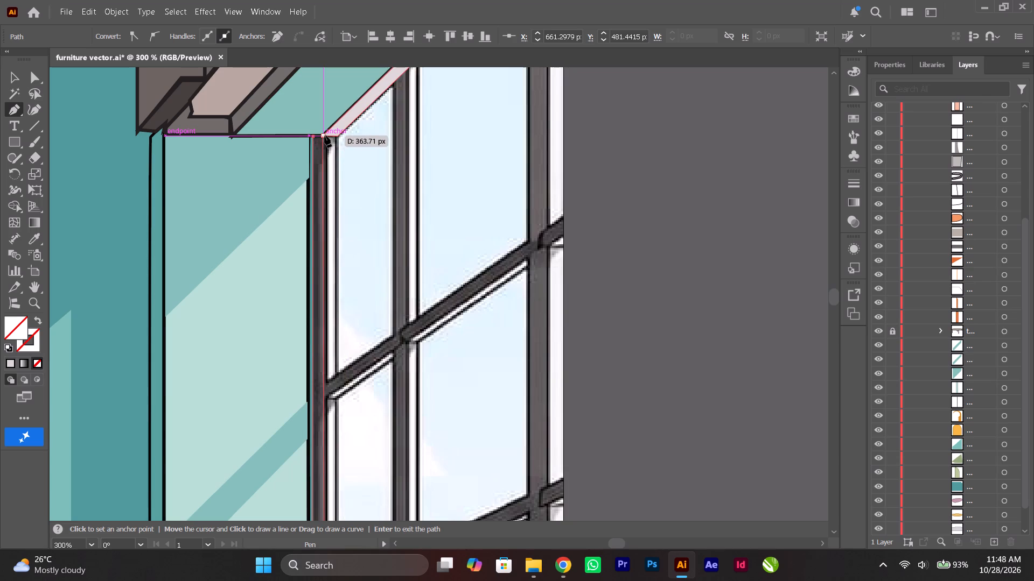
{"action": "left_click", "coordinate": [325, 136]}
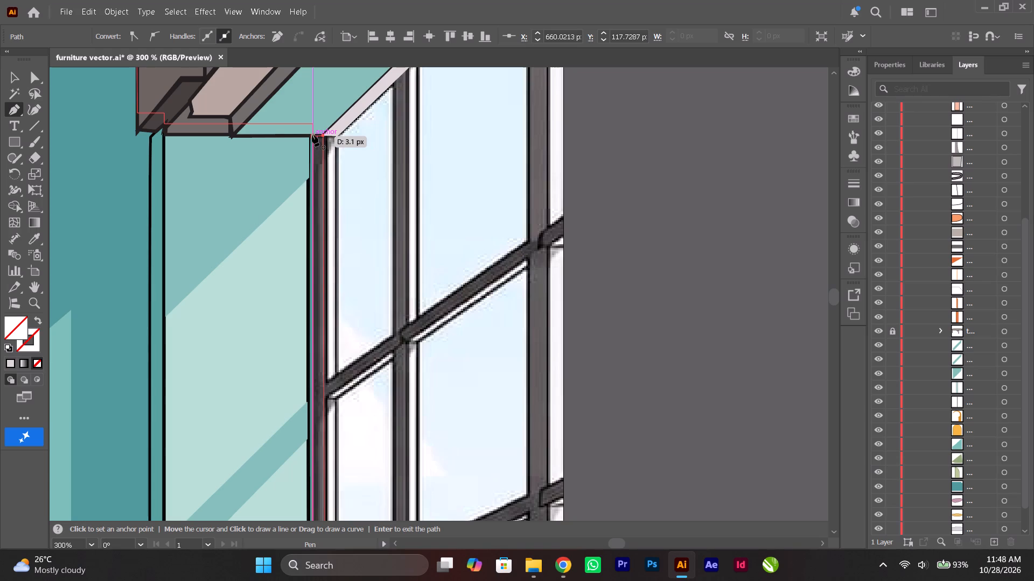
{"action": "left_click", "coordinate": [312, 134]}
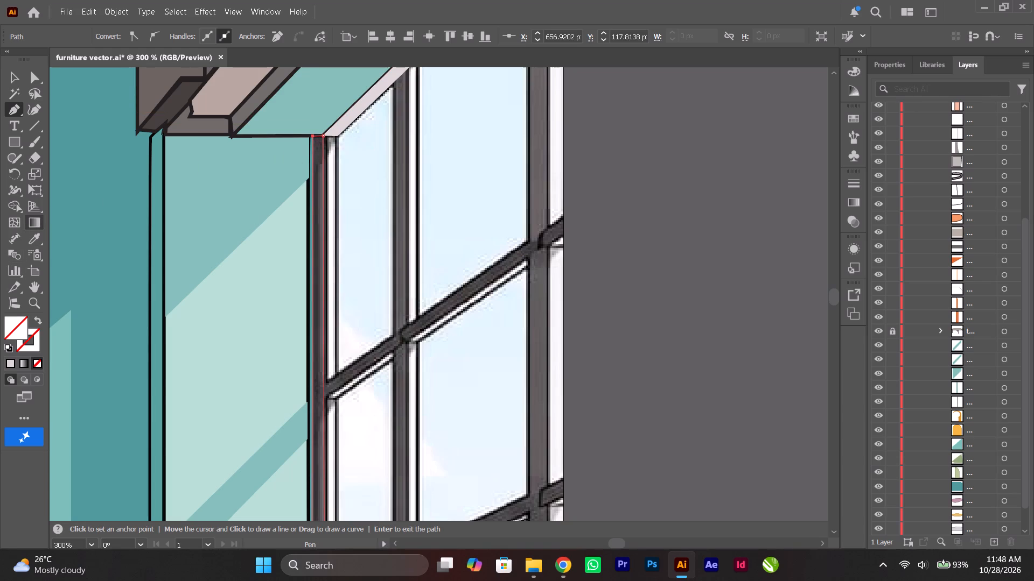
Fill the window's post-and-bottom-rail shape with the dark grey sampled from the reference image's frame.
{"action": "left_click", "coordinate": [38, 235]}
{"action": "left_click", "coordinate": [320, 290]}
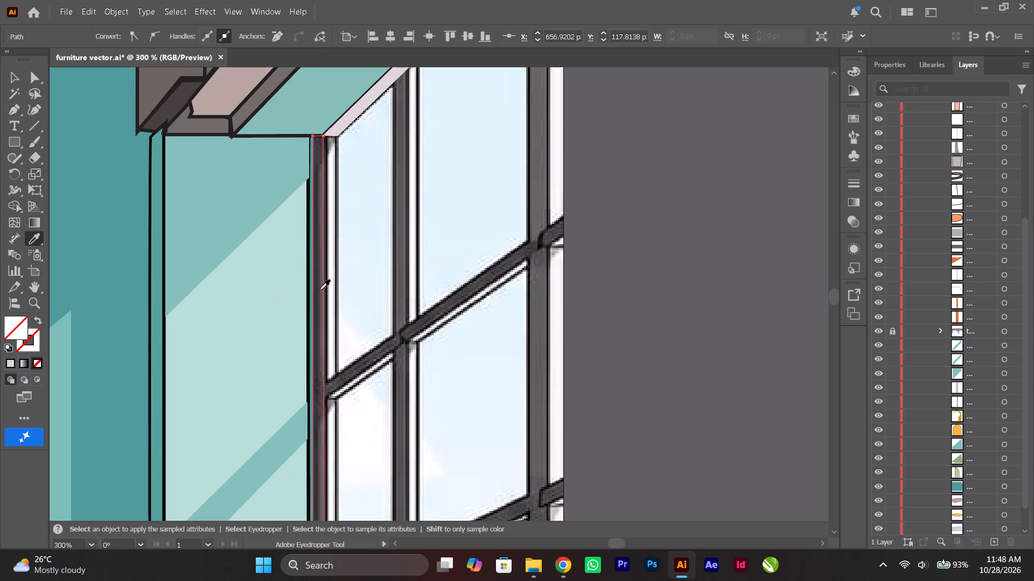
{"action": "scroll", "coordinate": [319, 292], "scroll_direction": "down", "scroll_amount": 15}
{"action": "scroll", "coordinate": [318, 292], "scroll_direction": "down", "scroll_amount": 10}
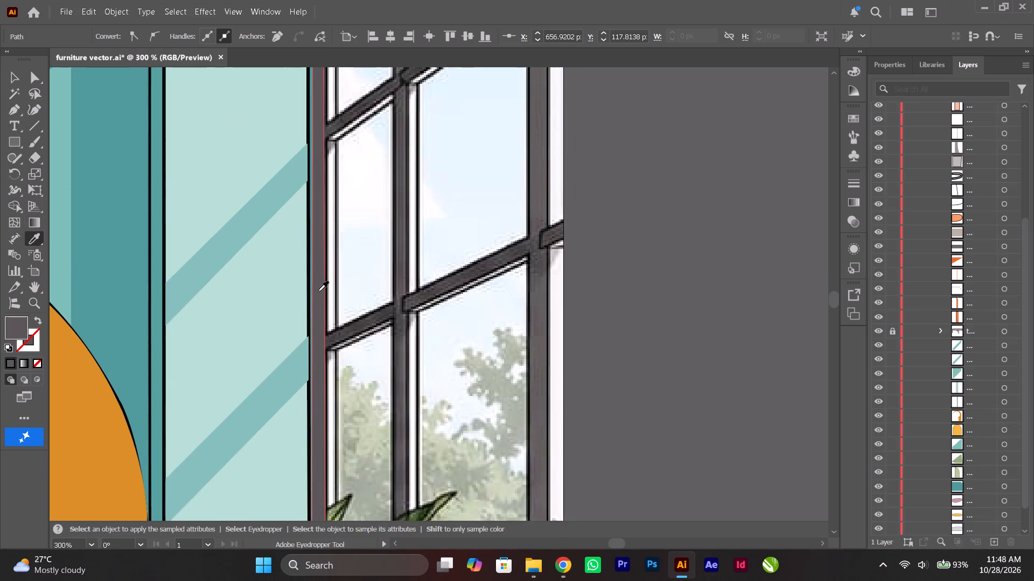
{"action": "scroll", "coordinate": [318, 292], "scroll_direction": "down", "scroll_amount": 20}
{"action": "scroll", "coordinate": [318, 292], "scroll_direction": "down", "scroll_amount": 20}
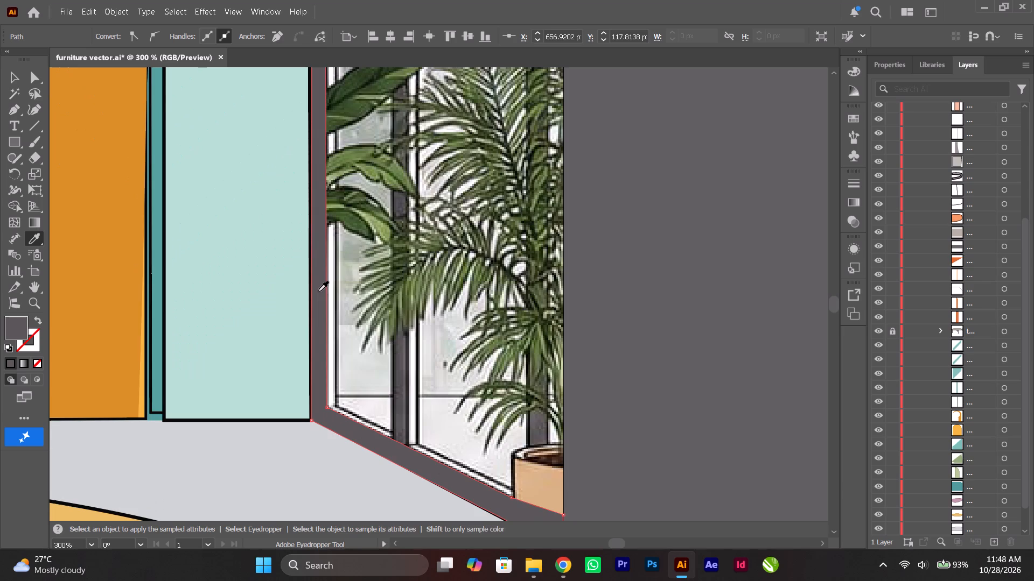
{"action": "scroll", "coordinate": [318, 292], "scroll_direction": "down", "scroll_amount": 6, "text": "ctrl"}
Start a Pen path for the window post nearest the artboard edge, placing its two top corners on the pale pink strip's lower edge.
{"action": "scroll", "coordinate": [318, 292], "scroll_direction": "up", "scroll_amount": 9}
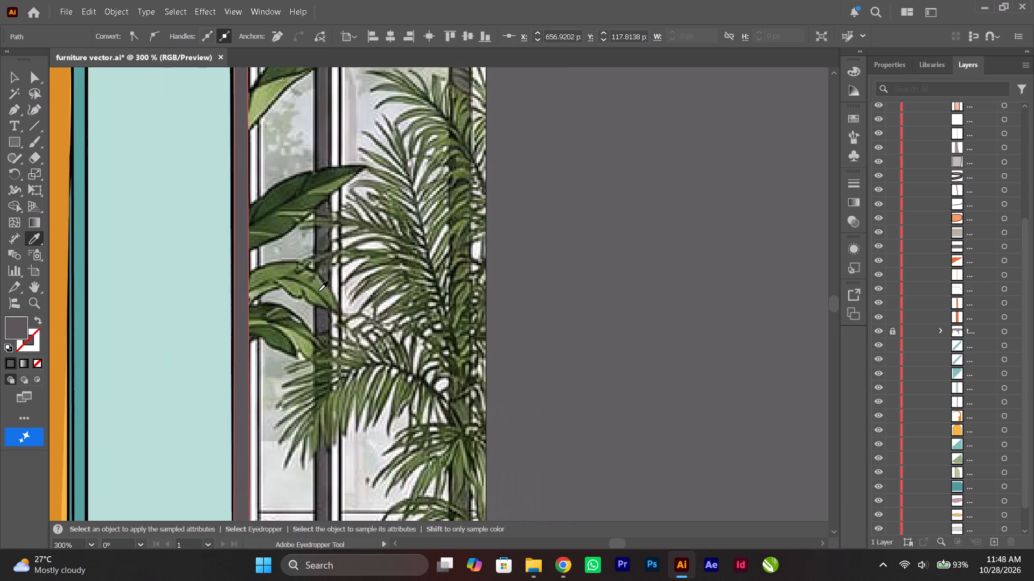
{"action": "scroll", "coordinate": [318, 292], "scroll_direction": "up", "scroll_amount": 20}
{"action": "scroll", "coordinate": [318, 292], "scroll_direction": "up", "scroll_amount": 20}
{"action": "scroll", "coordinate": [318, 292], "scroll_direction": "up", "scroll_amount": 9}
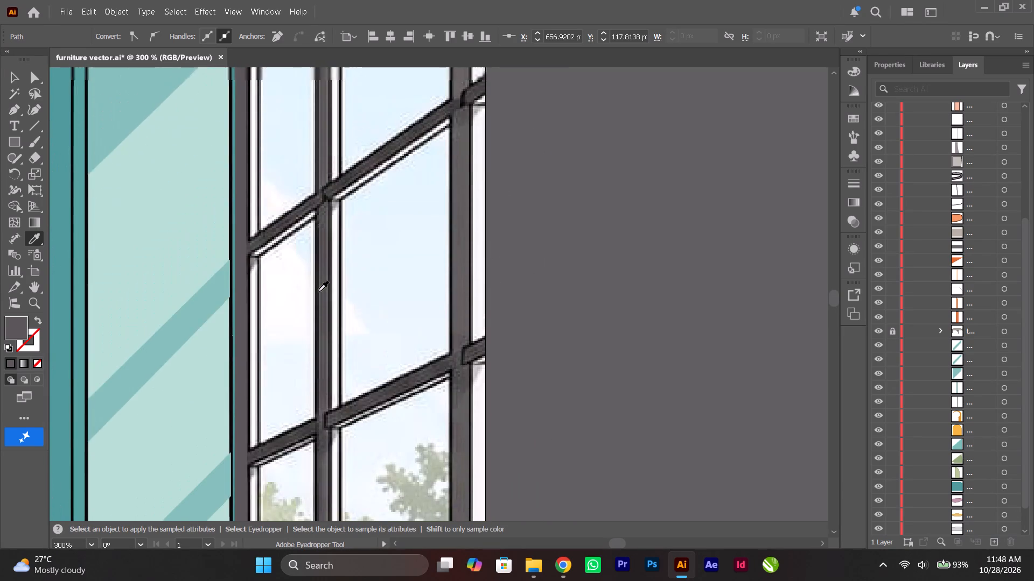
{"action": "scroll", "coordinate": [318, 292], "scroll_direction": "up", "scroll_amount": 9}
{"action": "left_click", "coordinate": [11, 114]}
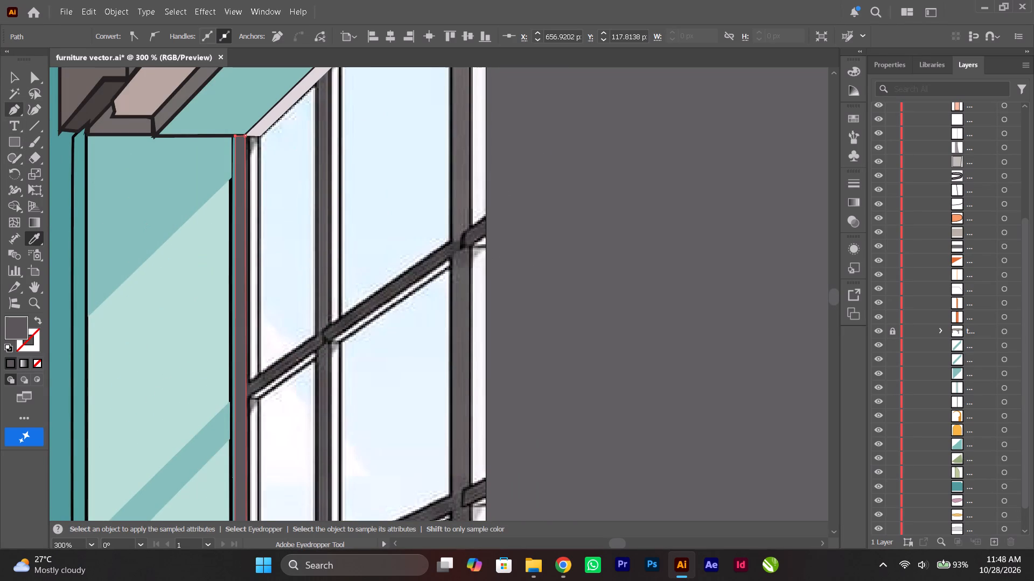
{"action": "scroll", "coordinate": [400, 124], "scroll_direction": "up", "scroll_amount": 7}
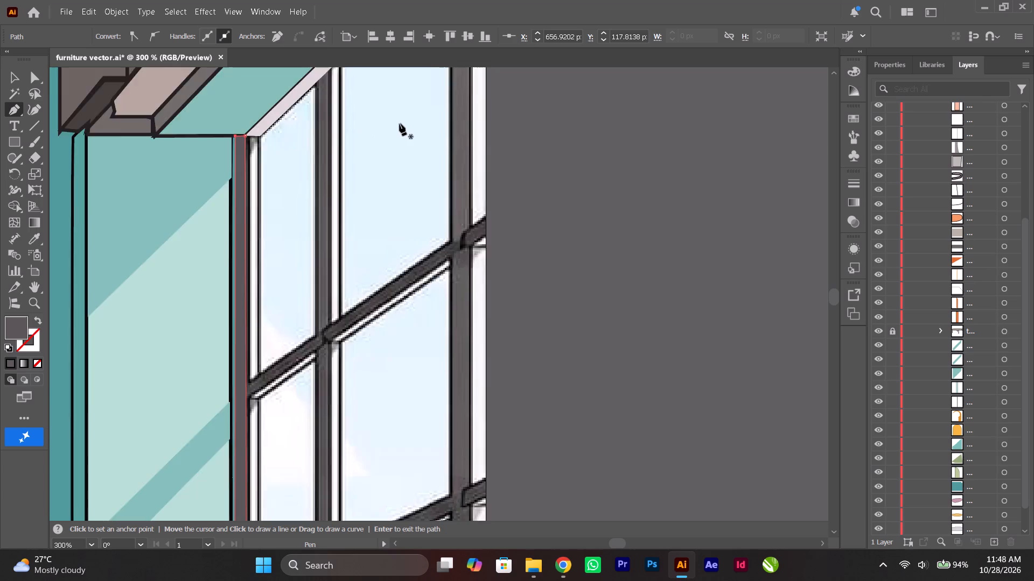
{"action": "scroll", "coordinate": [437, 112], "scroll_direction": "up", "scroll_amount": 7}
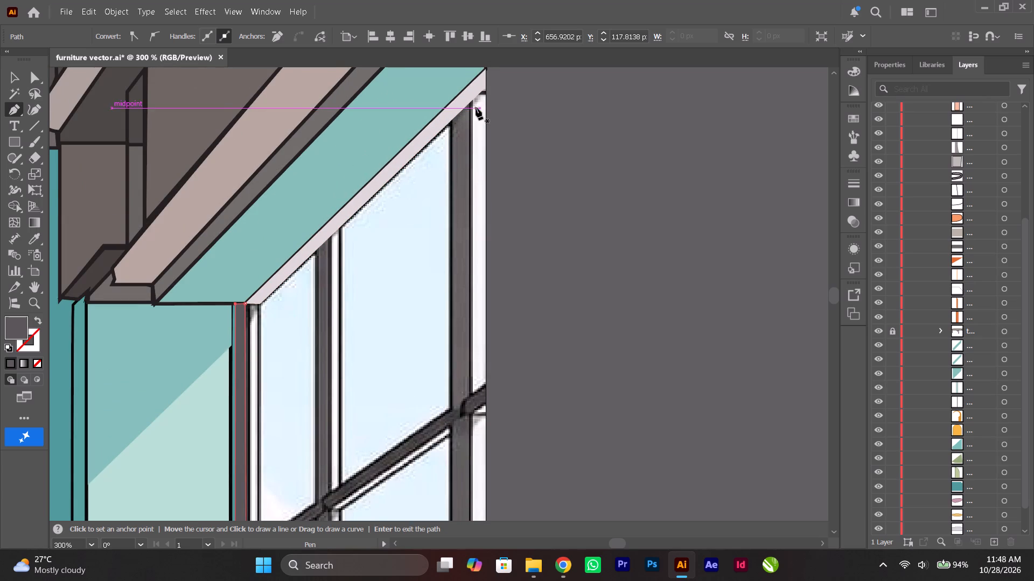
{"action": "scroll", "coordinate": [476, 108], "scroll_direction": "up", "scroll_amount": 2, "text": "alt"}
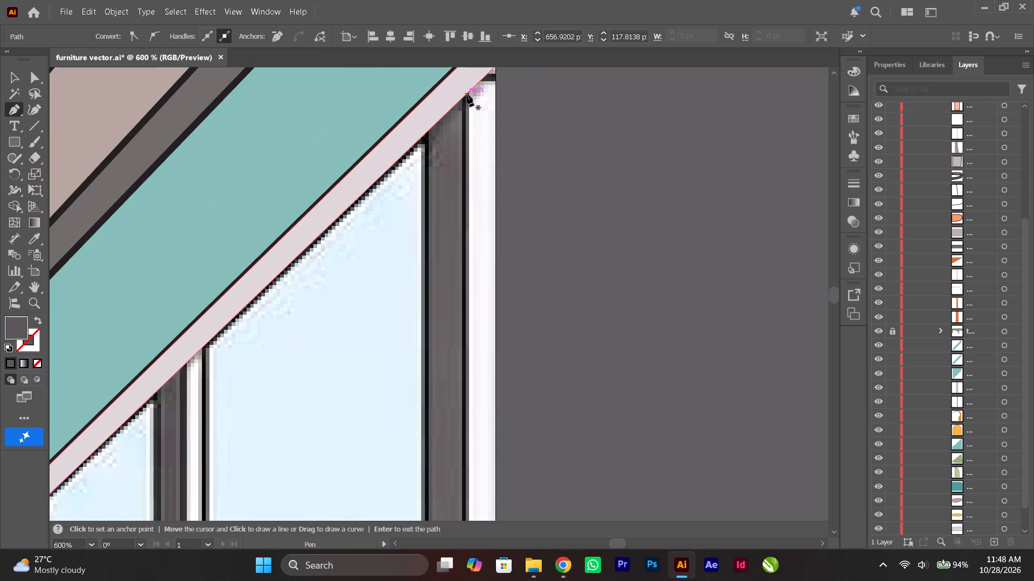
{"action": "left_click", "coordinate": [467, 95]}
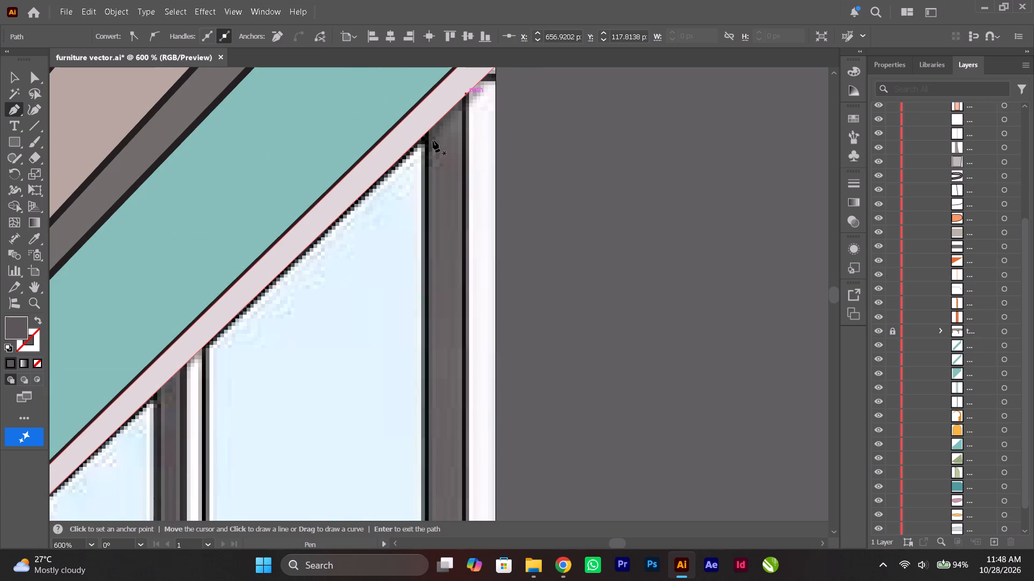
{"action": "left_click", "coordinate": [422, 136]}
Extend the path straight down the post's left edge to the bottom rail at the plant pot and across to its right edge.
{"action": "scroll", "coordinate": [422, 137], "scroll_direction": "down", "scroll_amount": 15}
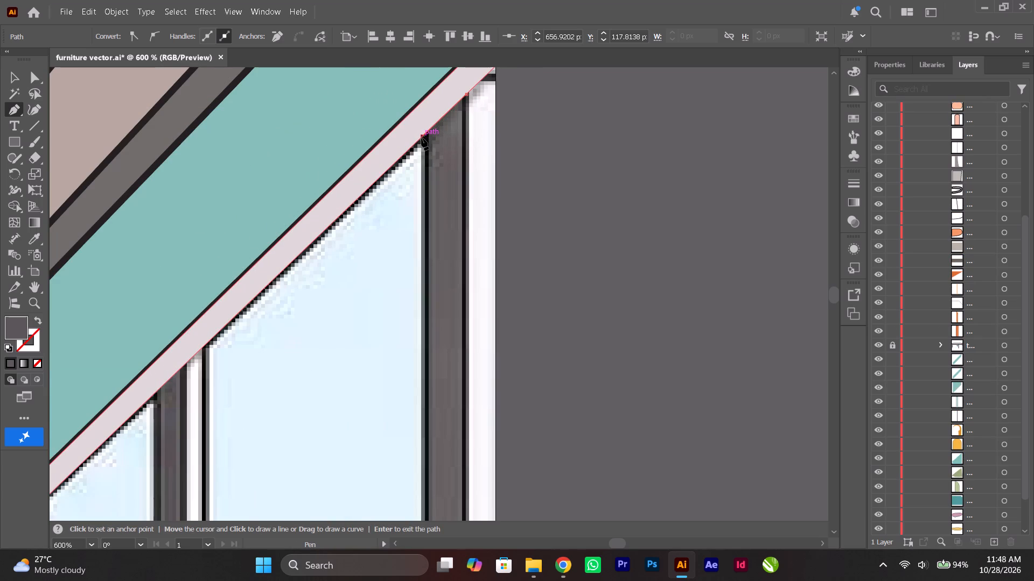
{"action": "scroll", "coordinate": [422, 138], "scroll_direction": "down", "scroll_amount": 20}
{"action": "scroll", "coordinate": [422, 138], "scroll_direction": "down", "scroll_amount": 20}
{"action": "scroll", "coordinate": [422, 138], "scroll_direction": "down", "scroll_amount": 3}
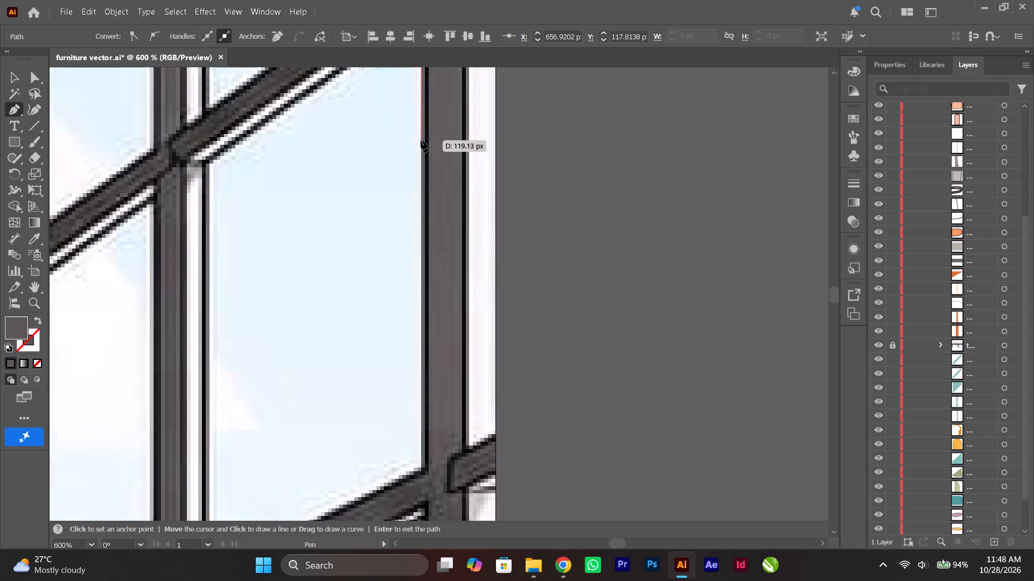
{"action": "scroll", "coordinate": [421, 140], "scroll_direction": "down", "scroll_amount": 4, "text": "alt"}
{"action": "scroll", "coordinate": [421, 141], "scroll_direction": "down", "scroll_amount": 11}
{"action": "scroll", "coordinate": [432, 387], "scroll_direction": "down", "scroll_amount": 8}
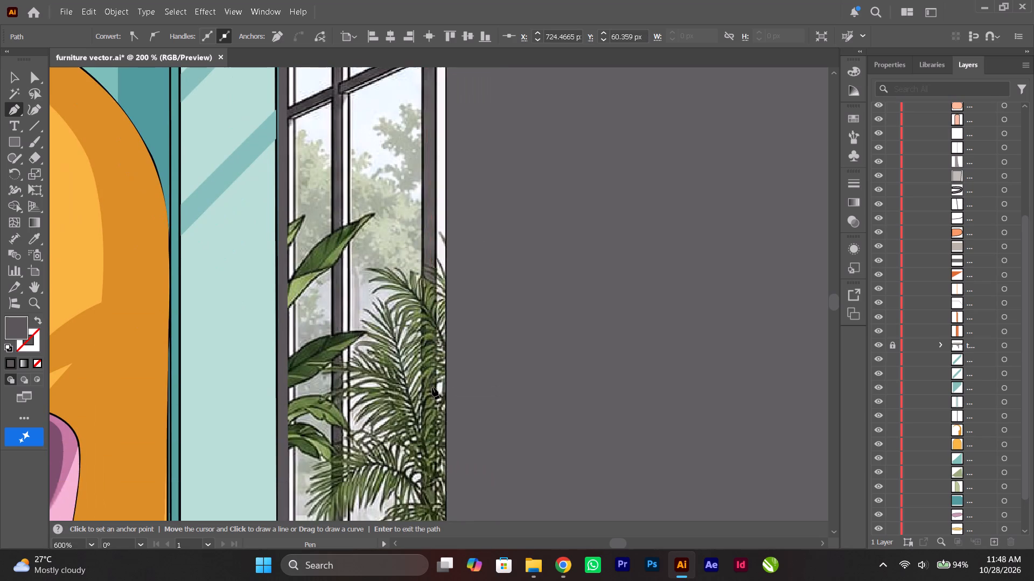
{"action": "scroll", "coordinate": [432, 387], "scroll_direction": "down", "scroll_amount": 14}
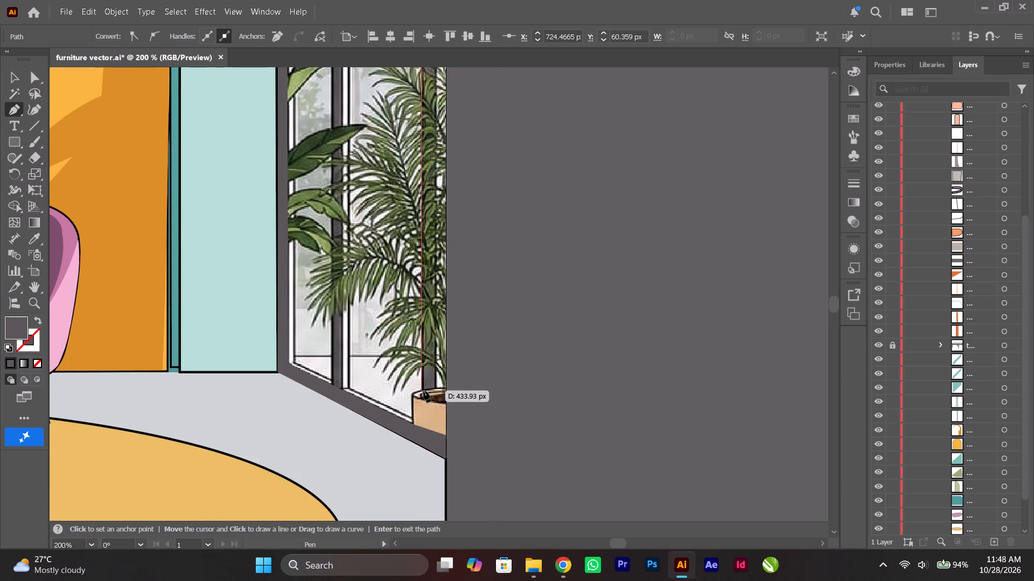
{"action": "left_click", "coordinate": [424, 391], "text": "shift"}
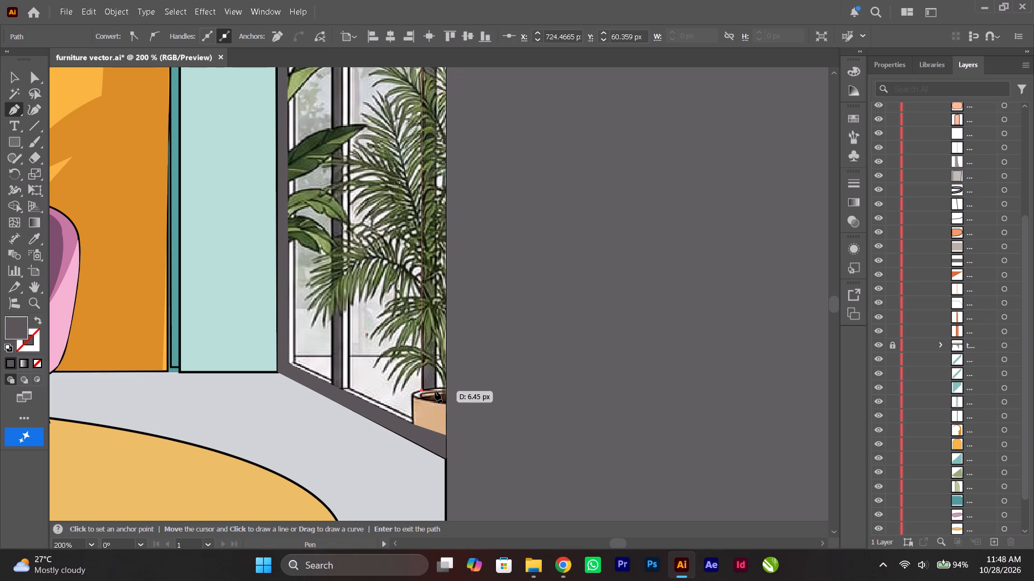
{"action": "left_click", "coordinate": [417, 425], "text": "shift"}
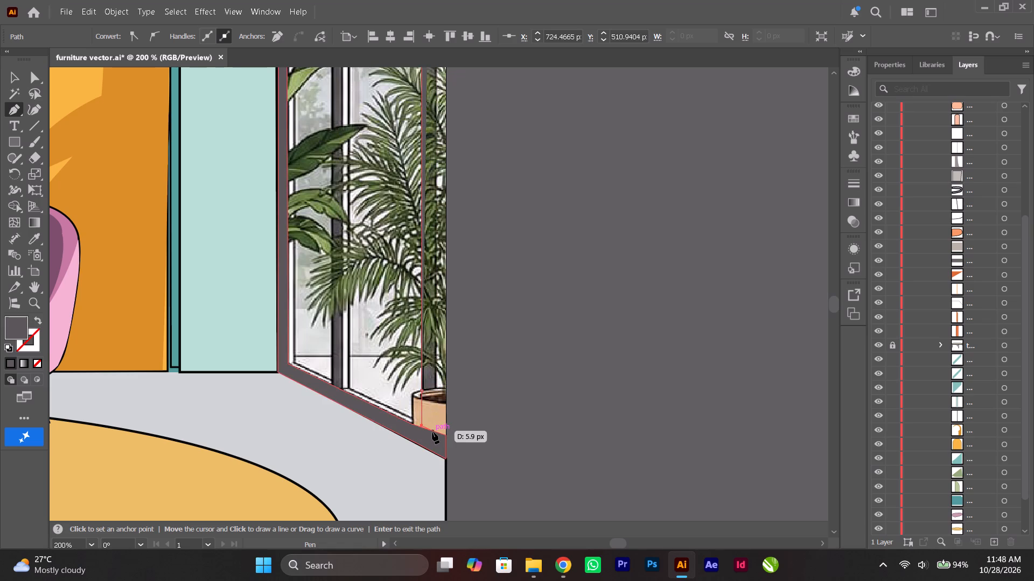
{"action": "left_click", "coordinate": [436, 433]}
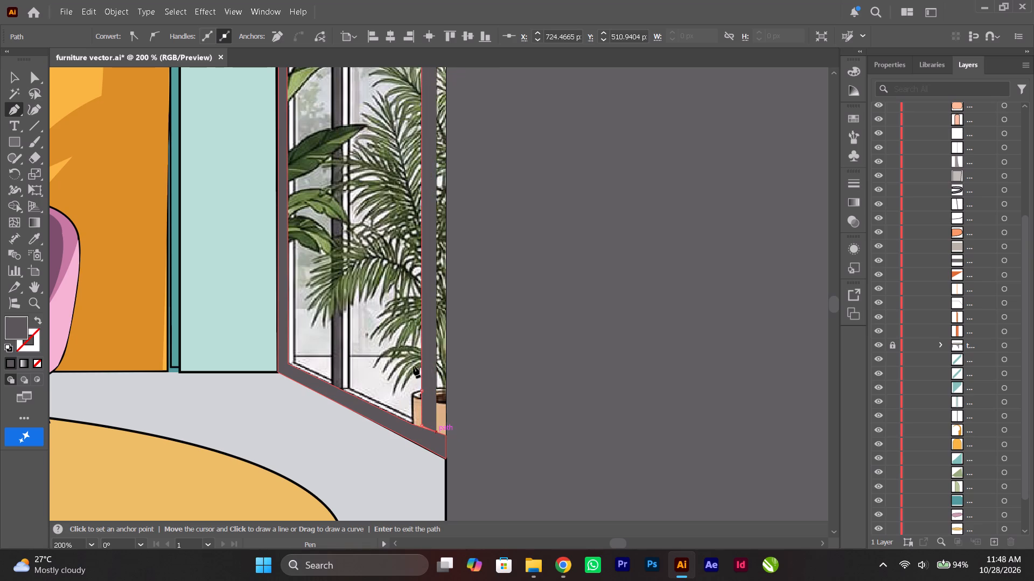
Run the path up the post's right edge and close it at its starting anchor under the pale pink strip.
{"action": "scroll", "coordinate": [429, 346], "scroll_direction": "up", "scroll_amount": 20}
{"action": "scroll", "coordinate": [429, 346], "scroll_direction": "up", "scroll_amount": 6}
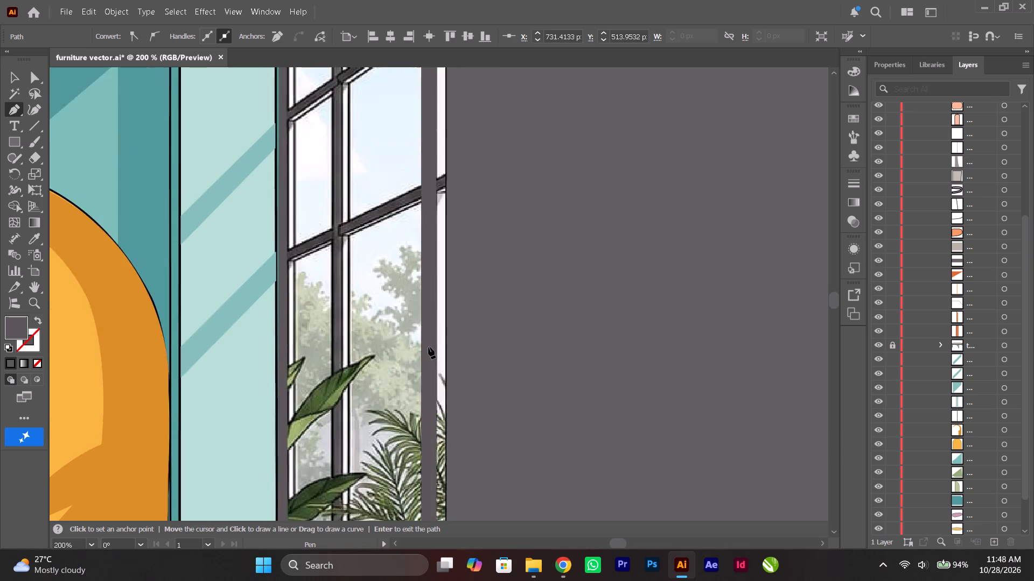
{"action": "scroll", "coordinate": [429, 347], "scroll_direction": "up", "scroll_amount": 14}
{"action": "scroll", "coordinate": [429, 347], "scroll_direction": "up", "scroll_amount": 17}
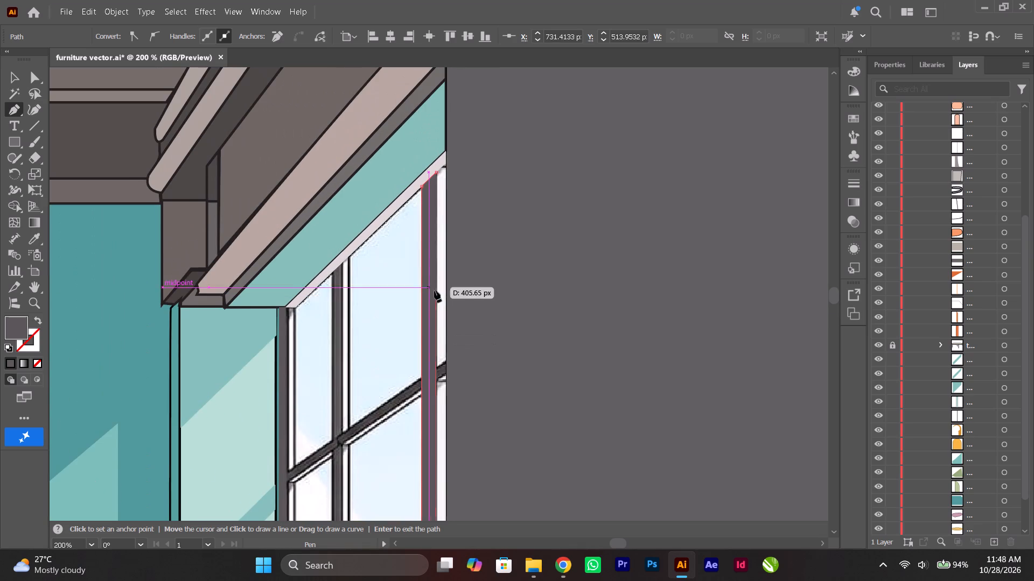
{"action": "left_click", "coordinate": [435, 171], "text": "shift"}
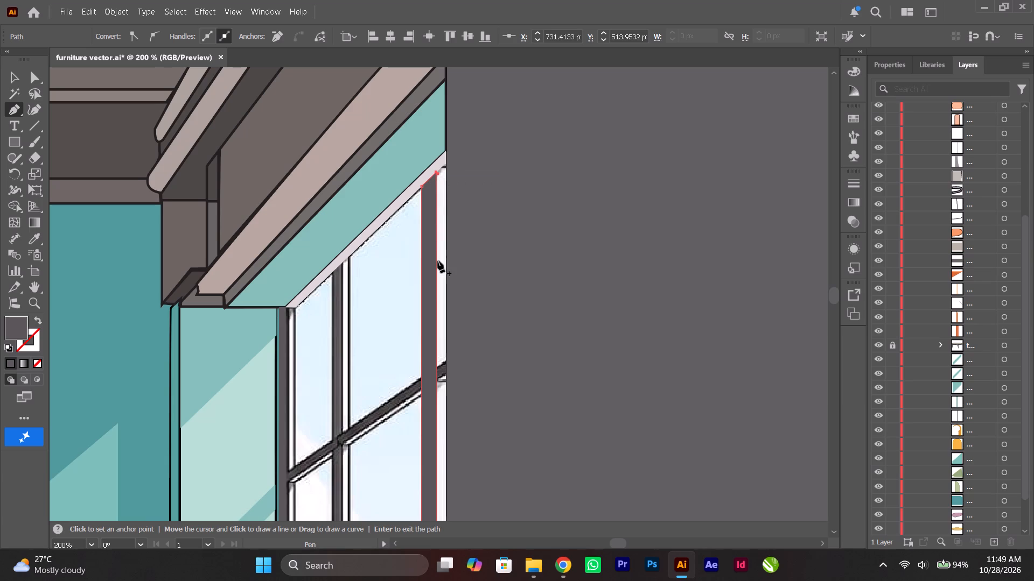
{"action": "key", "text": "ctrl+z"}
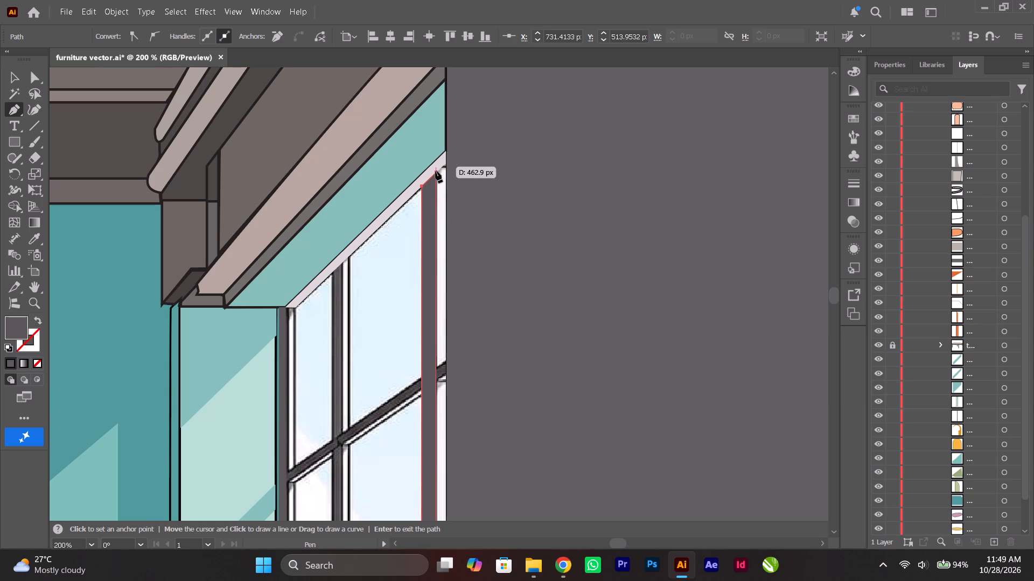
{"action": "left_click", "coordinate": [436, 172], "text": "shift"}
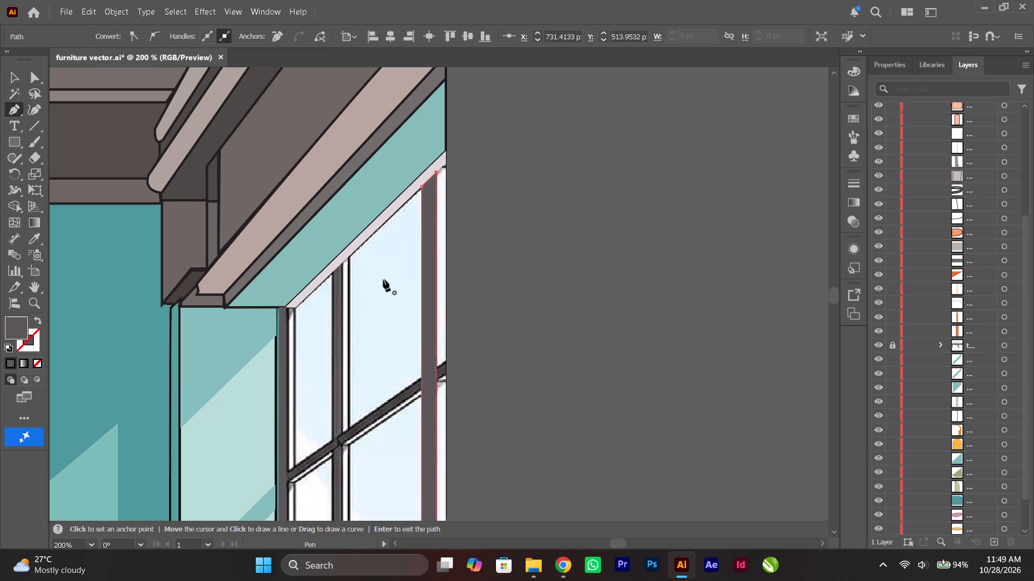
Start a dark grey path for the window's middle post, placing its two top corners on the pale pink strip's lower edge.
{"action": "scroll", "coordinate": [388, 266], "scroll_direction": "down", "scroll_amount": 4}
{"action": "scroll", "coordinate": [388, 266], "scroll_direction": "up", "scroll_amount": 6, "text": "ctrl"}
{"action": "scroll", "coordinate": [388, 266], "scroll_direction": "down", "scroll_amount": 9}
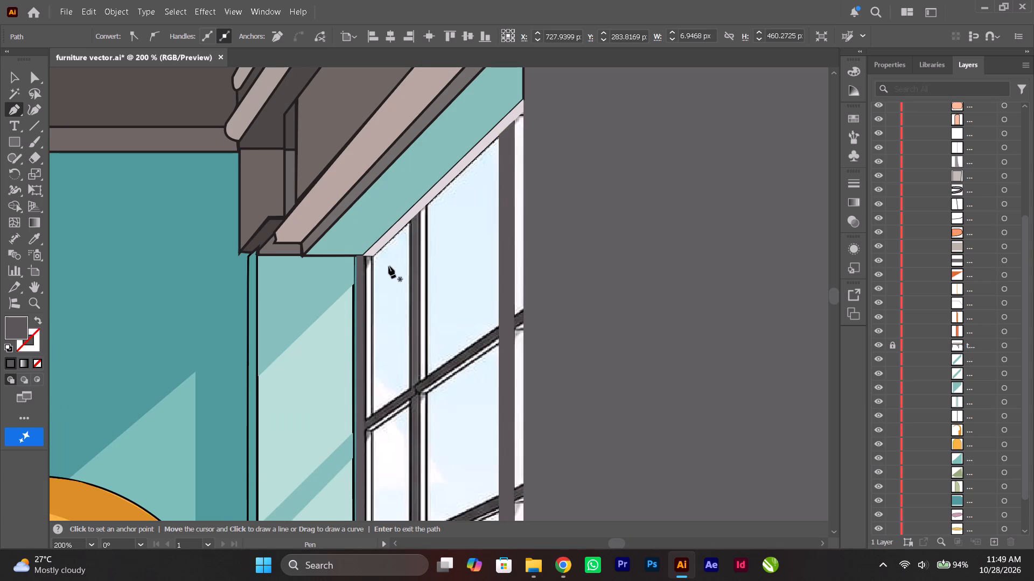
{"action": "scroll", "coordinate": [389, 266], "scroll_direction": "down", "scroll_amount": 11}
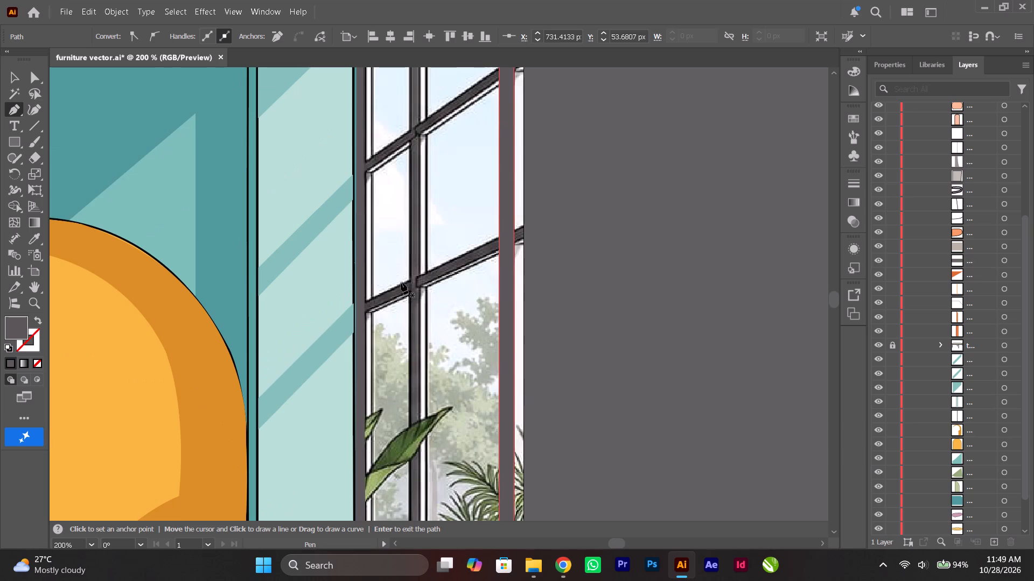
{"action": "scroll", "coordinate": [401, 282], "scroll_direction": "up", "scroll_amount": 17}
{"action": "scroll", "coordinate": [411, 264], "scroll_direction": "up", "scroll_amount": 2, "text": "alt"}
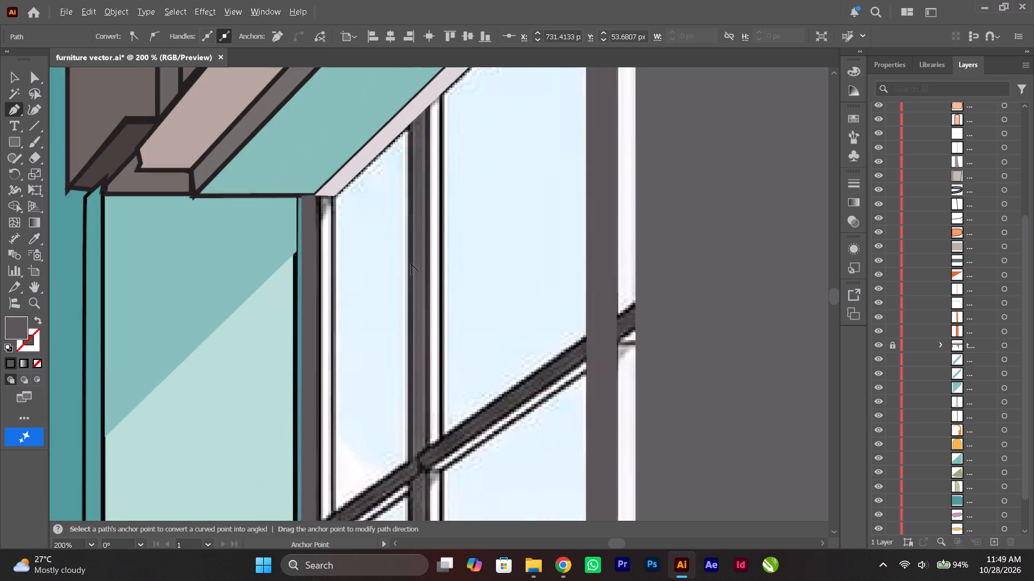
{"action": "scroll", "coordinate": [411, 264], "scroll_direction": "up", "scroll_amount": 3}
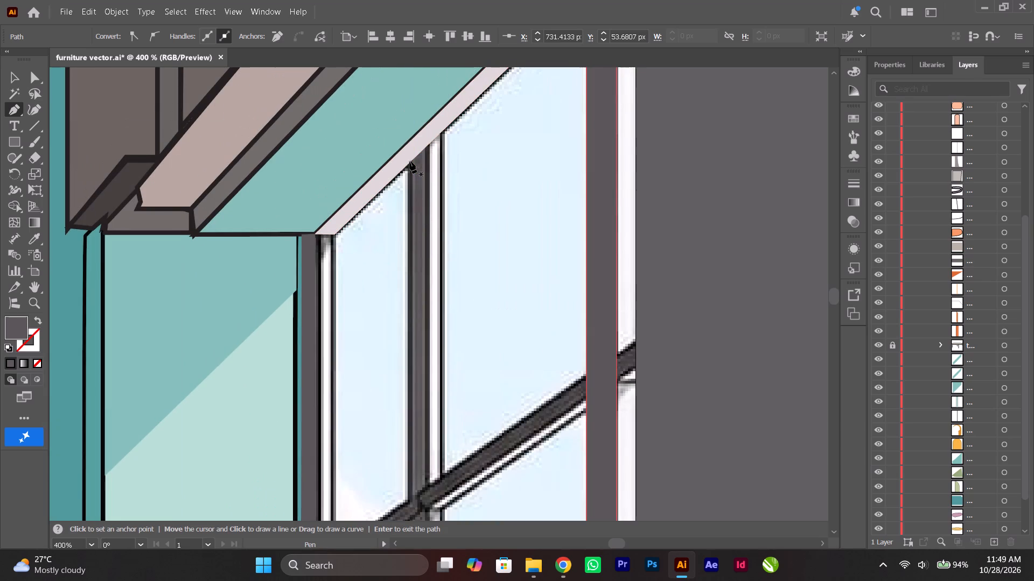
{"action": "left_click", "coordinate": [409, 161]}
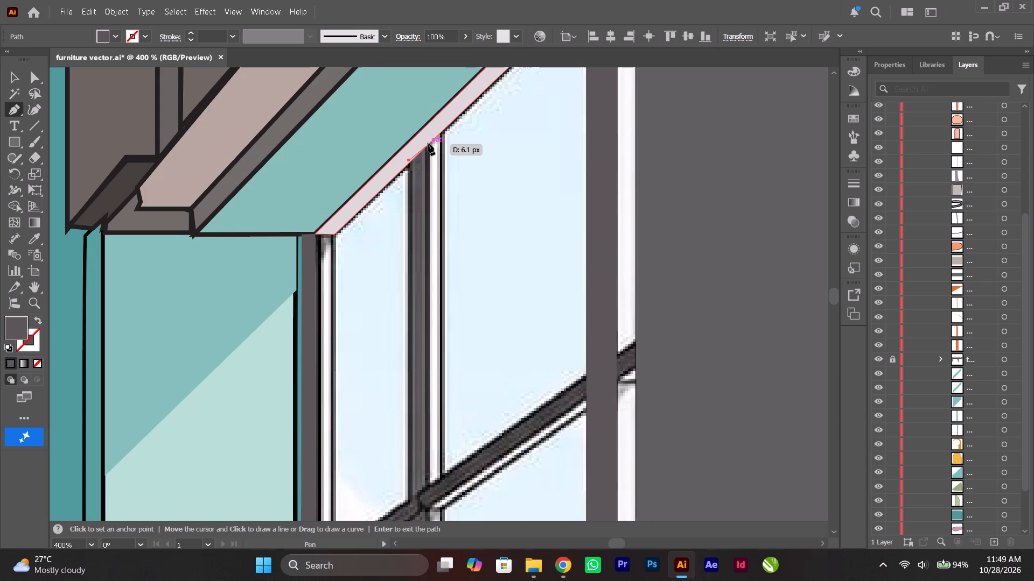
{"action": "left_click", "coordinate": [428, 144]}
Extend the path down the middle post's right edge to the bottom rail and along the rail to the post's left edge.
{"action": "scroll", "coordinate": [428, 143], "scroll_direction": "up", "scroll_amount": 1}
{"action": "scroll", "coordinate": [429, 146], "scroll_direction": "down", "scroll_amount": 17}
{"action": "scroll", "coordinate": [425, 153], "scroll_direction": "down", "scroll_amount": 2, "text": "alt"}
{"action": "scroll", "coordinate": [423, 159], "scroll_direction": "down", "scroll_amount": 5}
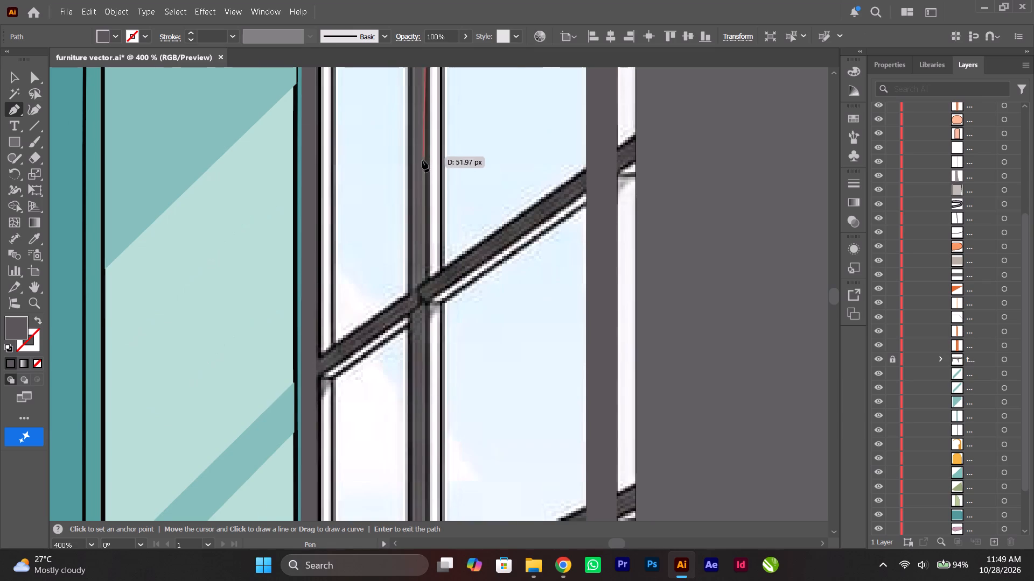
{"action": "scroll", "coordinate": [422, 160], "scroll_direction": "down", "scroll_amount": 12}
{"action": "scroll", "coordinate": [433, 369], "scroll_direction": "down", "scroll_amount": 15}
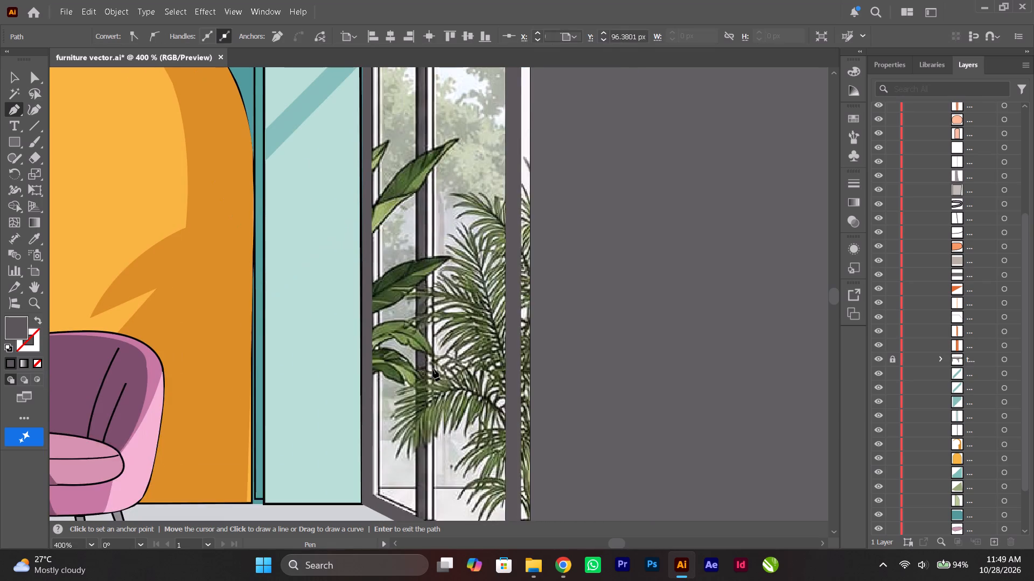
{"action": "scroll", "coordinate": [433, 369], "scroll_direction": "down", "scroll_amount": 1}
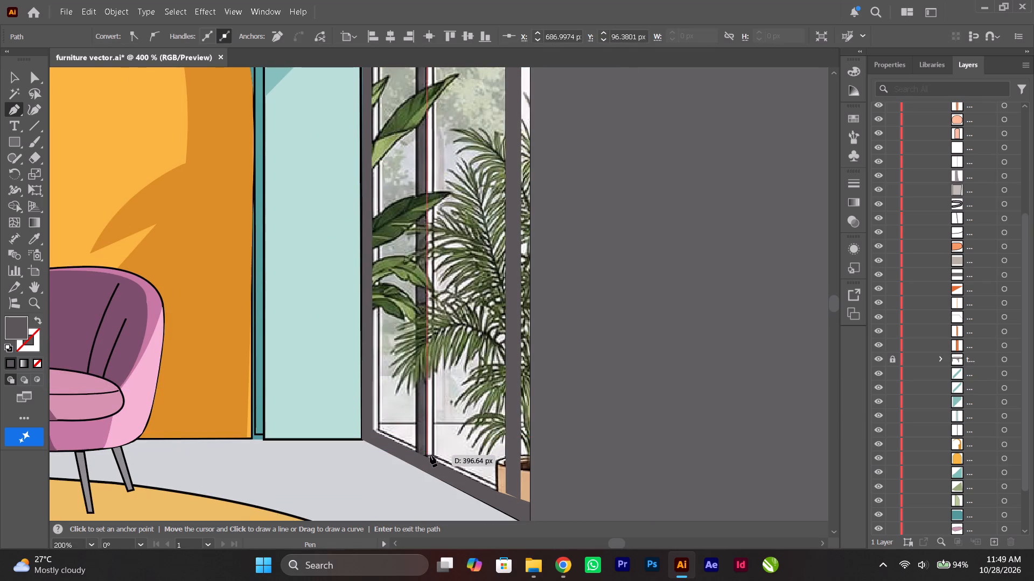
{"action": "left_click", "coordinate": [428, 455], "text": "shift"}
{"action": "scroll", "coordinate": [419, 453], "scroll_direction": "up", "scroll_amount": 4, "text": "alt"}
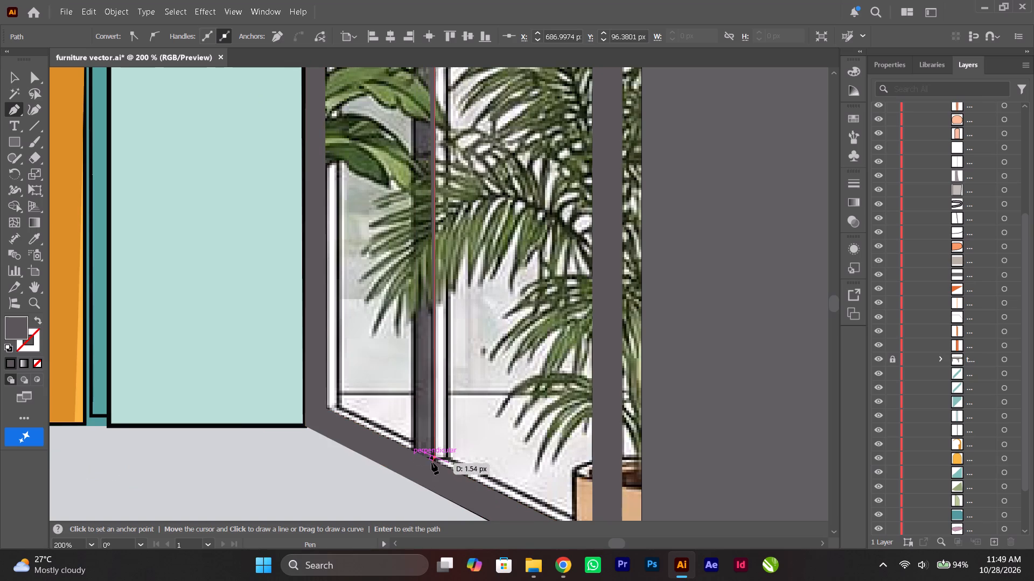
{"action": "scroll", "coordinate": [431, 460], "scroll_direction": "up", "scroll_amount": 8, "text": "alt"}
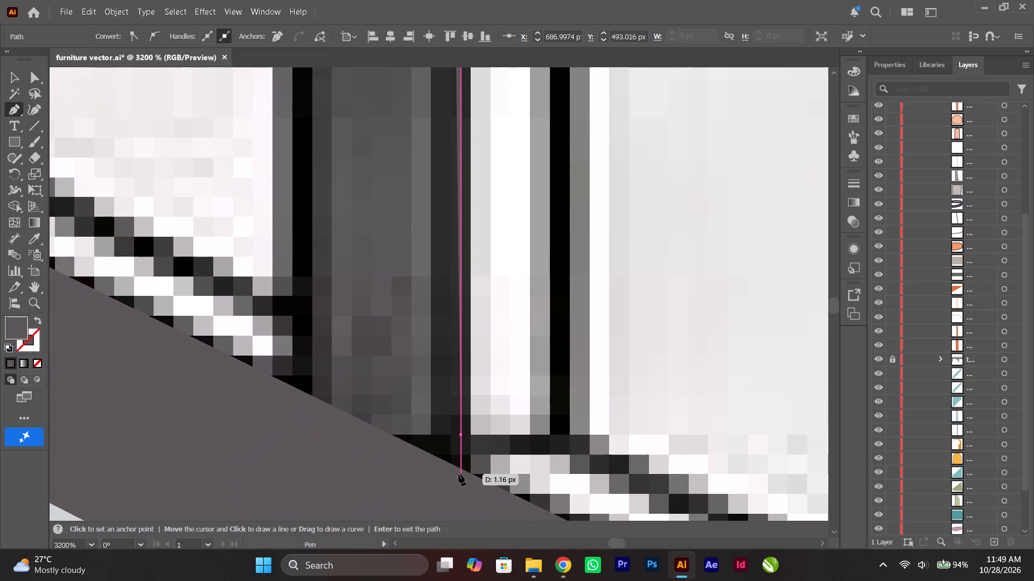
{"action": "left_click", "coordinate": [459, 474]}
{"action": "left_click", "coordinate": [290, 385]}
Run the path up the middle post's left edge and close it at its starting anchor on the pale pink strip.
{"action": "scroll", "coordinate": [290, 385], "scroll_direction": "down", "scroll_amount": 9, "text": "alt"}
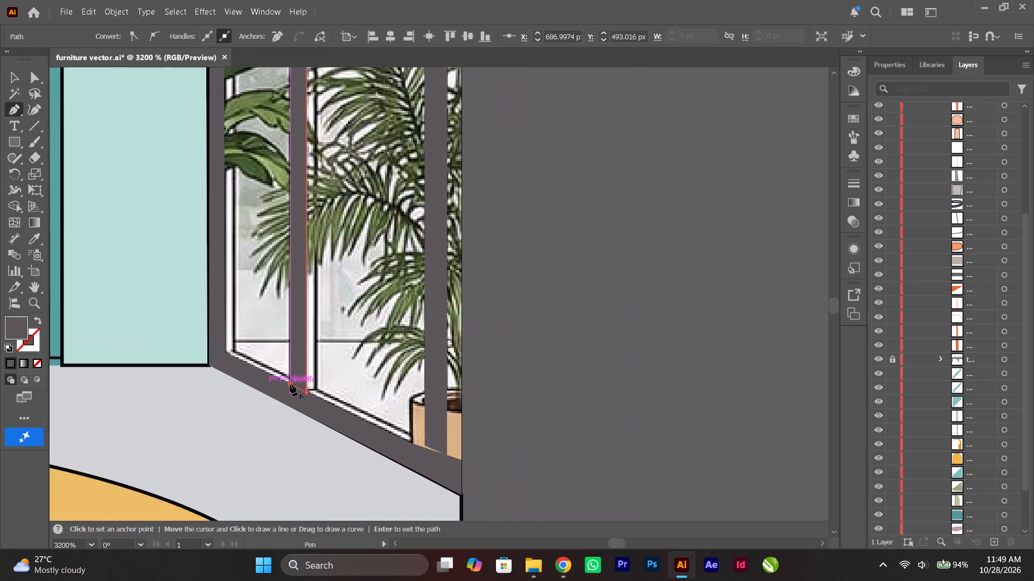
{"action": "scroll", "coordinate": [290, 384], "scroll_direction": "up", "scroll_amount": 20}
{"action": "scroll", "coordinate": [290, 384], "scroll_direction": "up", "scroll_amount": 20}
{"action": "scroll", "coordinate": [290, 384], "scroll_direction": "up", "scroll_amount": 9}
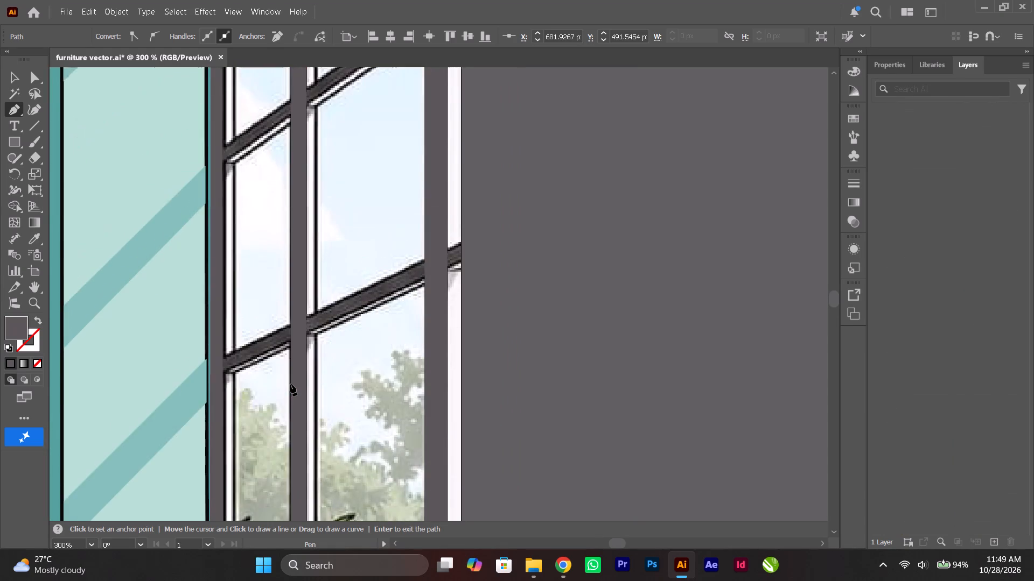
{"action": "scroll", "coordinate": [290, 384], "scroll_direction": "up", "scroll_amount": 20}
{"action": "scroll", "coordinate": [290, 384], "scroll_direction": "up", "scroll_amount": 8}
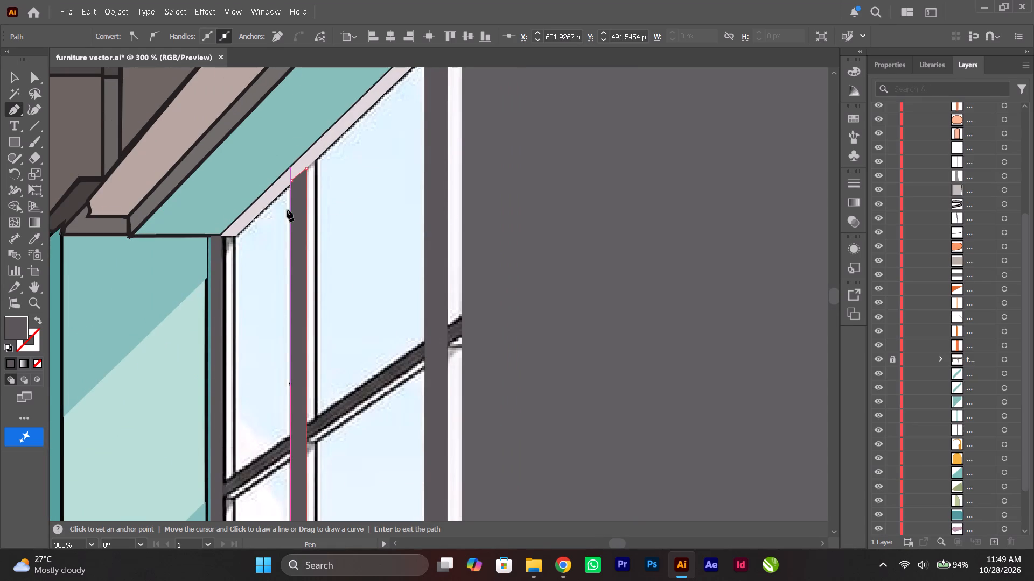
{"action": "left_click", "coordinate": [290, 181], "text": "shift"}
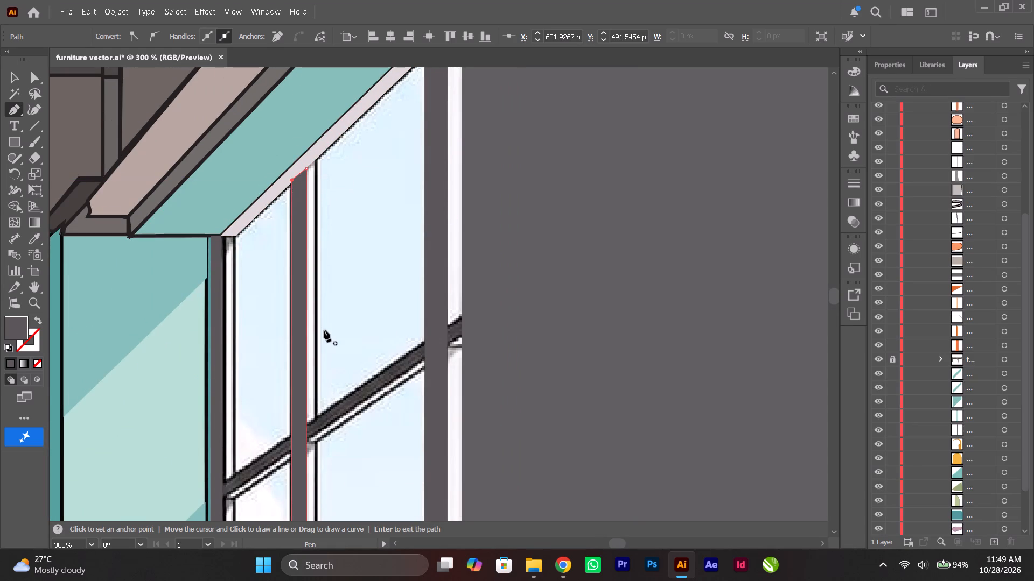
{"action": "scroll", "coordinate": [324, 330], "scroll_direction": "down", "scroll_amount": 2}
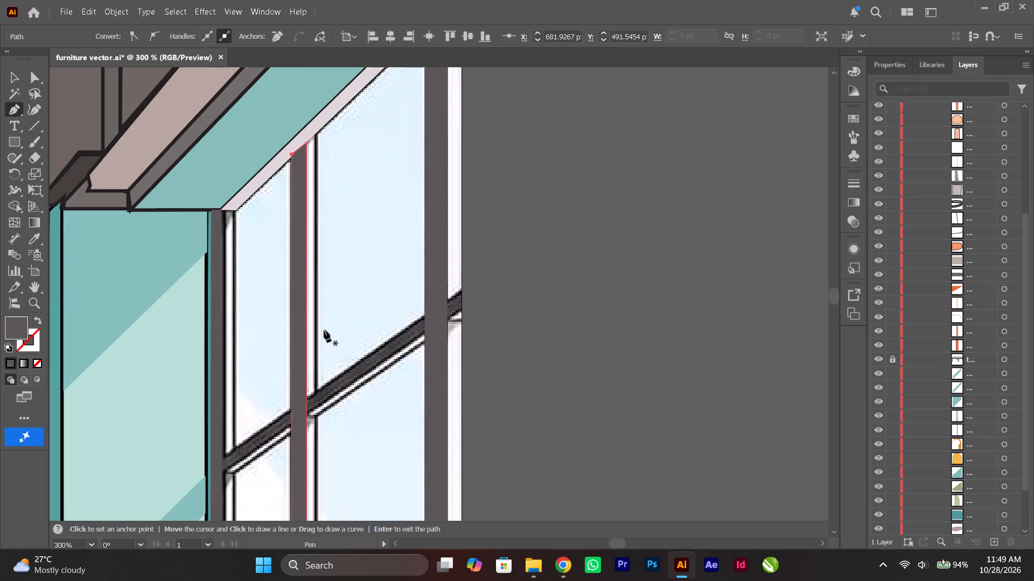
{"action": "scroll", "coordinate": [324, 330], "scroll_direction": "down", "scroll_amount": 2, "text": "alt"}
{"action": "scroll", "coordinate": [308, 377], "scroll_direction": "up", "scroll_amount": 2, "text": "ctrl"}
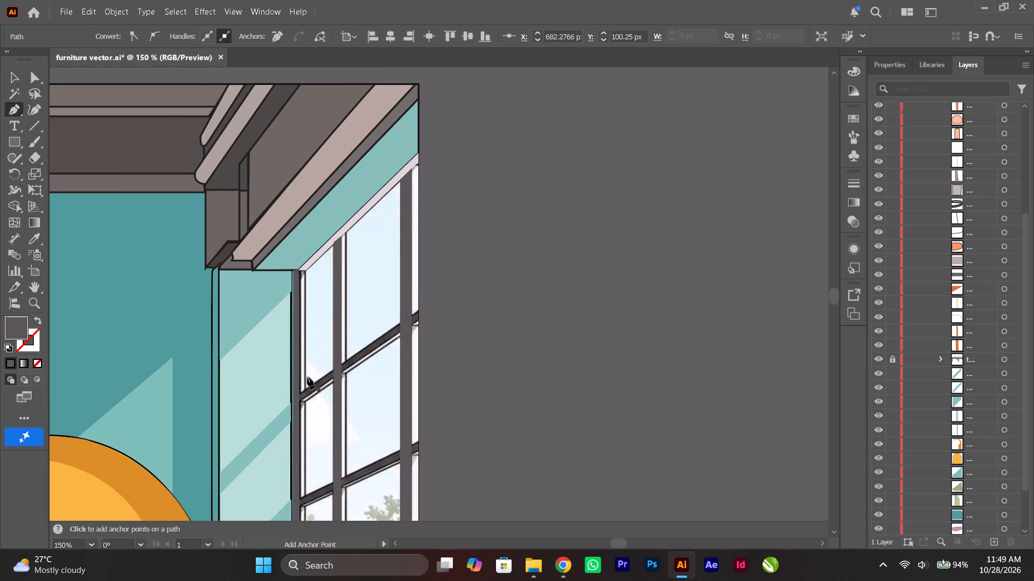
Draw a closed dark grey path over the window's upper slanted rail, from the first post to the artboard's right edge.
{"action": "scroll", "coordinate": [316, 396], "scroll_direction": "up", "scroll_amount": 5, "text": "alt"}
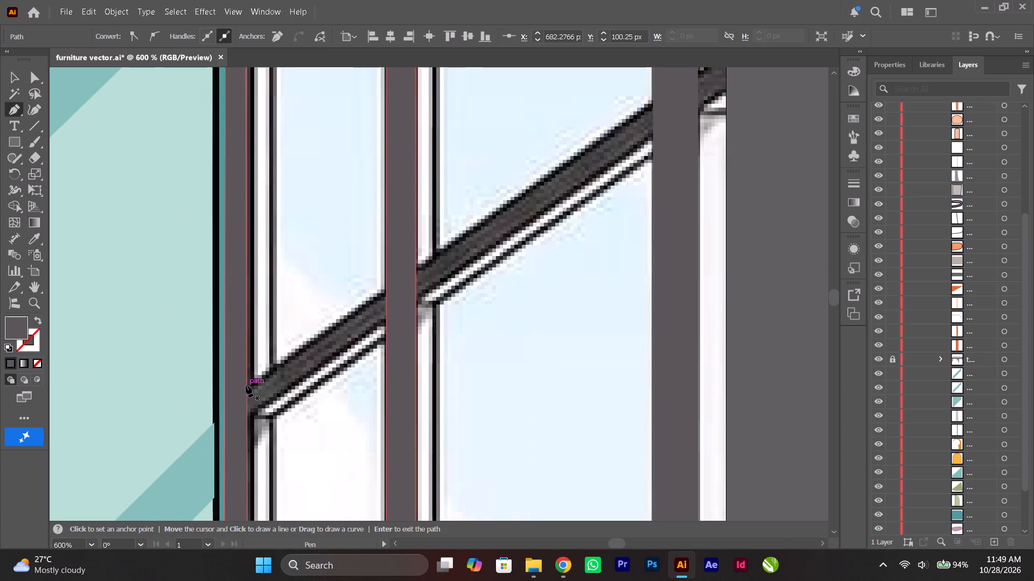
{"action": "left_click", "coordinate": [248, 385]}
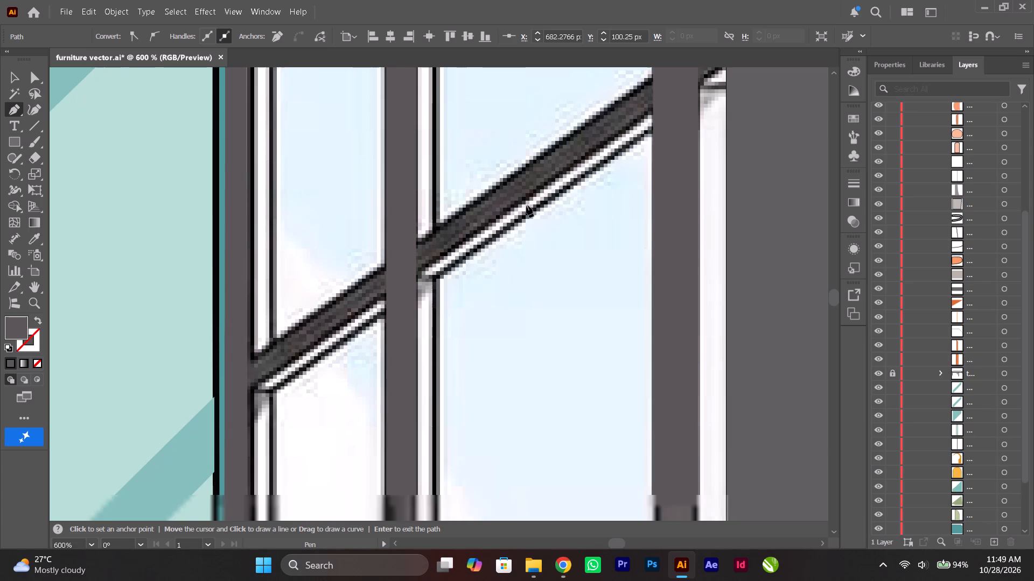
{"action": "scroll", "coordinate": [527, 206], "scroll_direction": "up", "scroll_amount": 3}
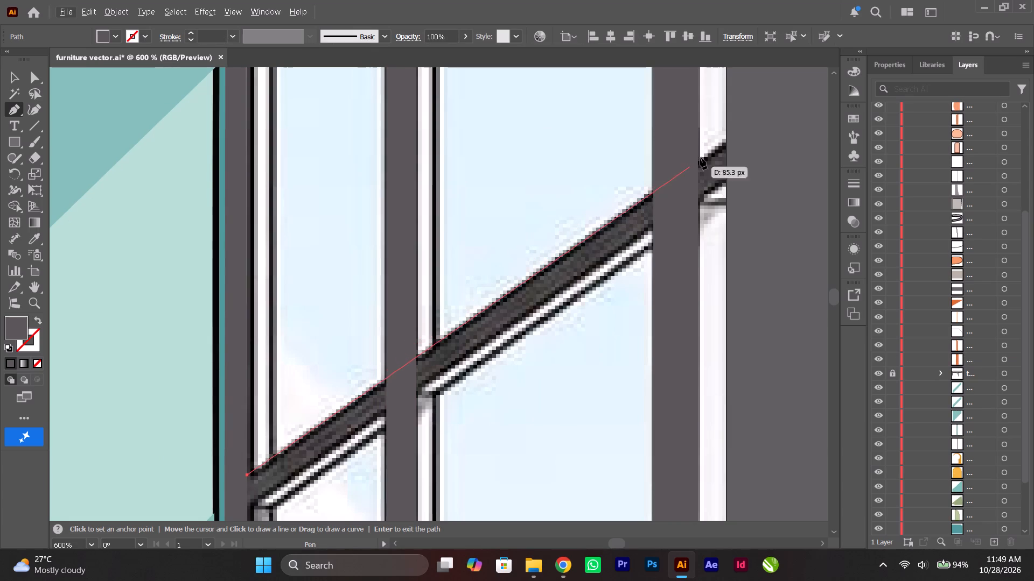
{"action": "left_click", "coordinate": [726, 146]}
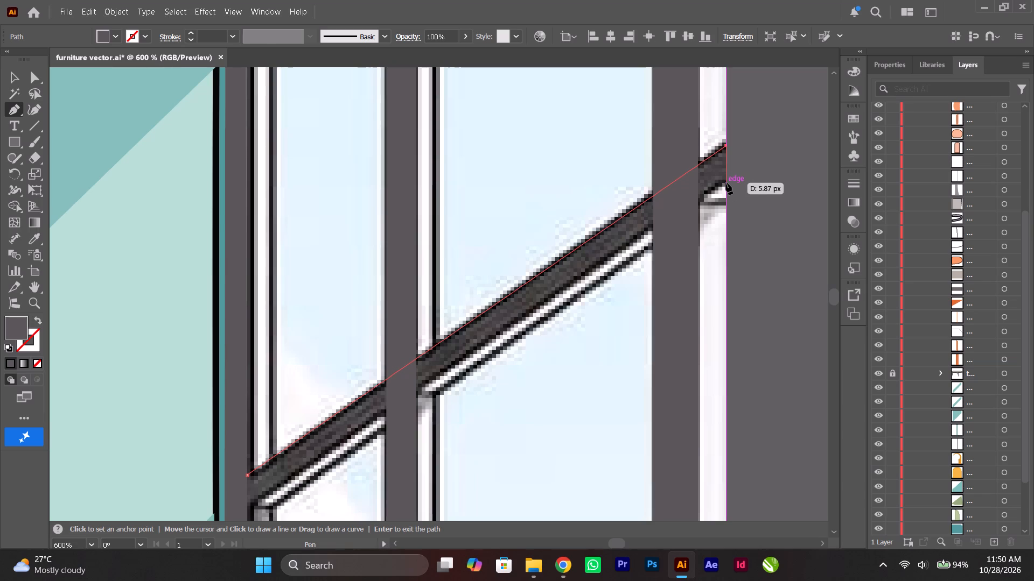
{"action": "left_click", "coordinate": [726, 183]}
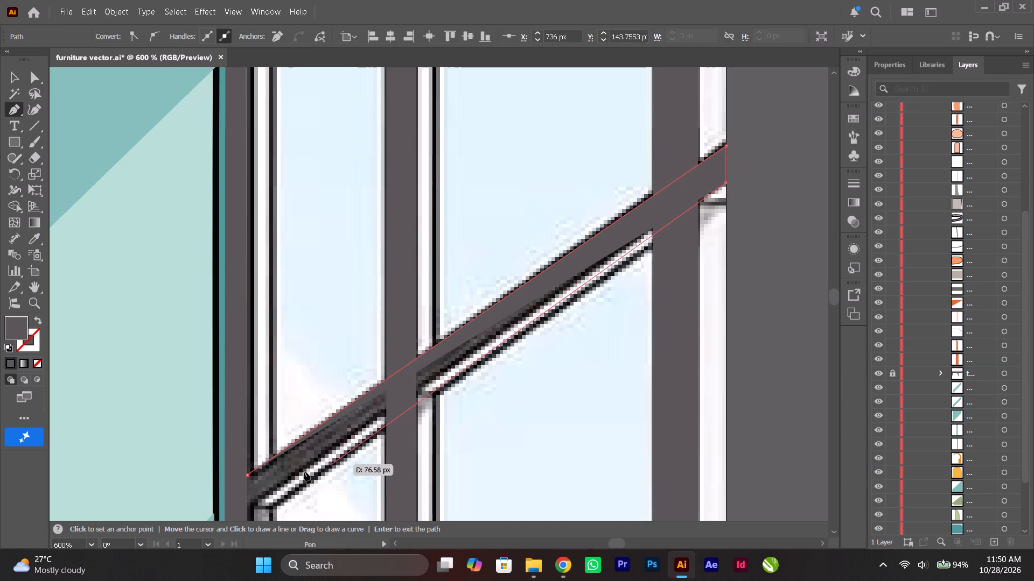
{"action": "left_click", "coordinate": [246, 506]}
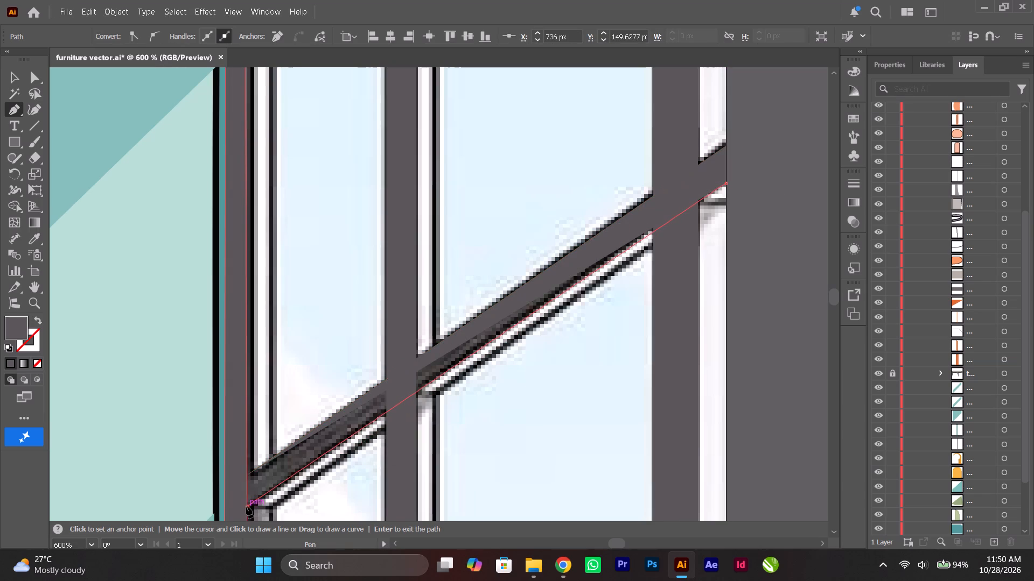
{"action": "left_click", "coordinate": [248, 474]}
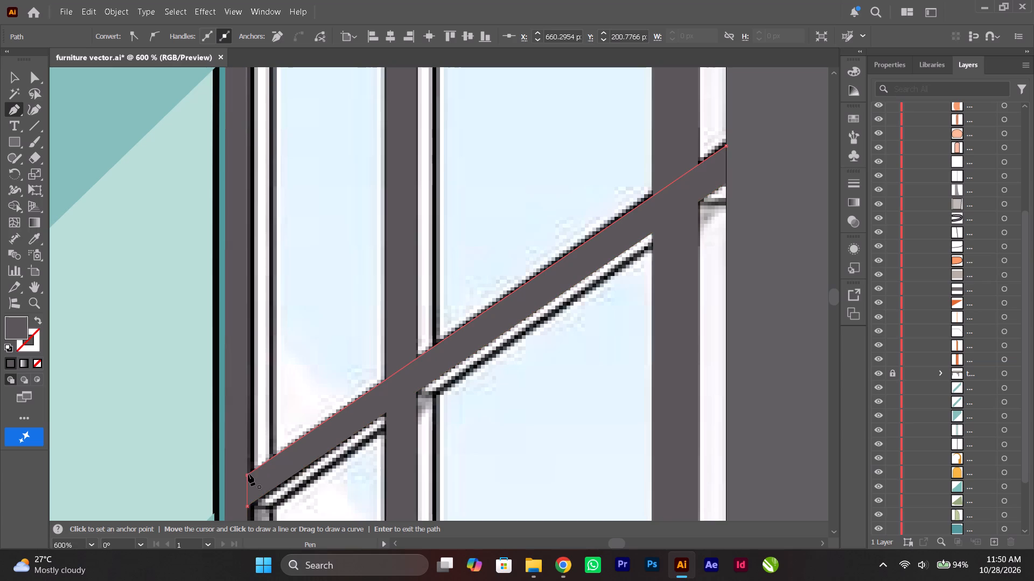
Draw a closed dark grey path over the window's lower slanted rail, from the first post to the artboard's right edge.
{"action": "scroll", "coordinate": [248, 474], "scroll_direction": "down", "scroll_amount": 20}
{"action": "scroll", "coordinate": [248, 474], "scroll_direction": "down", "scroll_amount": 16}
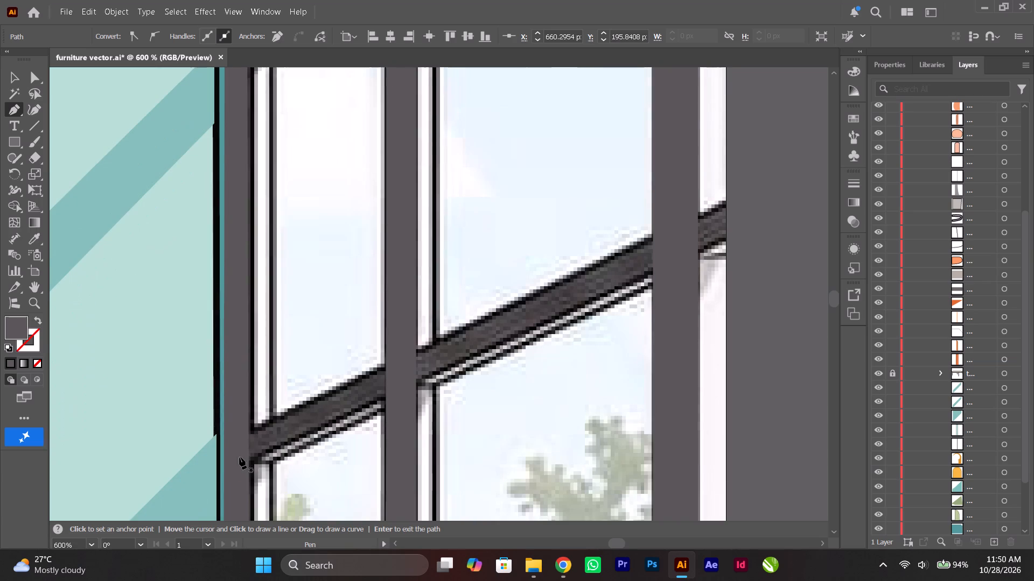
{"action": "left_click", "coordinate": [250, 433]}
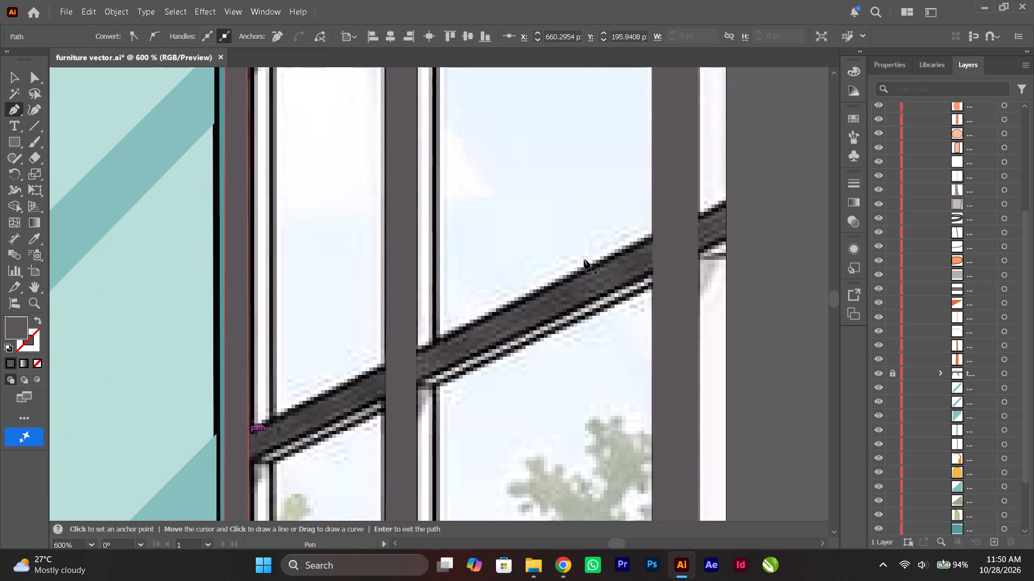
{"action": "left_click", "coordinate": [728, 200]}
{"action": "left_click", "coordinate": [724, 239]}
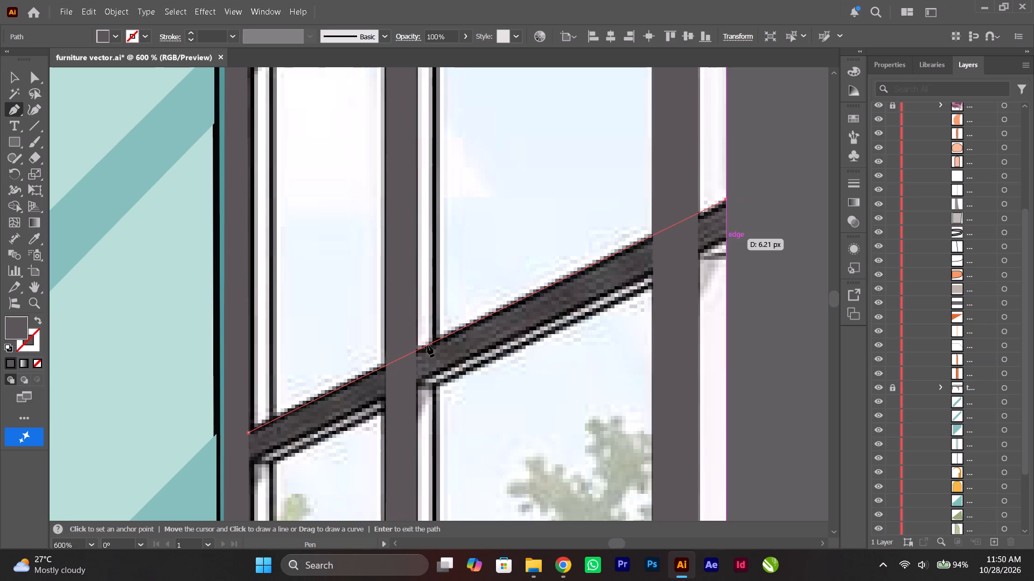
{"action": "left_click", "coordinate": [250, 462]}
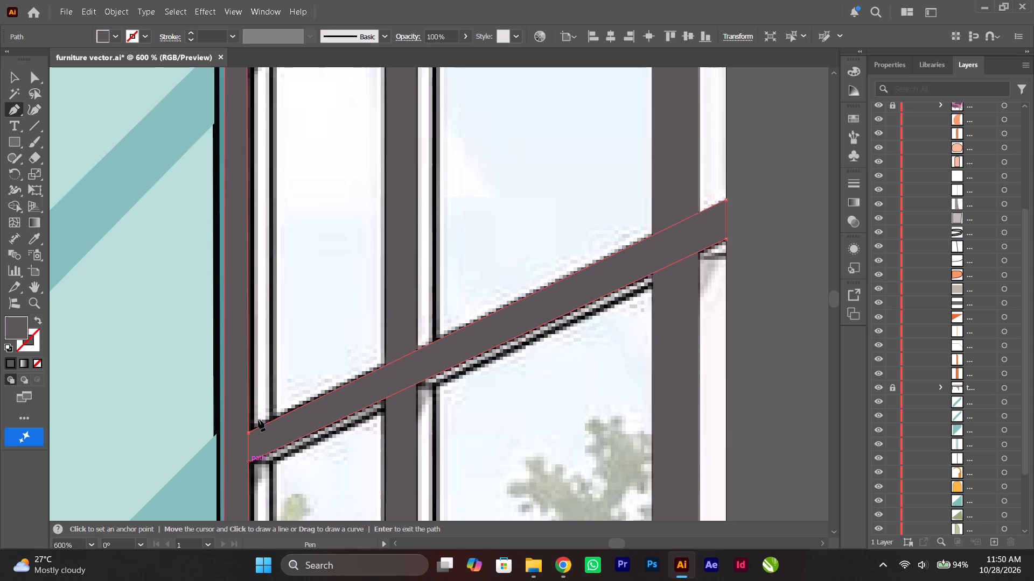
{"action": "left_click", "coordinate": [248, 434]}
Start a path for the window's thin white inner trim, placing two anchors across the bottom end of the pale pink strip.
{"action": "scroll", "coordinate": [248, 434], "scroll_direction": "down", "scroll_amount": 11}
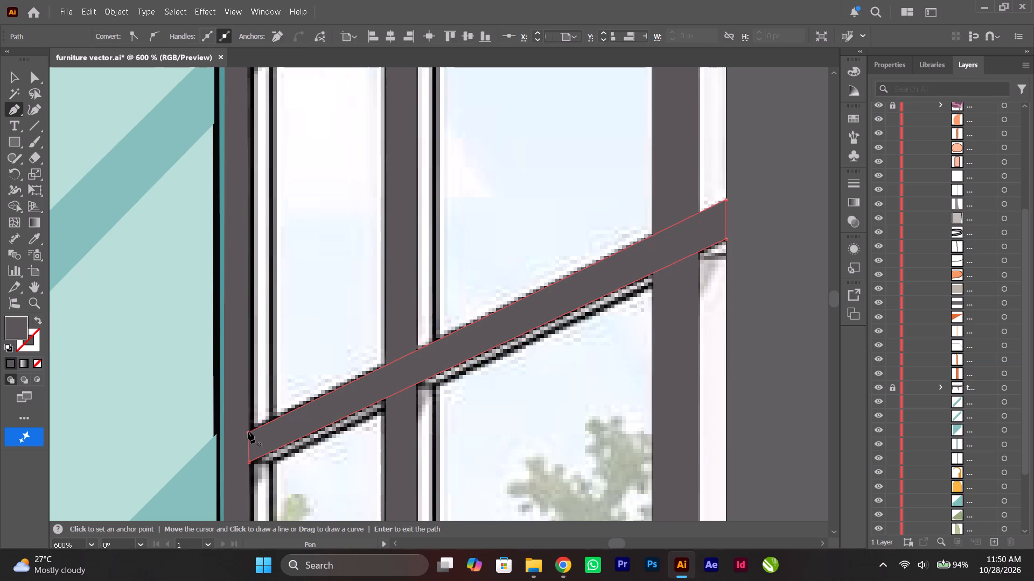
{"action": "scroll", "coordinate": [248, 431], "scroll_direction": "down", "scroll_amount": 20}
{"action": "scroll", "coordinate": [248, 431], "scroll_direction": "down", "scroll_amount": 17}
{"action": "scroll", "coordinate": [249, 426], "scroll_direction": "down", "scroll_amount": 2, "text": "alt"}
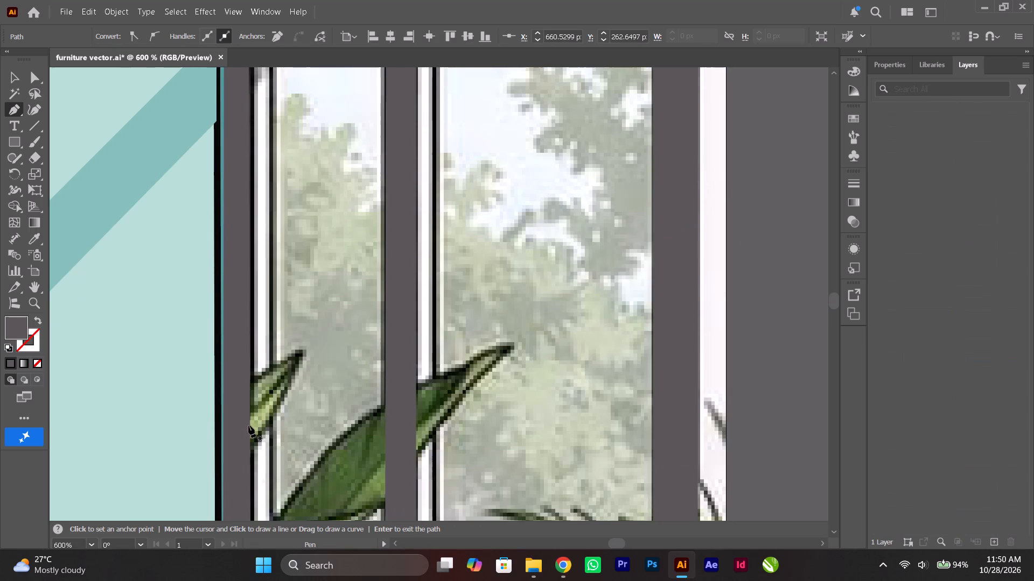
{"action": "scroll", "coordinate": [249, 425], "scroll_direction": "down", "scroll_amount": 1, "text": "alt"}
{"action": "scroll", "coordinate": [0, 580], "scroll_direction": "down", "scroll_amount": 1, "text": "alt"}
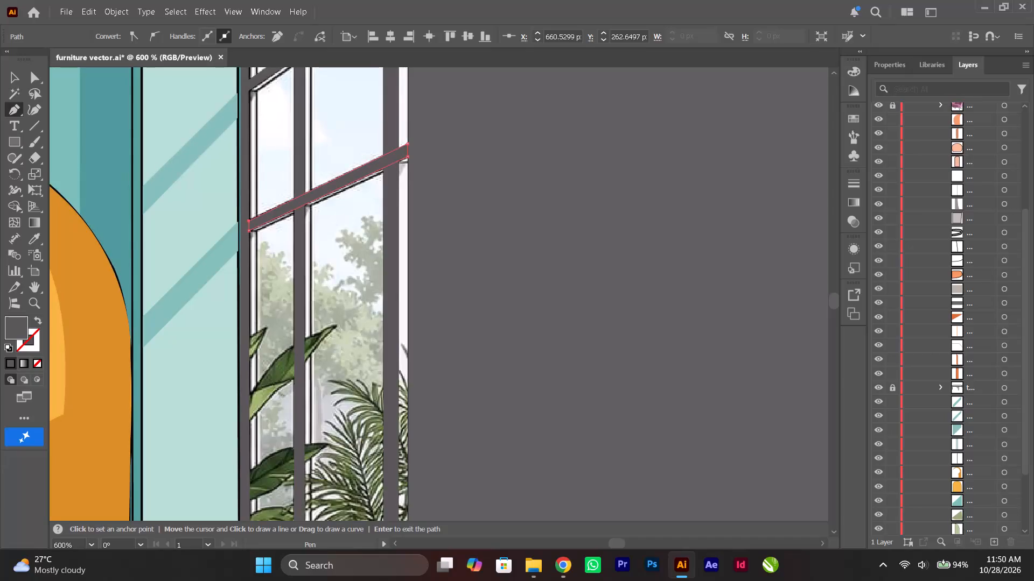
{"action": "scroll", "coordinate": [0, 580], "scroll_direction": "down", "scroll_amount": 1, "text": "alt"}
{"action": "scroll", "coordinate": [334, 337], "scroll_direction": "down", "scroll_amount": 2, "text": "alt"}
{"action": "scroll", "coordinate": [334, 337], "scroll_direction": "up", "scroll_amount": 2, "text": "ctrl"}
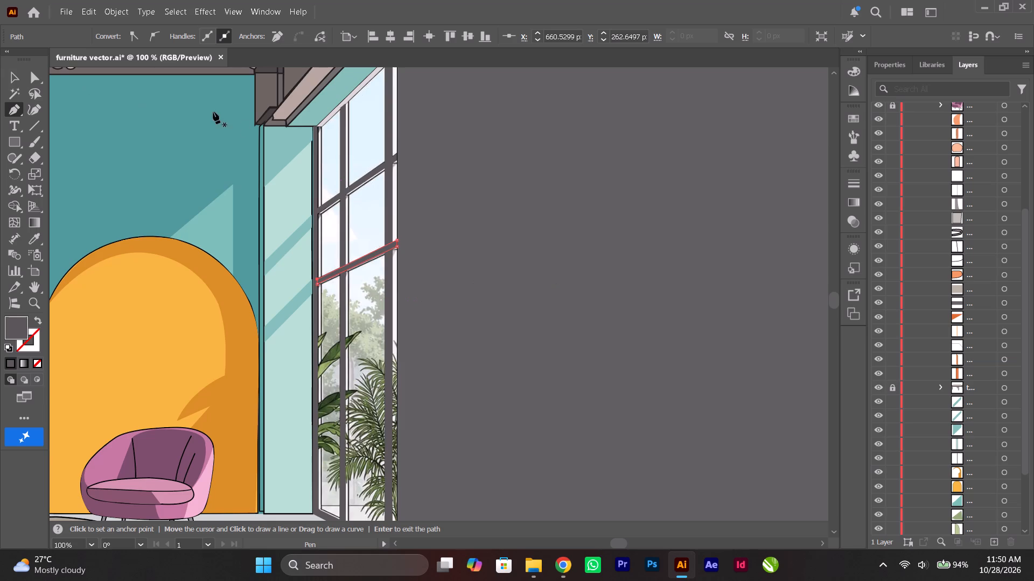
{"action": "scroll", "coordinate": [338, 145], "scroll_direction": "up", "scroll_amount": 7, "text": "alt"}
{"action": "scroll", "coordinate": [181, 179], "scroll_direction": "up", "scroll_amount": 17}
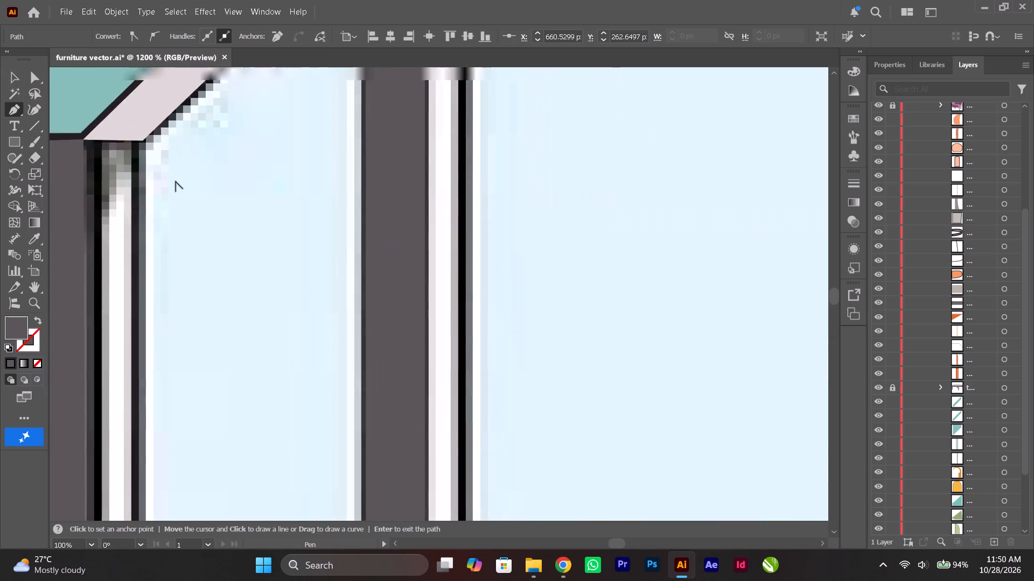
{"action": "scroll", "coordinate": [176, 181], "scroll_direction": "down", "scroll_amount": 2, "text": "alt"}
{"action": "scroll", "coordinate": [172, 181], "scroll_direction": "up", "scroll_amount": 1, "text": "ctrl"}
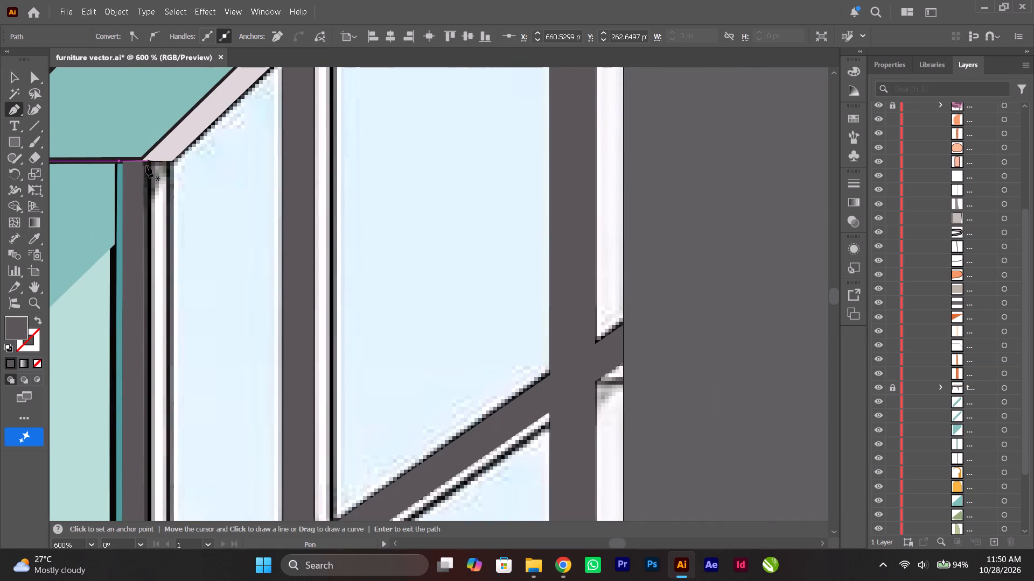
{"action": "left_click", "coordinate": [143, 160]}
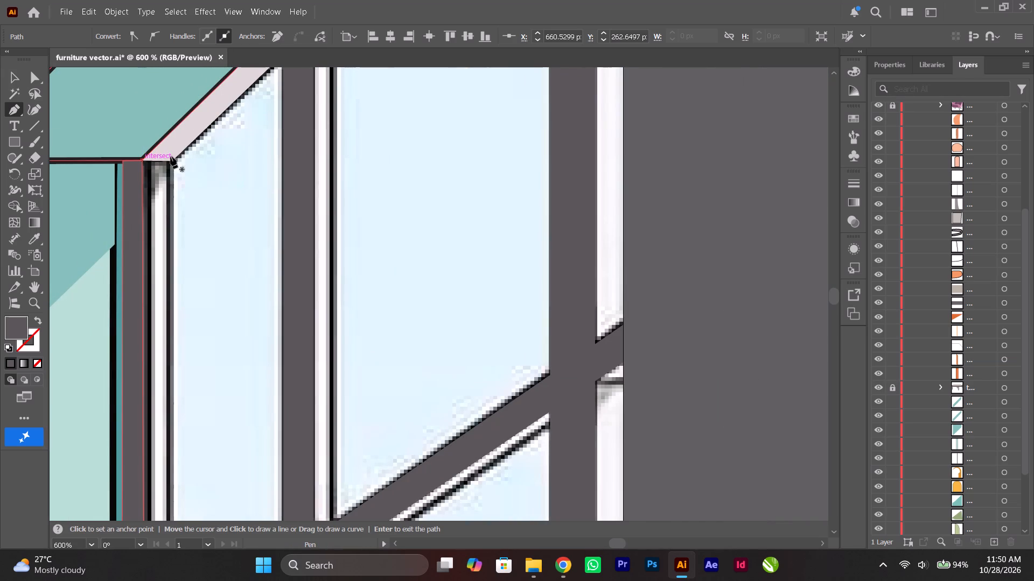
{"action": "left_click", "coordinate": [173, 160]}
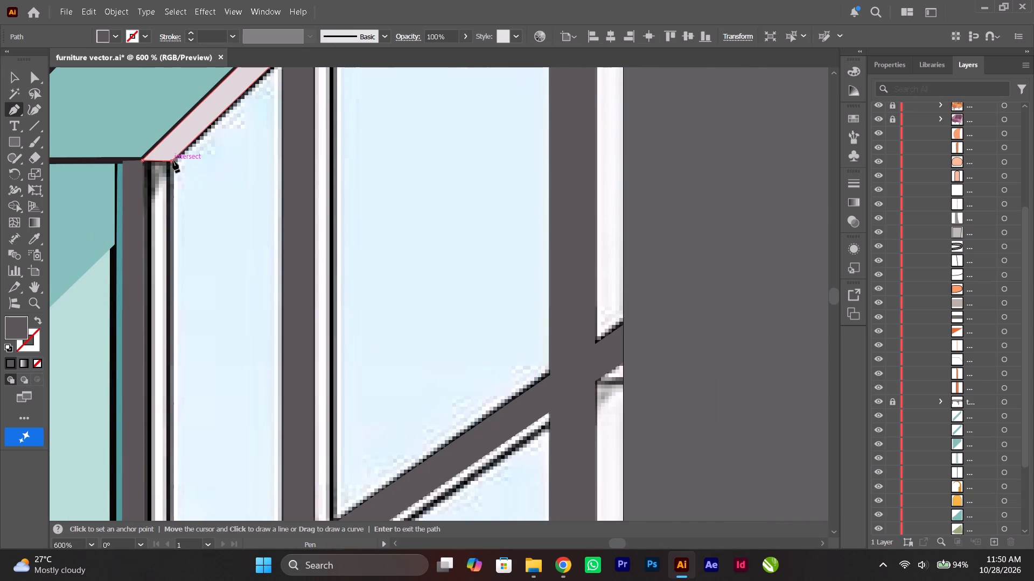
Extend the trim path straight down the first pane's edge to the inner corner just above the bottom rail.
{"action": "scroll", "coordinate": [173, 161], "scroll_direction": "down", "scroll_amount": 8}
{"action": "scroll", "coordinate": [173, 172], "scroll_direction": "down", "scroll_amount": 4, "text": "alt"}
{"action": "scroll", "coordinate": [173, 172], "scroll_direction": "down", "scroll_amount": 16}
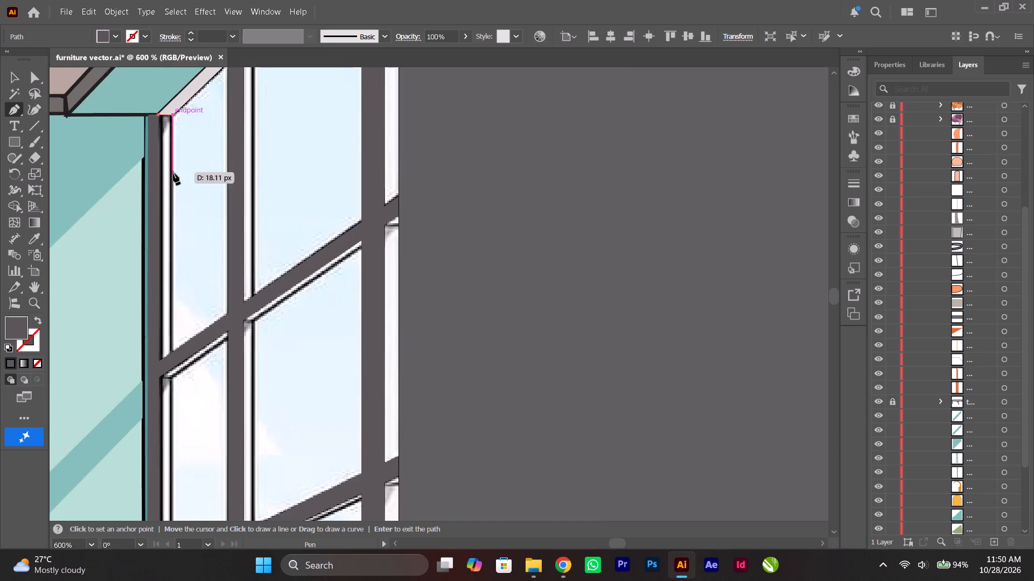
{"action": "scroll", "coordinate": [172, 183], "scroll_direction": "down", "scroll_amount": 9}
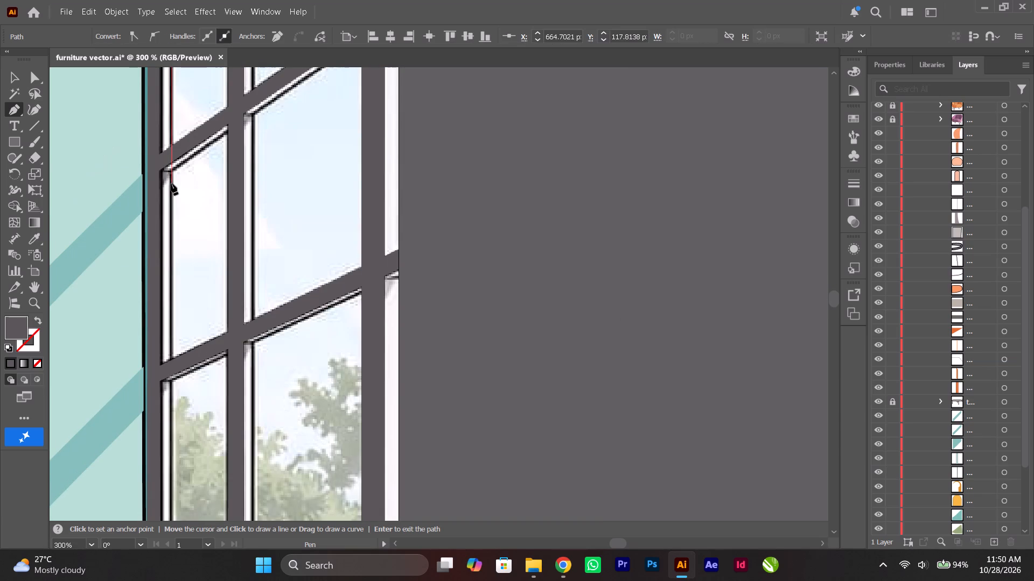
{"action": "scroll", "coordinate": [171, 183], "scroll_direction": "down", "scroll_amount": 20}
{"action": "scroll", "coordinate": [171, 183], "scroll_direction": "down", "scroll_amount": 14}
{"action": "scroll", "coordinate": [170, 185], "scroll_direction": "down", "scroll_amount": 7}
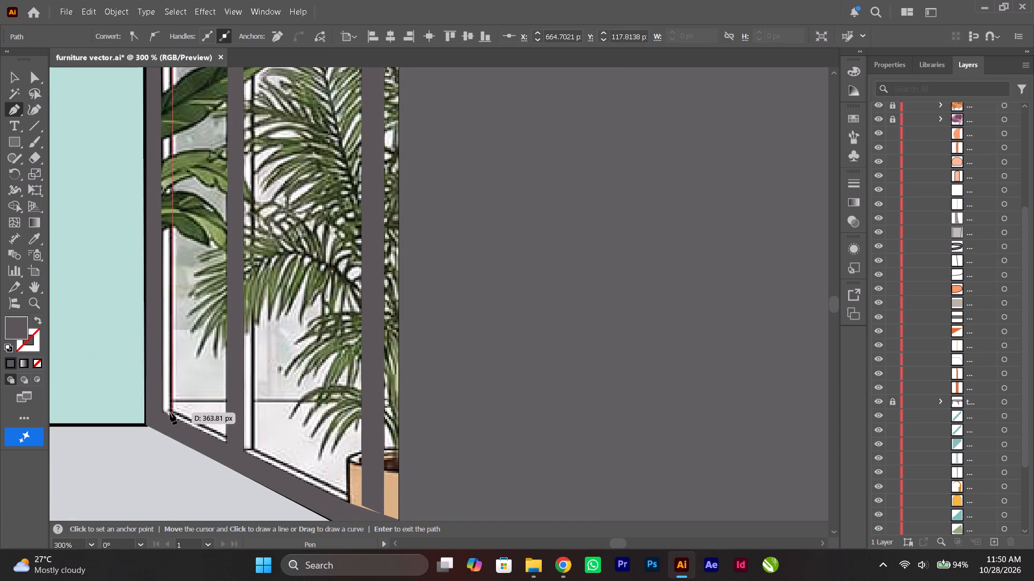
{"action": "scroll", "coordinate": [169, 410], "scroll_direction": "up", "scroll_amount": 3, "text": "alt+shift"}
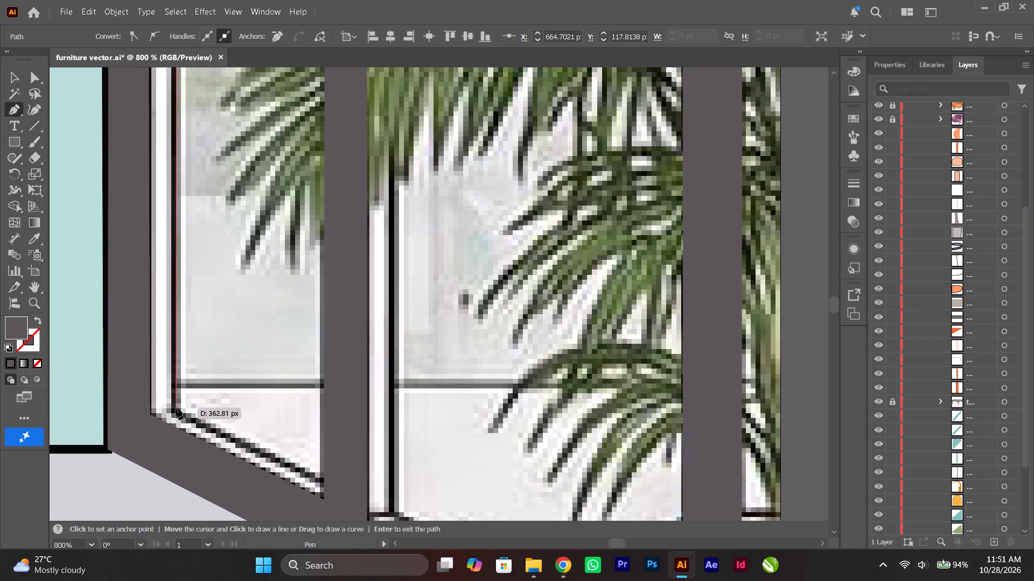
{"action": "left_click", "coordinate": [174, 408], "text": "shift"}
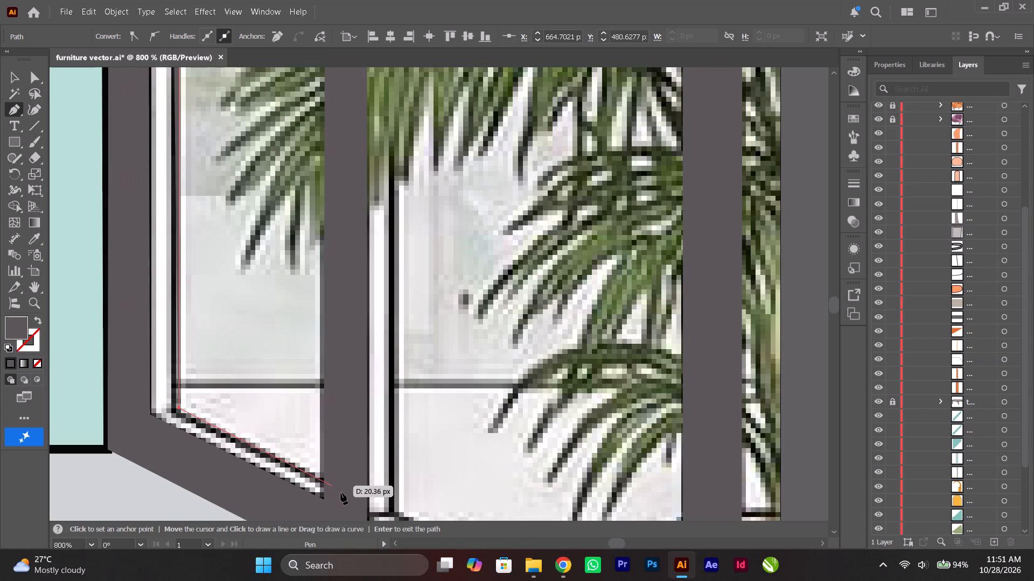
Run the trim path along the upper edge of the slanted bottom trim, past the plant pot, to the artboard's right edge.
{"action": "scroll", "coordinate": [353, 499], "scroll_direction": "down", "scroll_amount": 10}
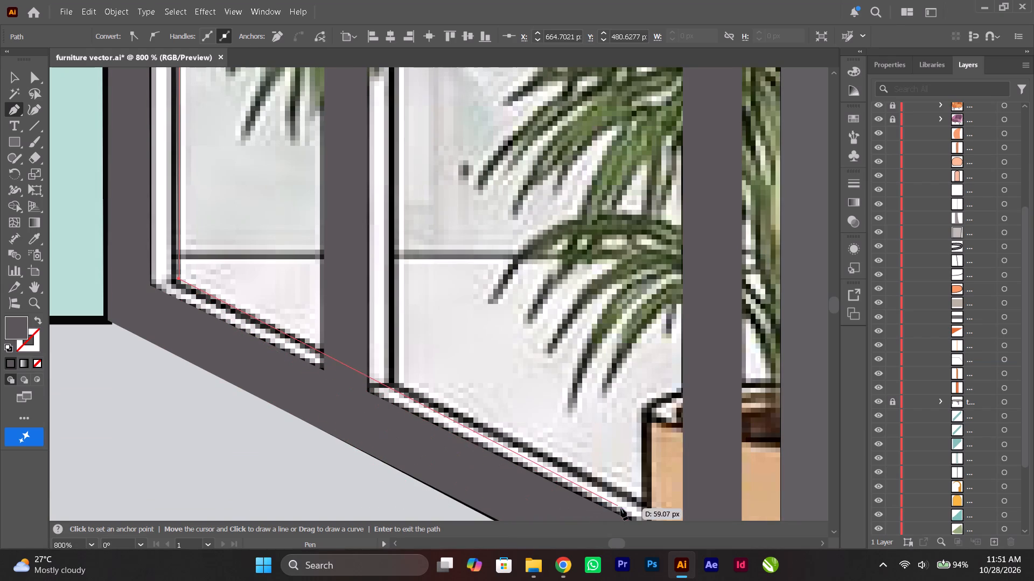
{"action": "left_click", "coordinate": [643, 506]}
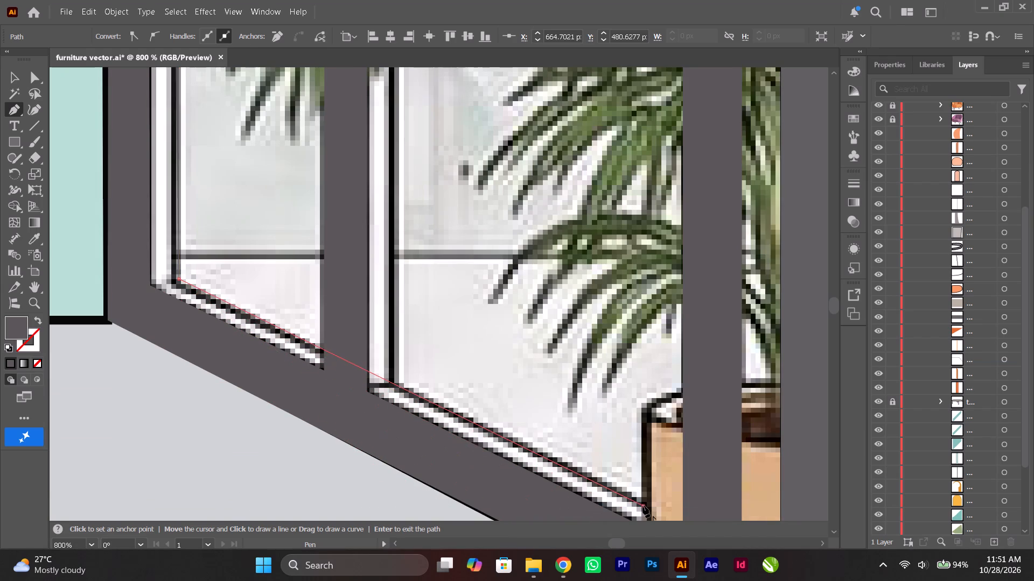
{"action": "scroll", "coordinate": [643, 506], "scroll_direction": "down", "scroll_amount": 3, "text": "alt"}
{"action": "scroll", "coordinate": [644, 506], "scroll_direction": "down", "scroll_amount": 5}
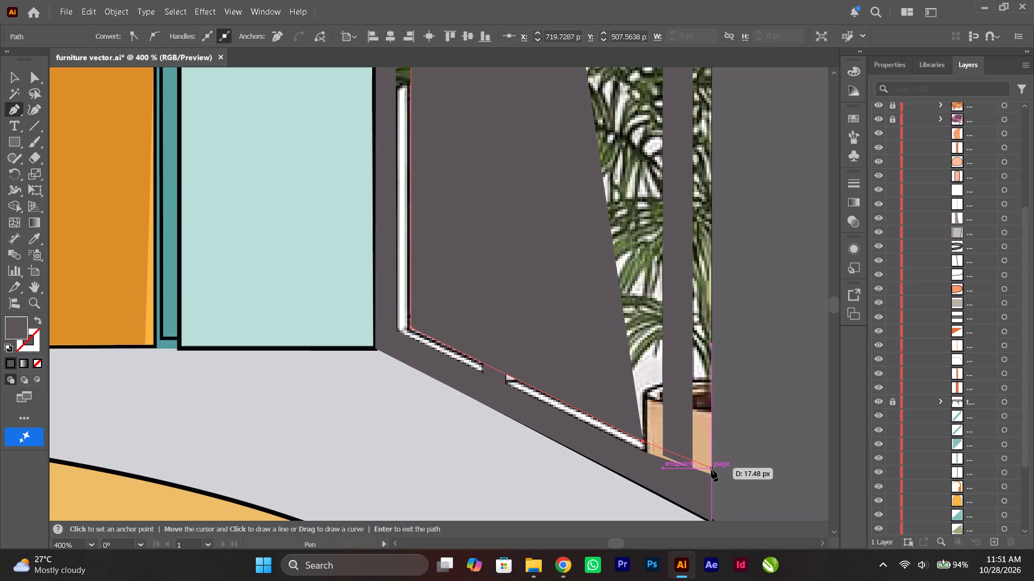
{"action": "left_click", "coordinate": [711, 470]}
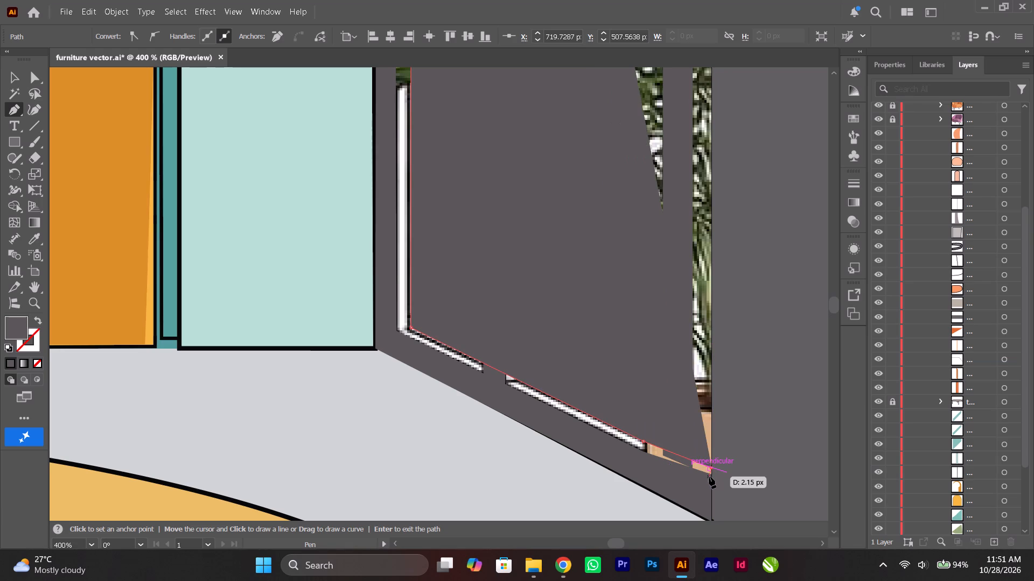
Take the path down the artboard edge and back to the bottom trim's lower edge beside the plant pot.
{"action": "left_click", "coordinate": [714, 472]}
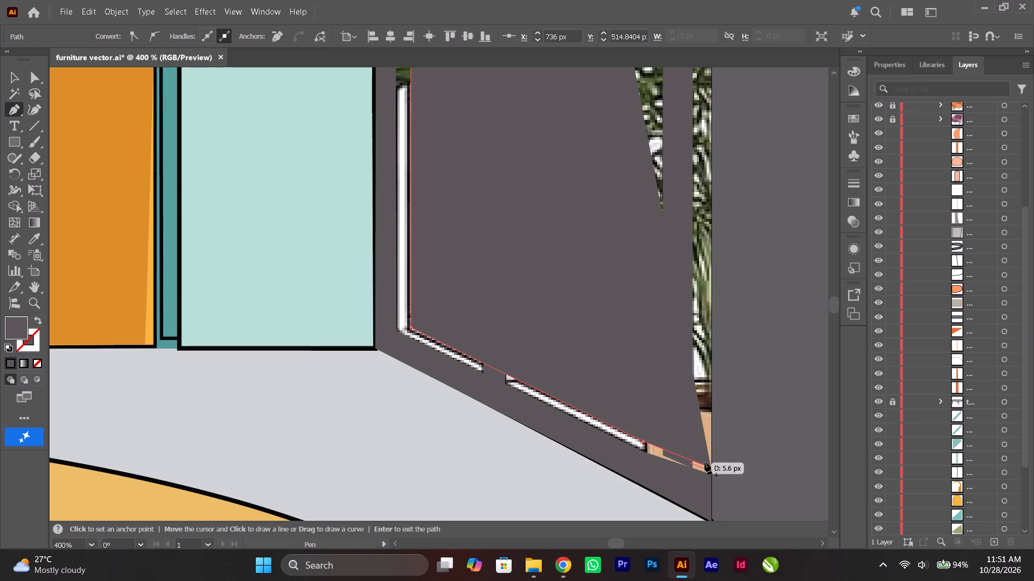
{"action": "scroll", "coordinate": [704, 475], "scroll_direction": "up", "scroll_amount": 4, "text": "alt"}
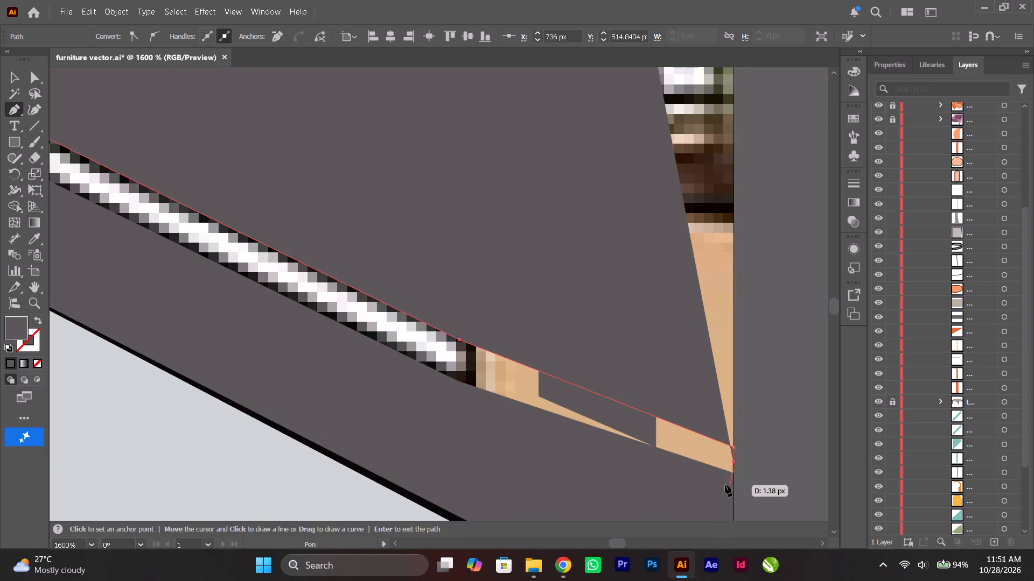
{"action": "left_click", "coordinate": [733, 481]}
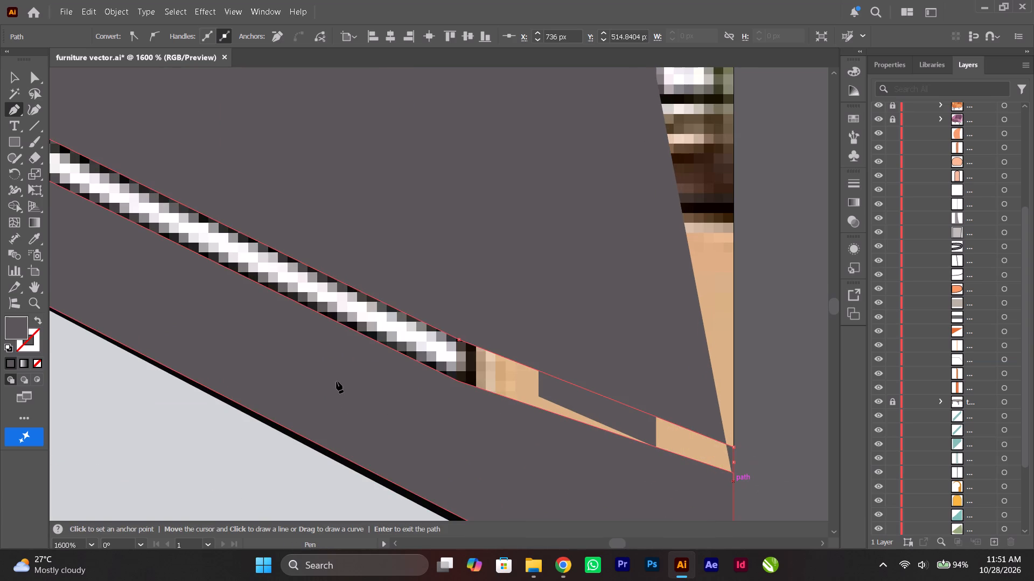
{"action": "left_click", "coordinate": [456, 379]}
Remove the fill from the unfinished trim path so the reference image shows through.
{"action": "scroll", "coordinate": [456, 379], "scroll_direction": "up", "scroll_amount": 4, "text": "ctrl"}
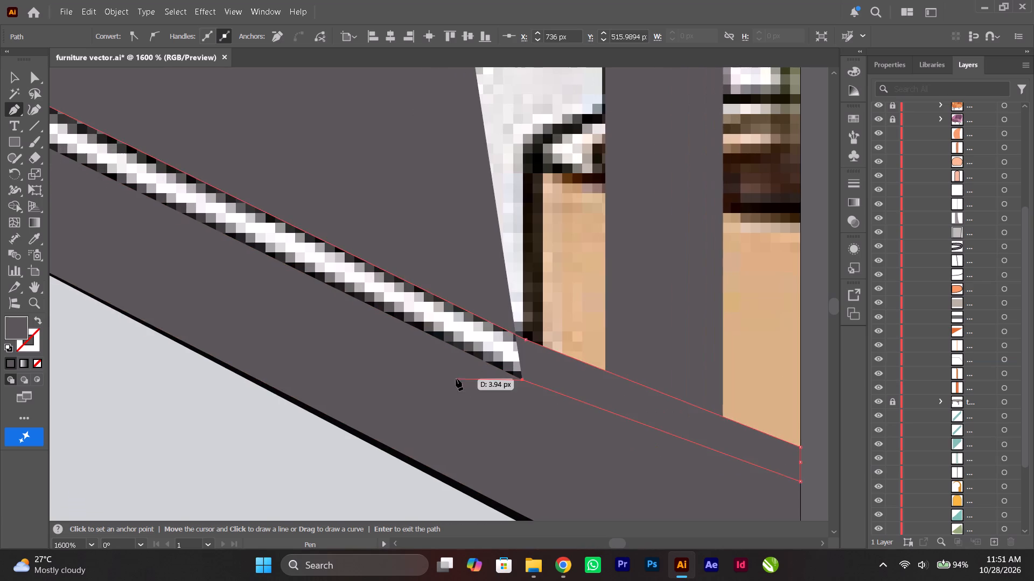
{"action": "scroll", "coordinate": [456, 379], "scroll_direction": "down", "scroll_amount": 1, "text": "alt"}
{"action": "scroll", "coordinate": [456, 379], "scroll_direction": "up", "scroll_amount": 15, "text": "ctrl"}
{"action": "scroll", "coordinate": [456, 379], "scroll_direction": "down", "scroll_amount": 2, "text": "alt"}
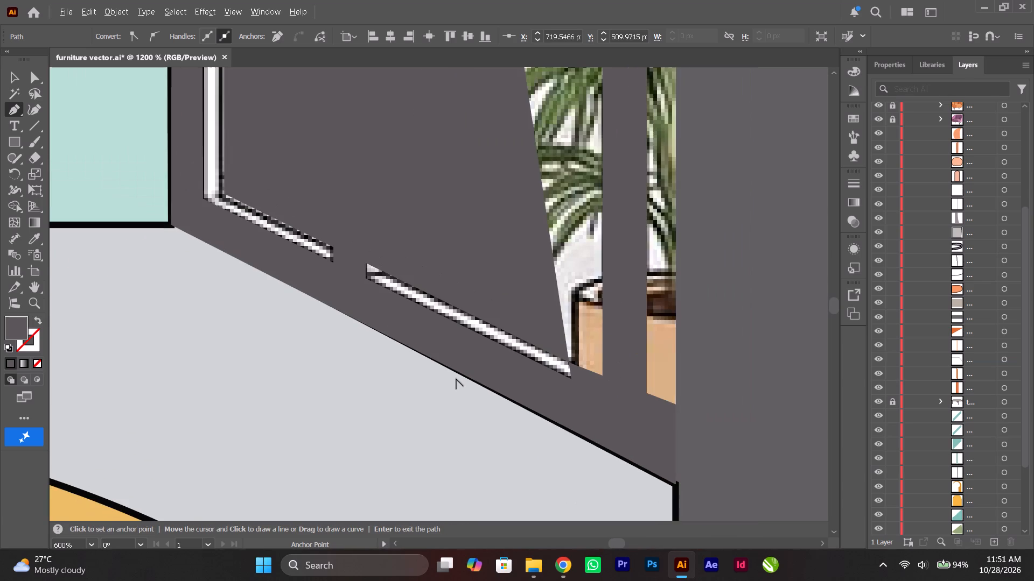
{"action": "left_click", "coordinate": [39, 363]}
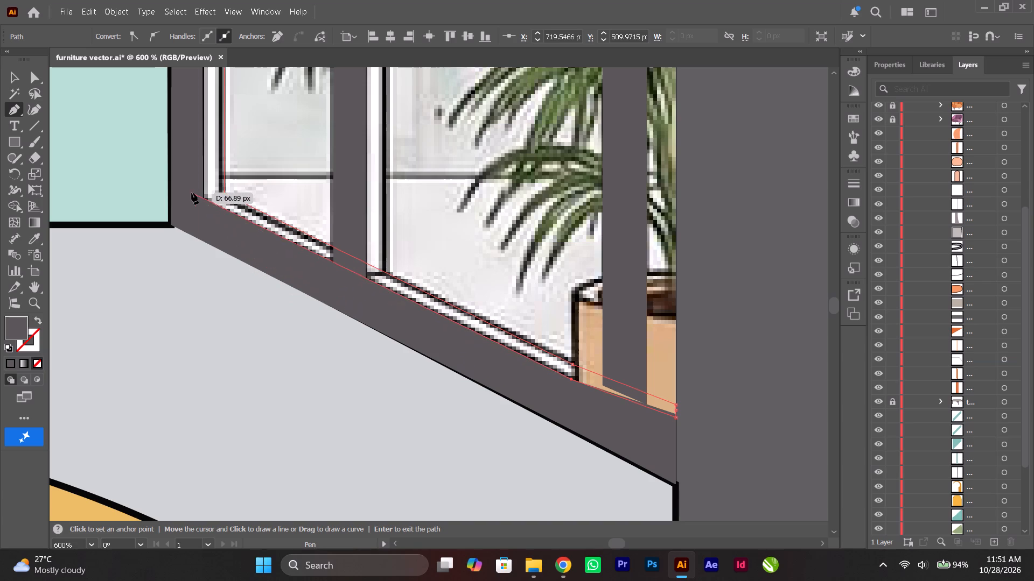
Bring the trim path around the lower outer corner and up beside the first post, closing it at the window's top corner.
{"action": "left_click", "coordinate": [204, 201]}
{"action": "scroll", "coordinate": [204, 201], "scroll_direction": "up", "scroll_amount": 10}
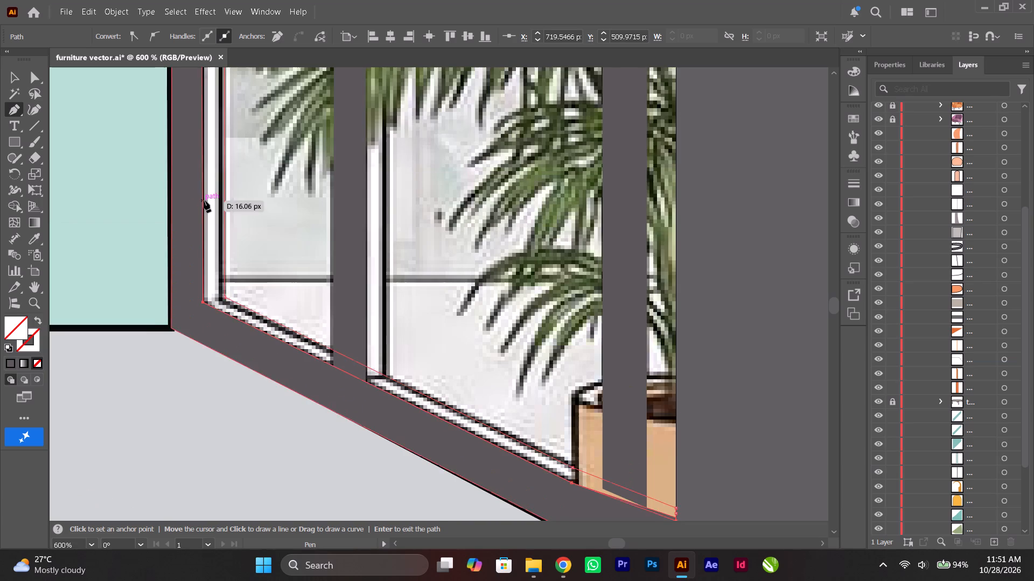
{"action": "scroll", "coordinate": [204, 201], "scroll_direction": "up", "scroll_amount": 20}
{"action": "scroll", "coordinate": [204, 201], "scroll_direction": "up", "scroll_amount": 20}
{"action": "scroll", "coordinate": [204, 201], "scroll_direction": "up", "scroll_amount": 20}
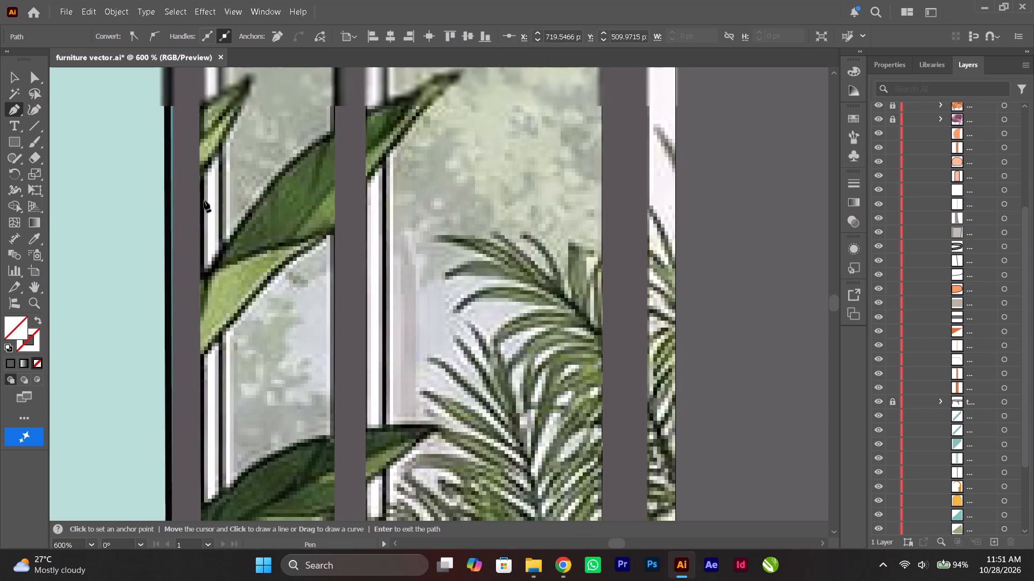
{"action": "scroll", "coordinate": [204, 201], "scroll_direction": "up", "scroll_amount": 20}
{"action": "scroll", "coordinate": [204, 201], "scroll_direction": "up", "scroll_amount": 20}
{"action": "scroll", "coordinate": [204, 201], "scroll_direction": "up", "scroll_amount": 20}
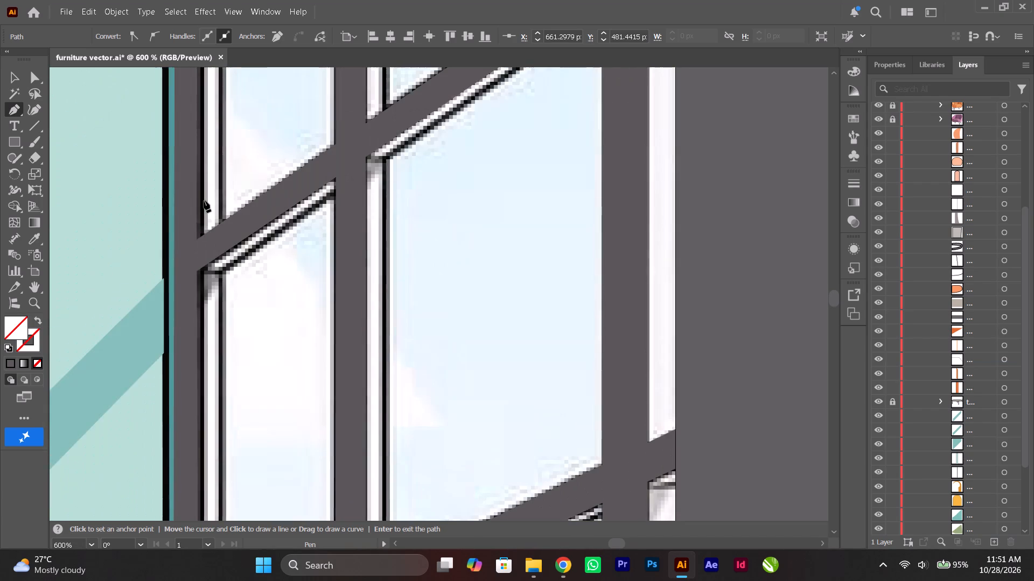
{"action": "scroll", "coordinate": [204, 201], "scroll_direction": "up", "scroll_amount": 20}
{"action": "scroll", "coordinate": [204, 201], "scroll_direction": "up", "scroll_amount": 20}
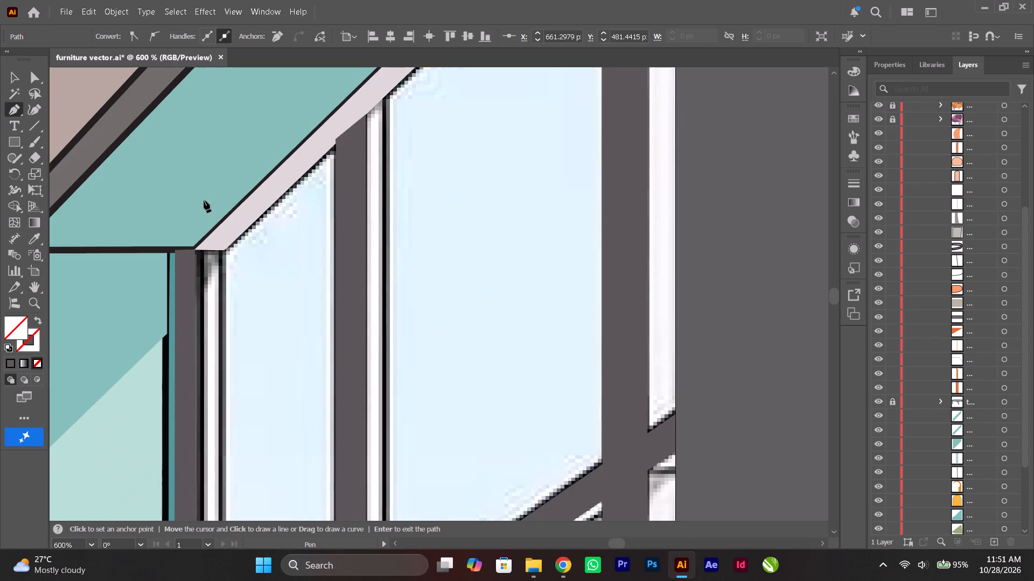
{"action": "left_click", "coordinate": [196, 252]}
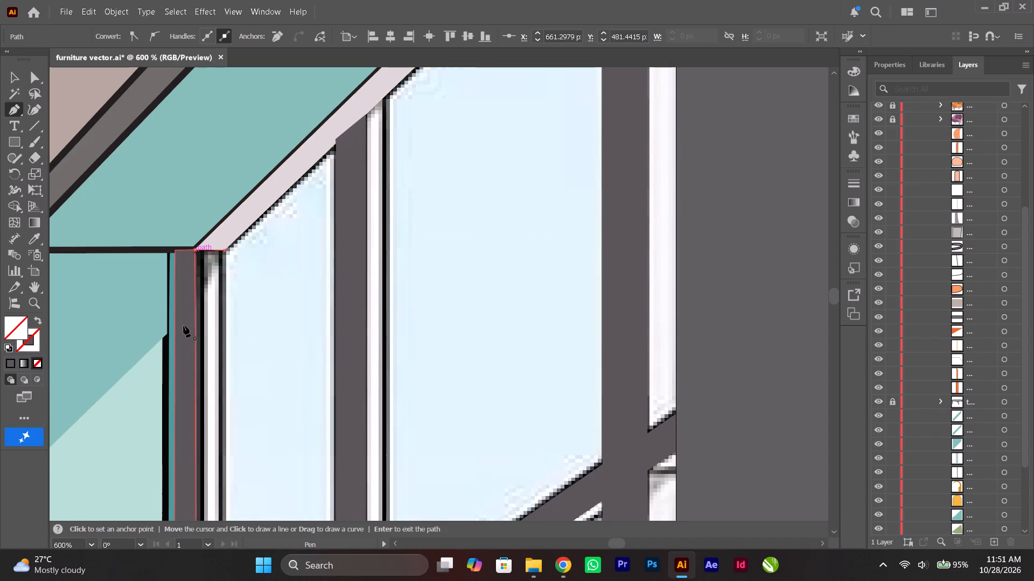
Fill the closed trim shape with the white sampled from the window trim in the reference image.
{"action": "scroll", "coordinate": [181, 325], "scroll_direction": "down", "scroll_amount": 3, "text": "alt"}
{"action": "scroll", "coordinate": [181, 325], "scroll_direction": "down", "scroll_amount": 6}
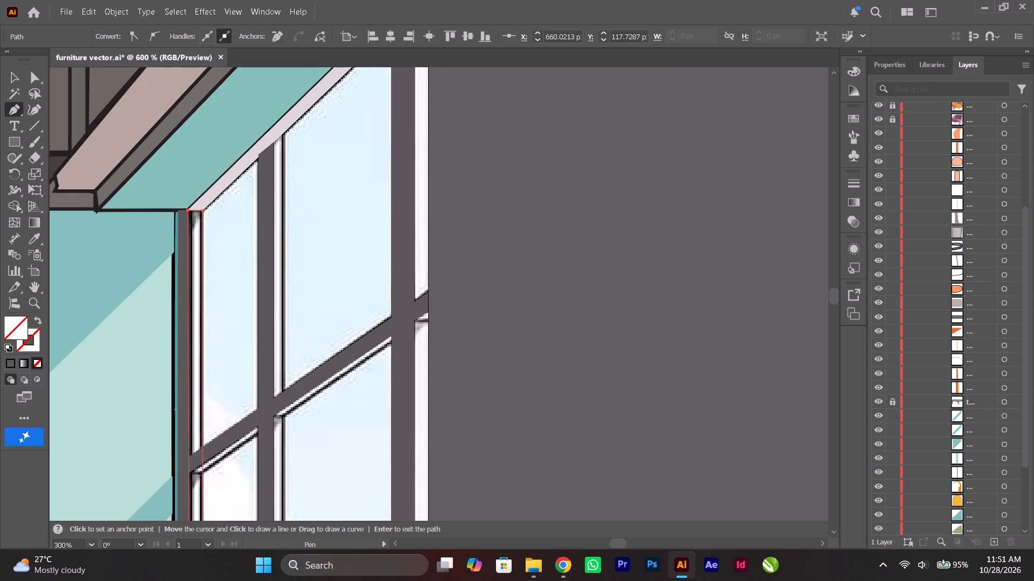
{"action": "left_click", "coordinate": [29, 234]}
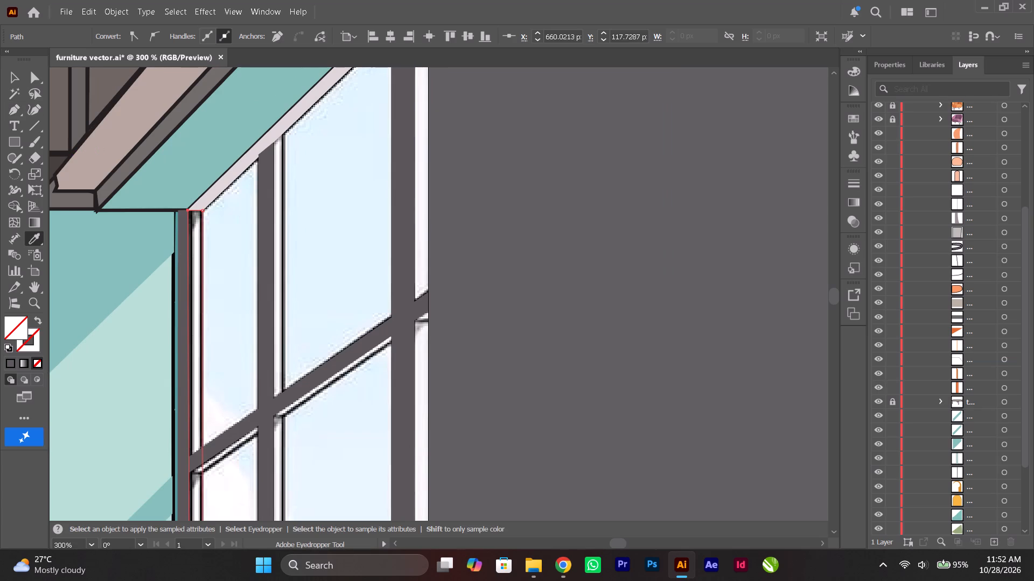
{"action": "left_click", "coordinate": [196, 287]}
Start a second trim path along the slanted top frame, from the second pane's upper corner to the middle post's top edge.
{"action": "scroll", "coordinate": [253, 390], "scroll_direction": "down", "scroll_amount": 2}
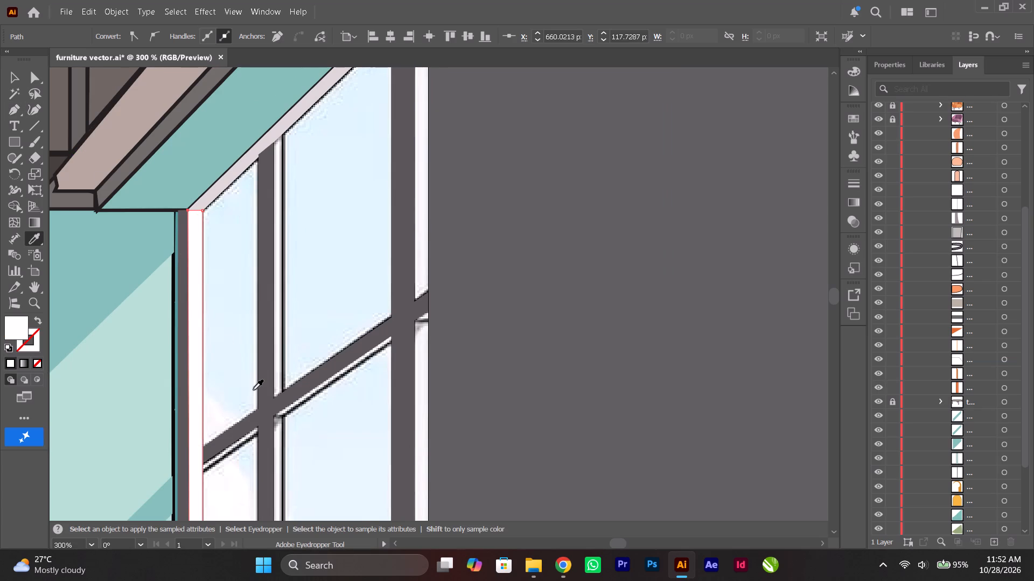
{"action": "scroll", "coordinate": [253, 390], "scroll_direction": "down", "scroll_amount": 14}
{"action": "scroll", "coordinate": [253, 389], "scroll_direction": "down", "scroll_amount": 1, "text": "alt"}
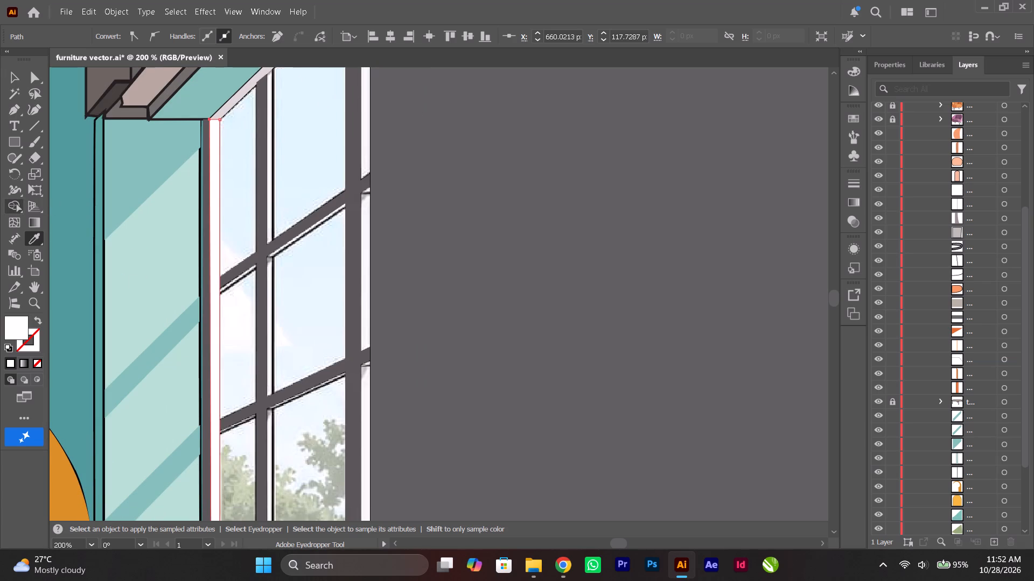
{"action": "left_click", "coordinate": [14, 108]}
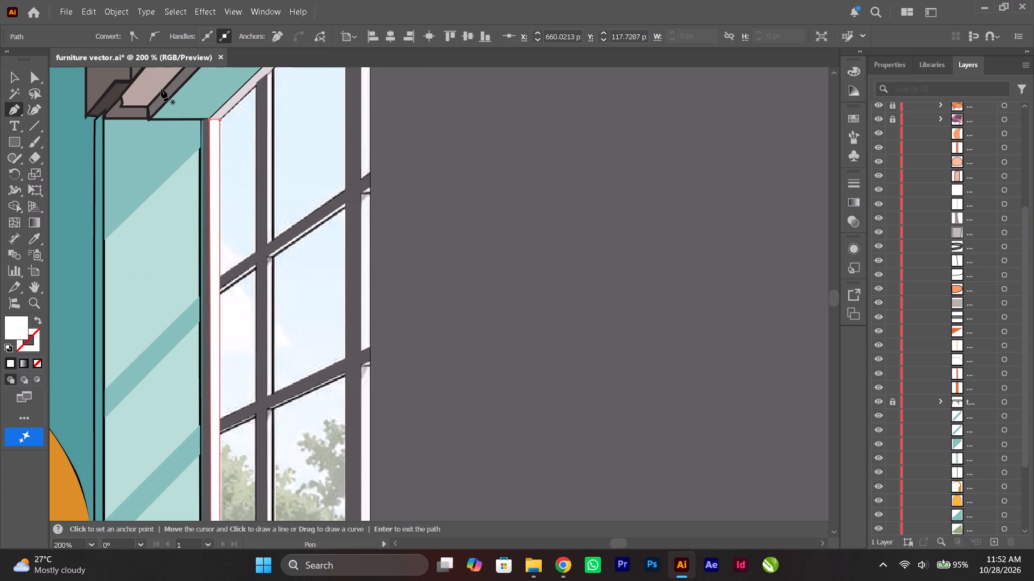
{"action": "scroll", "coordinate": [306, 158], "scroll_direction": "up", "scroll_amount": 1, "text": "alt"}
{"action": "scroll", "coordinate": [237, 157], "scroll_direction": "up", "scroll_amount": 8}
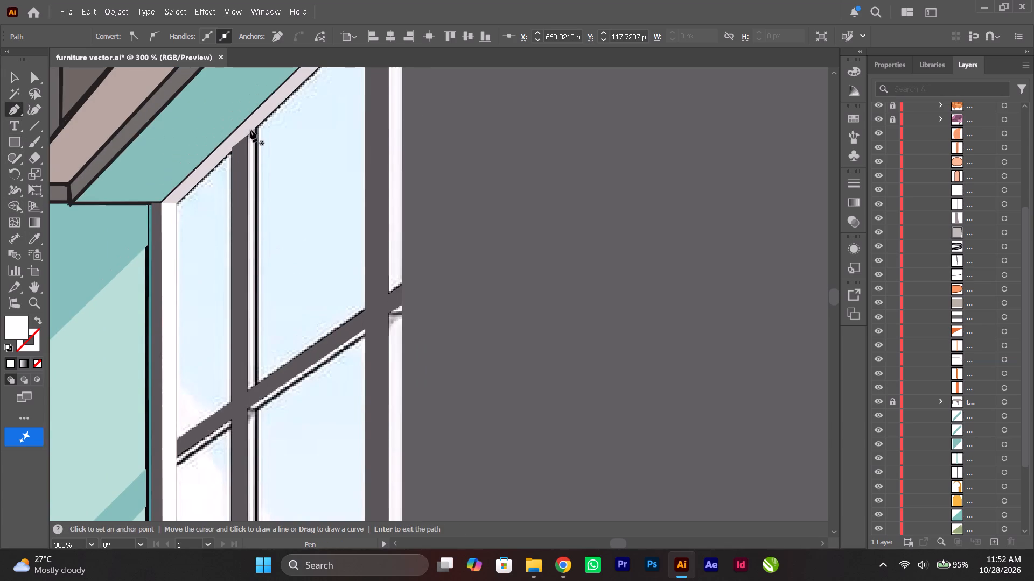
{"action": "scroll", "coordinate": [254, 130], "scroll_direction": "up", "scroll_amount": 3, "text": "alt"}
{"action": "left_click", "coordinate": [261, 122]}
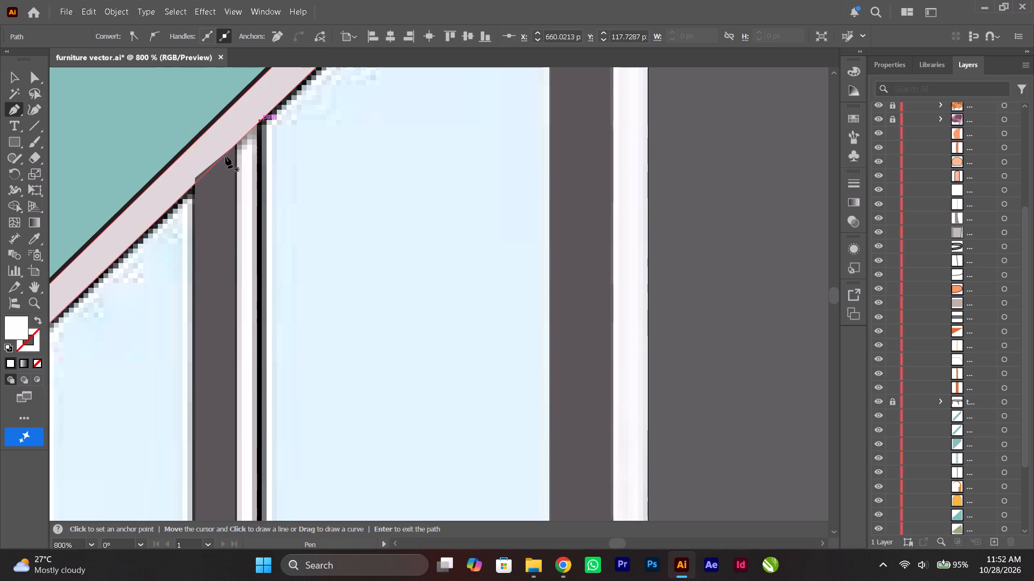
{"action": "left_click", "coordinate": [235, 146]}
Run the second trim strip down the middle post to the bottom trim, across its width, and back up to close it.
{"action": "scroll", "coordinate": [235, 146], "scroll_direction": "down", "scroll_amount": 2, "text": "alt"}
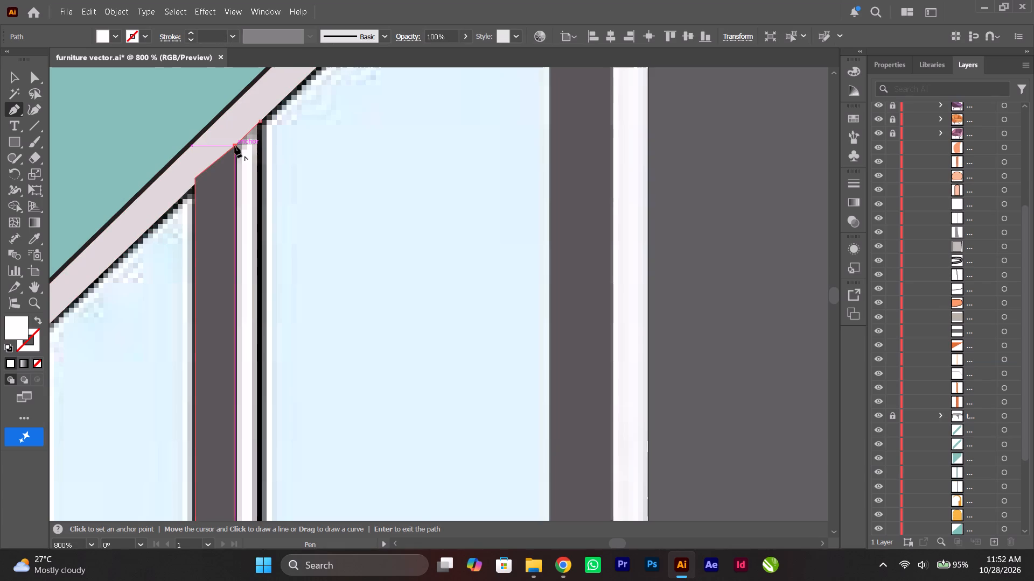
{"action": "scroll", "coordinate": [235, 146], "scroll_direction": "down", "scroll_amount": 10, "text": "alt"}
{"action": "scroll", "coordinate": [235, 146], "scroll_direction": "down", "scroll_amount": 6}
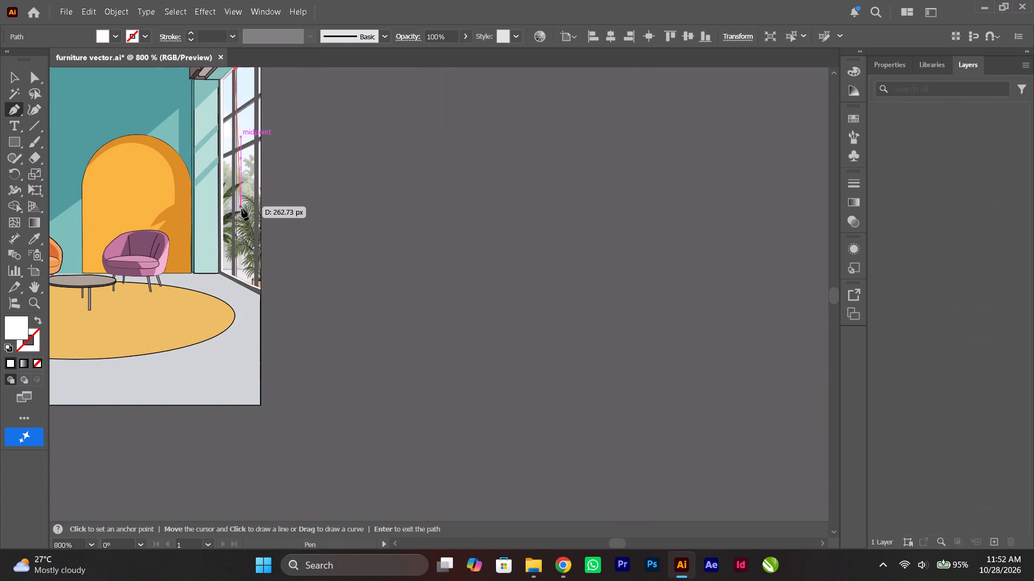
{"action": "scroll", "coordinate": [242, 209], "scroll_direction": "up", "scroll_amount": 6, "text": "alt"}
{"action": "scroll", "coordinate": [223, 294], "scroll_direction": "up", "scroll_amount": 5, "text": "ctrl"}
{"action": "scroll", "coordinate": [223, 294], "scroll_direction": "down", "scroll_amount": 8}
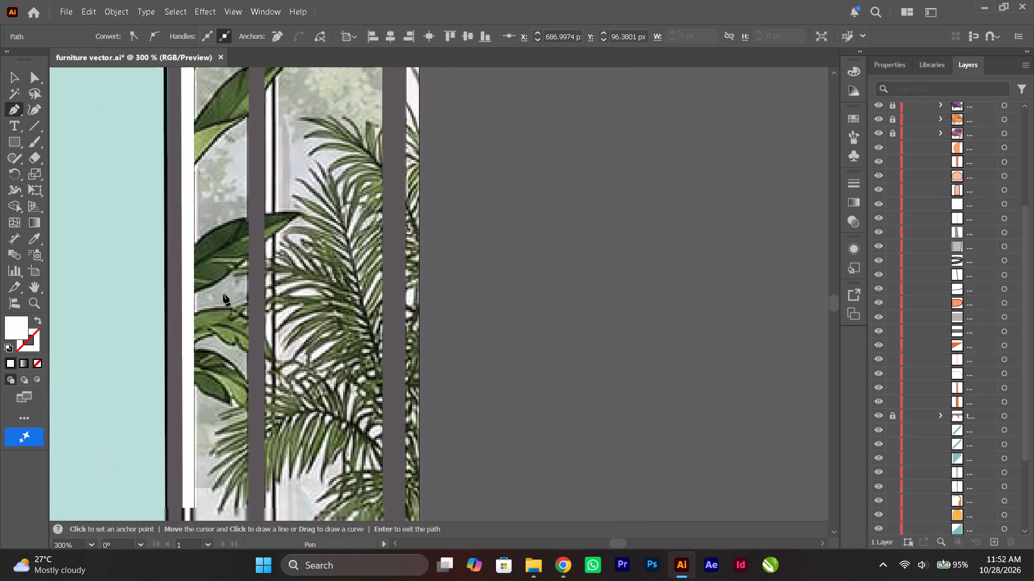
{"action": "scroll", "coordinate": [223, 294], "scroll_direction": "down", "scroll_amount": 6}
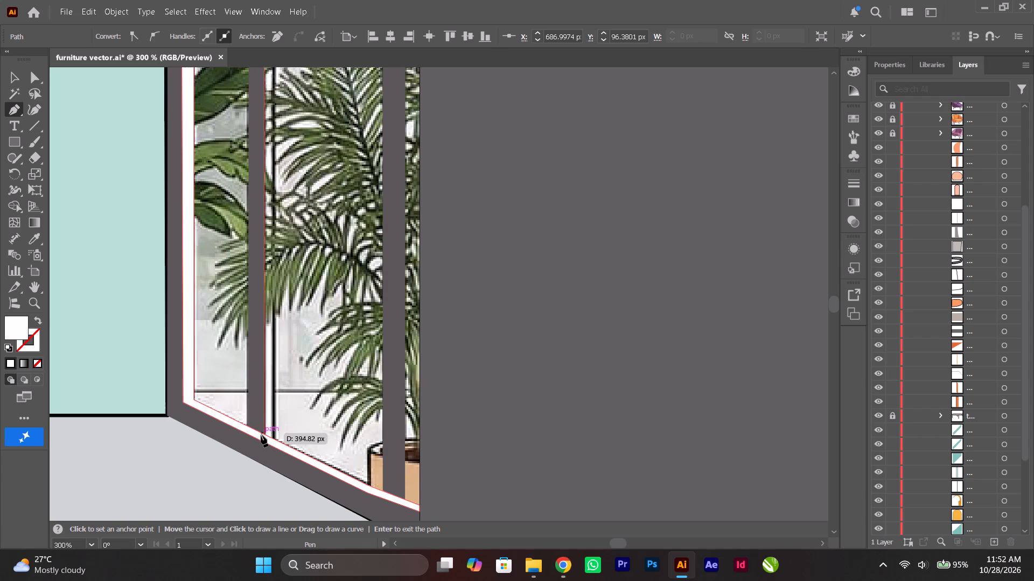
{"action": "left_click", "coordinate": [263, 434], "text": "shift"}
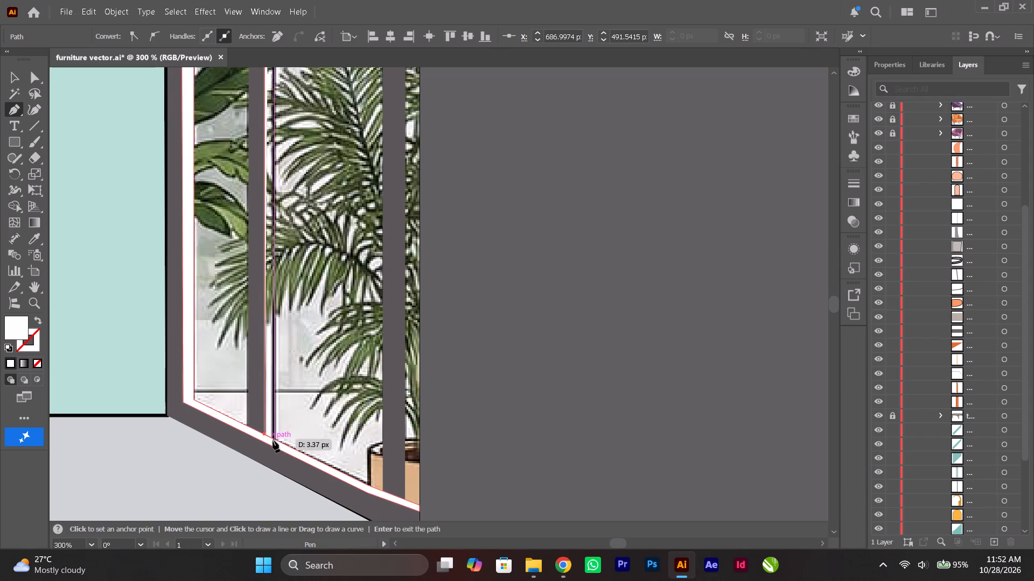
{"action": "left_click", "coordinate": [274, 440]}
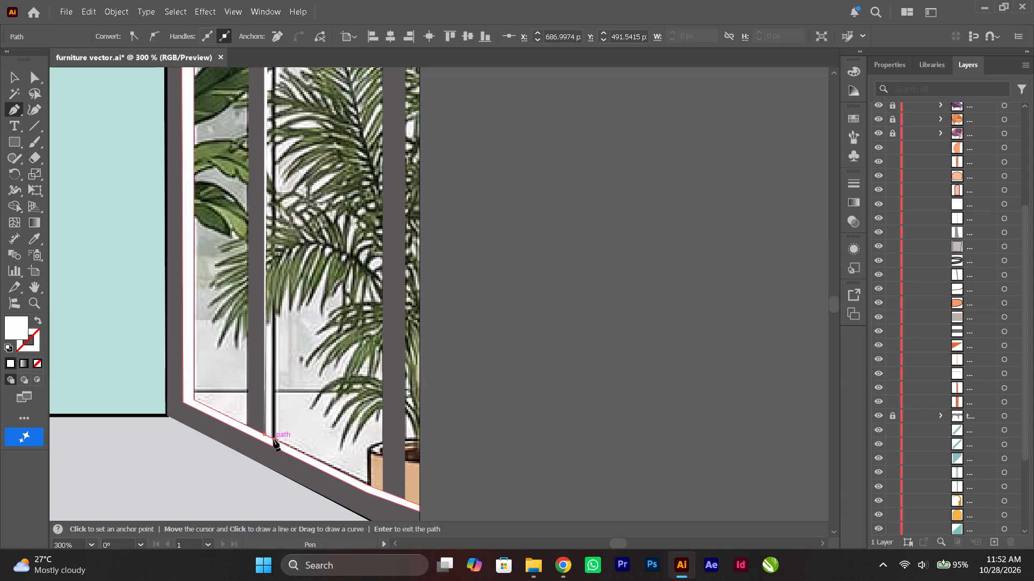
{"action": "scroll", "coordinate": [274, 440], "scroll_direction": "up", "scroll_amount": 9}
{"action": "scroll", "coordinate": [274, 440], "scroll_direction": "down", "scroll_amount": 2, "text": "alt"}
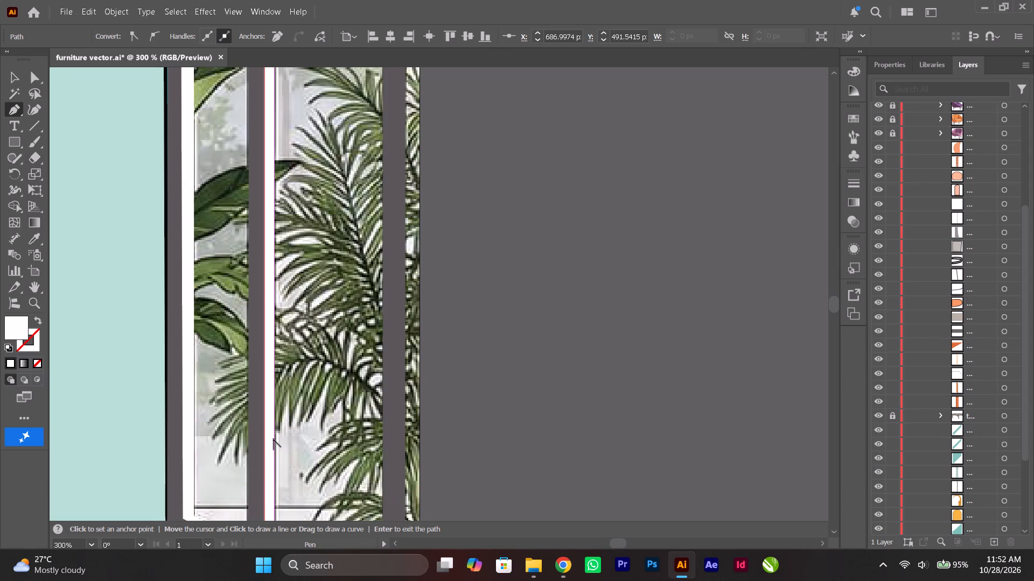
{"action": "scroll", "coordinate": [274, 440], "scroll_direction": "up", "scroll_amount": 20}
{"action": "scroll", "coordinate": [274, 440], "scroll_direction": "up", "scroll_amount": 9}
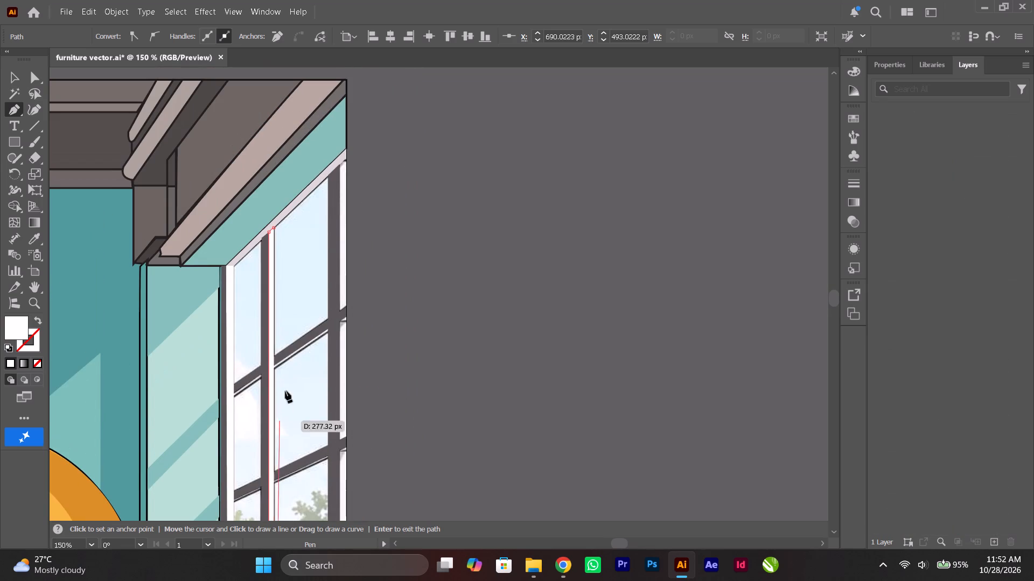
{"action": "left_click", "coordinate": [273, 229], "text": "shift"}
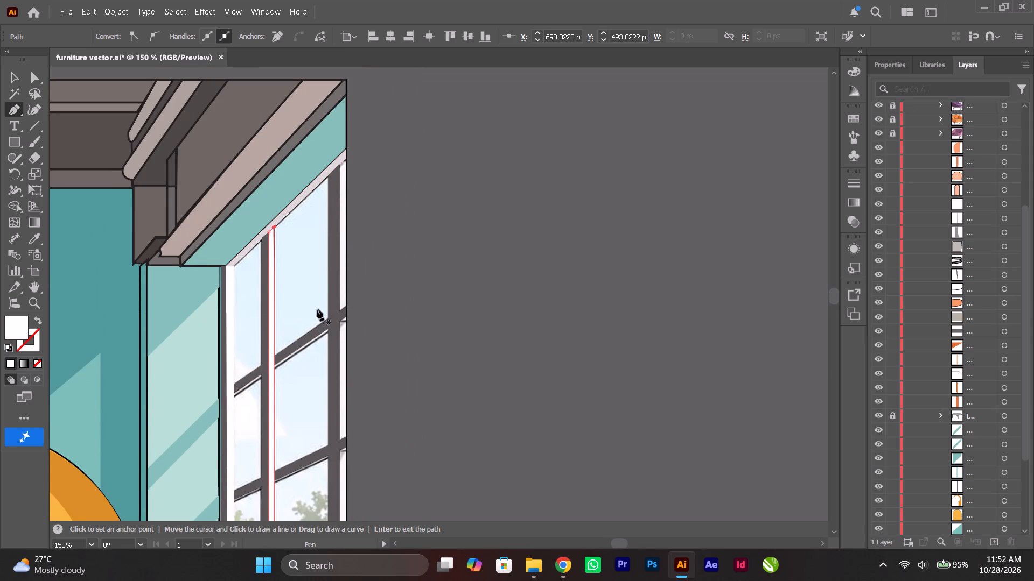
Move both white trim shapes together beneath the dark grey rails and posts in Layer 2's stacking order.
{"action": "scroll", "coordinate": [280, 370], "scroll_direction": "up", "scroll_amount": 2, "text": "alt"}
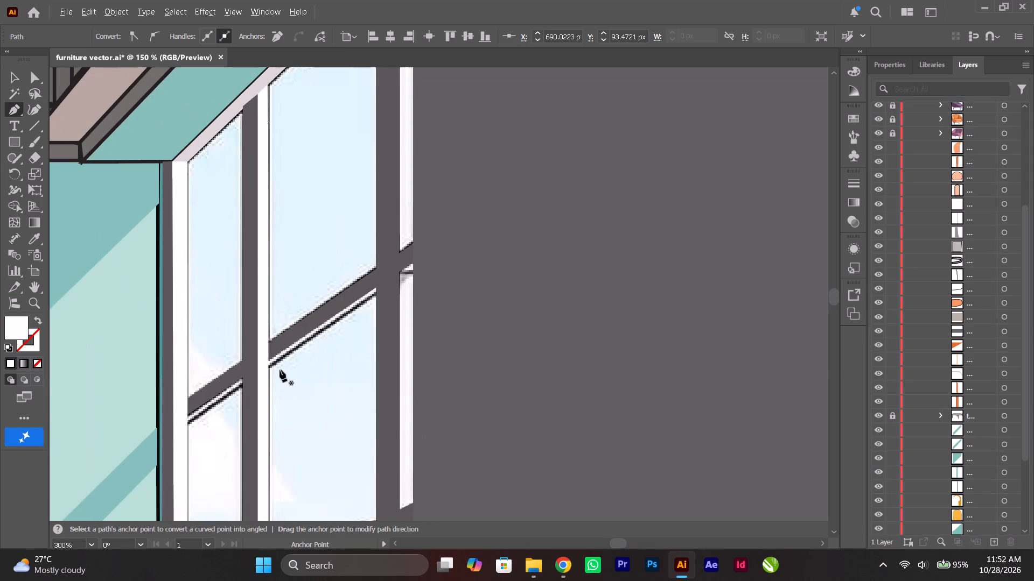
{"action": "scroll", "coordinate": [280, 371], "scroll_direction": "up", "scroll_amount": 1, "text": "ctrl"}
{"action": "scroll", "coordinate": [280, 371], "scroll_direction": "up", "scroll_amount": 1, "text": "alt"}
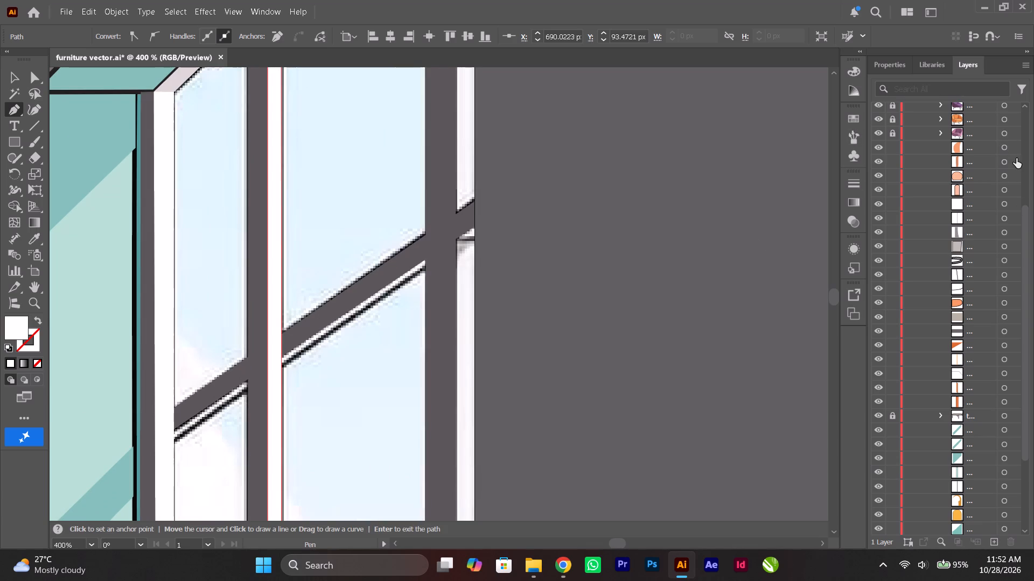
{"action": "left_click_drag", "start_coordinate": [1027, 221], "coordinate": [1024, 113]}
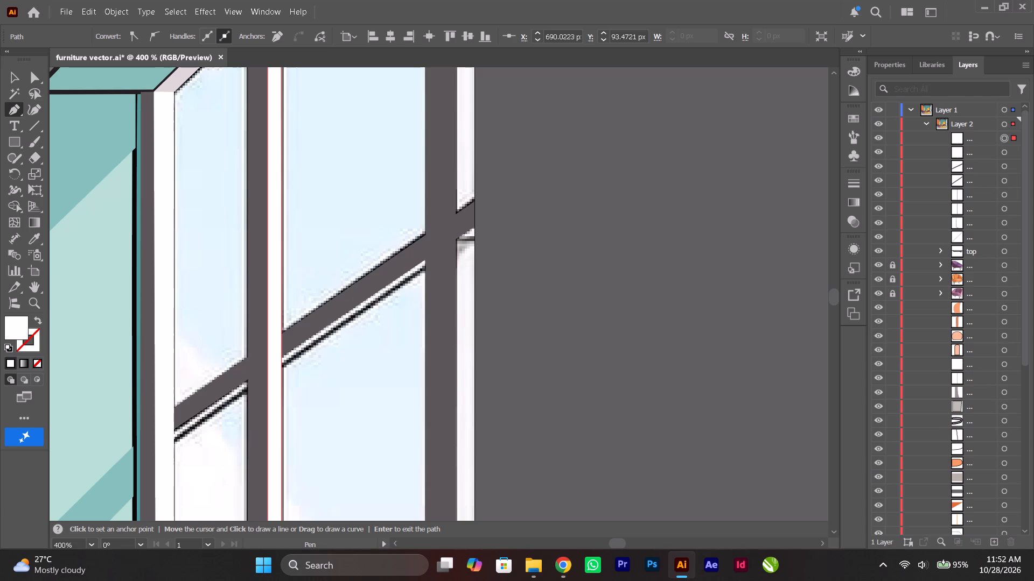
{"action": "left_click", "coordinate": [1005, 153], "text": "shift"}
{"action": "left_click", "coordinate": [977, 138]}
{"action": "left_click", "coordinate": [981, 152], "text": "shift"}
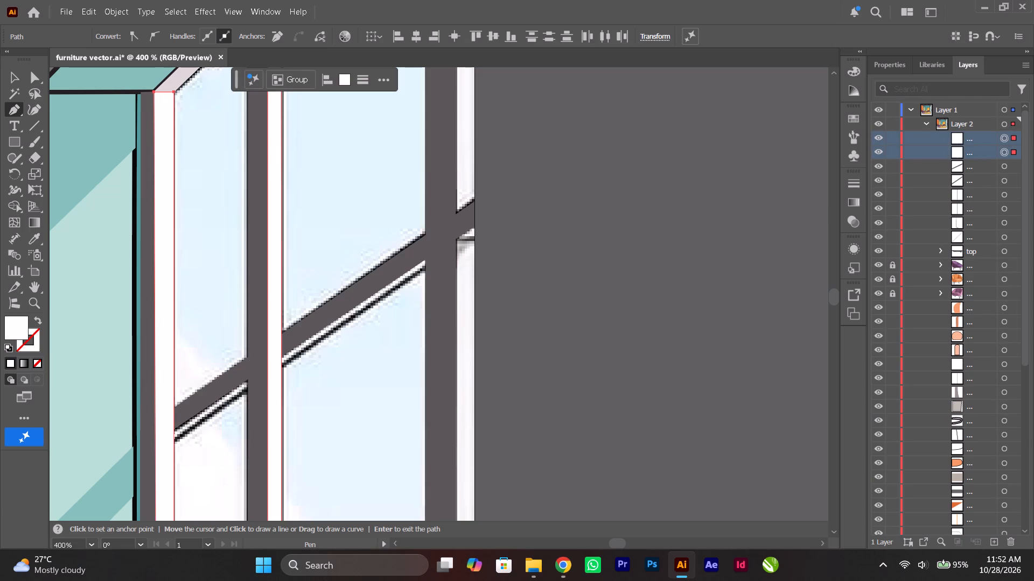
{"action": "left_click_drag", "start_coordinate": [975, 138], "coordinate": [978, 226]}
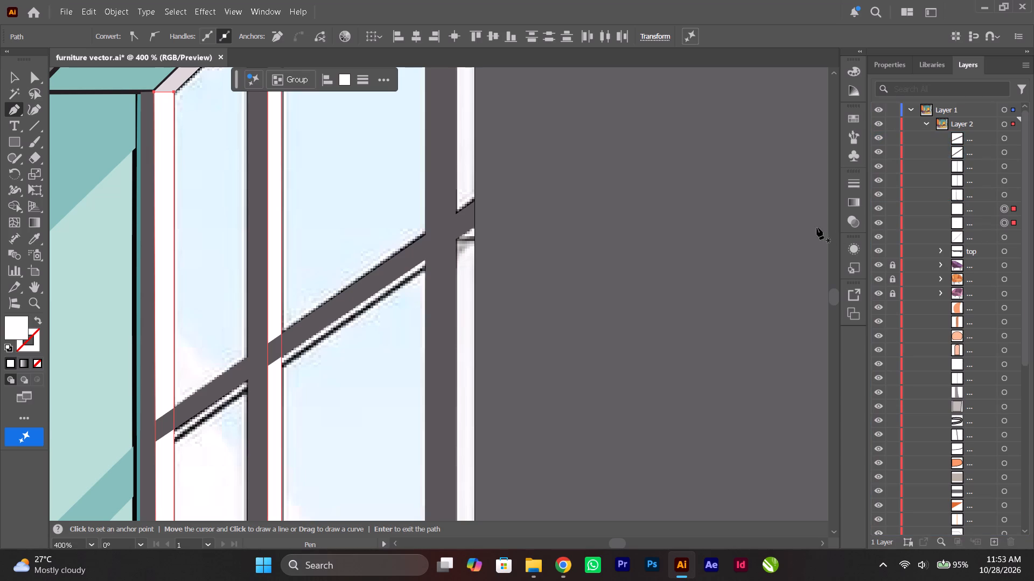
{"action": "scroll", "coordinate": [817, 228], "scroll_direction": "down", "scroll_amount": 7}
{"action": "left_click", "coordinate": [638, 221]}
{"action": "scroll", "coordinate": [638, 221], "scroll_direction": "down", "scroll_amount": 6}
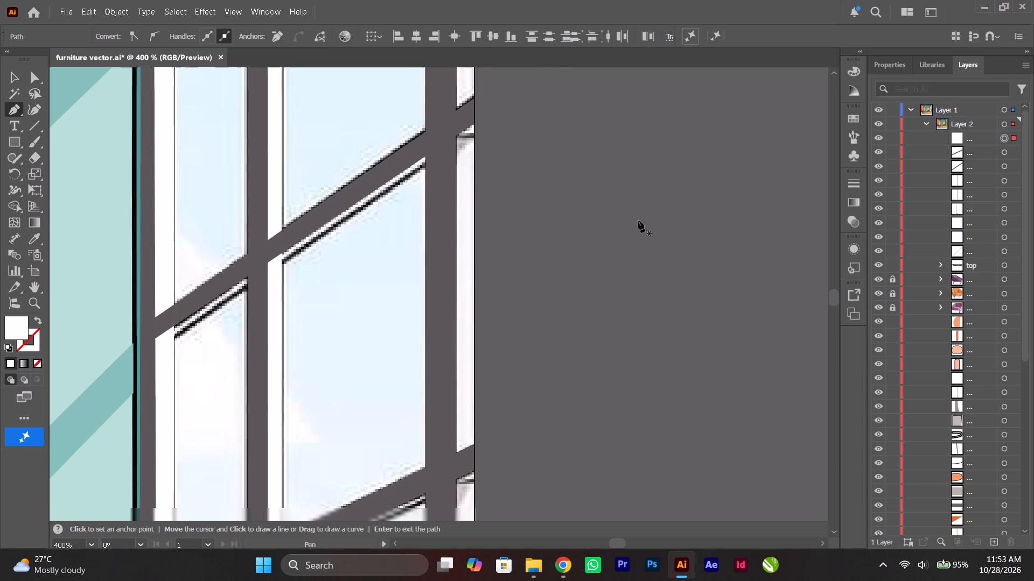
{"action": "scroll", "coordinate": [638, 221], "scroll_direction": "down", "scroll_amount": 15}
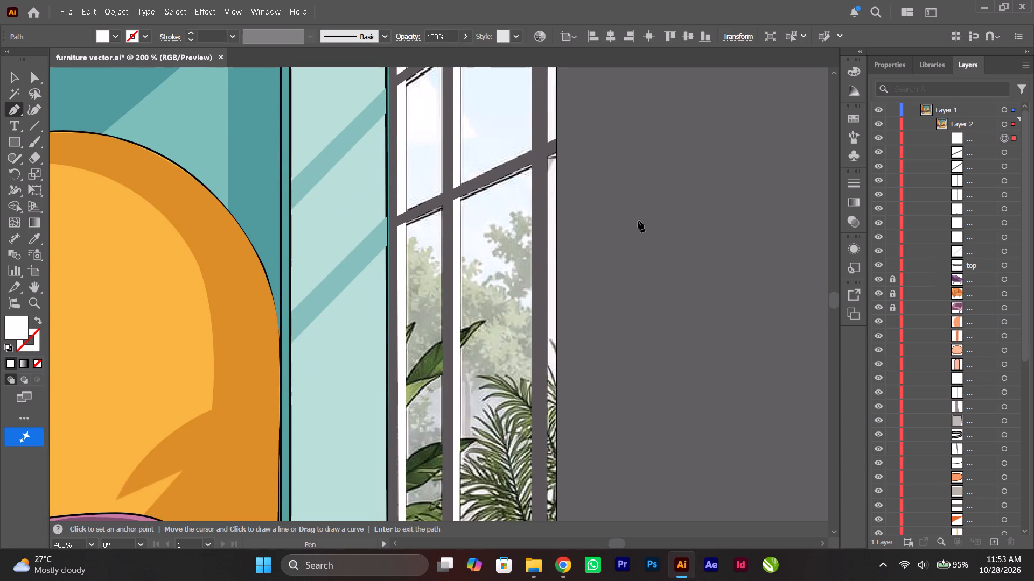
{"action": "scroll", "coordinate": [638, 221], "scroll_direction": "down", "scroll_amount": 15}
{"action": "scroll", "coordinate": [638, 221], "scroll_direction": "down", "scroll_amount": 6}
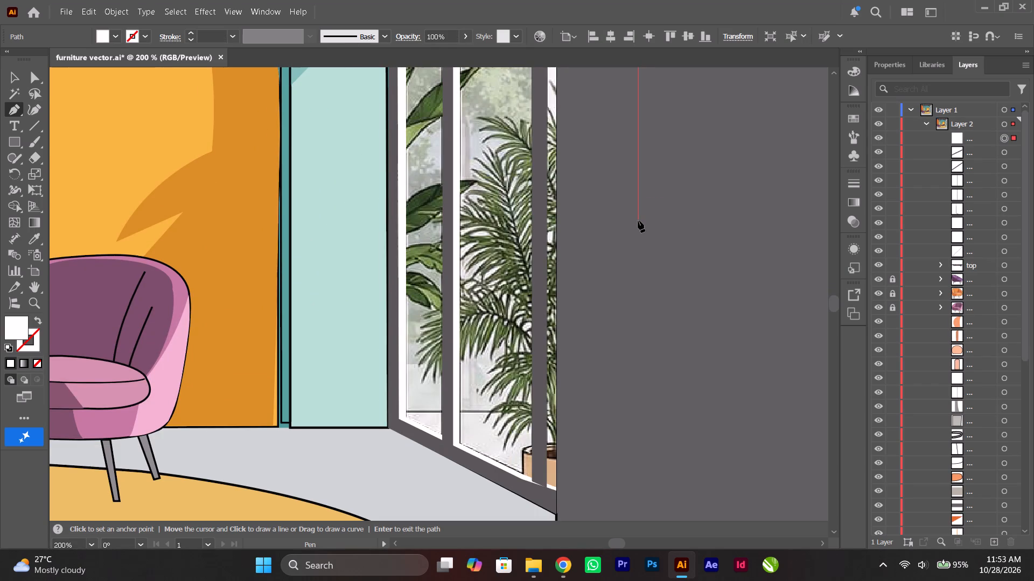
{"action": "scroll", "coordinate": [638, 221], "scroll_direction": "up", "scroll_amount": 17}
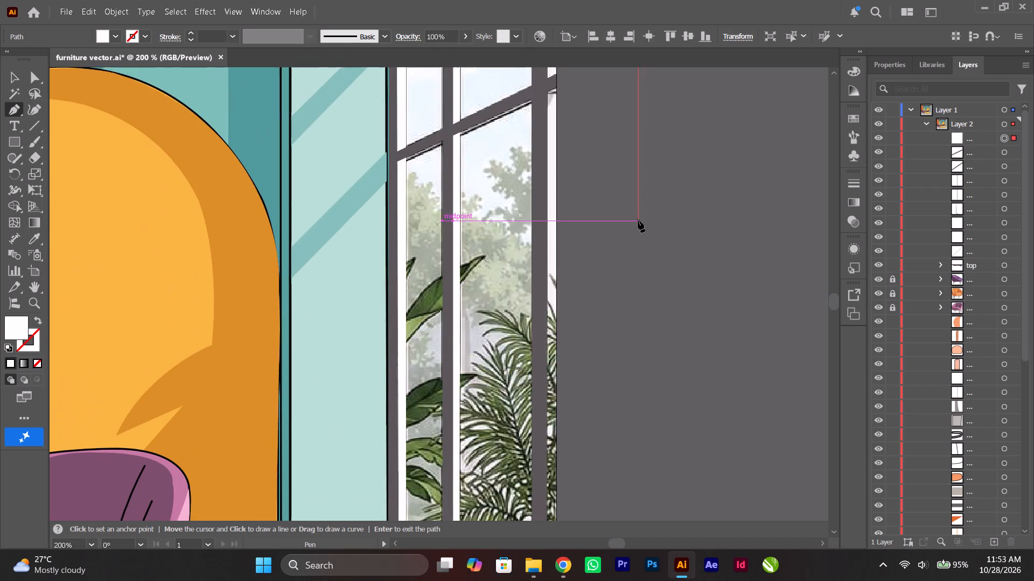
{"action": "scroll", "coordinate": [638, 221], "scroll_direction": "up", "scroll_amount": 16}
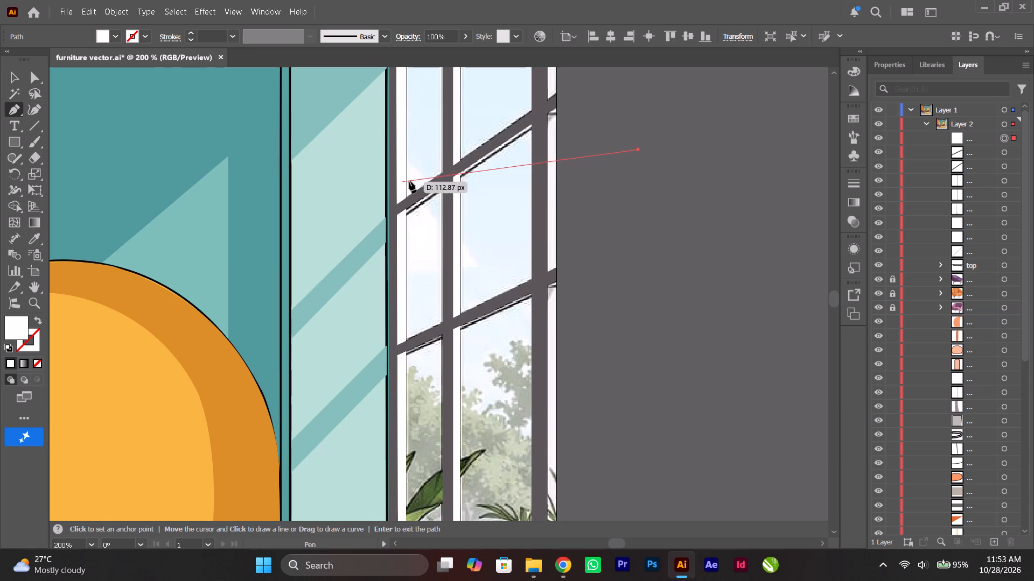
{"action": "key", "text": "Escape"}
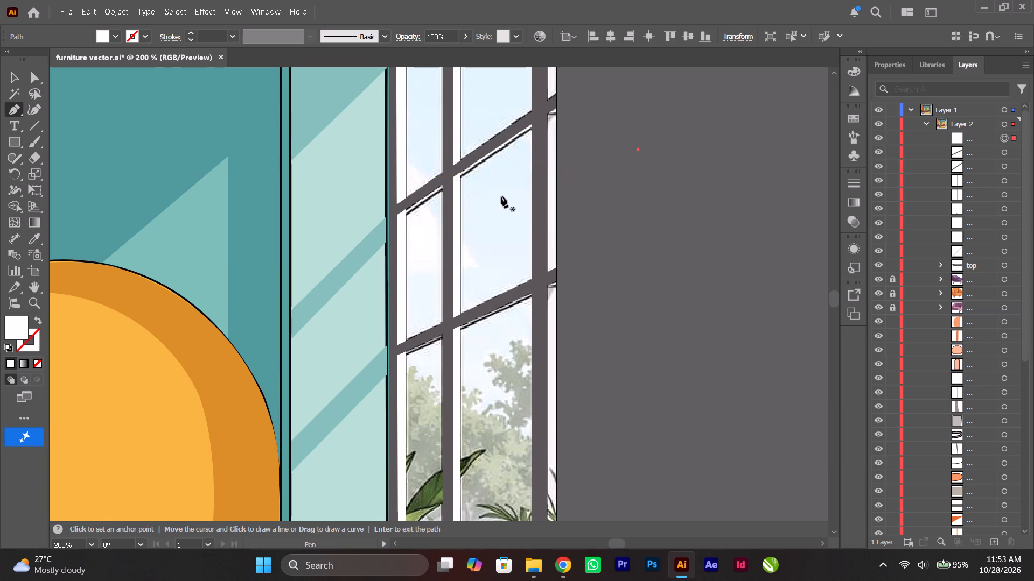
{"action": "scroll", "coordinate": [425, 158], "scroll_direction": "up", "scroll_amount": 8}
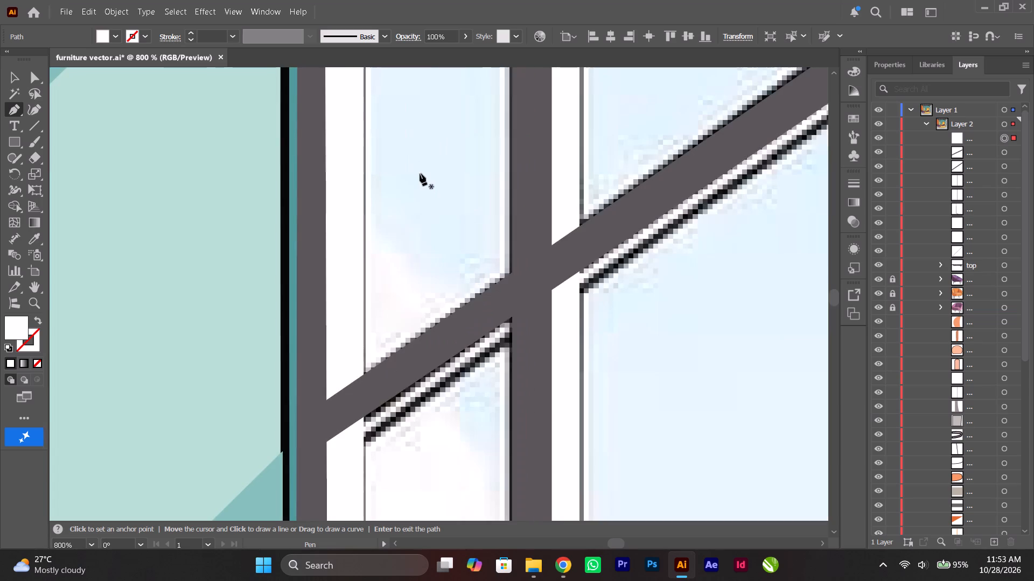
Delete the stray single-point path at the top of Layer 2's stacking order.
{"action": "scroll", "coordinate": [422, 178], "scroll_direction": "down", "scroll_amount": 7, "text": "alt"}
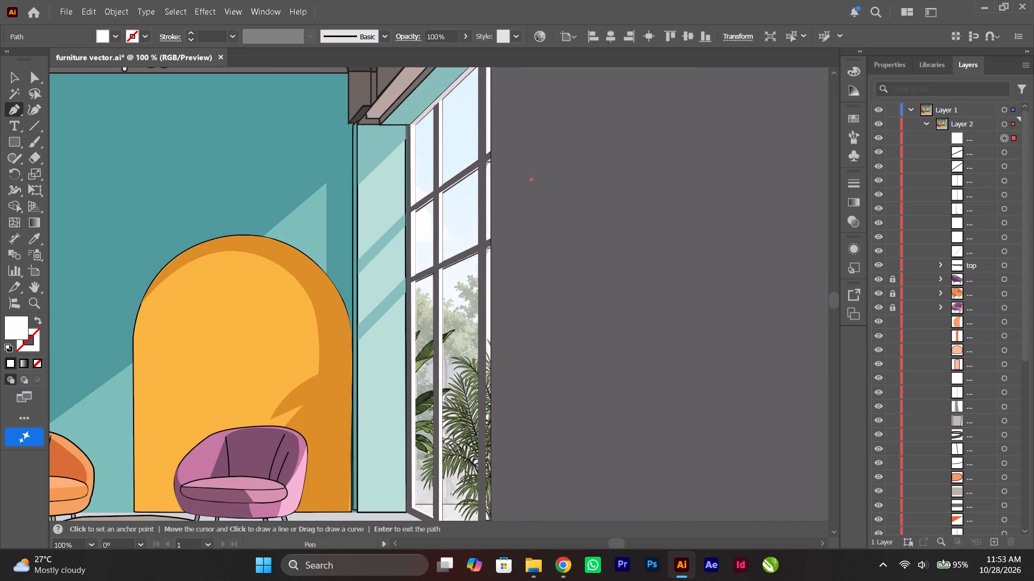
{"action": "left_click", "coordinate": [881, 136]}
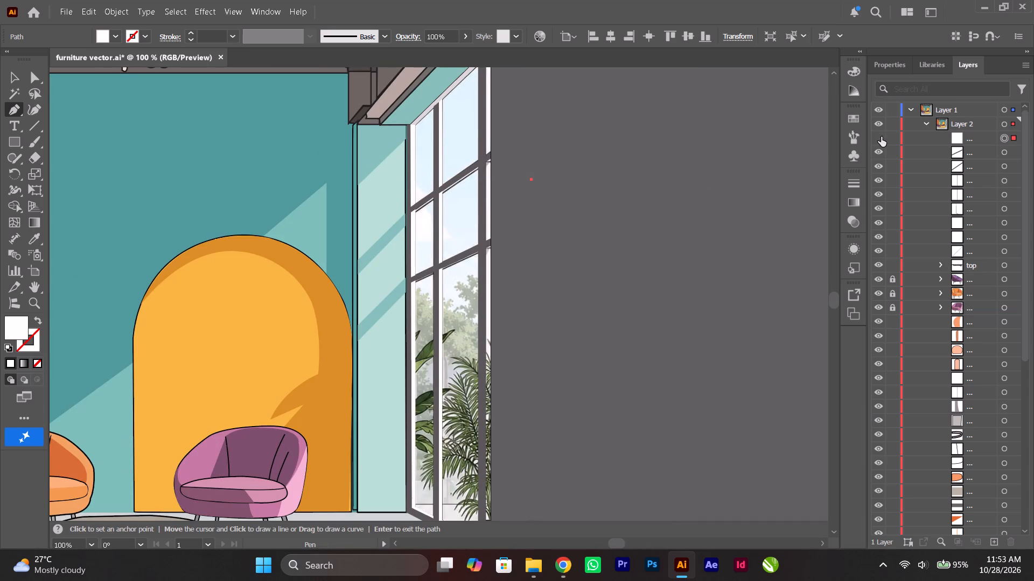
{"action": "left_click", "coordinate": [881, 136]}
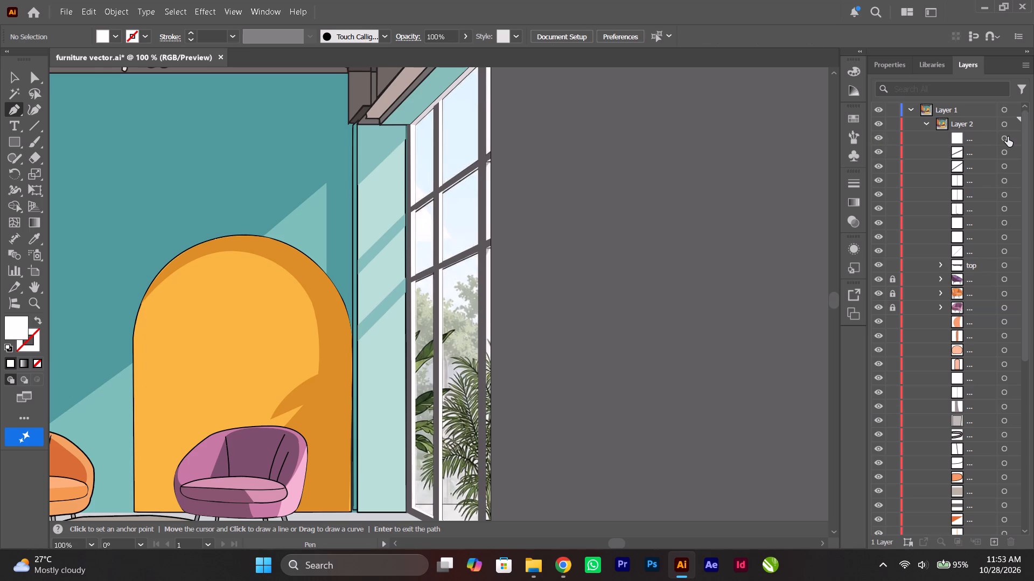
{"action": "left_click", "coordinate": [1005, 137]}
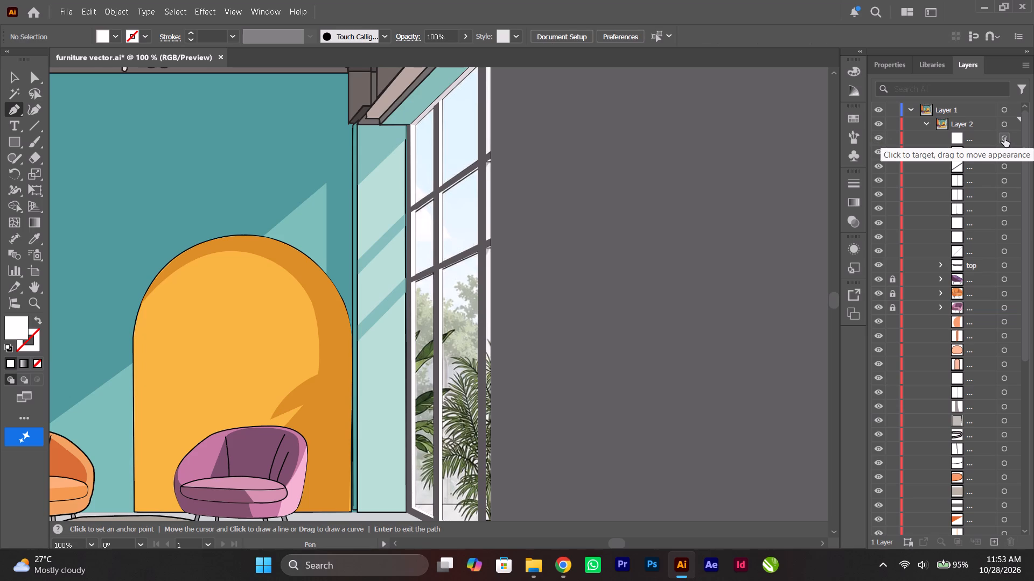
{"action": "key", "text": "Delete"}
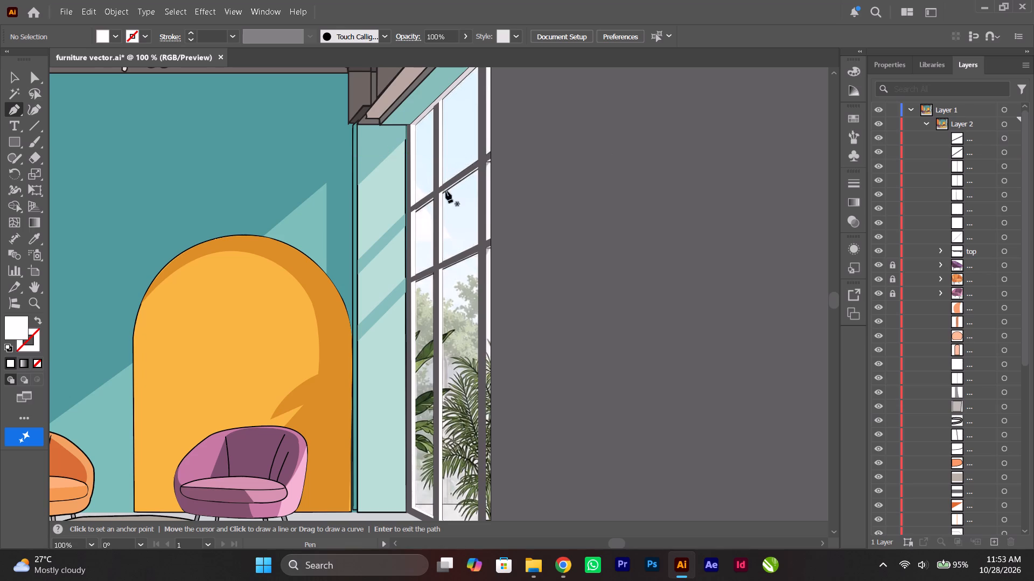
Apply a 1 pt black stroke to all the window's rail, post and trim paths together, from the rails to the slanted top frame.
{"action": "scroll", "coordinate": [425, 209], "scroll_direction": "up", "scroll_amount": 6, "text": "alt"}
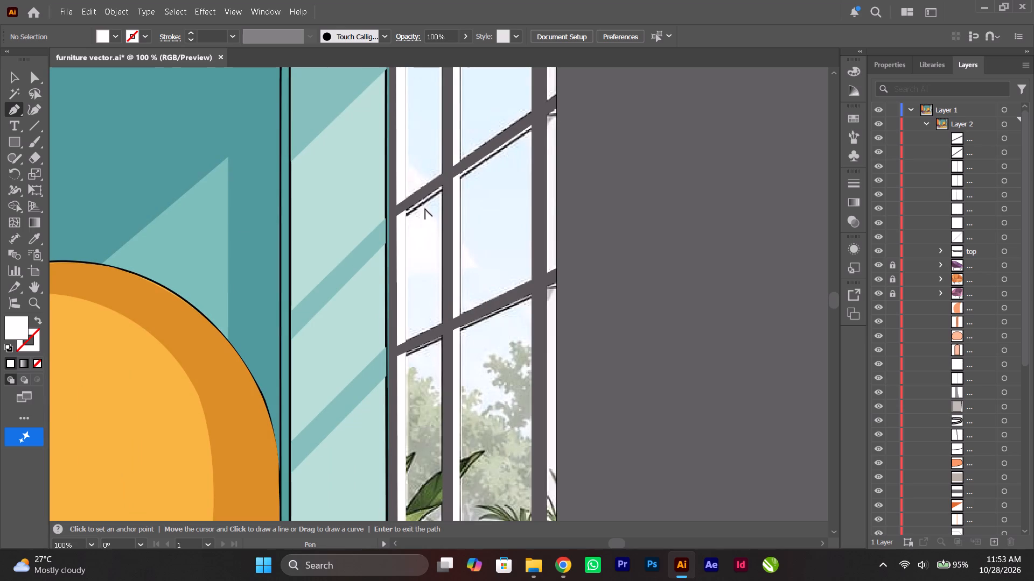
{"action": "scroll", "coordinate": [425, 209], "scroll_direction": "down", "scroll_amount": 2, "text": "alt"}
{"action": "scroll", "coordinate": [534, 275], "scroll_direction": "up", "scroll_amount": 2, "text": "ctrl"}
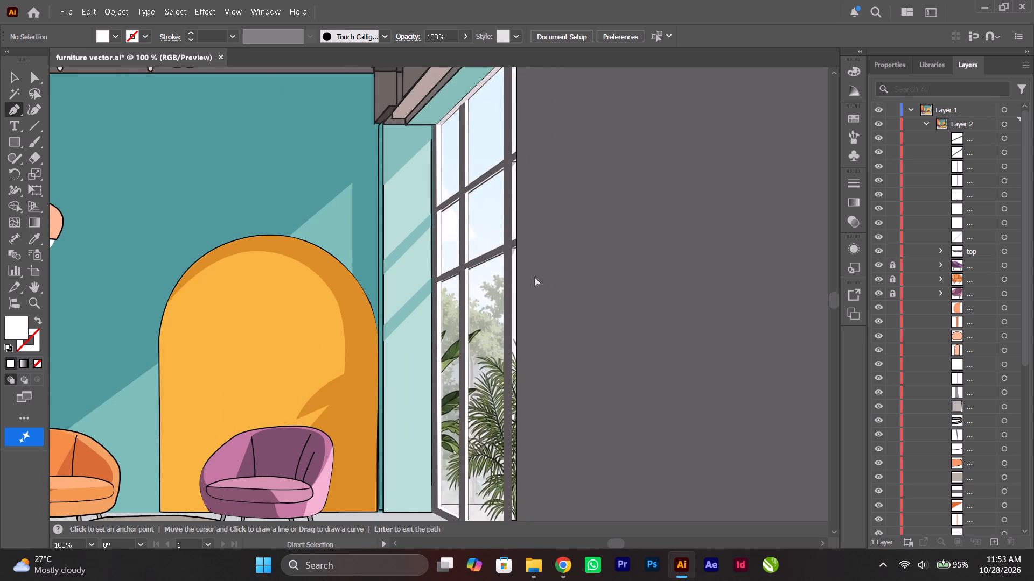
{"action": "left_click", "coordinate": [1003, 238]}
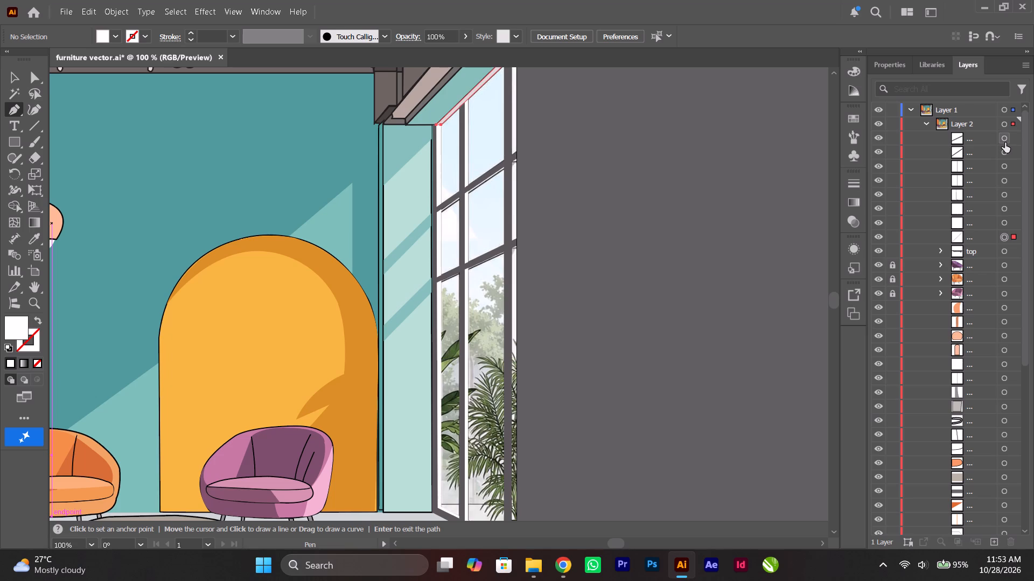
{"action": "left_click", "coordinate": [1005, 142], "text": "shift"}
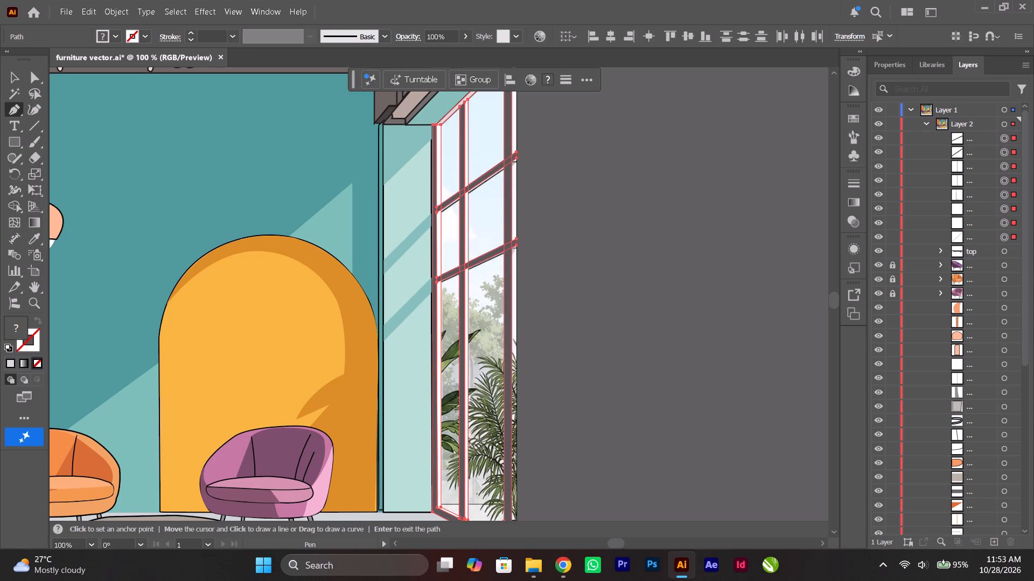
{"action": "left_click", "coordinate": [141, 34]}
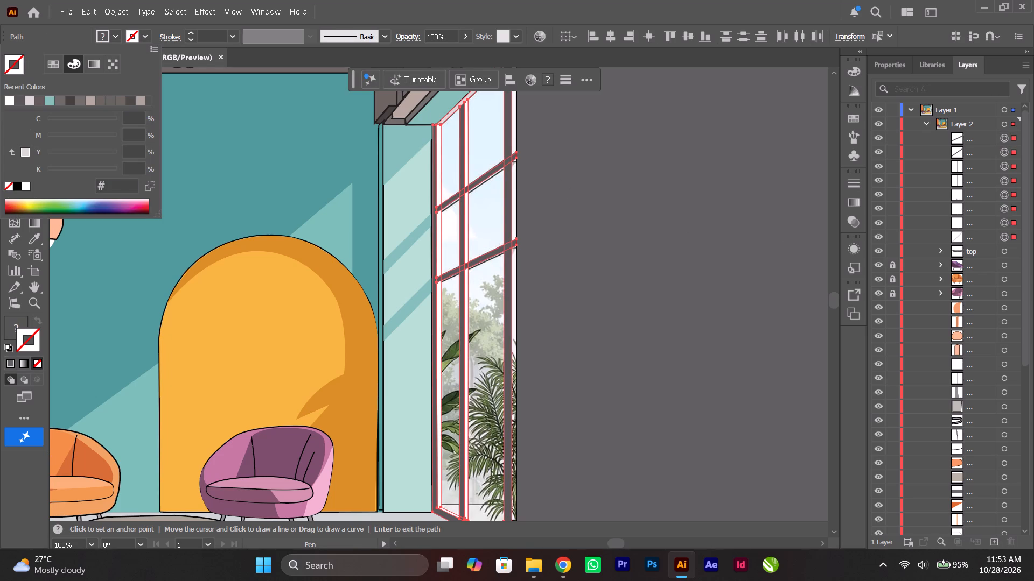
{"action": "left_click", "coordinate": [16, 186]}
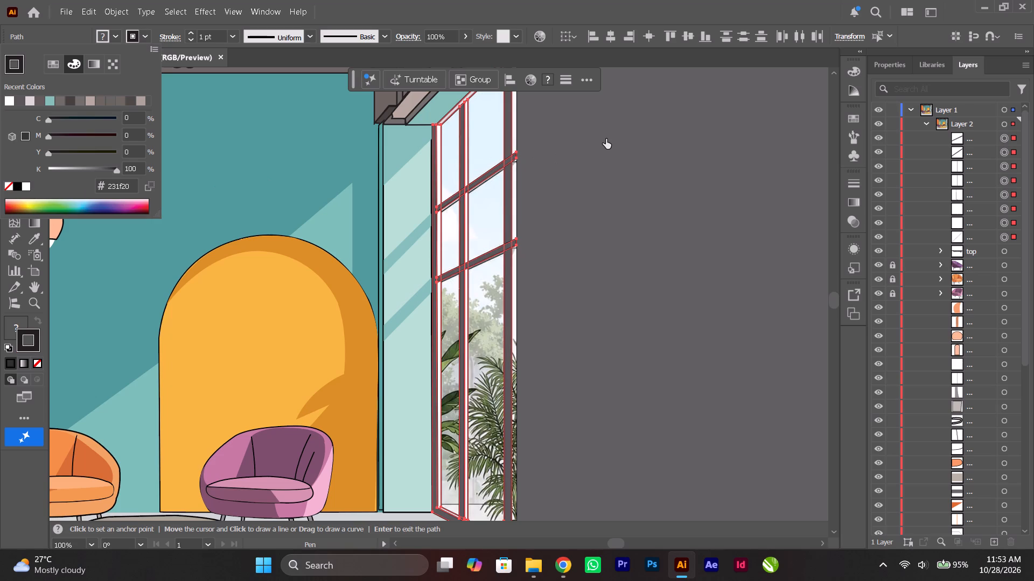
{"action": "left_click", "coordinate": [606, 139]}
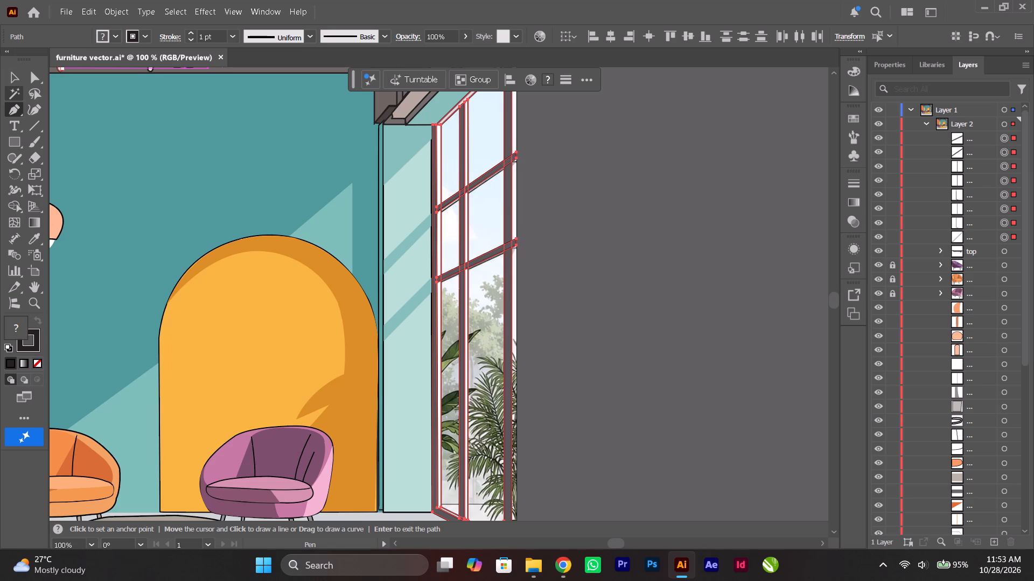
{"action": "left_click", "coordinate": [19, 82]}
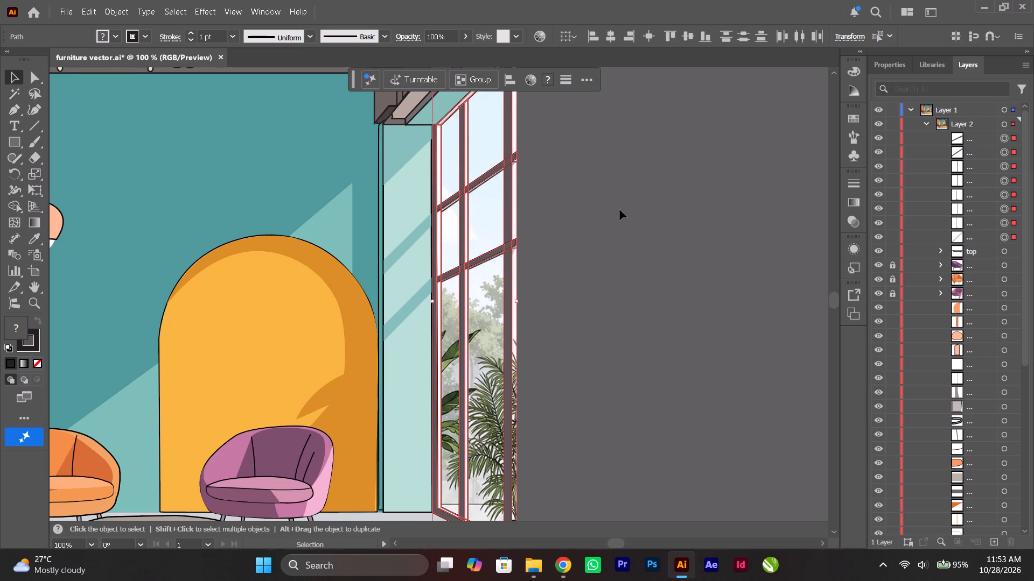
{"action": "left_click", "coordinate": [620, 210]}
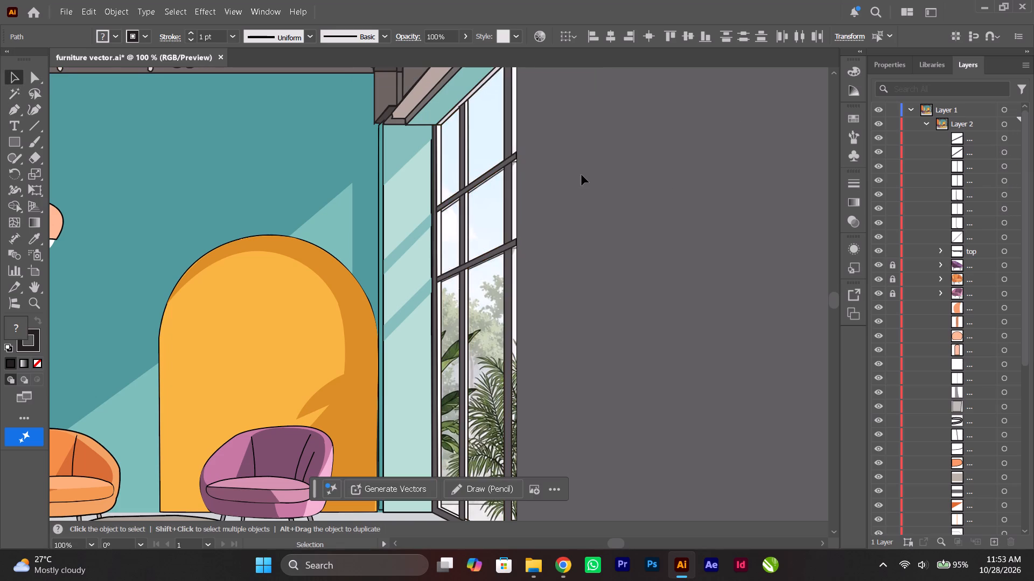
Save the illustration with the outlined window frame.
{"action": "scroll", "coordinate": [586, 166], "scroll_direction": "down", "scroll_amount": 3}
{"action": "scroll", "coordinate": [585, 165], "scroll_direction": "down", "scroll_amount": 1, "text": "alt"}
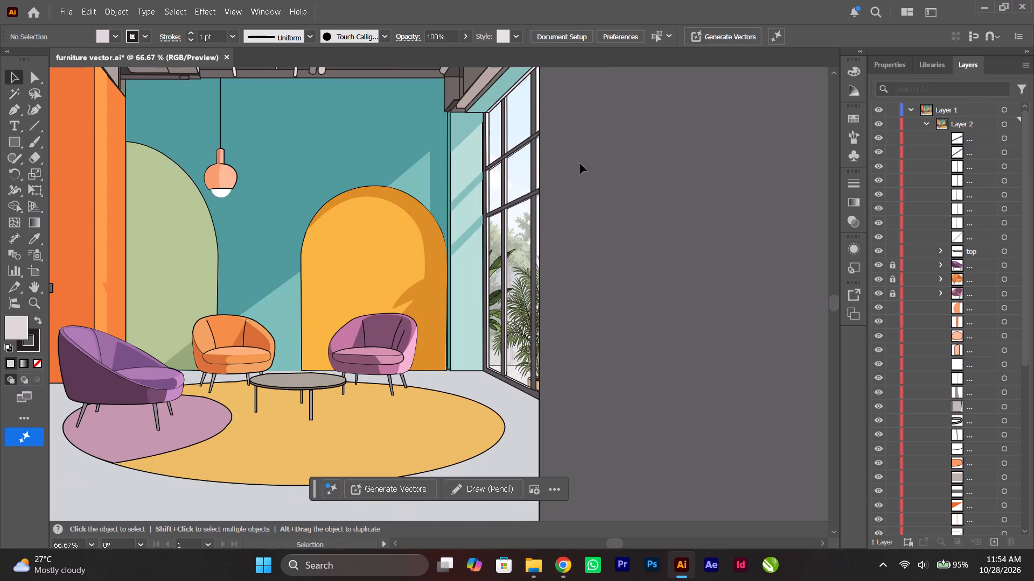
{"action": "scroll", "coordinate": [580, 164], "scroll_direction": "up", "scroll_amount": 1}
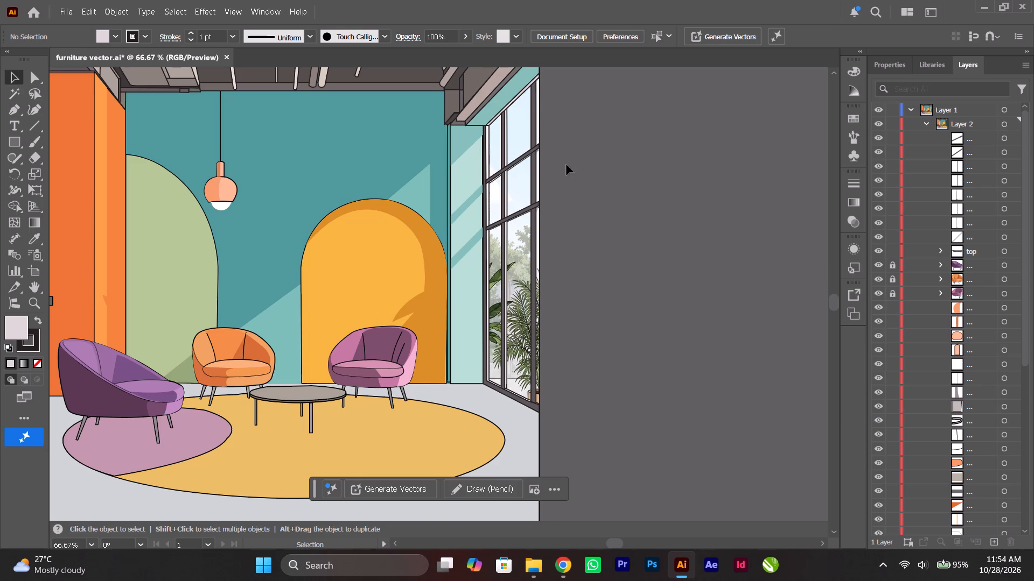
{"action": "key", "text": "ctrl+s"}
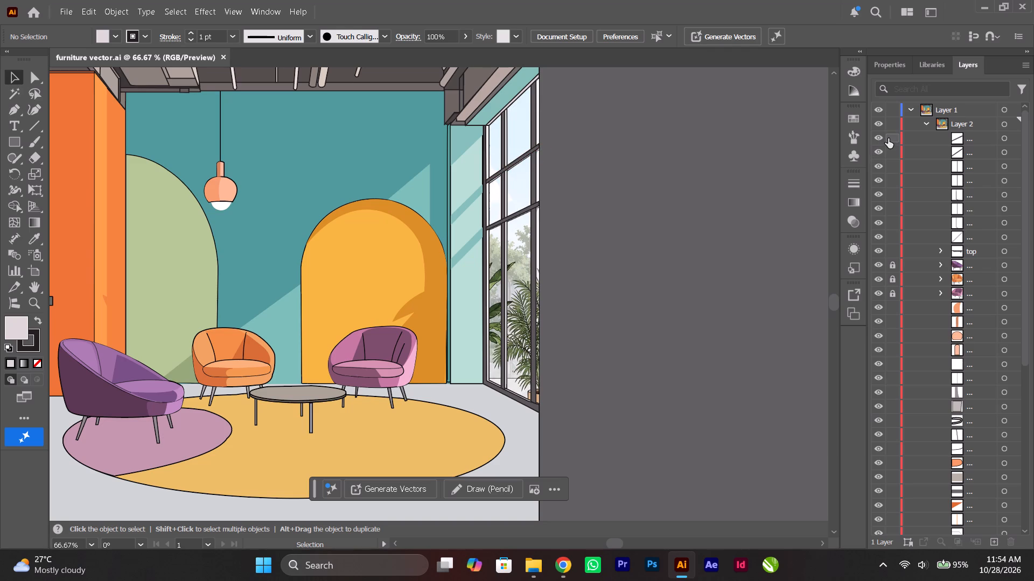
Lock the window frame and trim paths together with the remaining unlocked artwork in Layer 2.
{"action": "left_click_drag", "start_coordinate": [889, 138], "coordinate": [897, 229]}
{"action": "left_click_drag", "start_coordinate": [897, 229], "coordinate": [0, 580]}
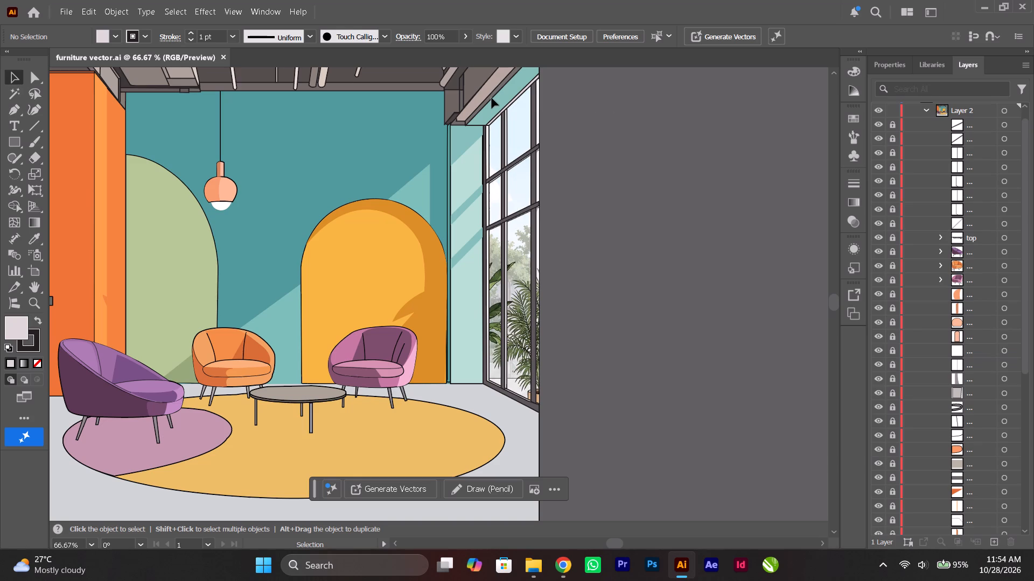
Draw a closed glass shape with the Pen along the slanted top frame, inner side post, bottom rail and artboard's outer edge.
{"action": "scroll", "coordinate": [493, 98], "scroll_direction": "up", "scroll_amount": 5, "text": "alt"}
{"action": "scroll", "coordinate": [494, 99], "scroll_direction": "down", "scroll_amount": 5, "text": "ctrl"}
{"action": "scroll", "coordinate": [494, 99], "scroll_direction": "down", "scroll_amount": 1, "text": "alt"}
{"action": "scroll", "coordinate": [494, 99], "scroll_direction": "down", "scroll_amount": 5, "text": "ctrl"}
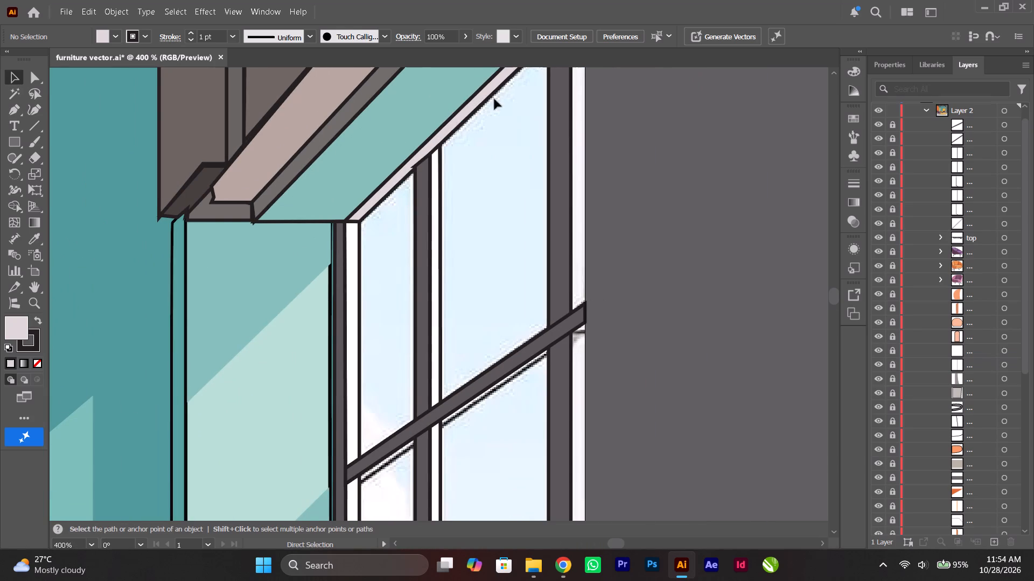
{"action": "left_click", "coordinate": [15, 113]}
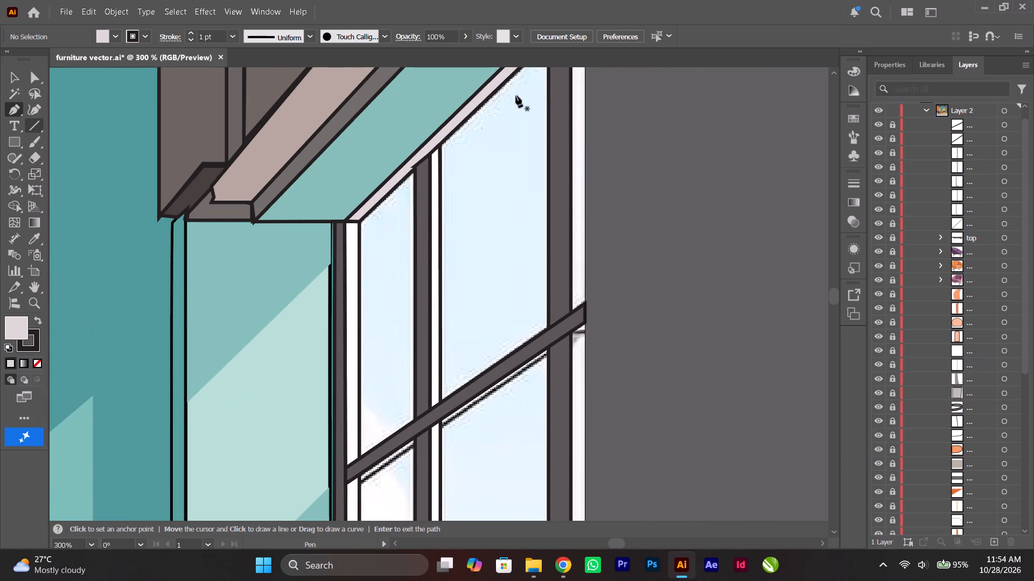
{"action": "scroll", "coordinate": [560, 74], "scroll_direction": "up", "scroll_amount": 5}
{"action": "scroll", "coordinate": [592, 137], "scroll_direction": "up", "scroll_amount": 5}
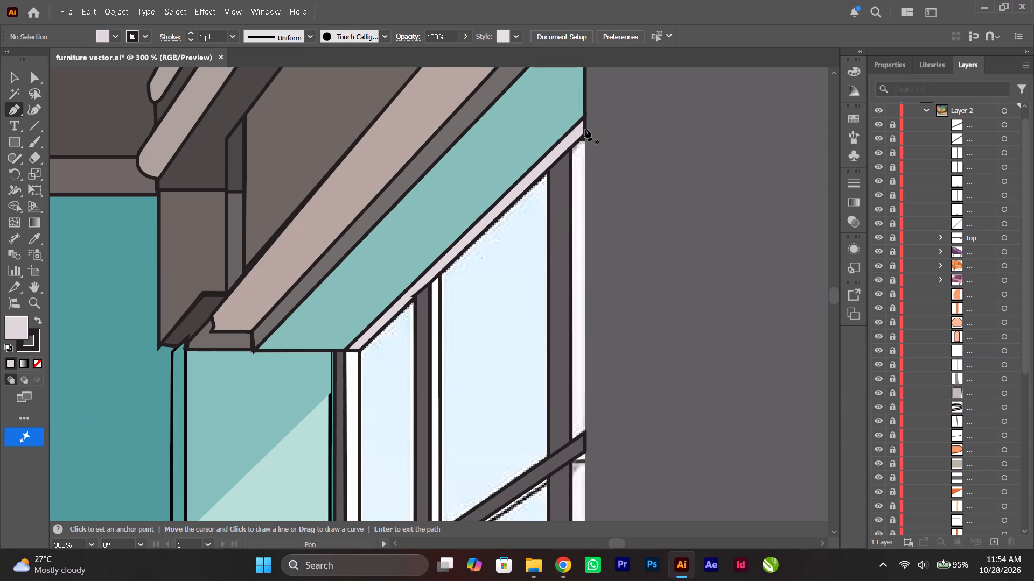
{"action": "left_click", "coordinate": [585, 129]}
{"action": "left_click", "coordinate": [356, 352]}
{"action": "scroll", "coordinate": [356, 352], "scroll_direction": "down", "scroll_amount": 8}
{"action": "scroll", "coordinate": [356, 352], "scroll_direction": "down", "scroll_amount": 6, "text": "alt"}
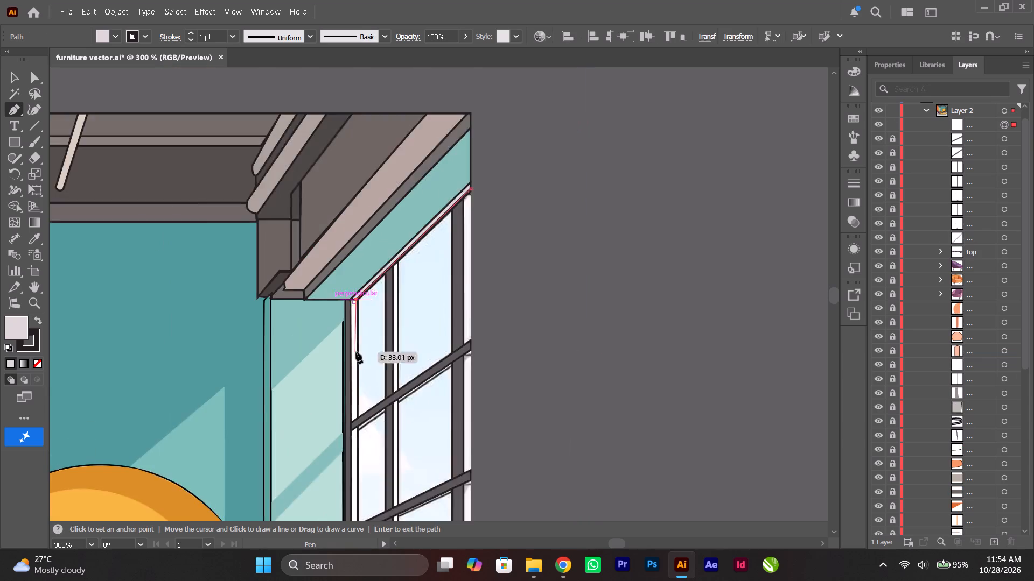
{"action": "scroll", "coordinate": [356, 352], "scroll_direction": "down", "scroll_amount": 20}
{"action": "scroll", "coordinate": [356, 352], "scroll_direction": "down", "scroll_amount": 8}
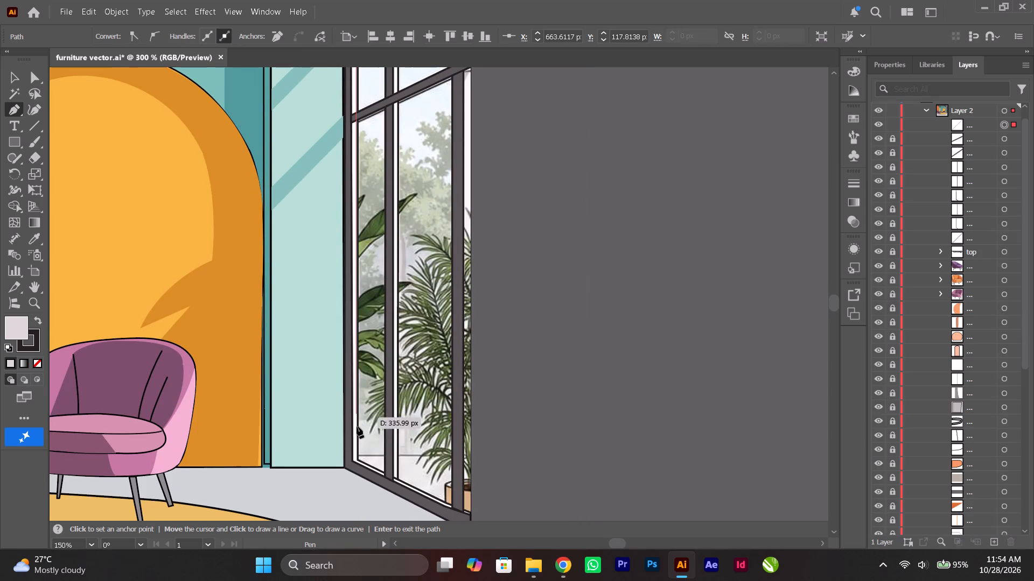
{"action": "left_click", "coordinate": [359, 466], "text": "shift"}
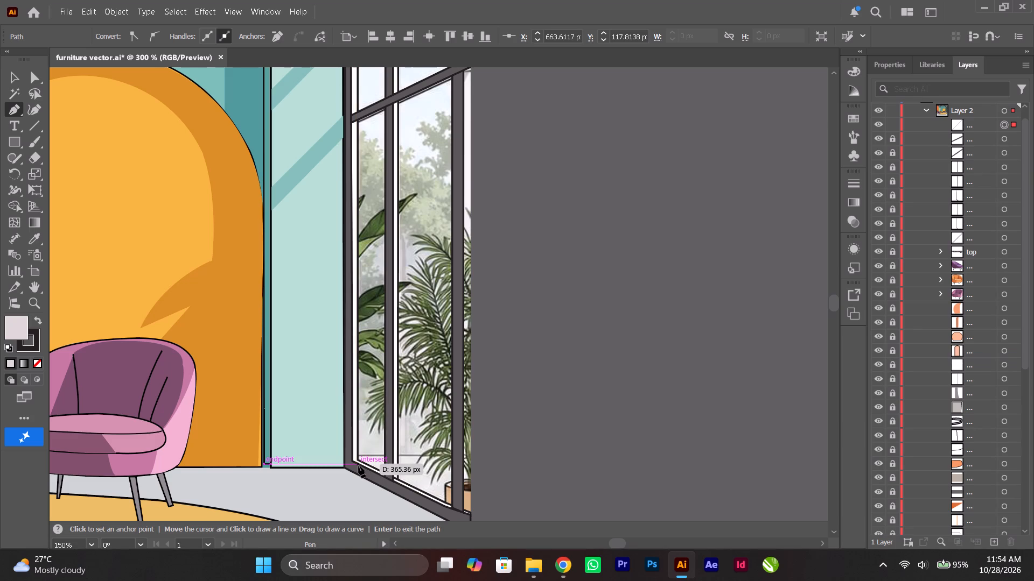
{"action": "left_click", "coordinate": [470, 520]}
{"action": "scroll", "coordinate": [474, 495], "scroll_direction": "up", "scroll_amount": 17}
{"action": "scroll", "coordinate": [430, 287], "scroll_direction": "up", "scroll_amount": 8}
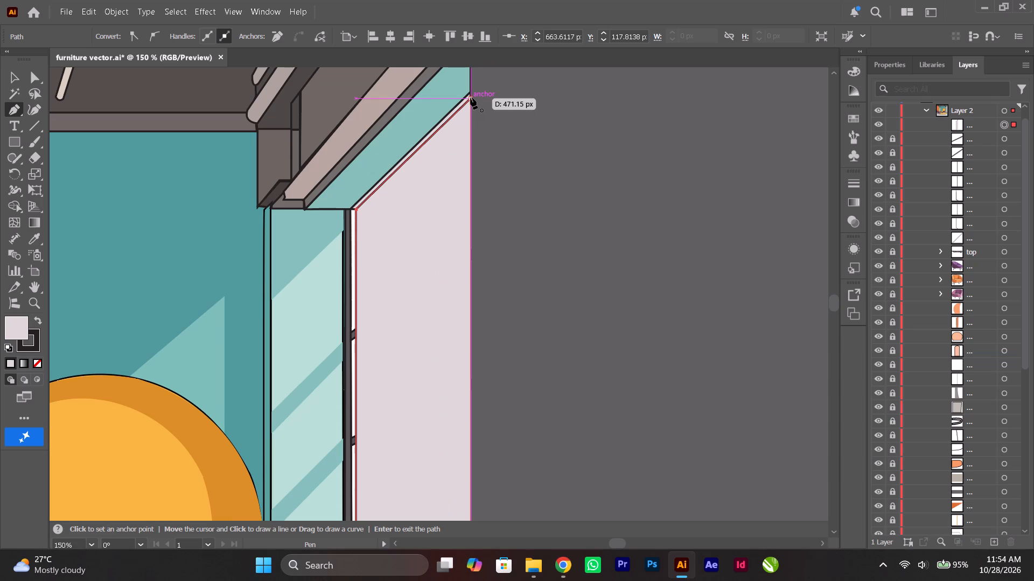
{"action": "left_click", "coordinate": [471, 97], "text": "shift"}
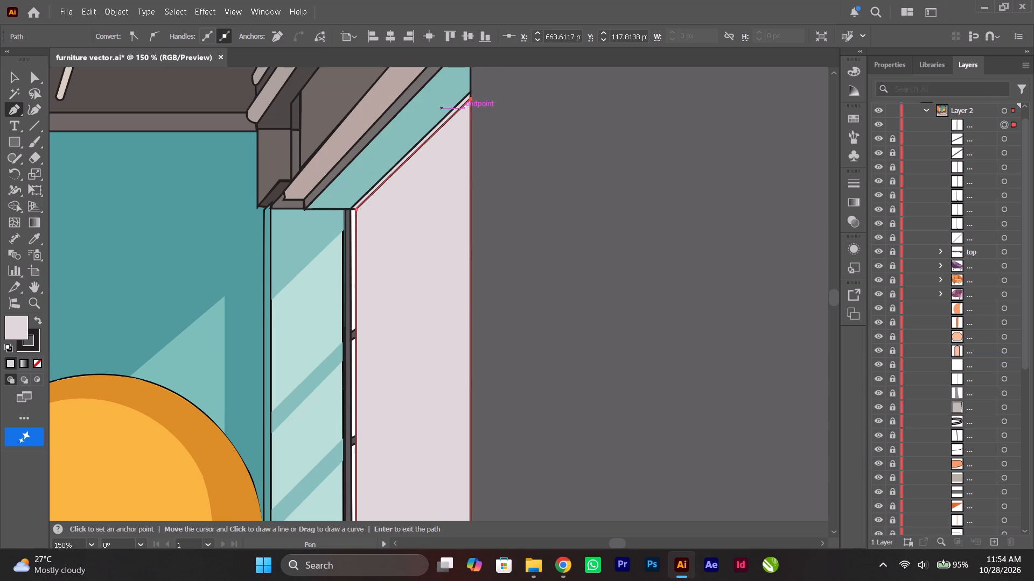
Clear the glass shape's fill and refill it with the light blue sampled from the upper pane in the reference image.
{"action": "left_click", "coordinate": [38, 362]}
{"action": "left_click", "coordinate": [34, 236]}
{"action": "left_click", "coordinate": [422, 211]}
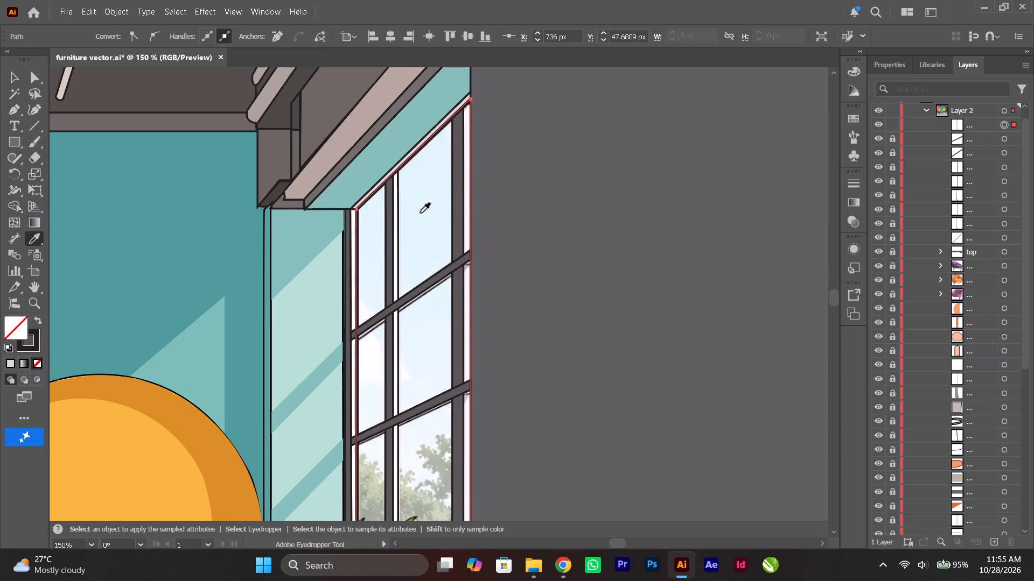
Move the light blue glass shape beneath all window frame and trim paths, directly above the "top" group in Layer 2.
{"action": "left_click", "coordinate": [13, 82]}
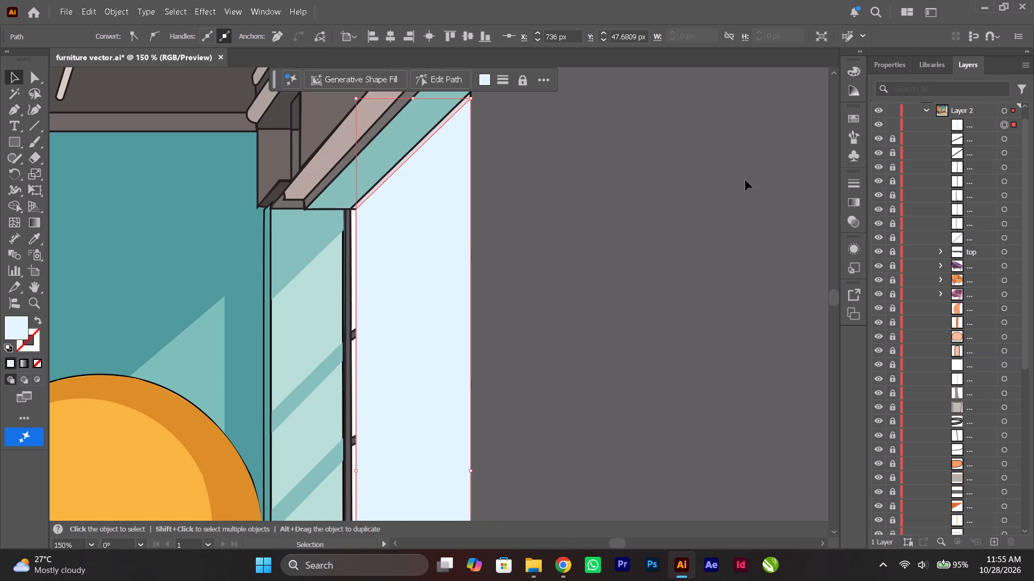
{"action": "left_click_drag", "start_coordinate": [973, 123], "coordinate": [960, 212]}
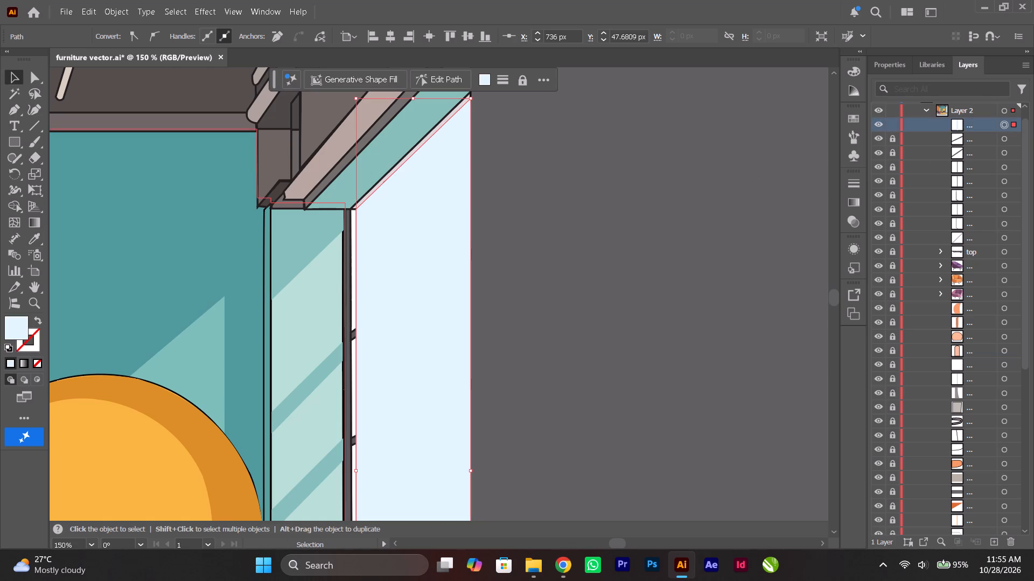
{"action": "left_click_drag", "start_coordinate": [960, 212], "coordinate": [972, 246]}
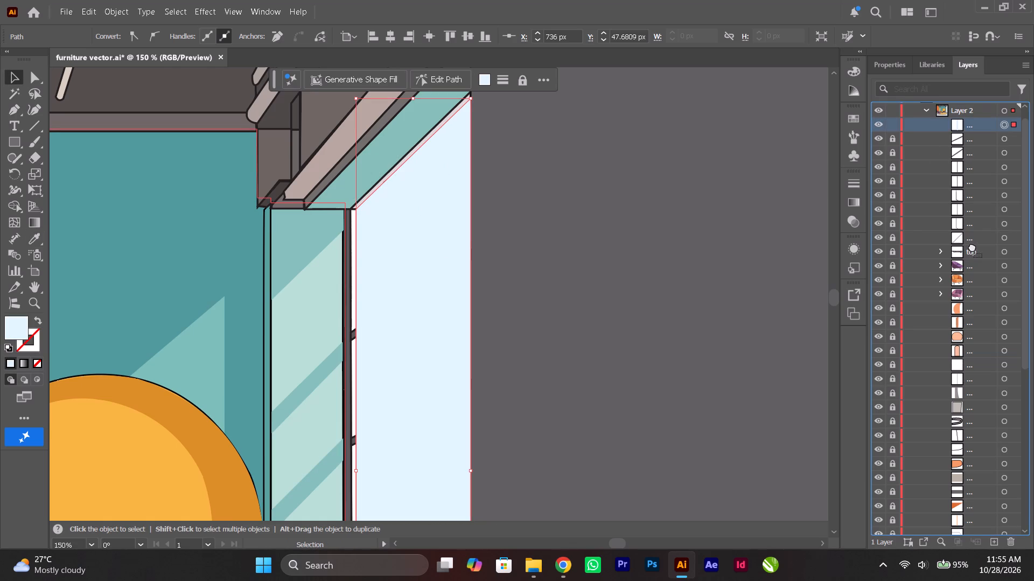
{"action": "left_click_drag", "start_coordinate": [972, 246], "coordinate": [974, 246]}
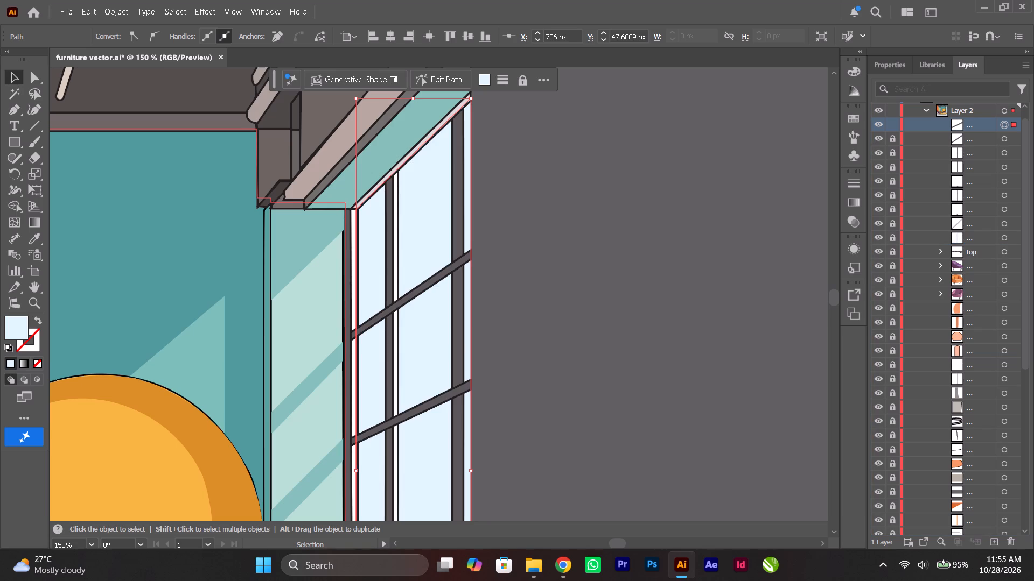
{"action": "left_click", "coordinate": [572, 214]}
{"action": "scroll", "coordinate": [572, 214], "scroll_direction": "down", "scroll_amount": 5, "text": "alt"}
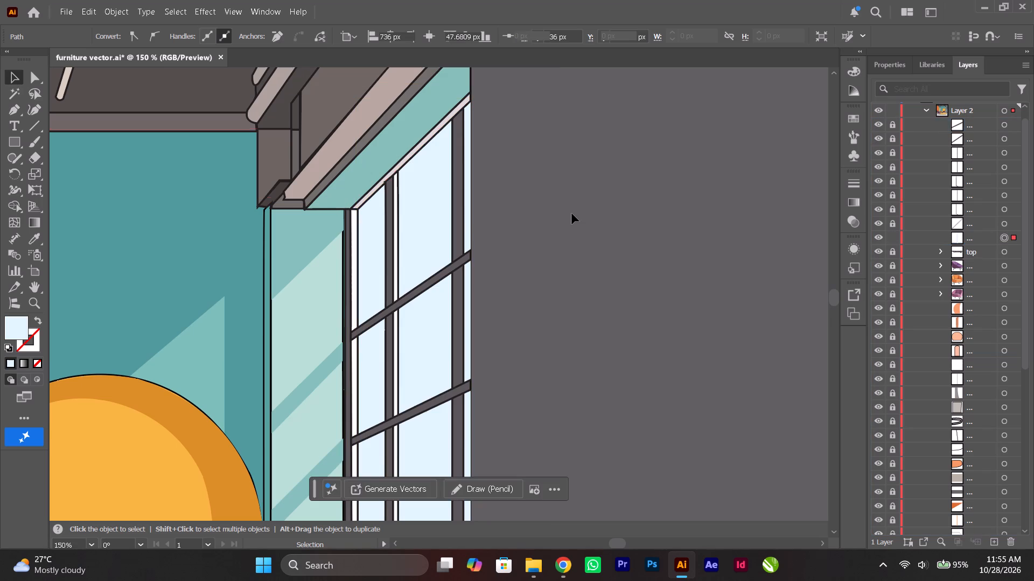
Unlock the window frame and trim paths in Layer 2 and group them together with the light blue glass shape.
{"action": "scroll", "coordinate": [572, 214], "scroll_direction": "down", "scroll_amount": 7}
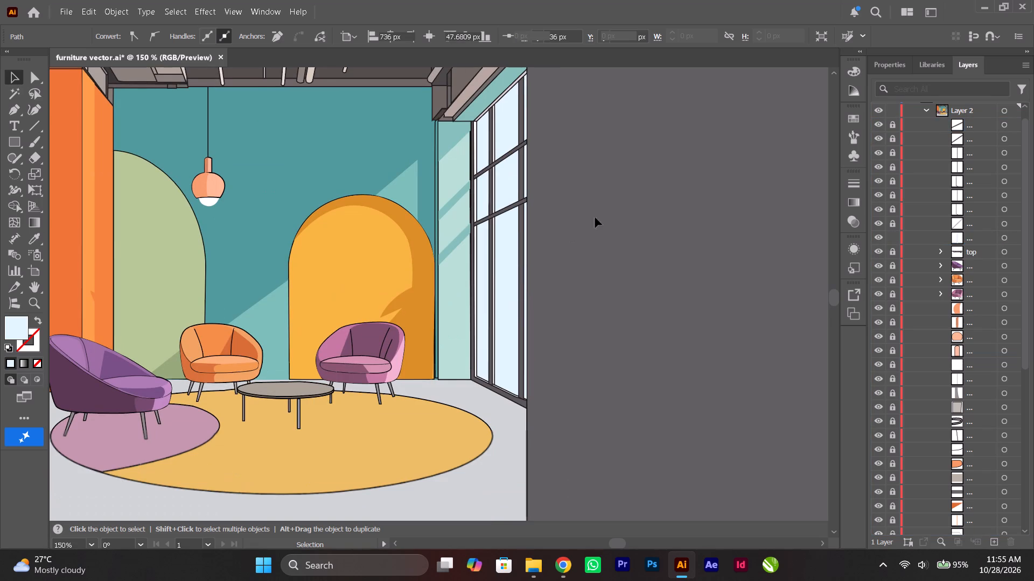
{"action": "scroll", "coordinate": [593, 196], "scroll_direction": "up", "scroll_amount": 1}
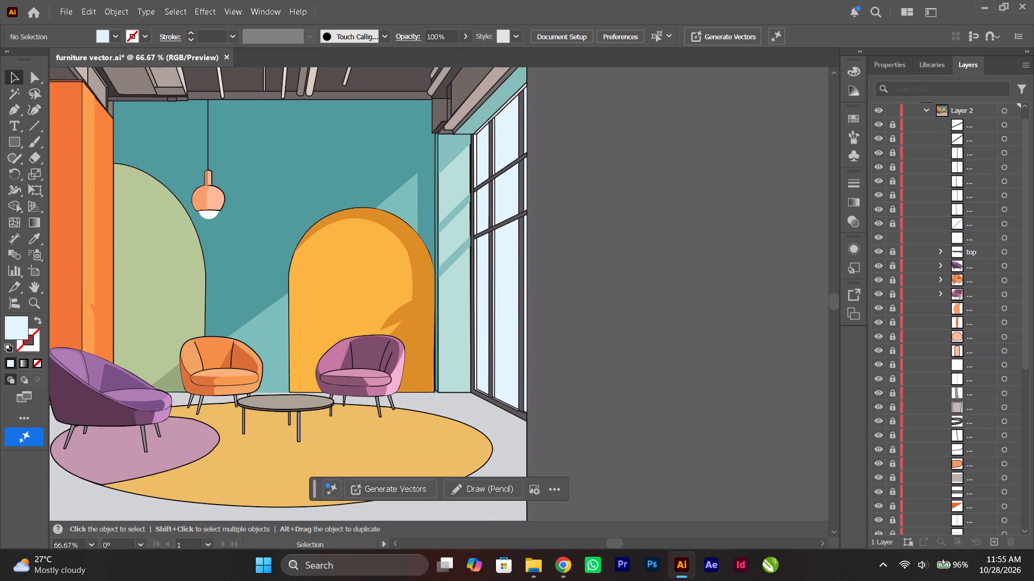
{"action": "left_click_drag", "start_coordinate": [889, 225], "coordinate": [890, 124]}
{"action": "left_click", "coordinate": [1007, 125]}
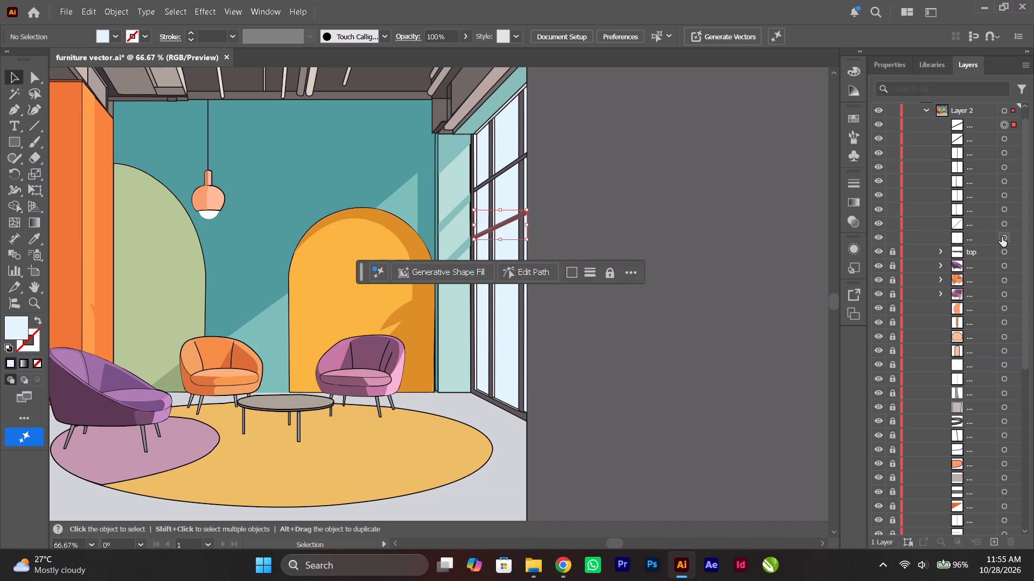
{"action": "left_click", "coordinate": [1002, 237], "text": "shift"}
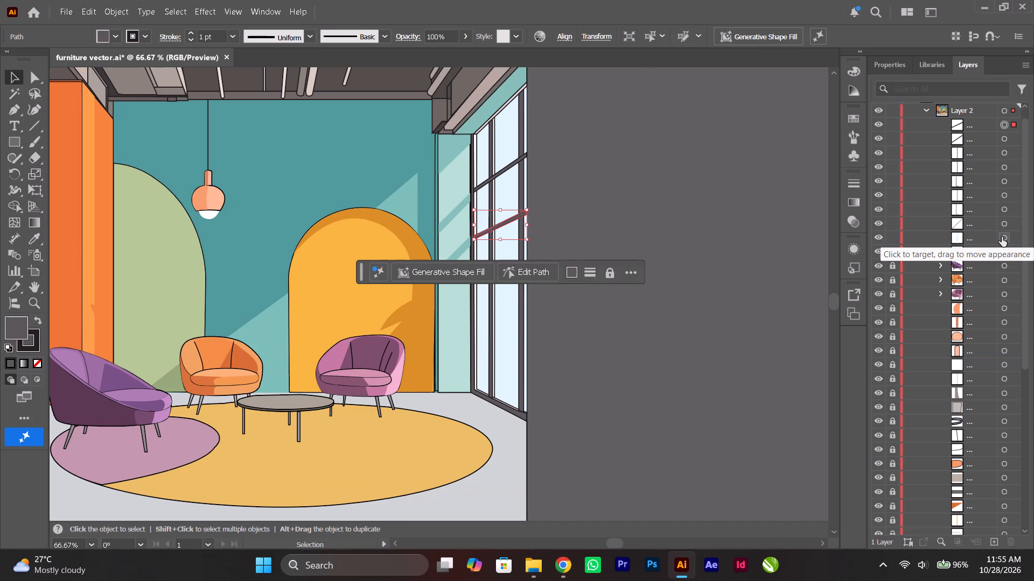
{"action": "key", "text": "ctrl+g"}
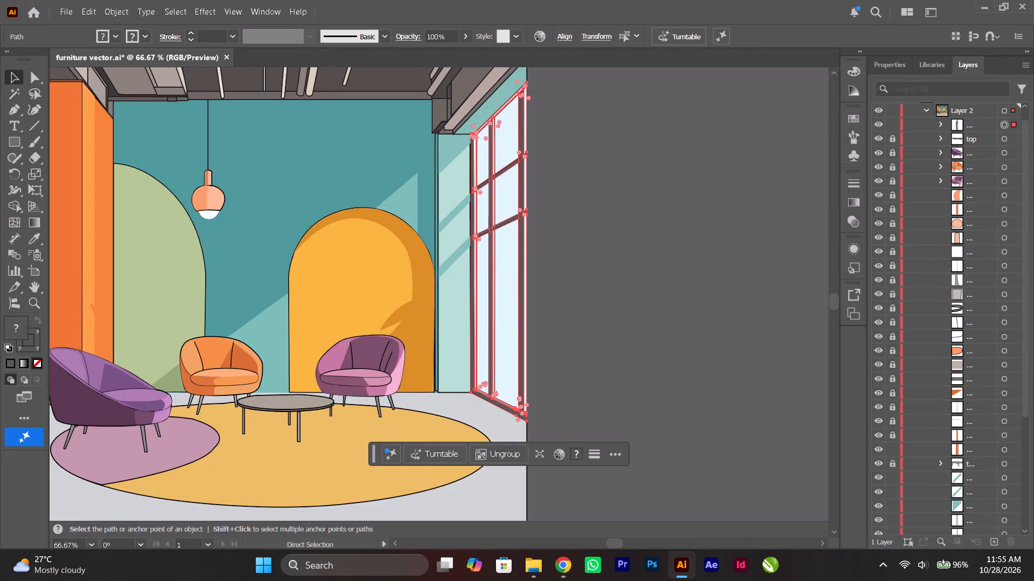
Rename the new window group as "glass".
{"action": "double_click", "coordinate": [972, 123]}
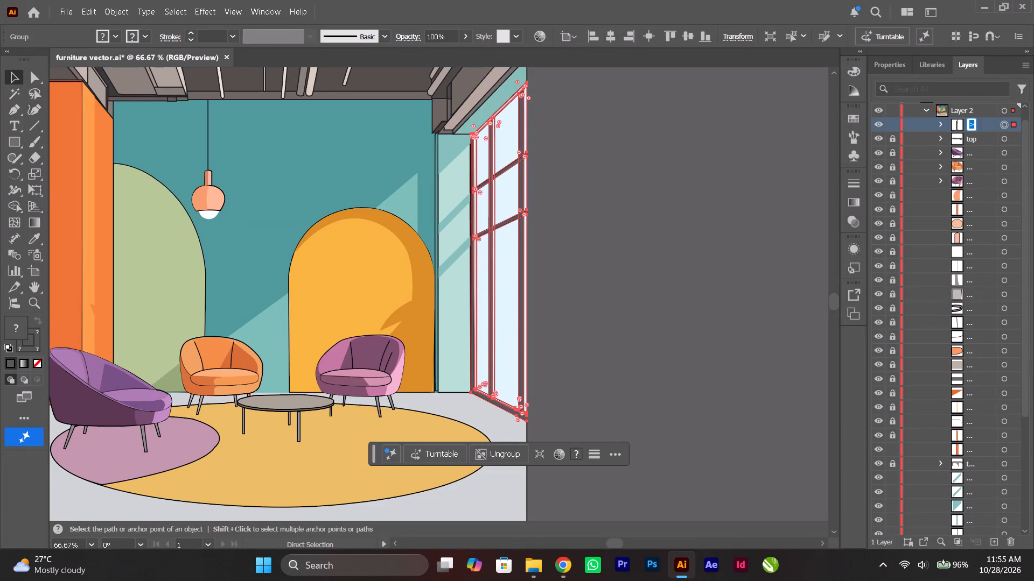
{"action": "key", "text": "g"}
{"action": "key", "text": "l"}
{"action": "type", "text": "ass"}
{"action": "key", "text": "Return"}
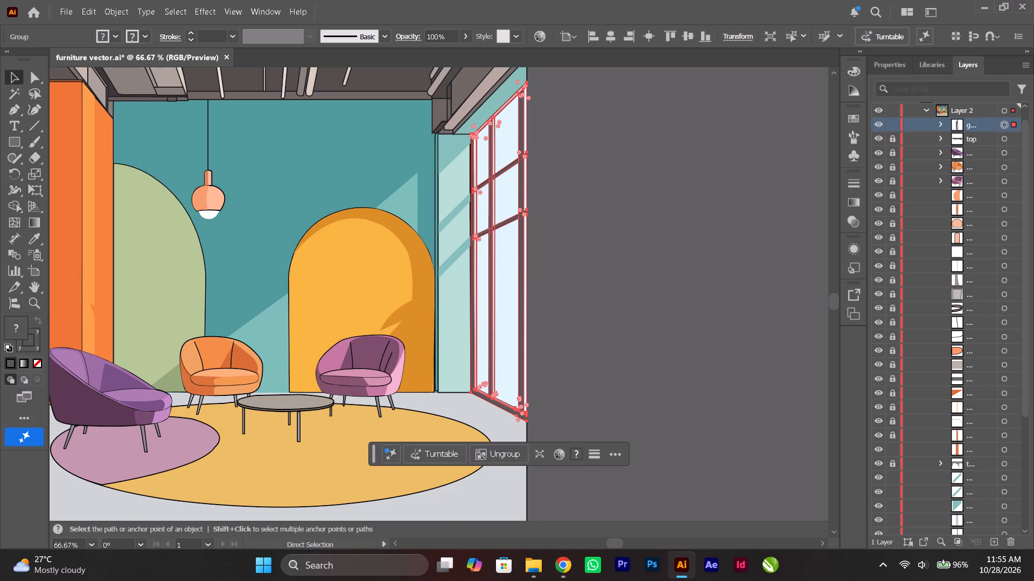
{"action": "left_click", "coordinate": [972, 125]}
{"action": "double_click", "coordinate": [972, 125]}
{"action": "left_click", "coordinate": [760, 152]}
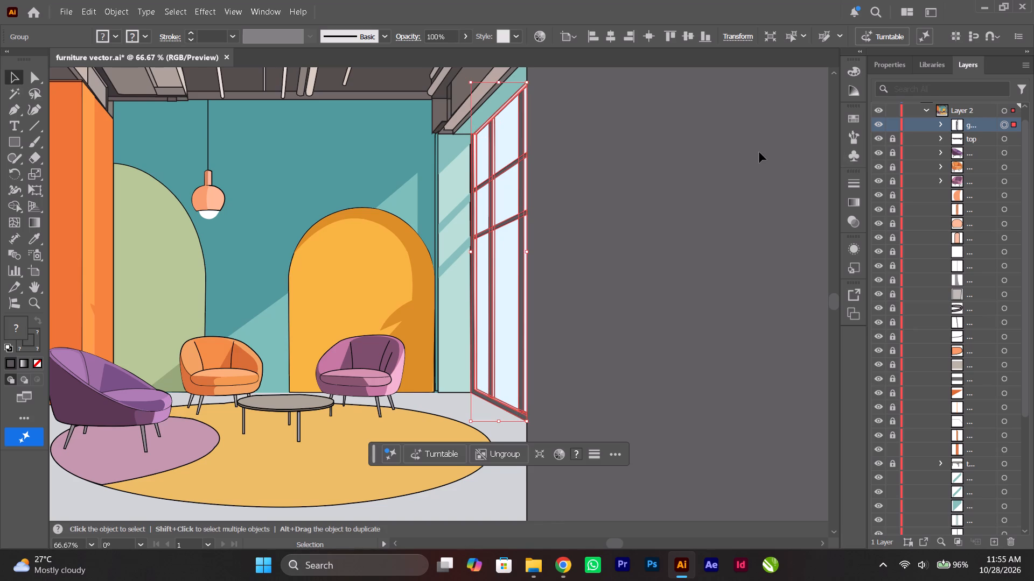
{"action": "left_click", "coordinate": [759, 152]}
{"action": "left_click", "coordinate": [980, 139]}
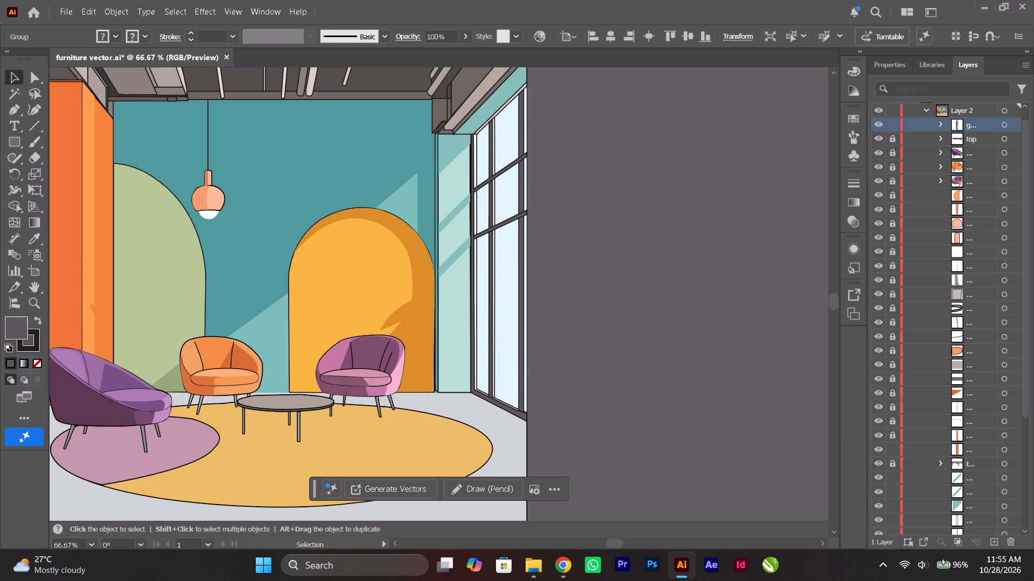
{"action": "double_click", "coordinate": [970, 126]}
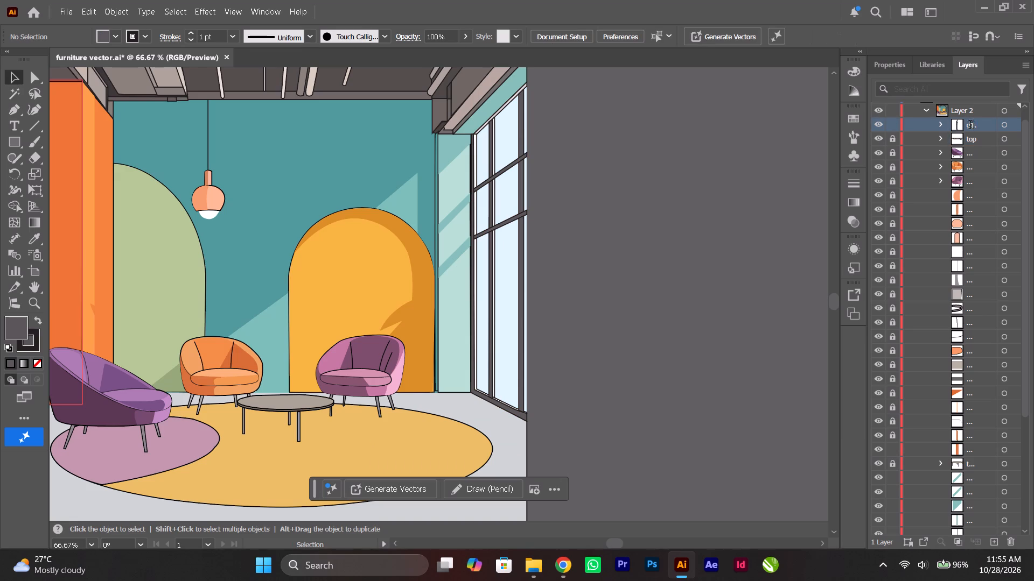
{"action": "type", "text": "glass"}
{"action": "key", "text": "Return"}
{"action": "left_click", "coordinate": [724, 276]}
Unlock all the individual locked paths in Layer 2 between the three chair groups and the locked table group.
{"action": "scroll", "coordinate": [725, 277], "scroll_direction": "down", "scroll_amount": 1, "text": "alt"}
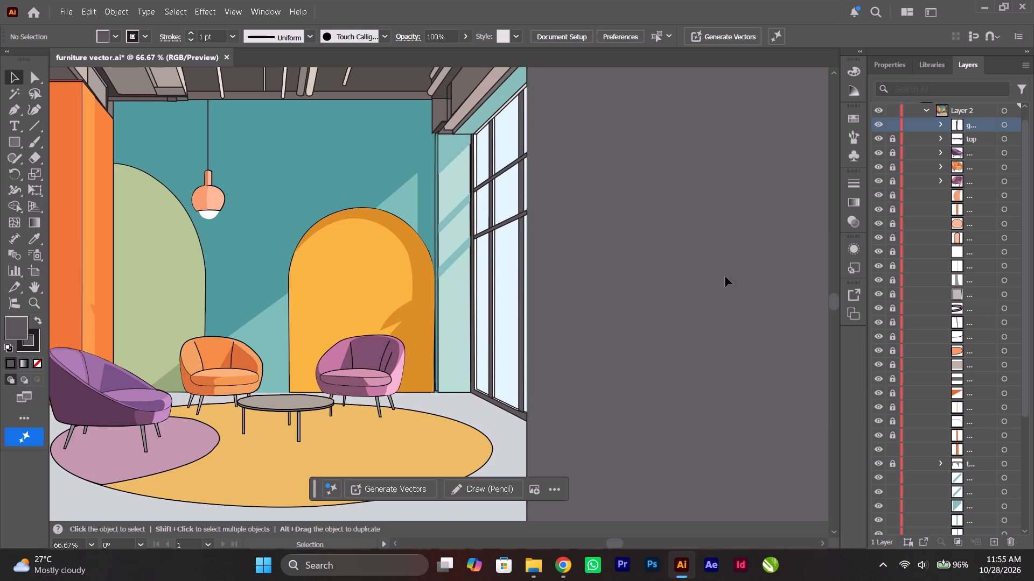
{"action": "scroll", "coordinate": [696, 270], "scroll_direction": "up", "scroll_amount": 4, "text": "ctrl"}
{"action": "scroll", "coordinate": [696, 270], "scroll_direction": "up", "scroll_amount": 1}
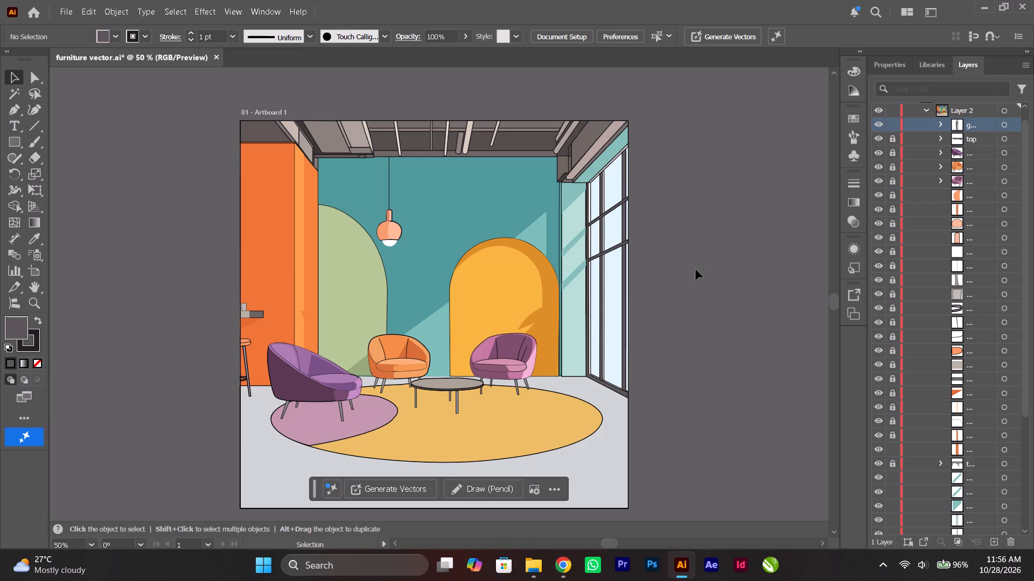
{"action": "scroll", "coordinate": [694, 268], "scroll_direction": "down", "scroll_amount": 2}
{"action": "scroll", "coordinate": [694, 268], "scroll_direction": "up", "scroll_amount": 2, "text": "ctrl"}
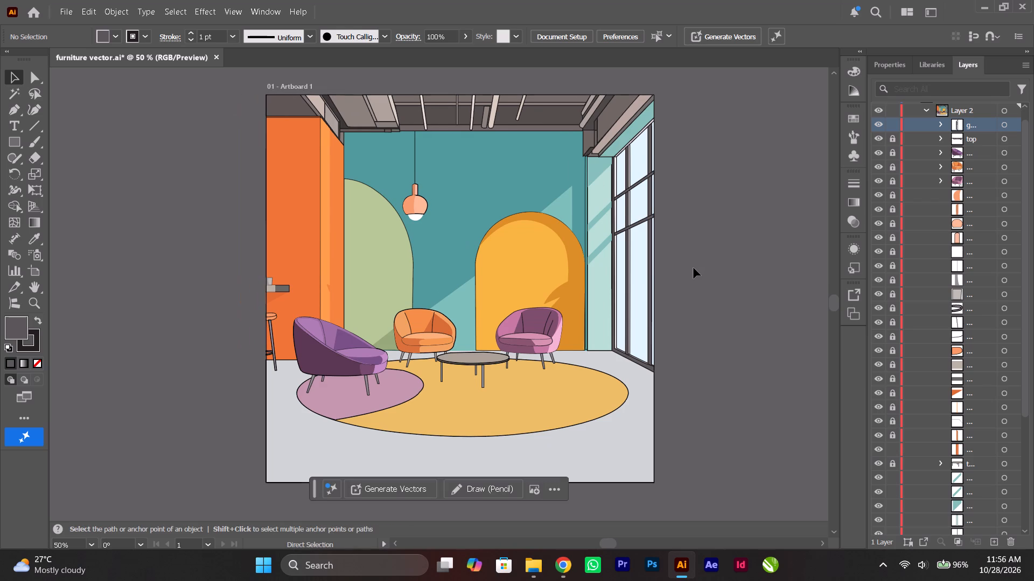
{"action": "scroll", "coordinate": [898, 438], "scroll_direction": "down", "scroll_amount": 8}
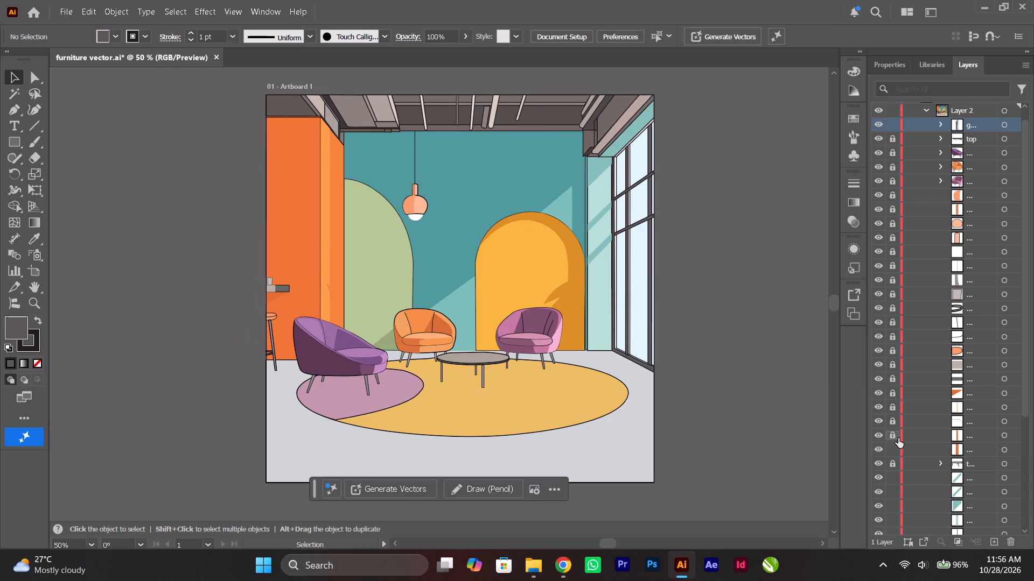
{"action": "scroll", "coordinate": [898, 438], "scroll_direction": "down", "scroll_amount": 20}
{"action": "scroll", "coordinate": [898, 438], "scroll_direction": "down", "scroll_amount": 1}
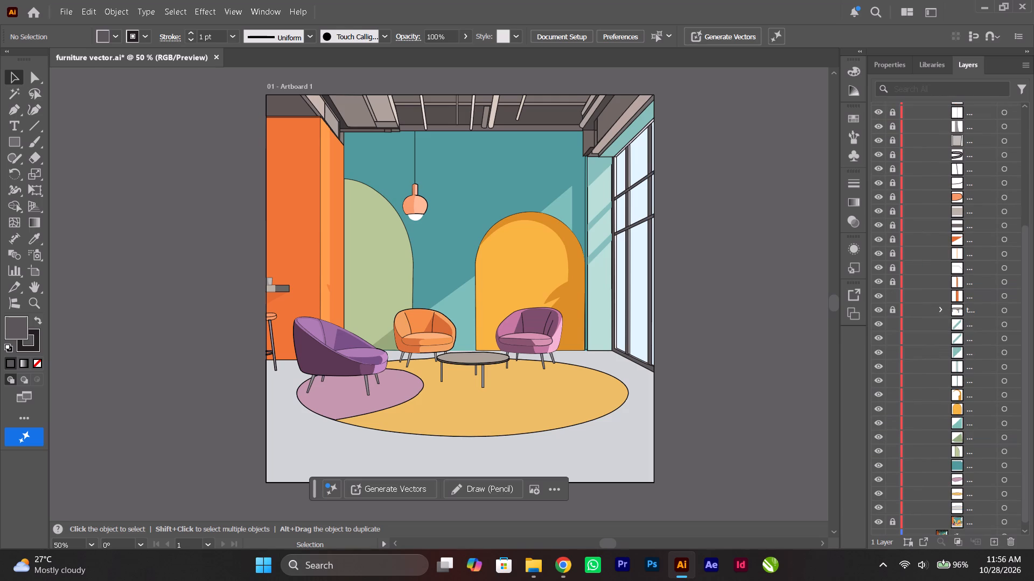
{"action": "left_click", "coordinate": [1006, 462]}
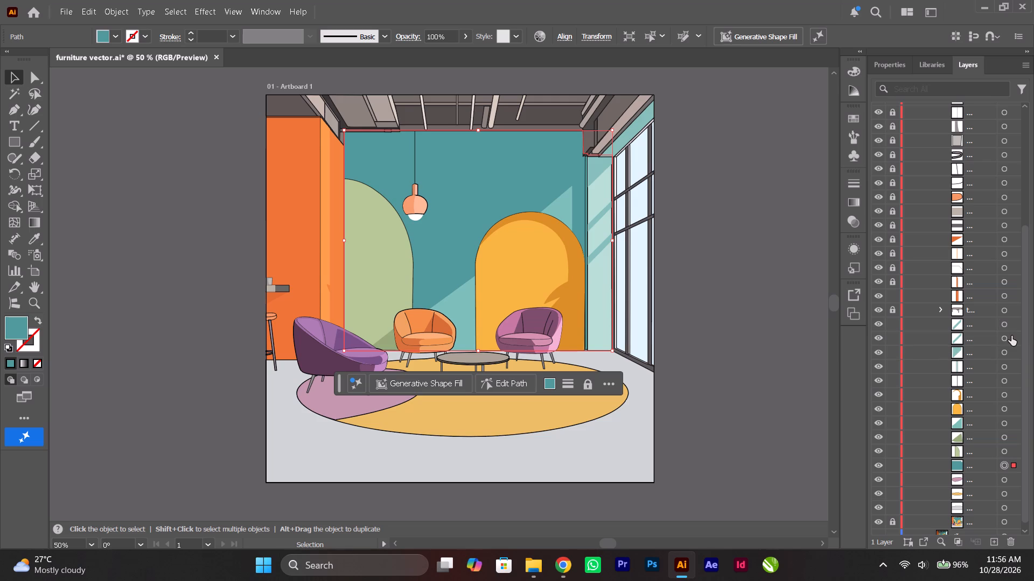
{"action": "scroll", "coordinate": [1010, 335], "scroll_direction": "up", "scroll_amount": 20}
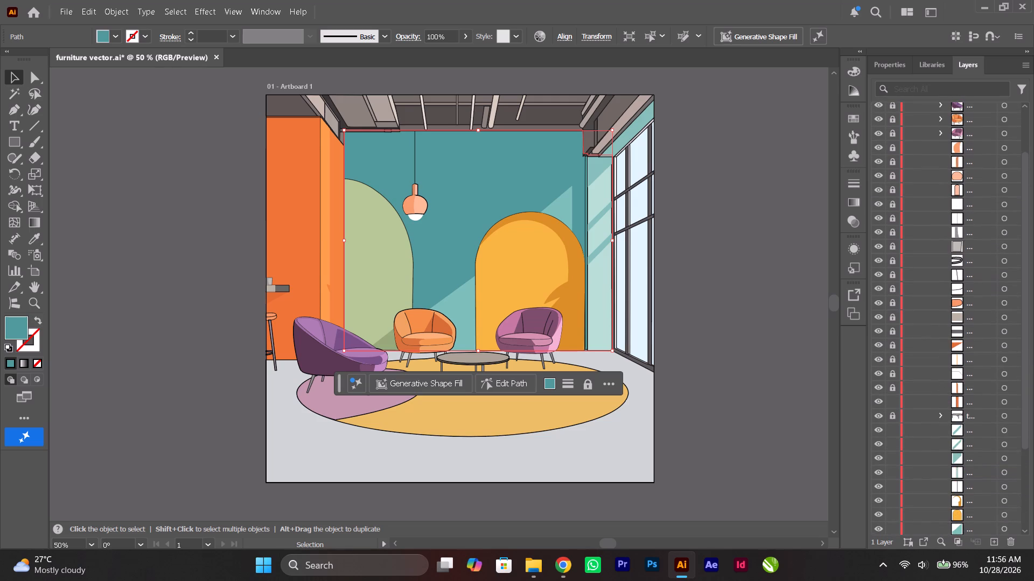
{"action": "scroll", "coordinate": [1011, 335], "scroll_direction": "up", "scroll_amount": 9}
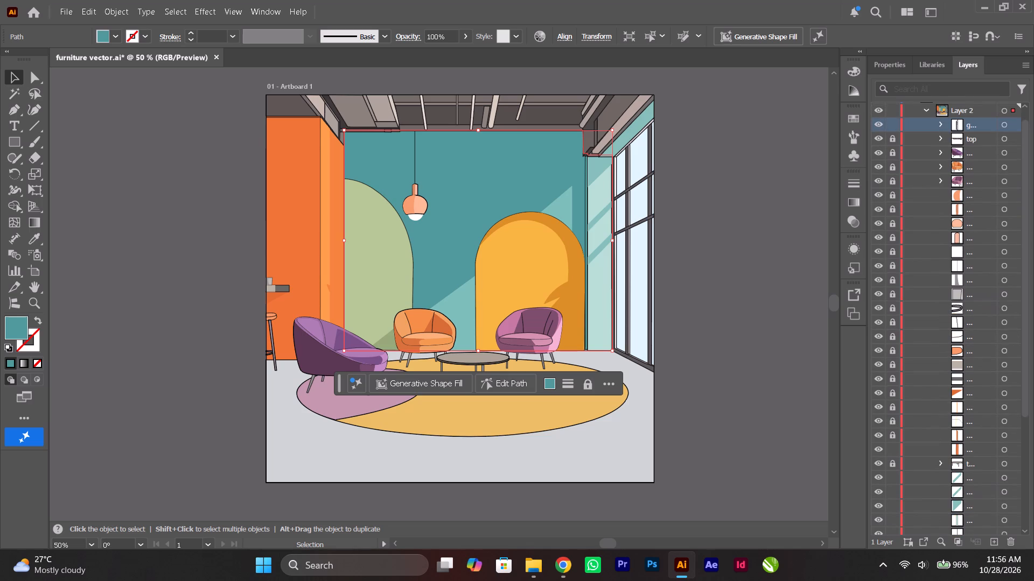
{"action": "left_click_drag", "start_coordinate": [895, 193], "coordinate": [900, 211]}
{"action": "left_click_drag", "start_coordinate": [900, 211], "coordinate": [899, 427]}
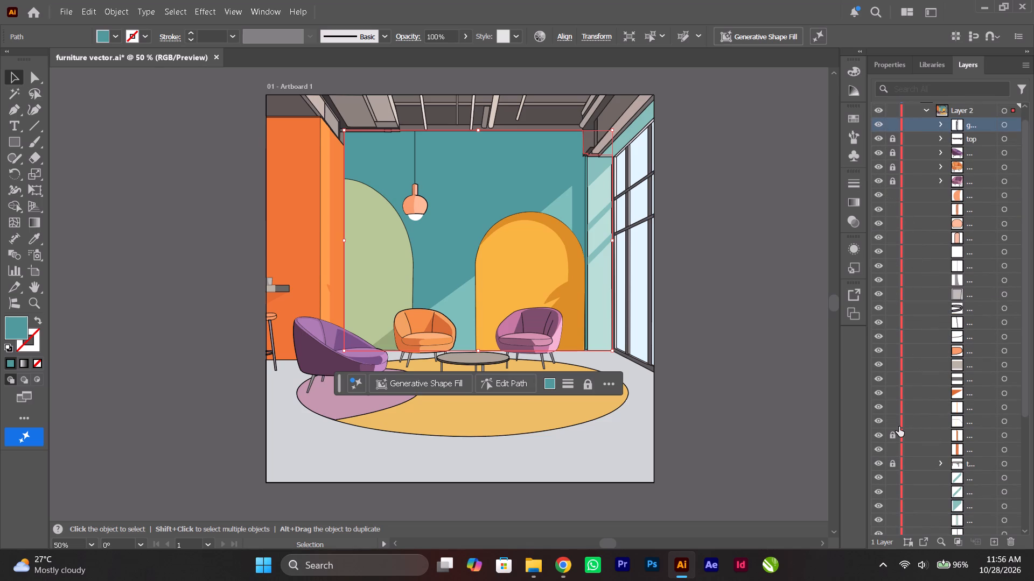
{"action": "left_click_drag", "start_coordinate": [899, 427], "coordinate": [895, 436]}
Move the locked table group up in Layer 2, directly beneath the three chair groups.
{"action": "scroll", "coordinate": [980, 480], "scroll_direction": "down", "scroll_amount": 2}
{"action": "scroll", "coordinate": [967, 456], "scroll_direction": "up", "scroll_amount": 1}
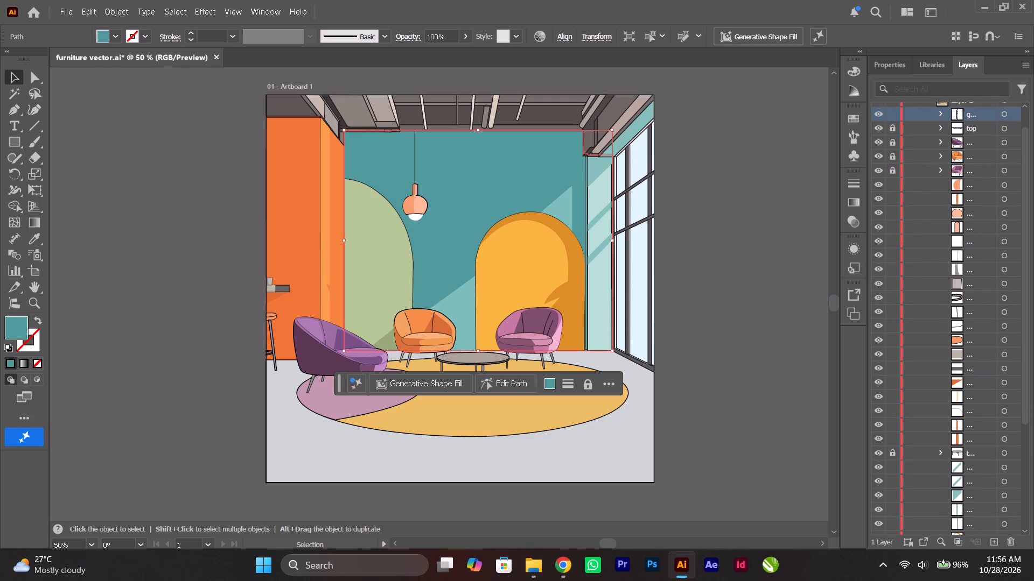
{"action": "scroll", "coordinate": [967, 456], "scroll_direction": "up", "scroll_amount": 1}
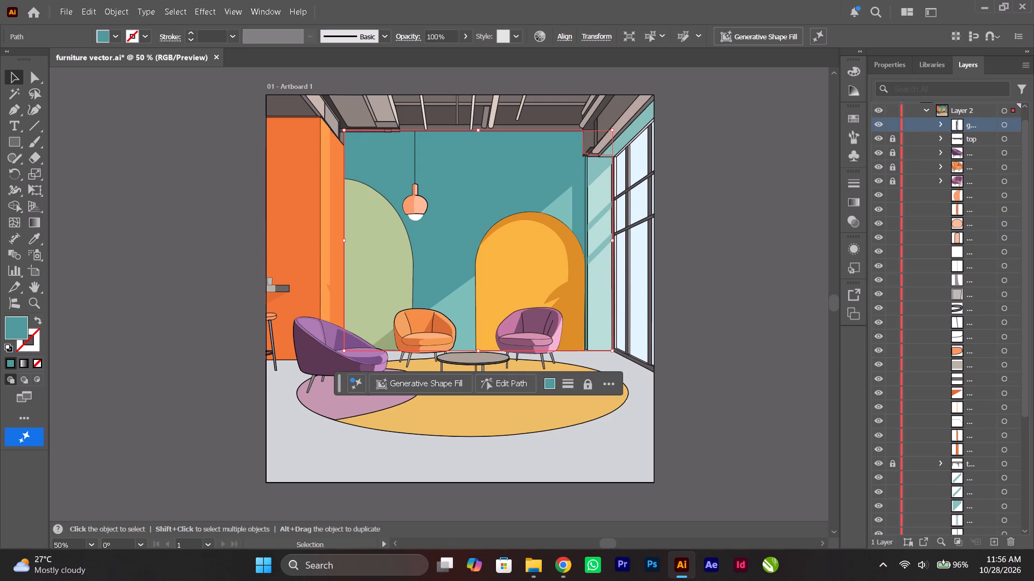
{"action": "left_click_drag", "start_coordinate": [969, 464], "coordinate": [958, 182]}
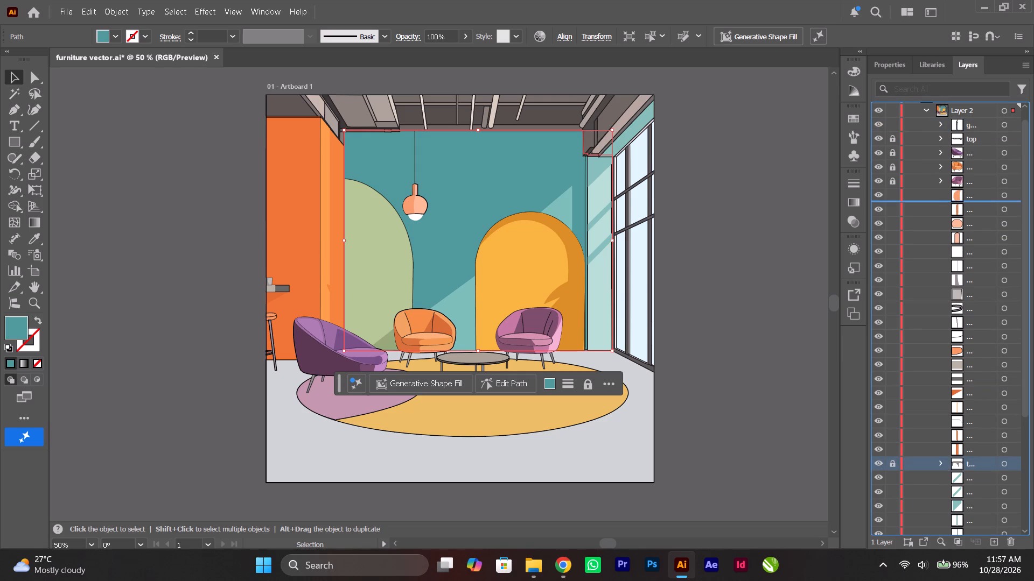
{"action": "left_click_drag", "start_coordinate": [958, 182], "coordinate": [964, 190]}
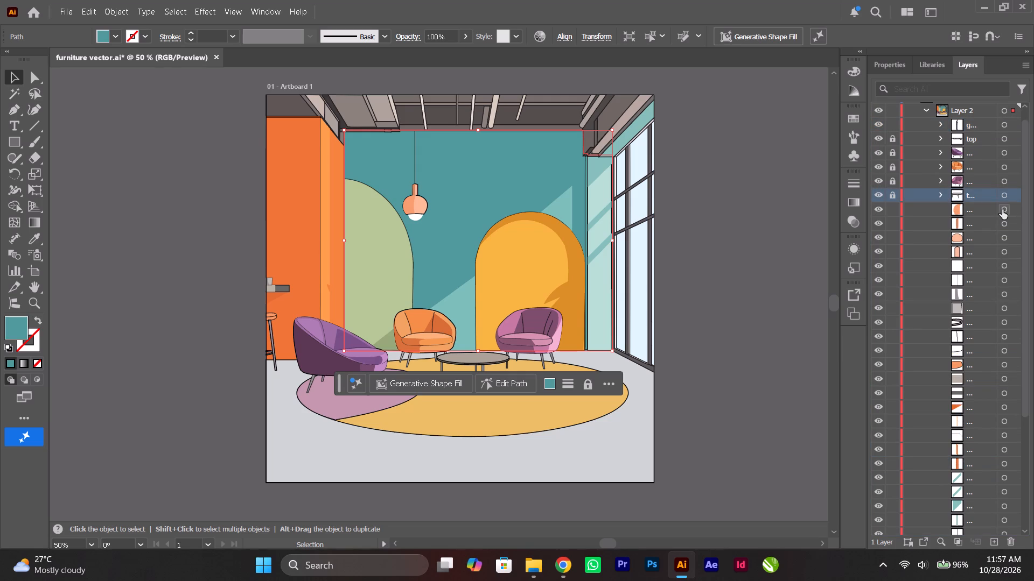
Group all the loose Layer 2 paths beneath the table group, from the pendant lamp's orange shape through the teal back wall.
{"action": "left_click", "coordinate": [1002, 211]}
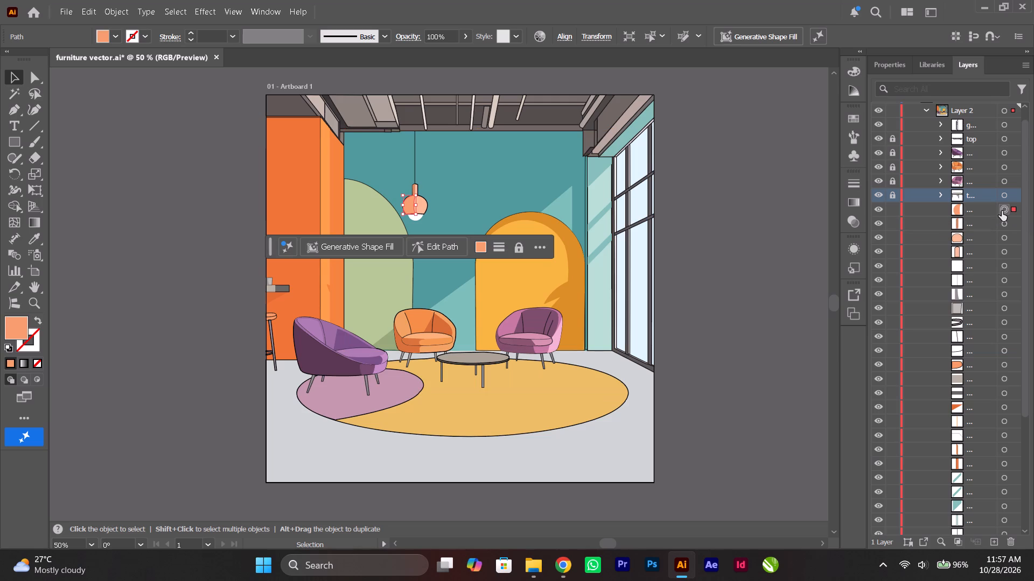
{"action": "left_click", "coordinate": [876, 207]}
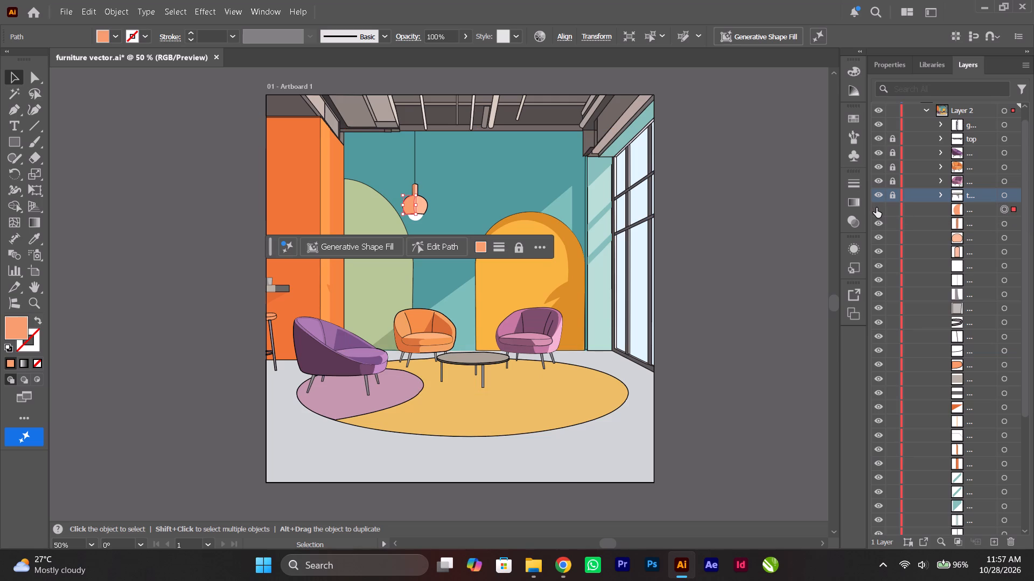
{"action": "left_click", "coordinate": [876, 208]}
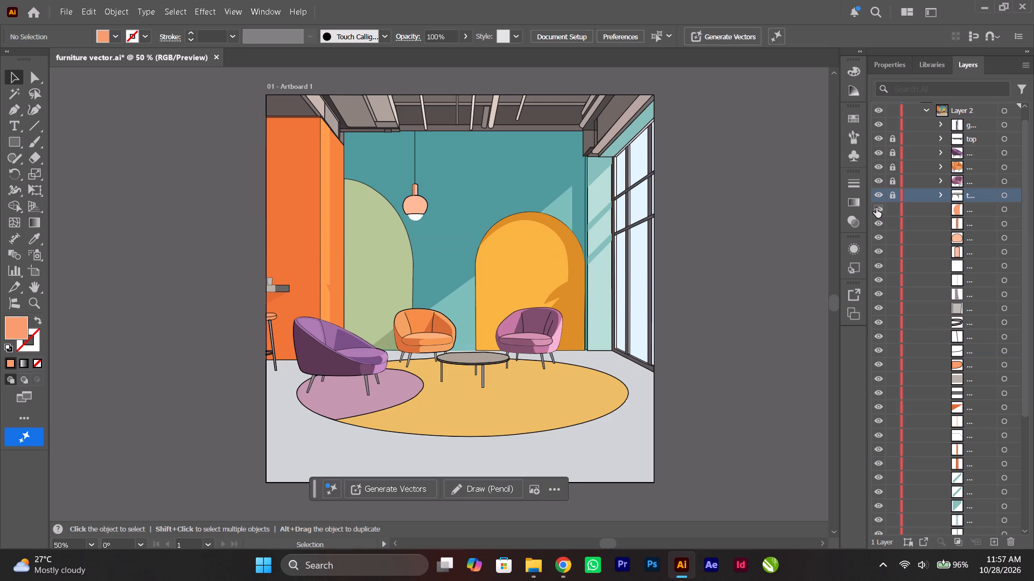
{"action": "left_click", "coordinate": [1004, 214]}
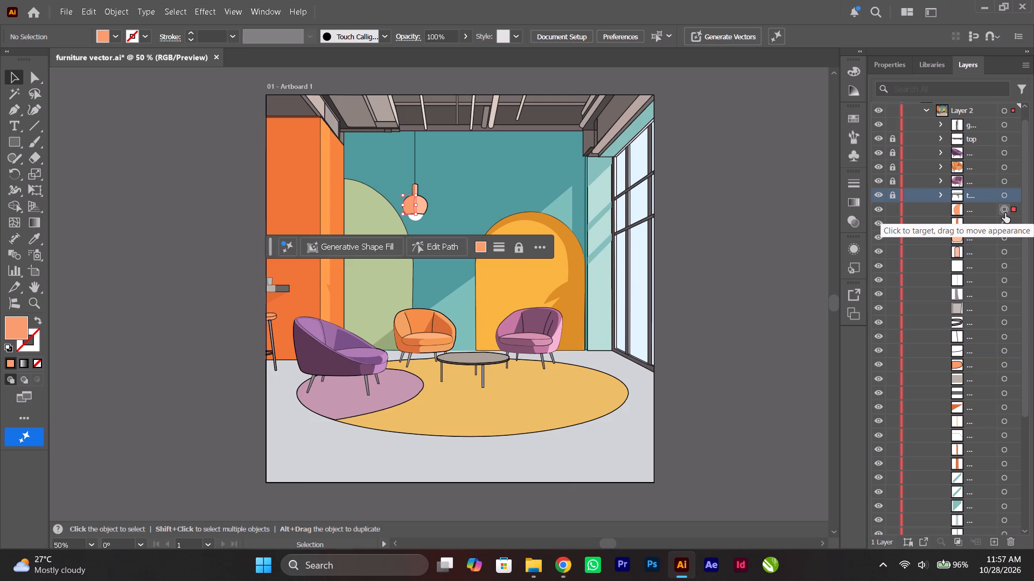
{"action": "scroll", "coordinate": [1005, 213], "scroll_direction": "down", "scroll_amount": 6}
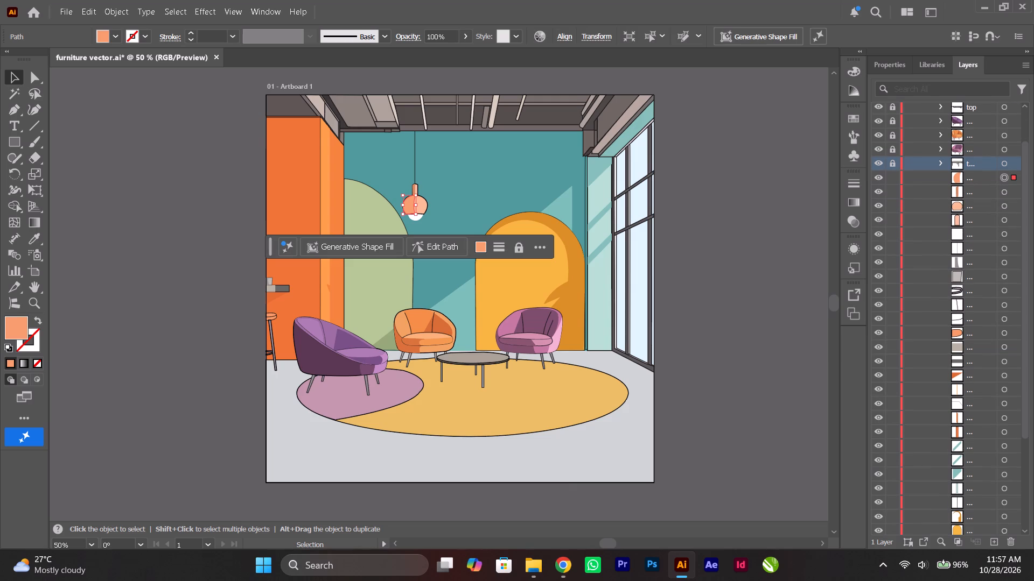
{"action": "scroll", "coordinate": [1005, 213], "scroll_direction": "down", "scroll_amount": 14}
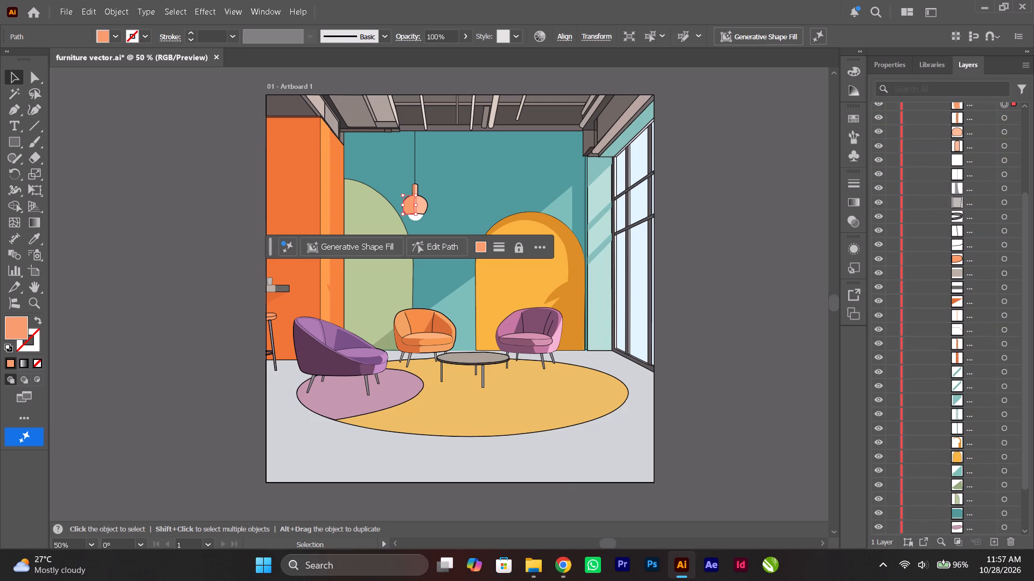
{"action": "left_click", "coordinate": [1000, 516], "text": "shift"}
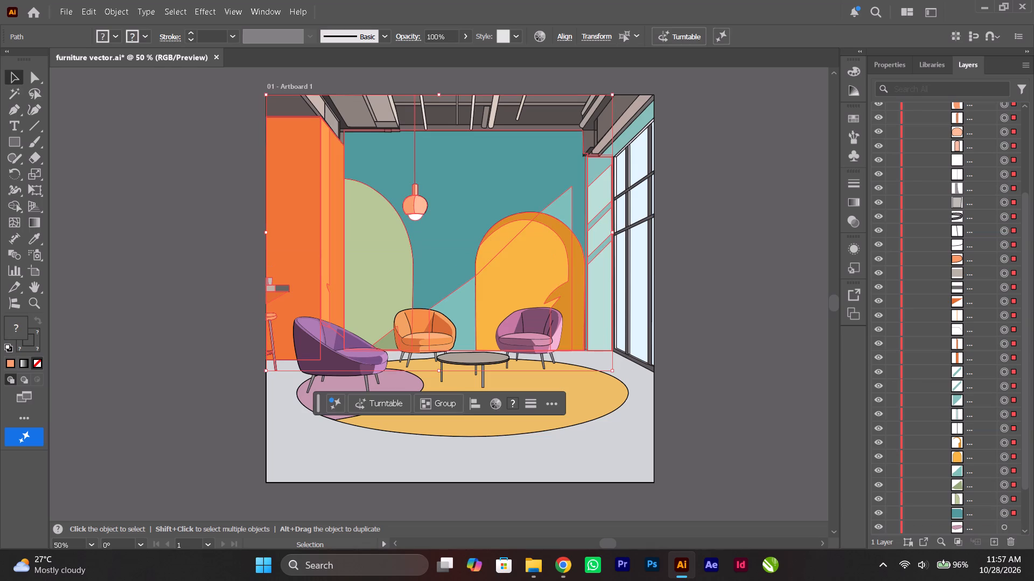
{"action": "key", "text": "ctrl+g"}
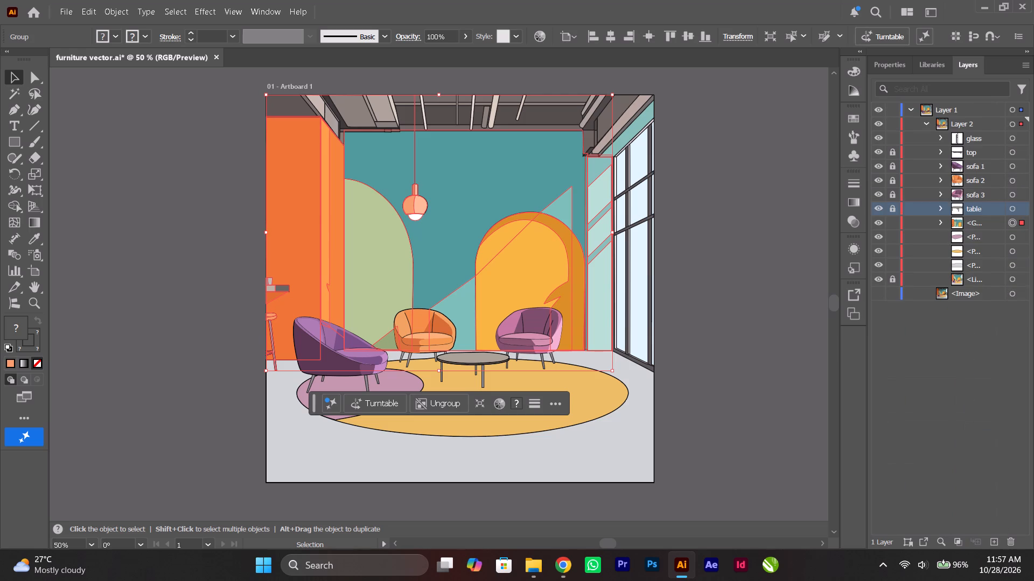
Rename the new group of wall and lamp paths as "wall" and deselect it.
{"action": "double_click", "coordinate": [972, 224]}
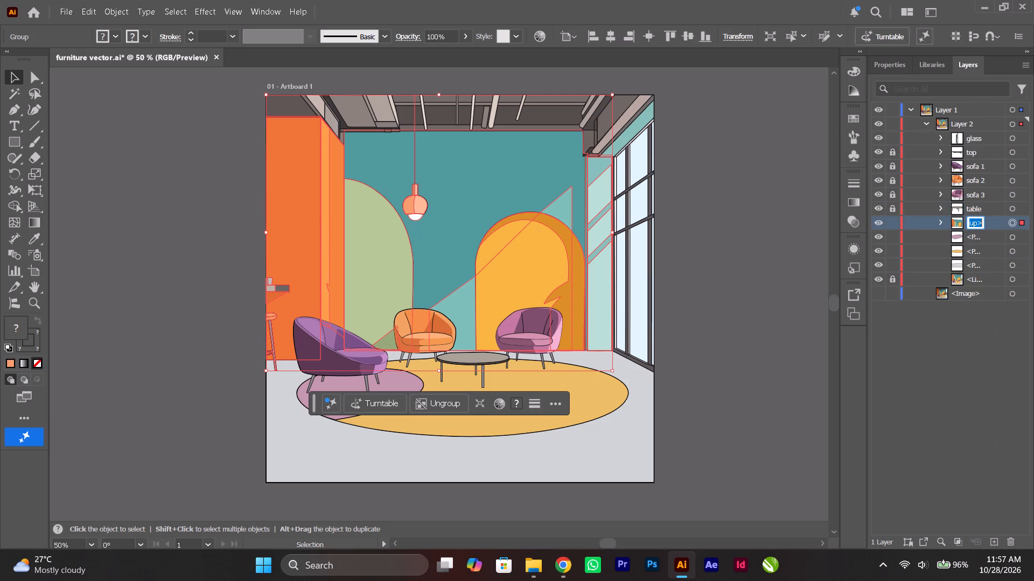
{"action": "type", "text": "wa"}
{"action": "type", "text": "ll"}
{"action": "key", "text": "Return"}
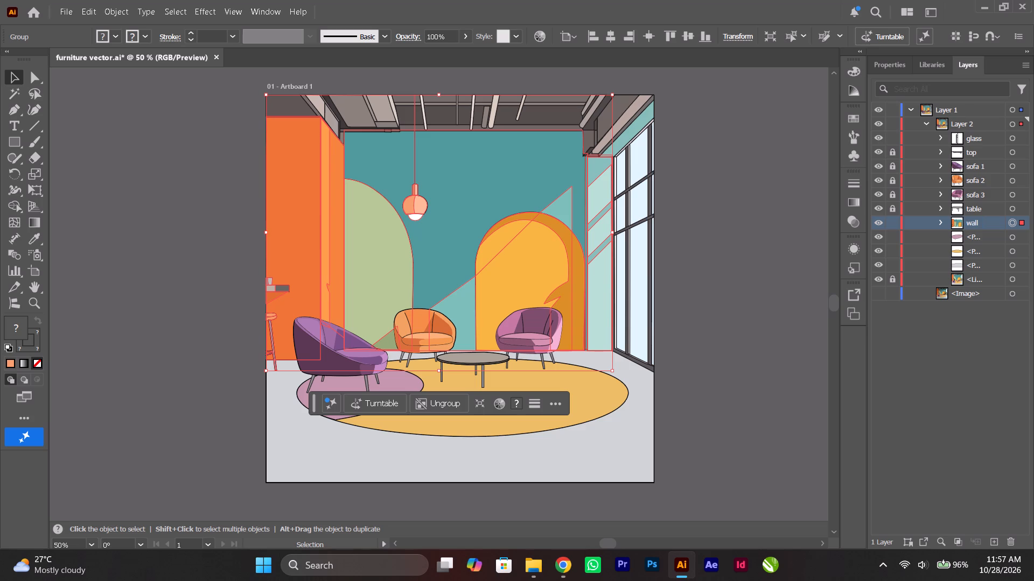
{"action": "left_click", "coordinate": [973, 331]}
{"action": "left_click", "coordinate": [732, 327]}
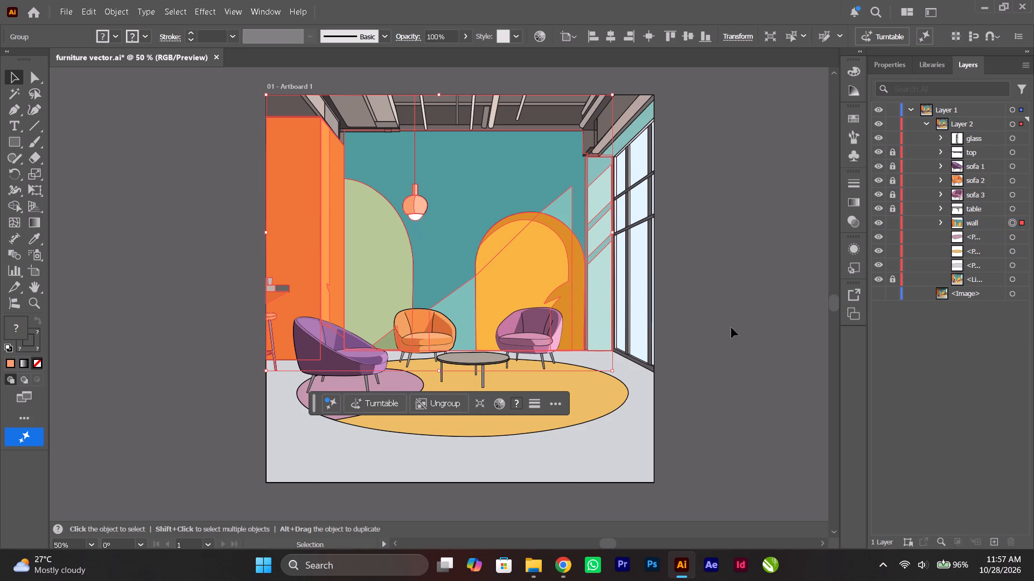
Make the reference image below Layer 2 visible and locked, and unlock and hide the linked file in Layer 2.
{"action": "scroll", "coordinate": [731, 328], "scroll_direction": "up", "scroll_amount": 3}
{"action": "scroll", "coordinate": [731, 328], "scroll_direction": "up", "scroll_amount": 3, "text": "ctrl"}
{"action": "scroll", "coordinate": [732, 328], "scroll_direction": "down", "scroll_amount": 1}
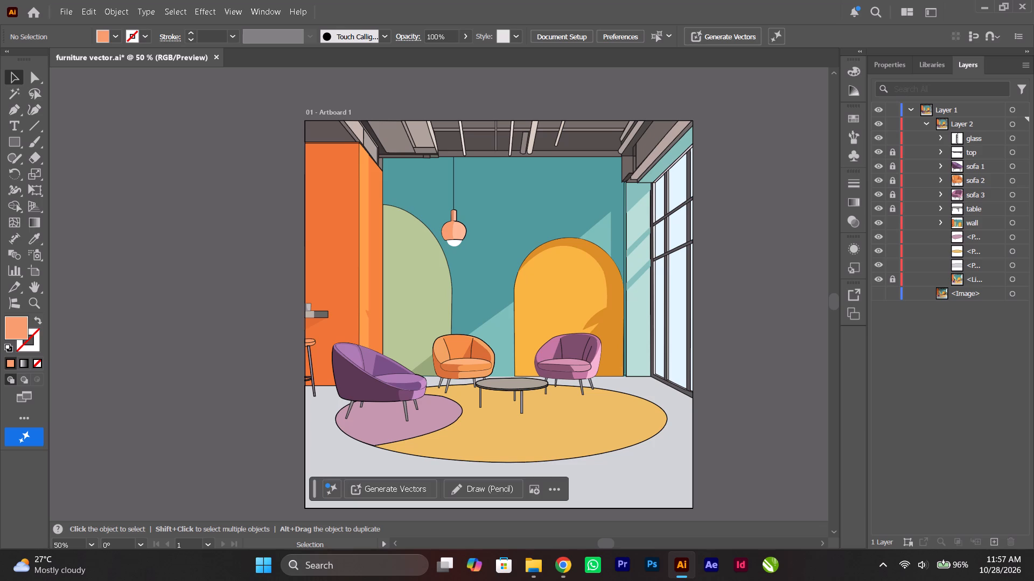
{"action": "left_click", "coordinate": [876, 293]}
{"action": "left_click", "coordinate": [893, 279]}
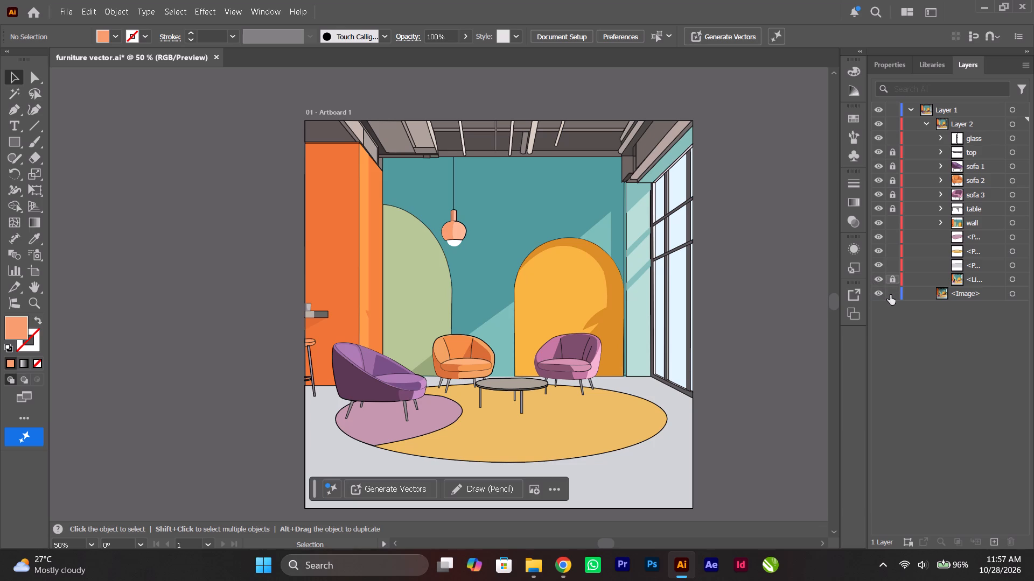
{"action": "left_click", "coordinate": [890, 293]}
{"action": "left_click", "coordinate": [878, 280]}
Hide all the Layer 2 artwork to compare it with the reference photo, and show the groups and floor paths again.
{"action": "left_click_drag", "start_coordinate": [878, 270], "coordinate": [875, 238]}
{"action": "left_click_drag", "start_coordinate": [875, 238], "coordinate": [867, 130]}
{"action": "left_click_drag", "start_coordinate": [879, 136], "coordinate": [882, 219]}
{"action": "left_click_drag", "start_coordinate": [882, 219], "coordinate": [881, 220]}
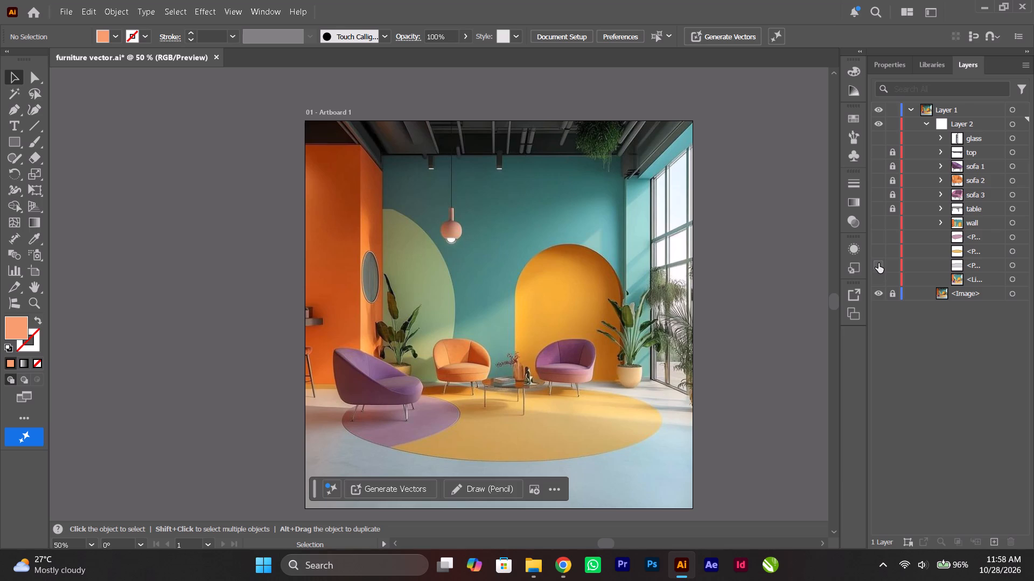
{"action": "left_click_drag", "start_coordinate": [878, 263], "coordinate": [879, 162]}
{"action": "left_click_drag", "start_coordinate": [879, 162], "coordinate": [882, 134]}
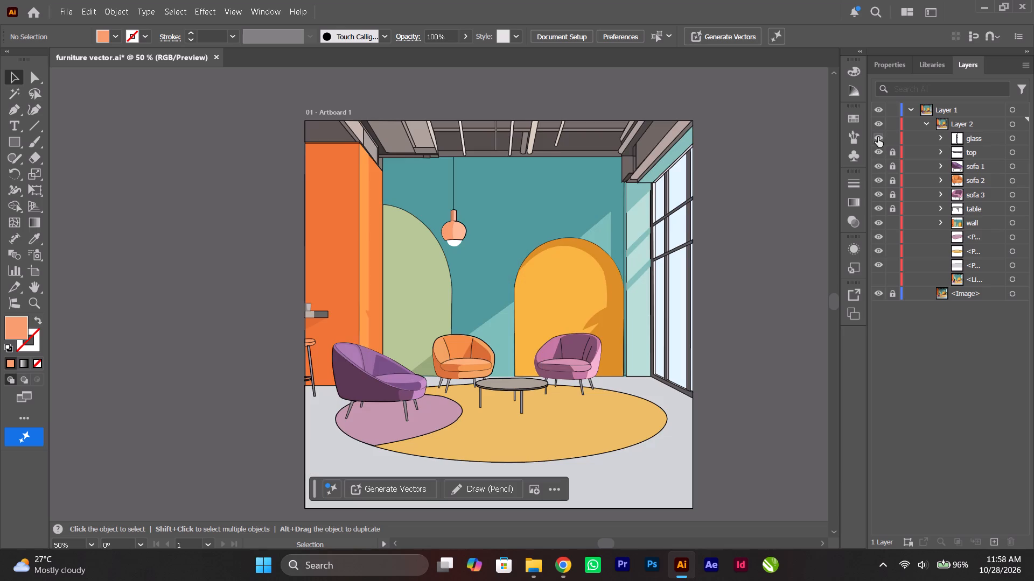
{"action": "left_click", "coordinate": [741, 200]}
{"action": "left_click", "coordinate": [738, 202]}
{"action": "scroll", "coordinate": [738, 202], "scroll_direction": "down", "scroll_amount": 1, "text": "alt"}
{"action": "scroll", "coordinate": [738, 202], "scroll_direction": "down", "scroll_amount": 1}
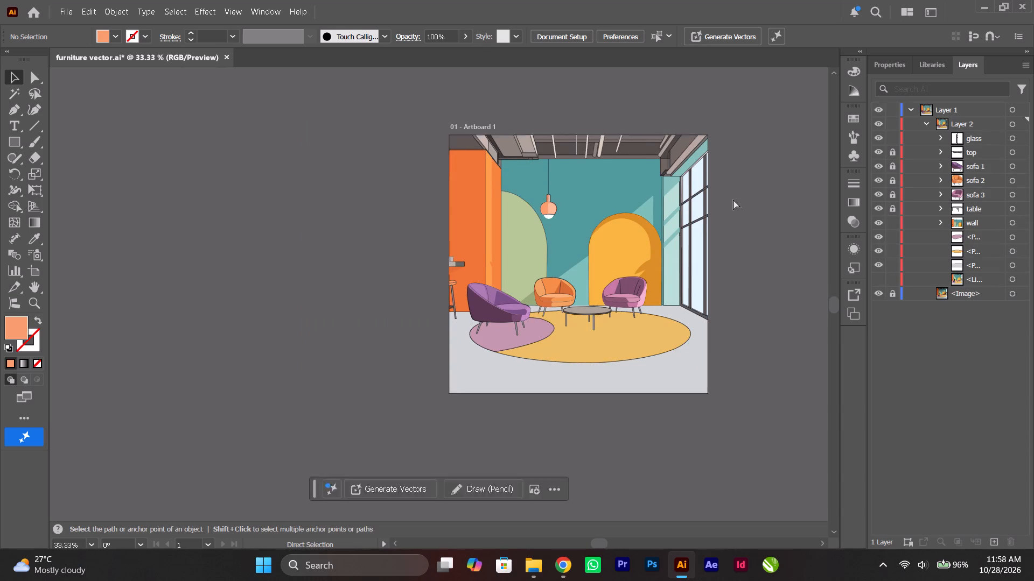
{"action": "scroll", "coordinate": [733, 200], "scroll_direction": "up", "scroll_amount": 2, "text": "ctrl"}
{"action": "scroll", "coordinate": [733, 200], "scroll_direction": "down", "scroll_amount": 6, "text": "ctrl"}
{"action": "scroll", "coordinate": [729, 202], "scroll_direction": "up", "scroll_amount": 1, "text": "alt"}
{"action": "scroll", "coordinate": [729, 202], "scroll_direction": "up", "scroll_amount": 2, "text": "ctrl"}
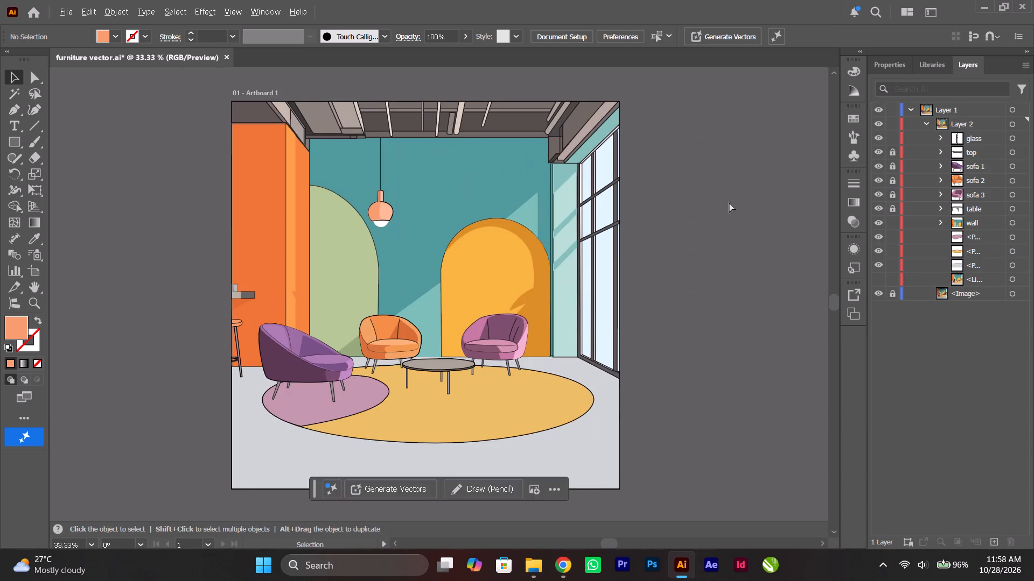
Save the furniture vector document.
{"action": "key", "text": "ctrl+s"}
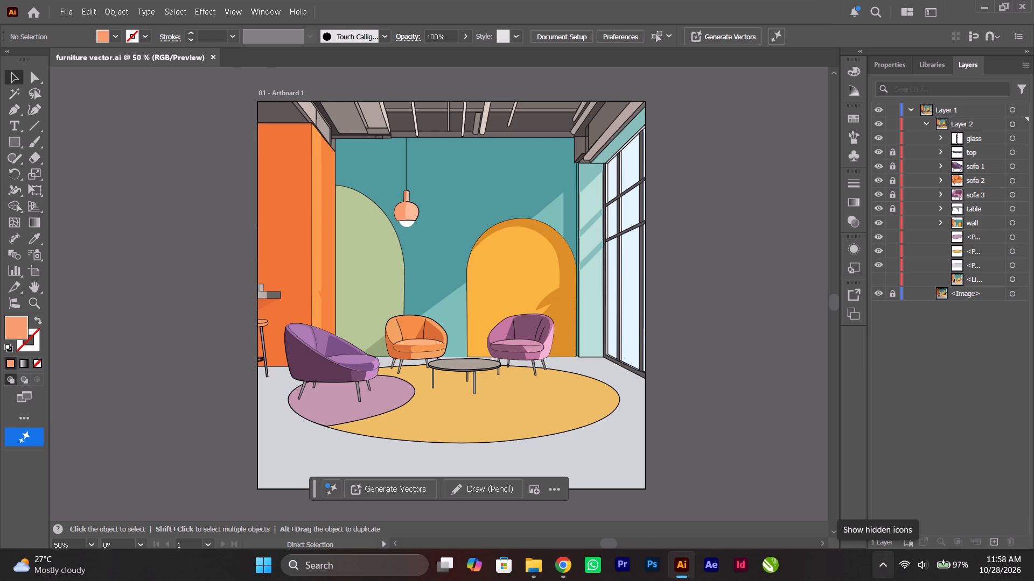
Show the hidden system tray icons.
{"action": "left_click", "coordinate": [877, 562]}
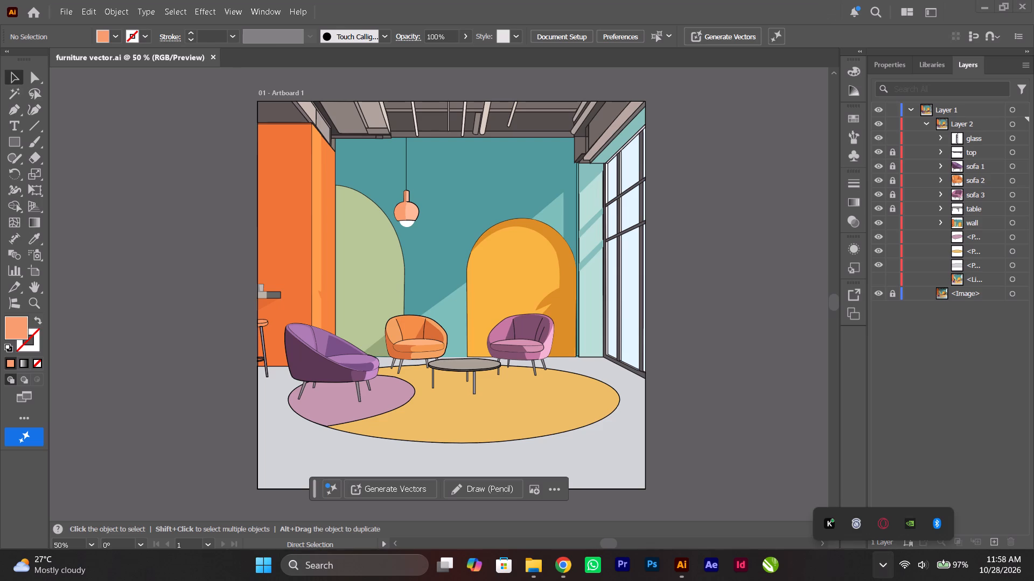
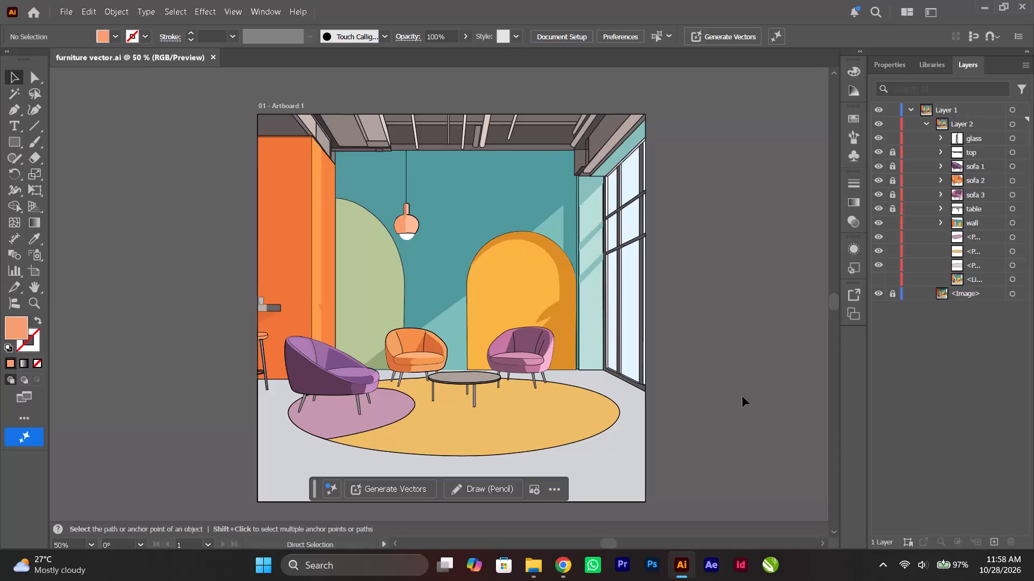
Lock the glass group in Layer 2.
{"action": "scroll", "coordinate": [743, 396], "scroll_direction": "down", "scroll_amount": 1}
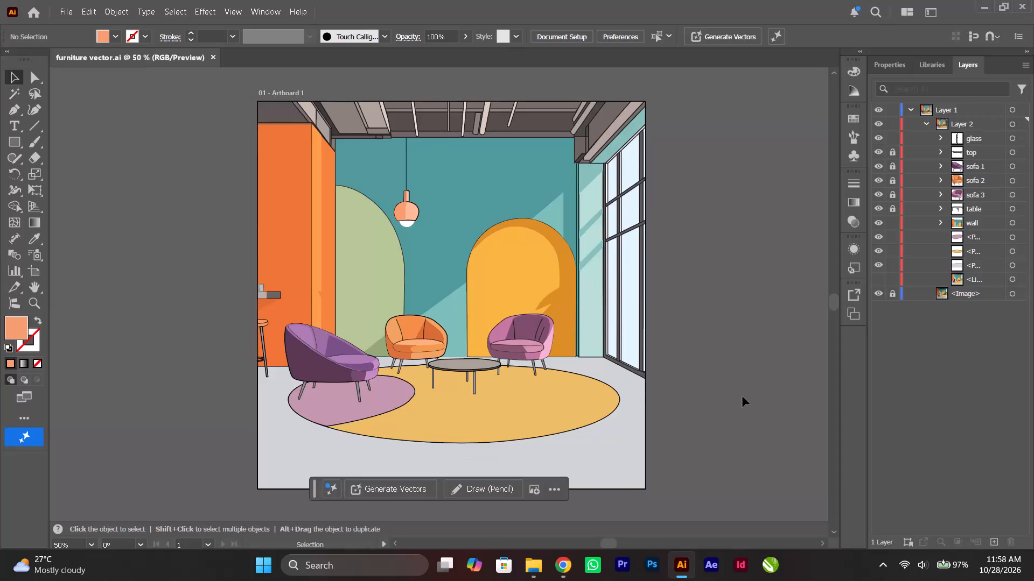
{"action": "scroll", "coordinate": [710, 292], "scroll_direction": "up", "scroll_amount": 1, "text": "ctrl"}
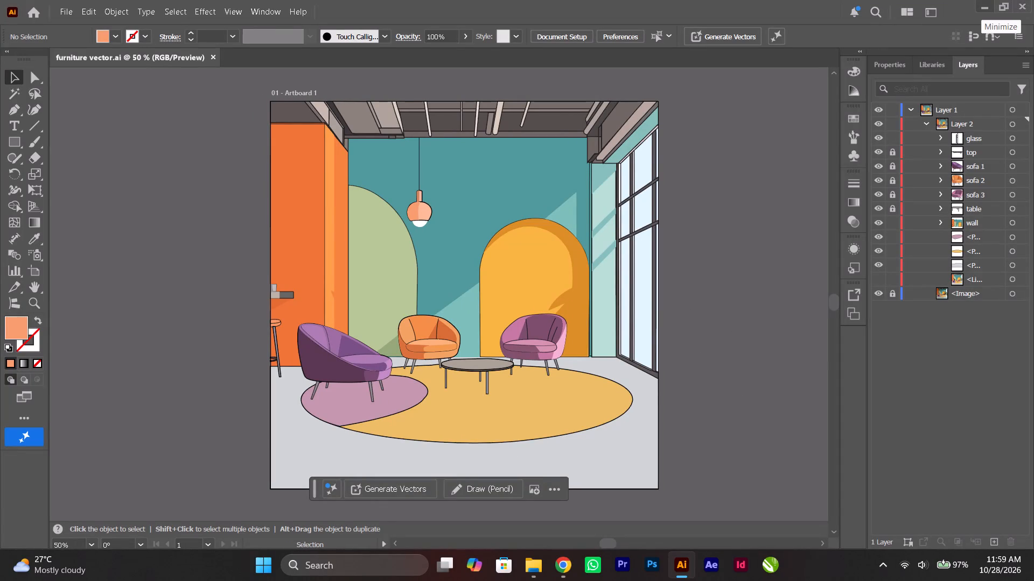
{"action": "left_click", "coordinate": [888, 139]}
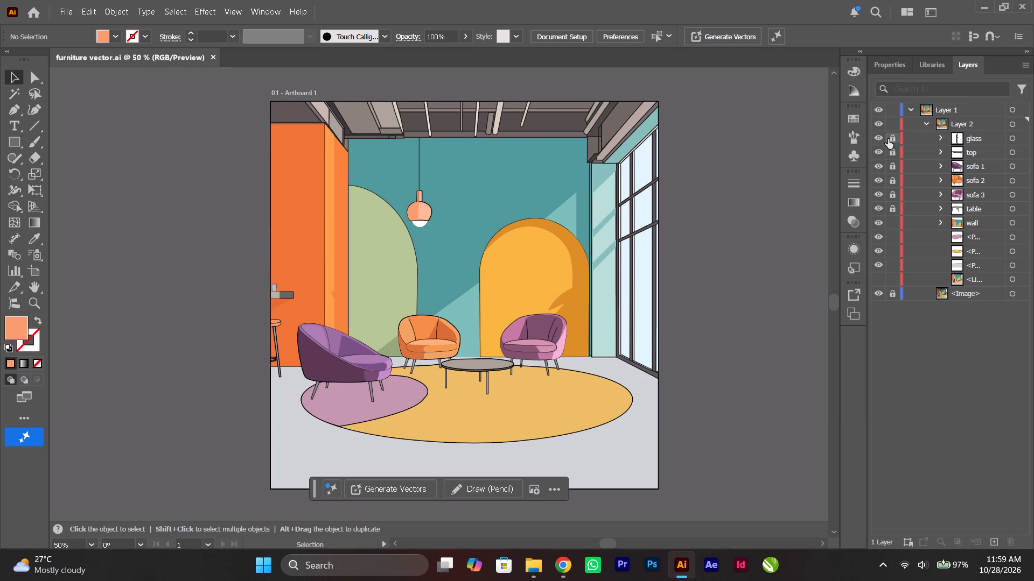
{"action": "left_click", "coordinate": [708, 232]}
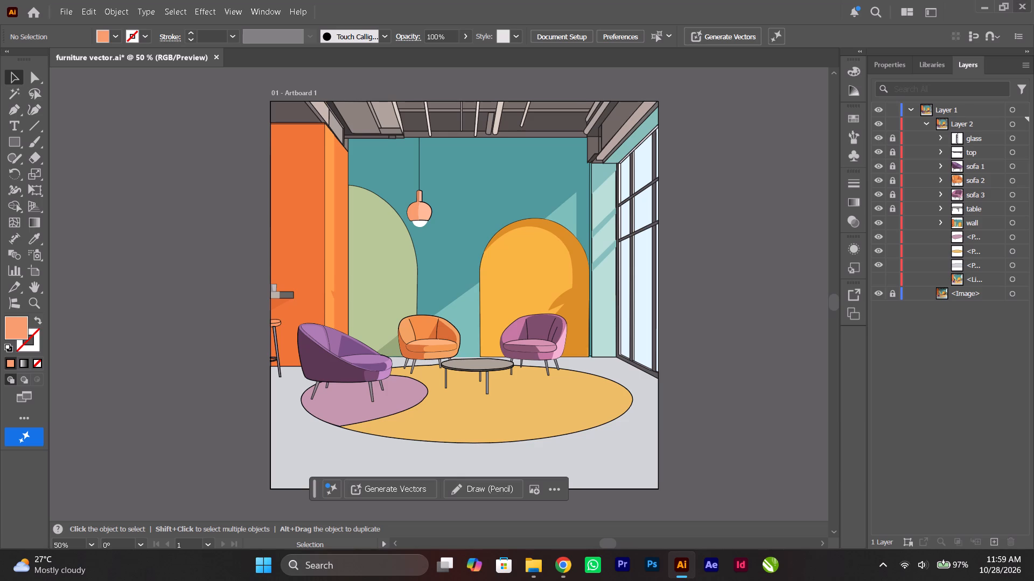
Minimise the illustration window and put the computer to sleep.
{"action": "left_click", "coordinate": [977, 8]}
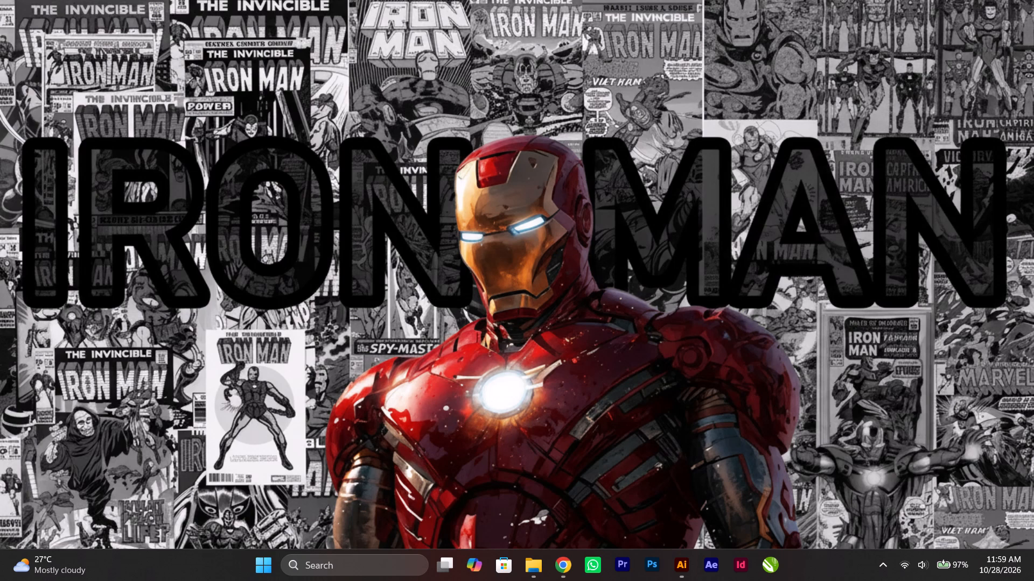
{"action": "left_click", "coordinate": [263, 568]}
{"action": "left_click", "coordinate": [616, 514]}
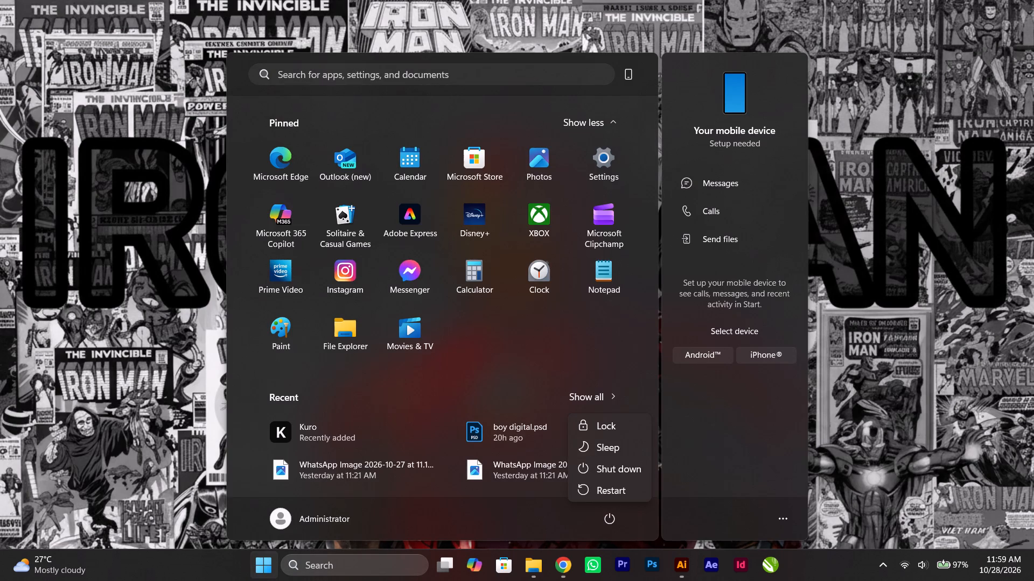
{"action": "left_click", "coordinate": [614, 449]}
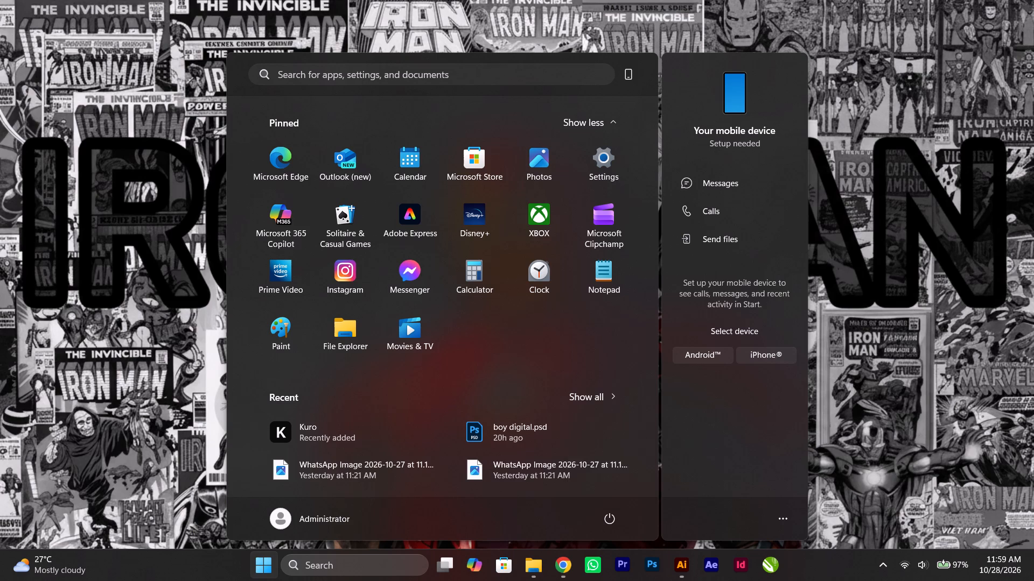